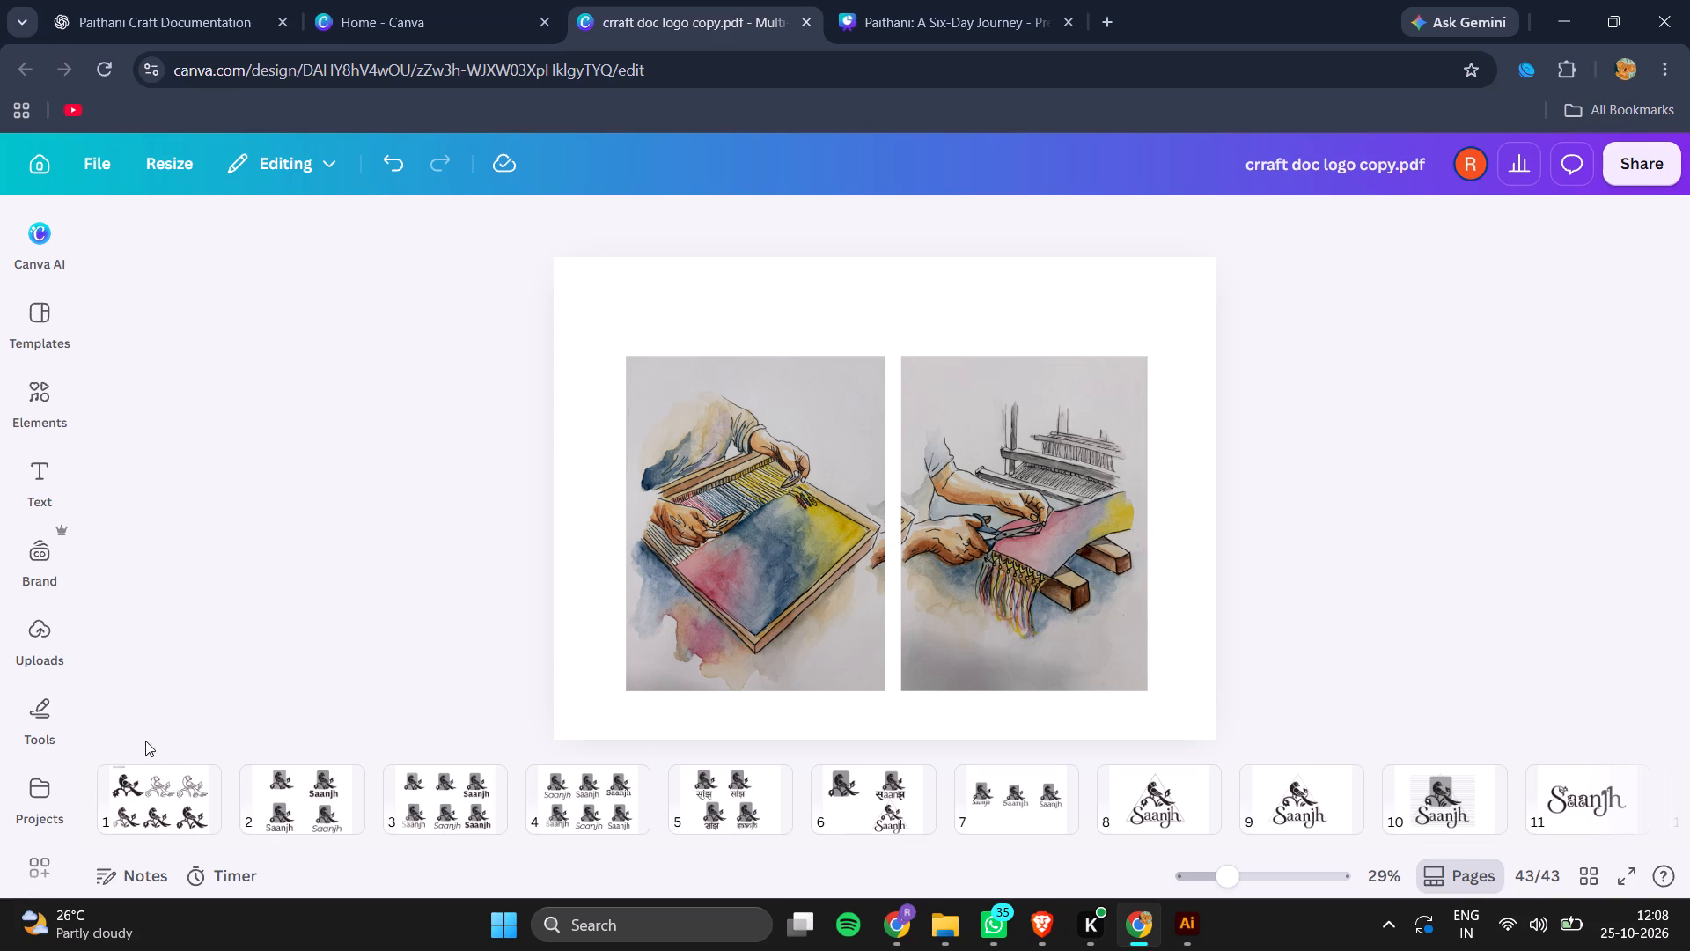
# Browse the design's page thumbnails and examine the coloured Saanjh logo versions on pages 20 and 21.
pyautogui.hscroll(3, 260, 774)
pyautogui.hscroll(2, 407, 774)
pyautogui.hscroll(-4, 407, 774)
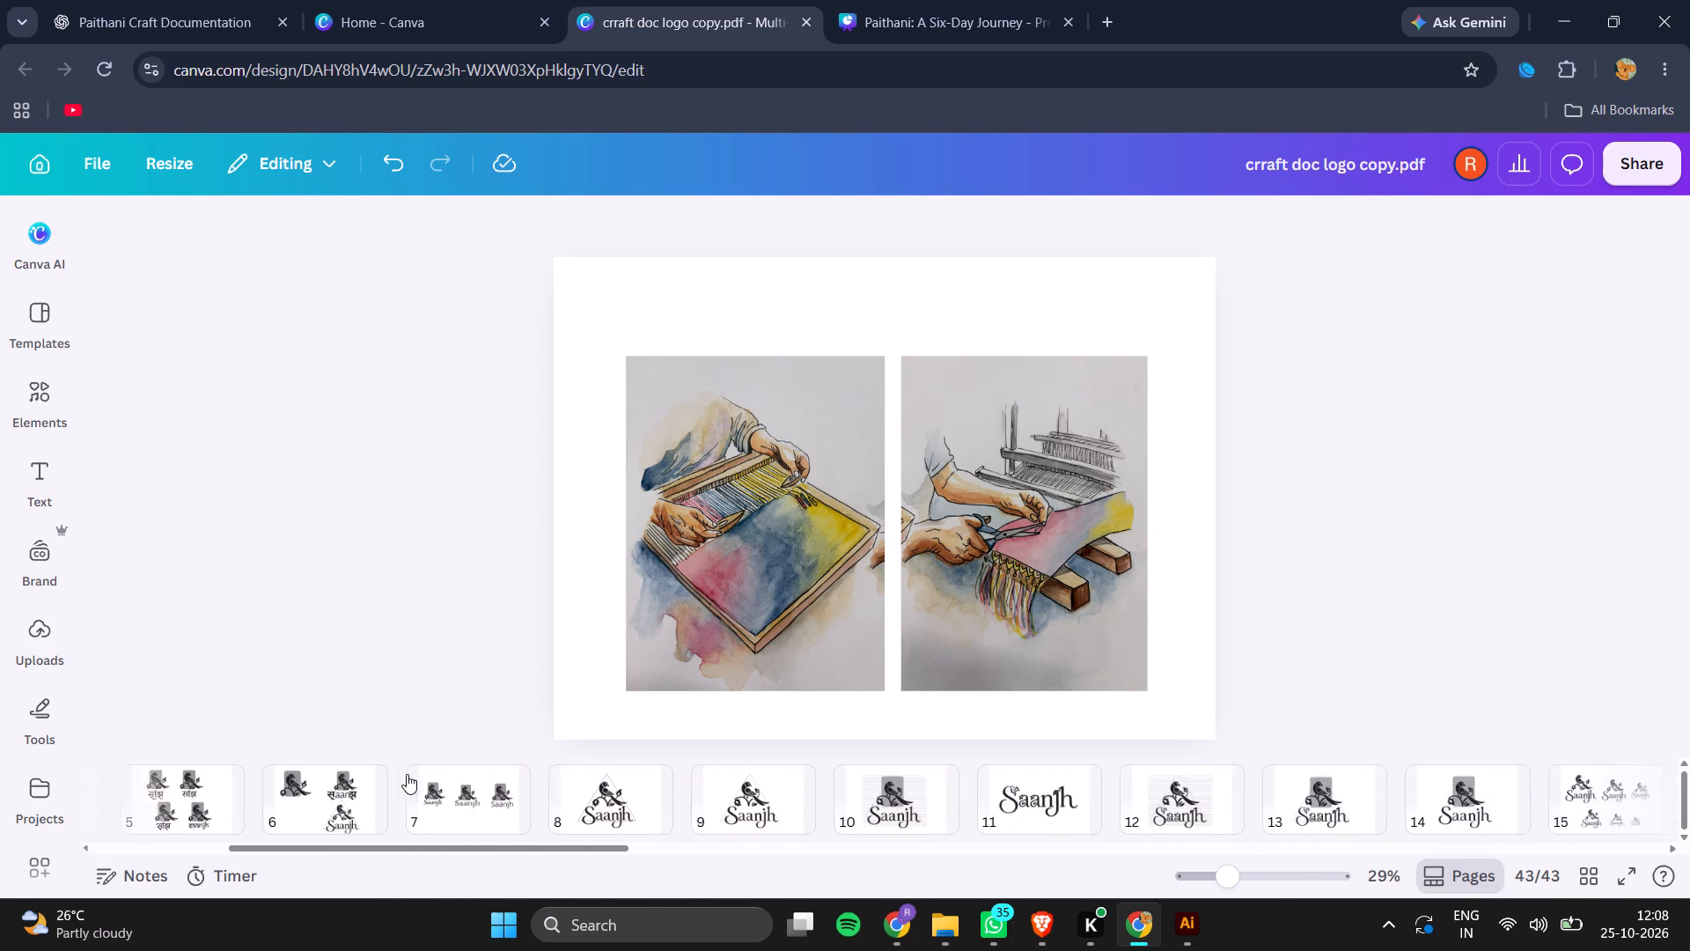
pyautogui.hscroll(-6, 407, 774)
pyautogui.hscroll(-3, 189, 799)
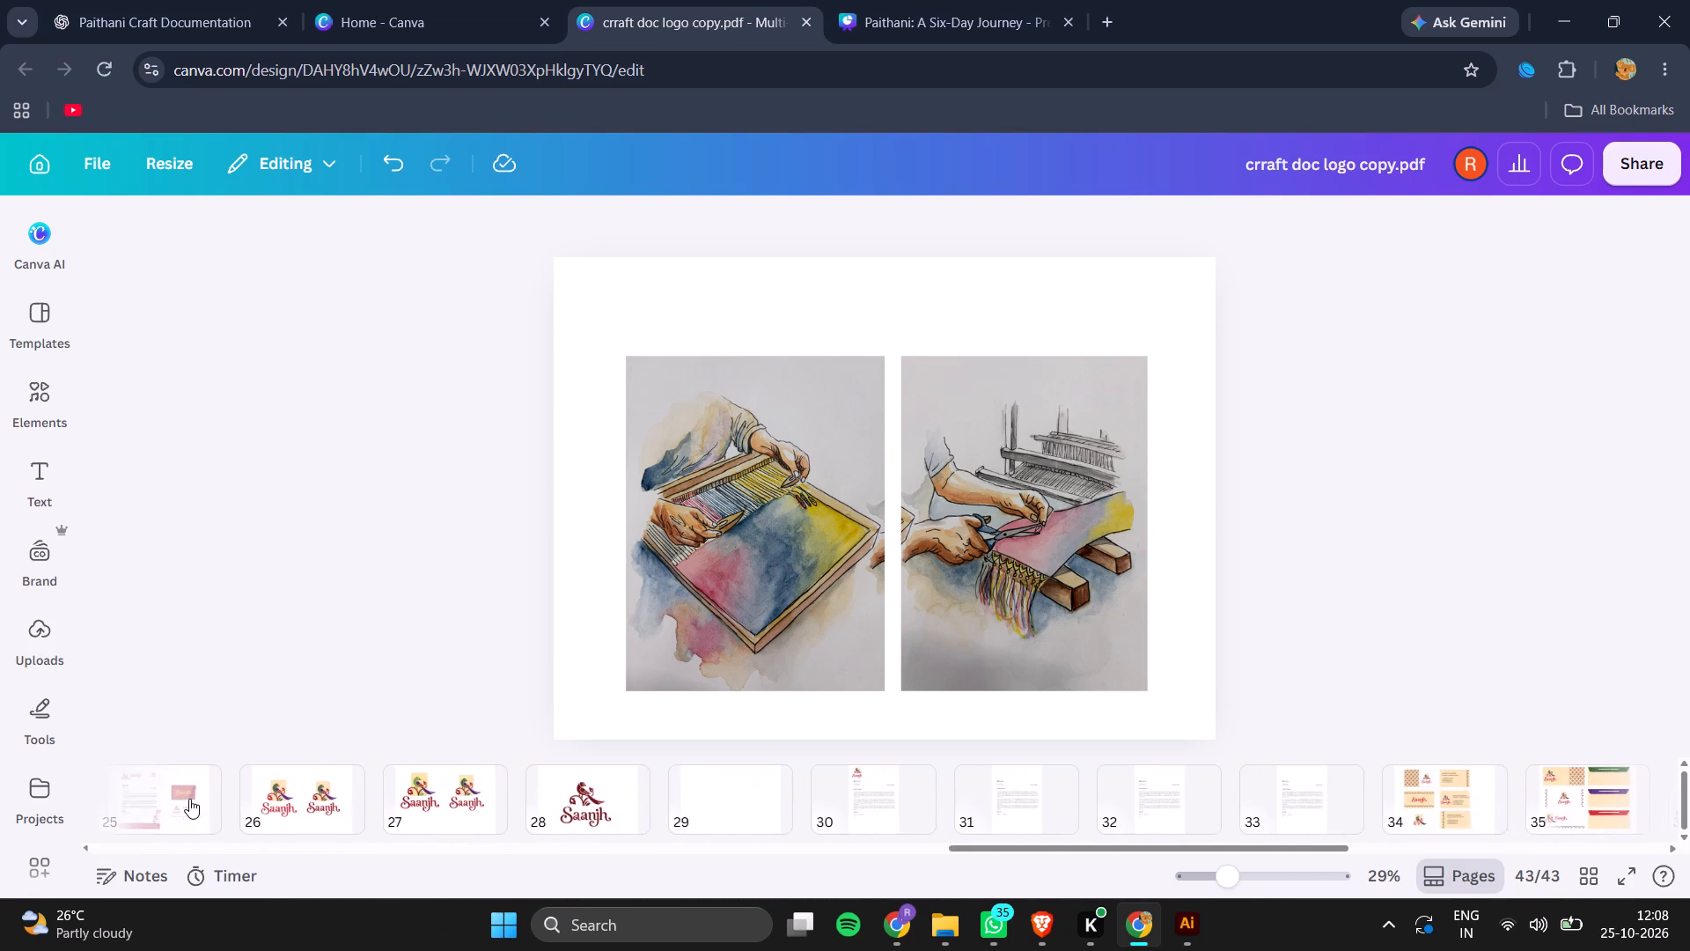
pyautogui.hscroll(8, 189, 799)
pyautogui.hscroll(-1, 189, 799)
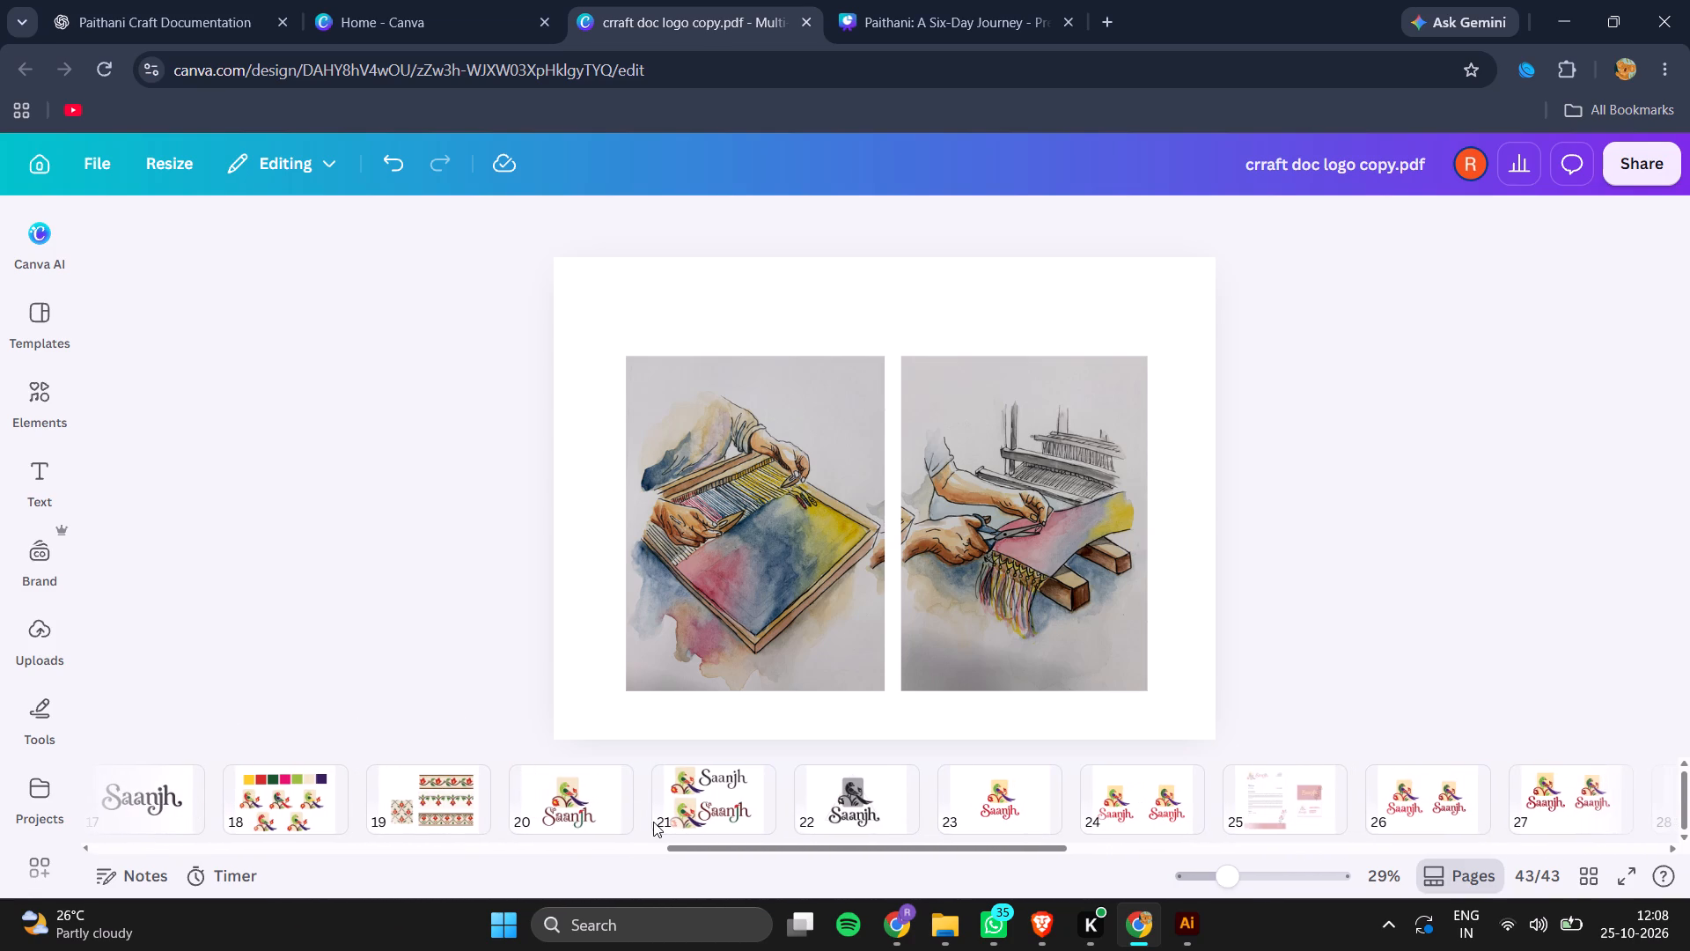
pyautogui.click(562, 824)
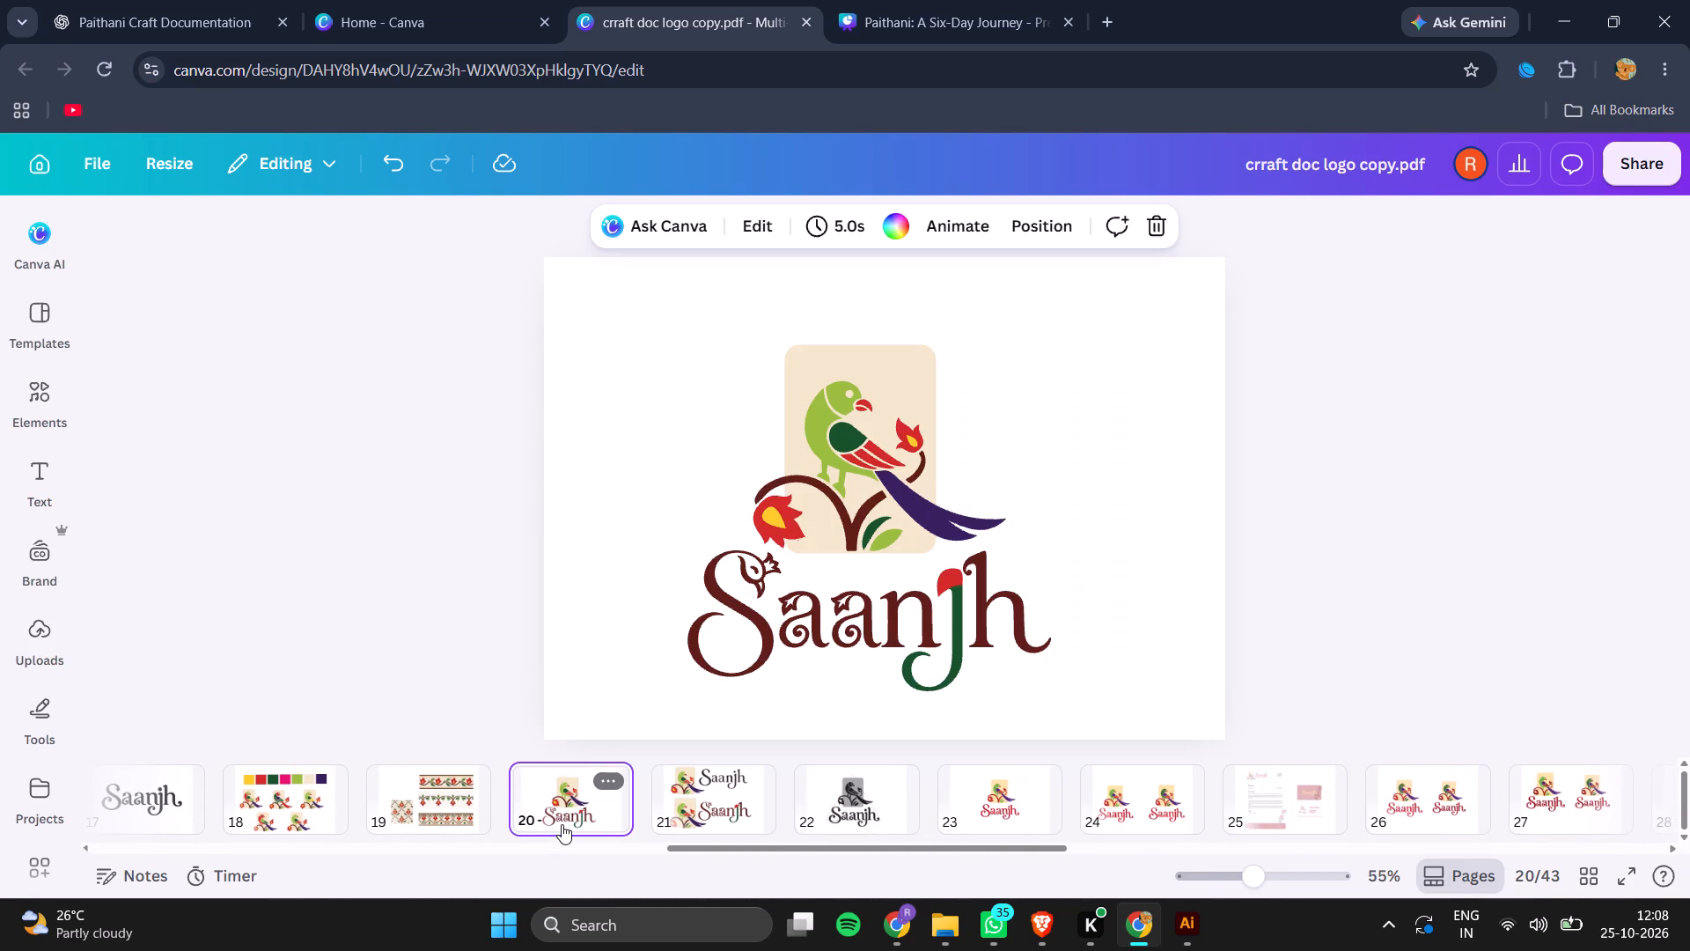
pyautogui.press('Right')
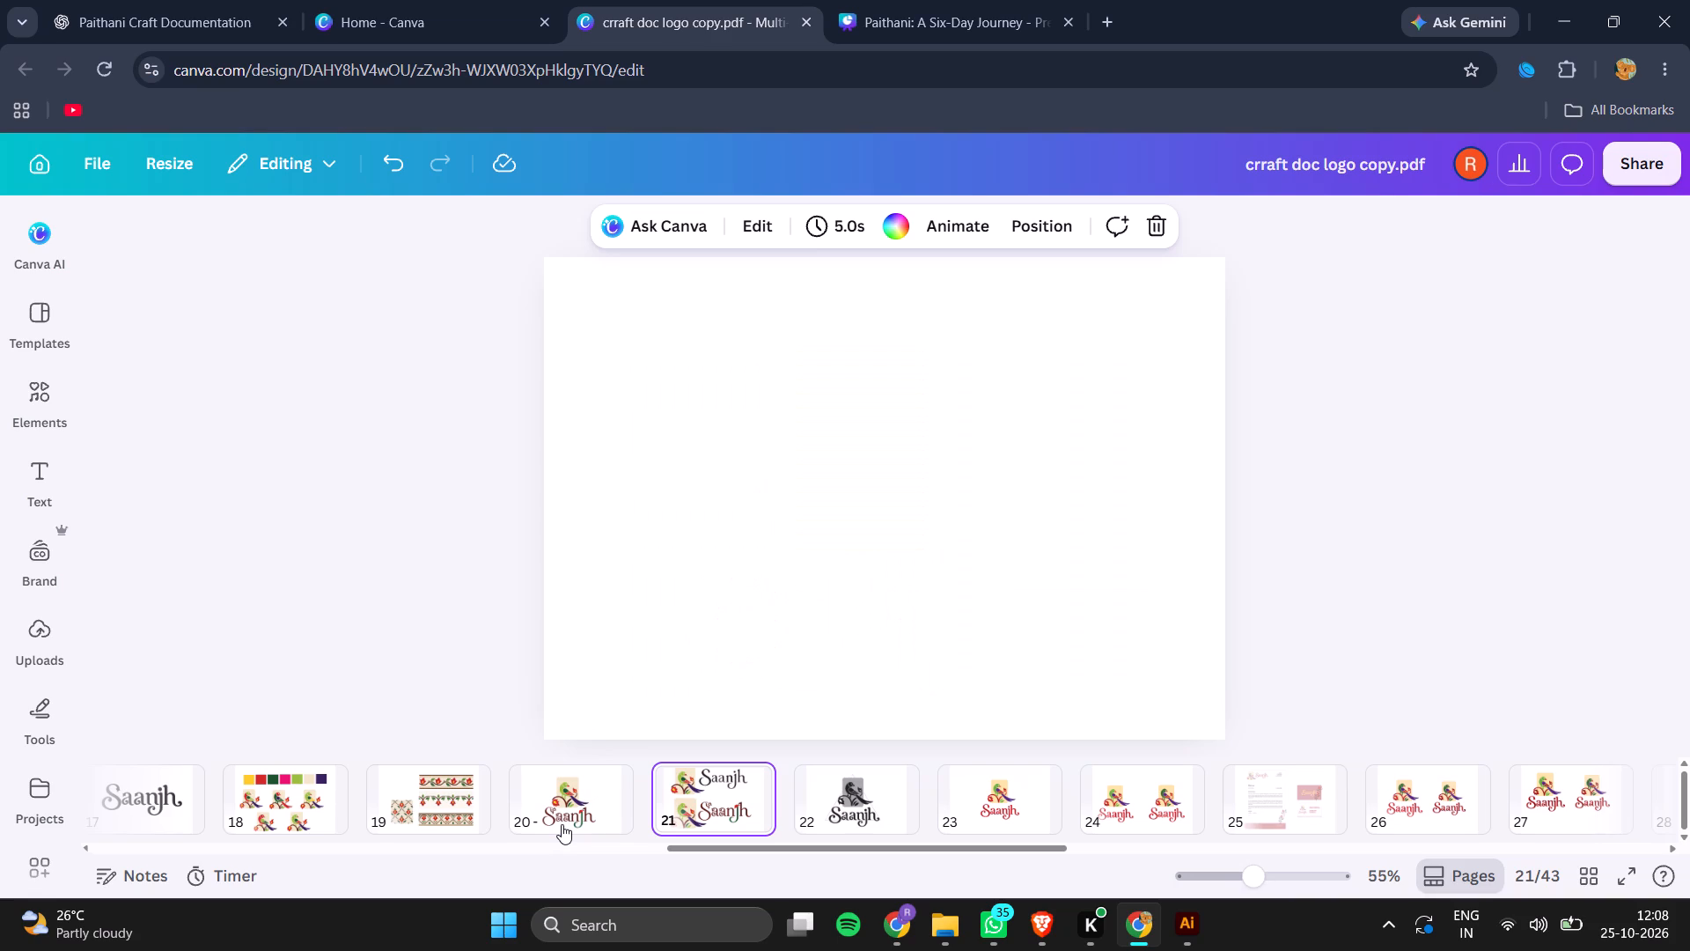
pyautogui.press('Left')
pyautogui.press('Right')
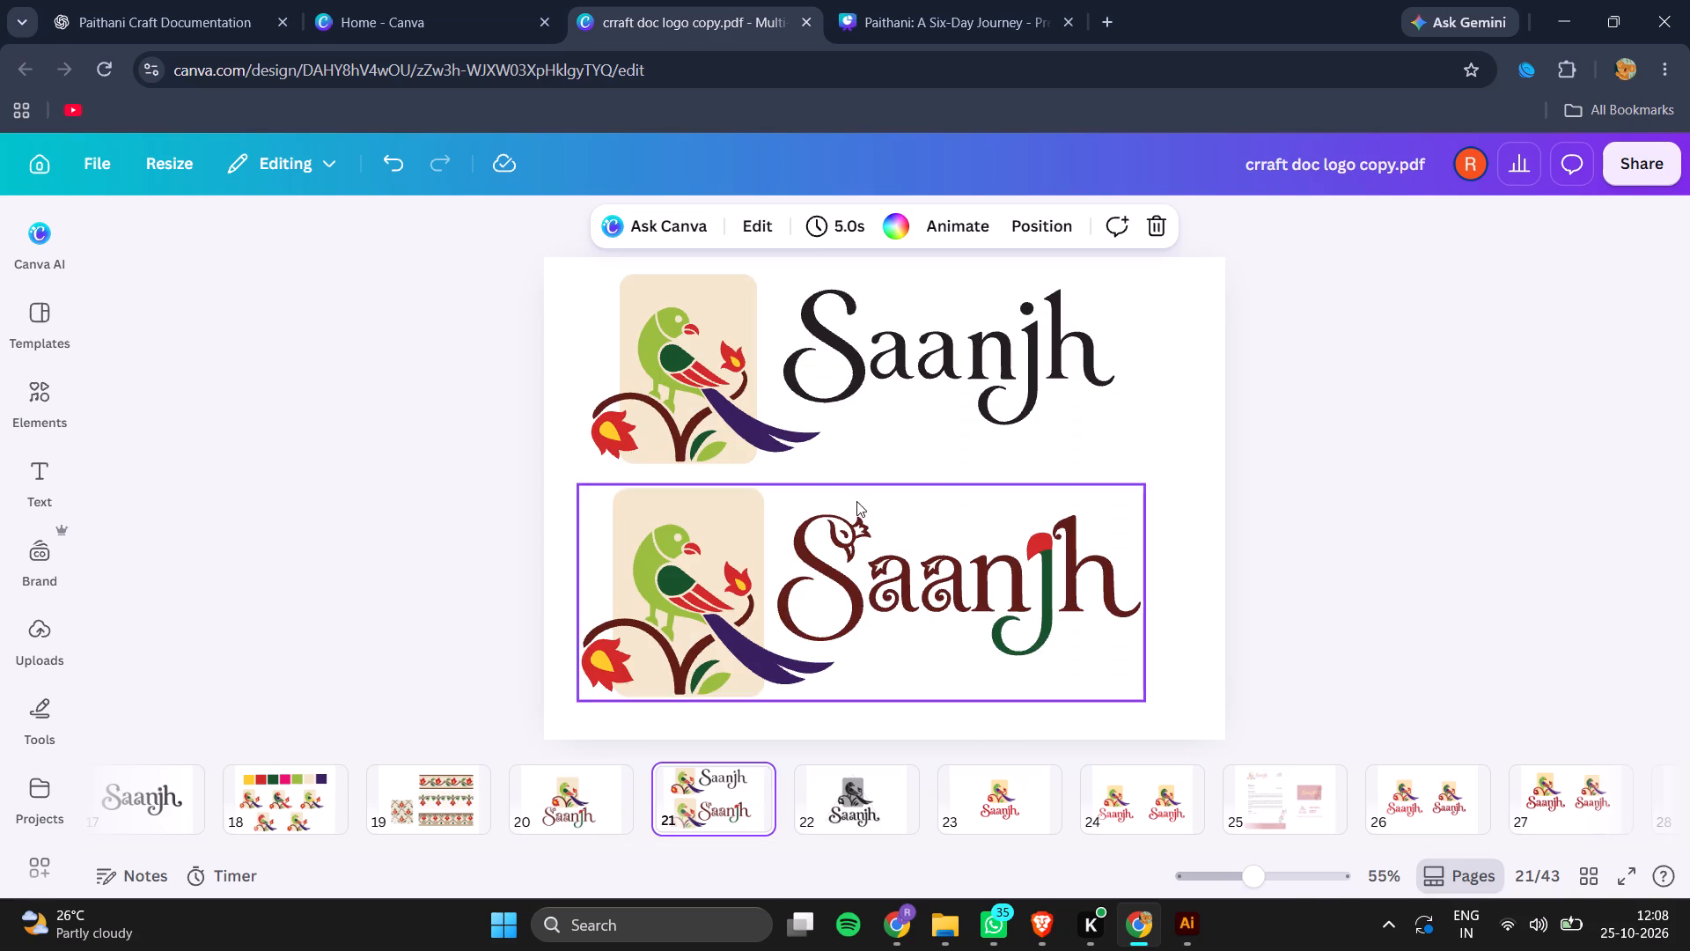
# Nudge the upper logo with the black Saanjh lettering on page 21 slightly right, over the logo below.
pyautogui.click(919, 402)
pyautogui.press('Right')
pyautogui.press('Right')
pyautogui.press('Right')
pyautogui.press('Right')
pyautogui.press('Right')
pyautogui.press('Right')
pyautogui.press('Right')
pyautogui.press('Right')
pyautogui.press('Right')
pyautogui.press('Right')
pyautogui.press('Right')
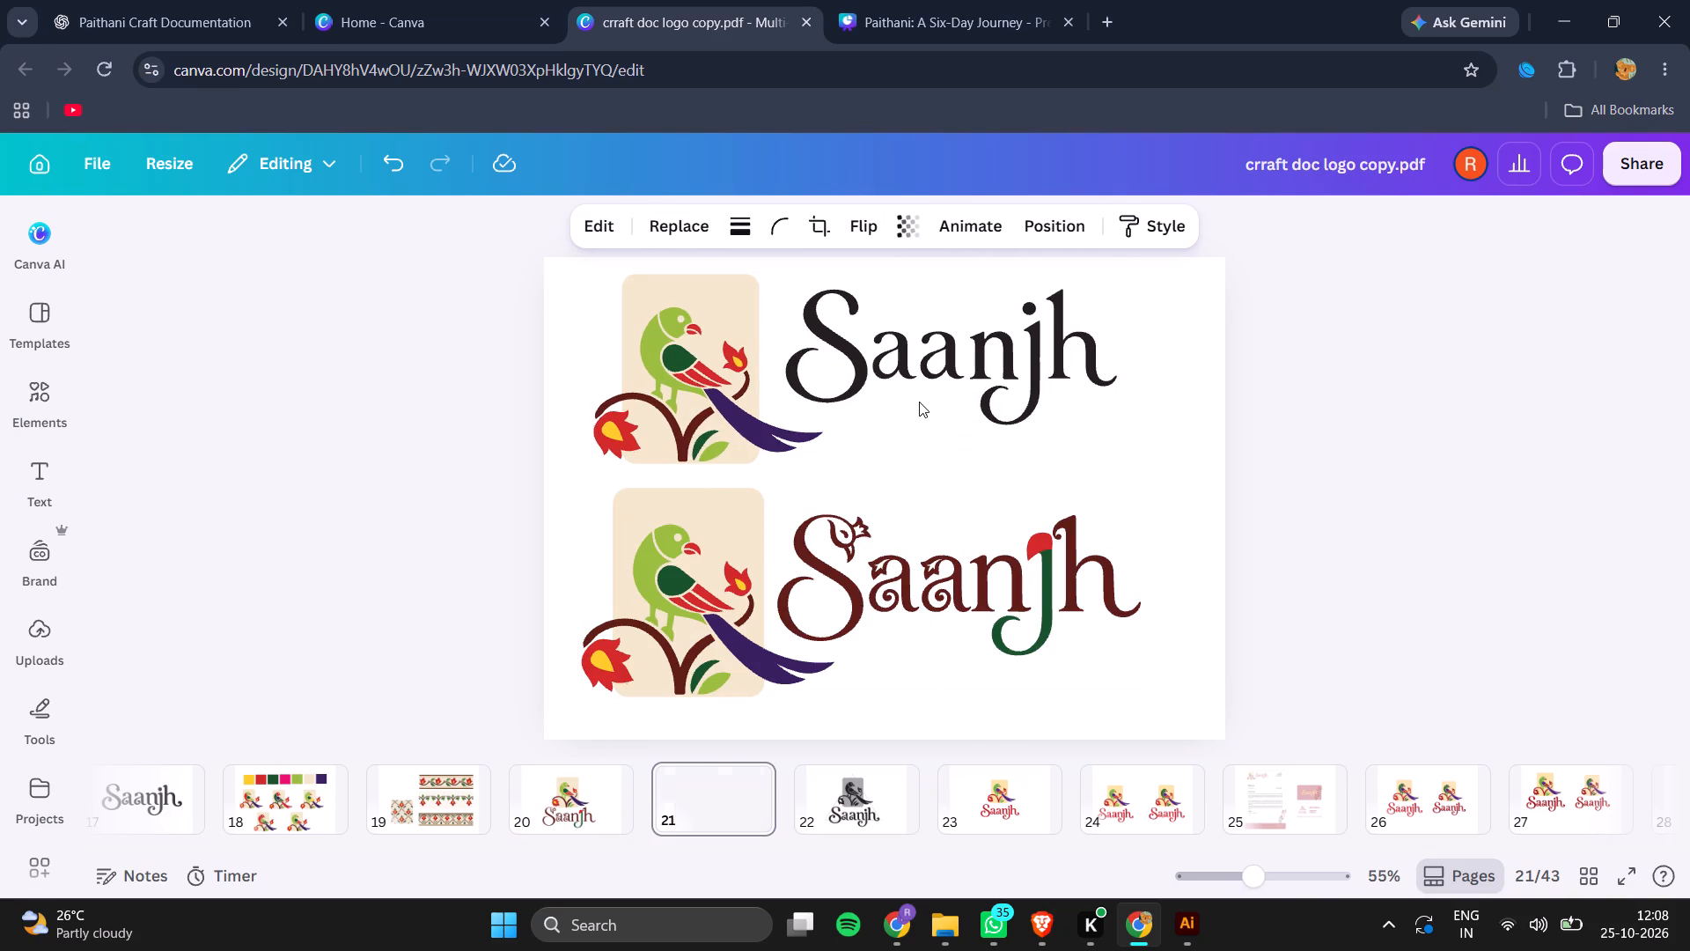
pyautogui.press('Left')
pyautogui.press('Left')
pyautogui.press('Left')
pyautogui.press('Left')
pyautogui.press('Left')
pyautogui.press('Left')
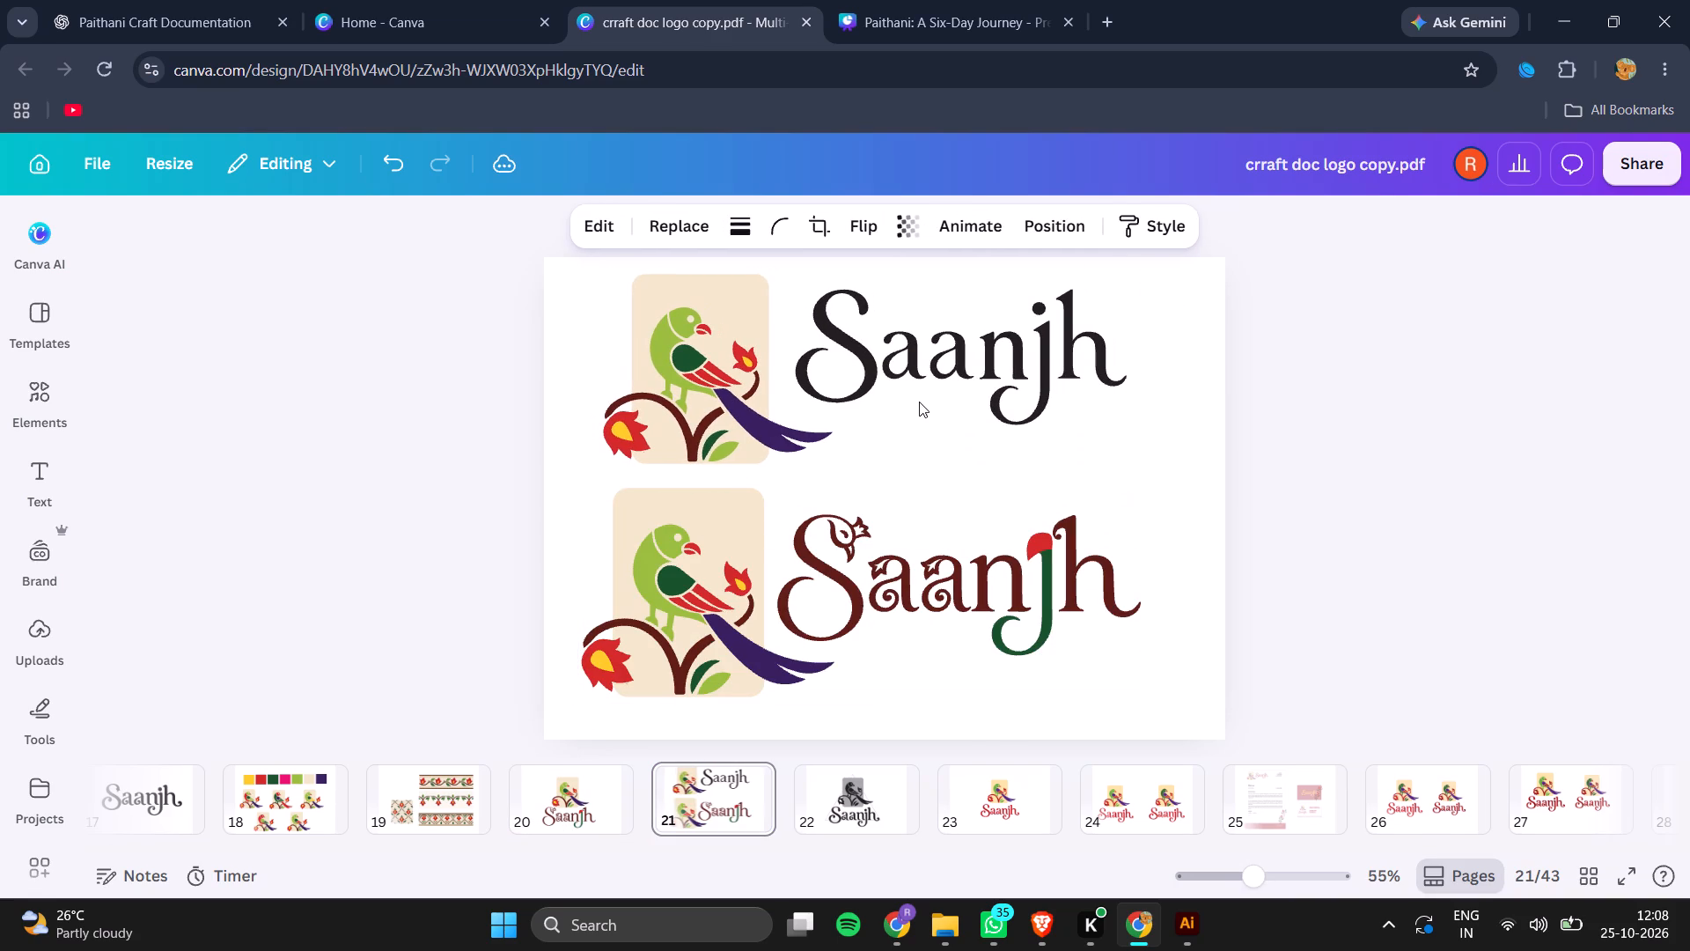
pyautogui.click(1391, 509)
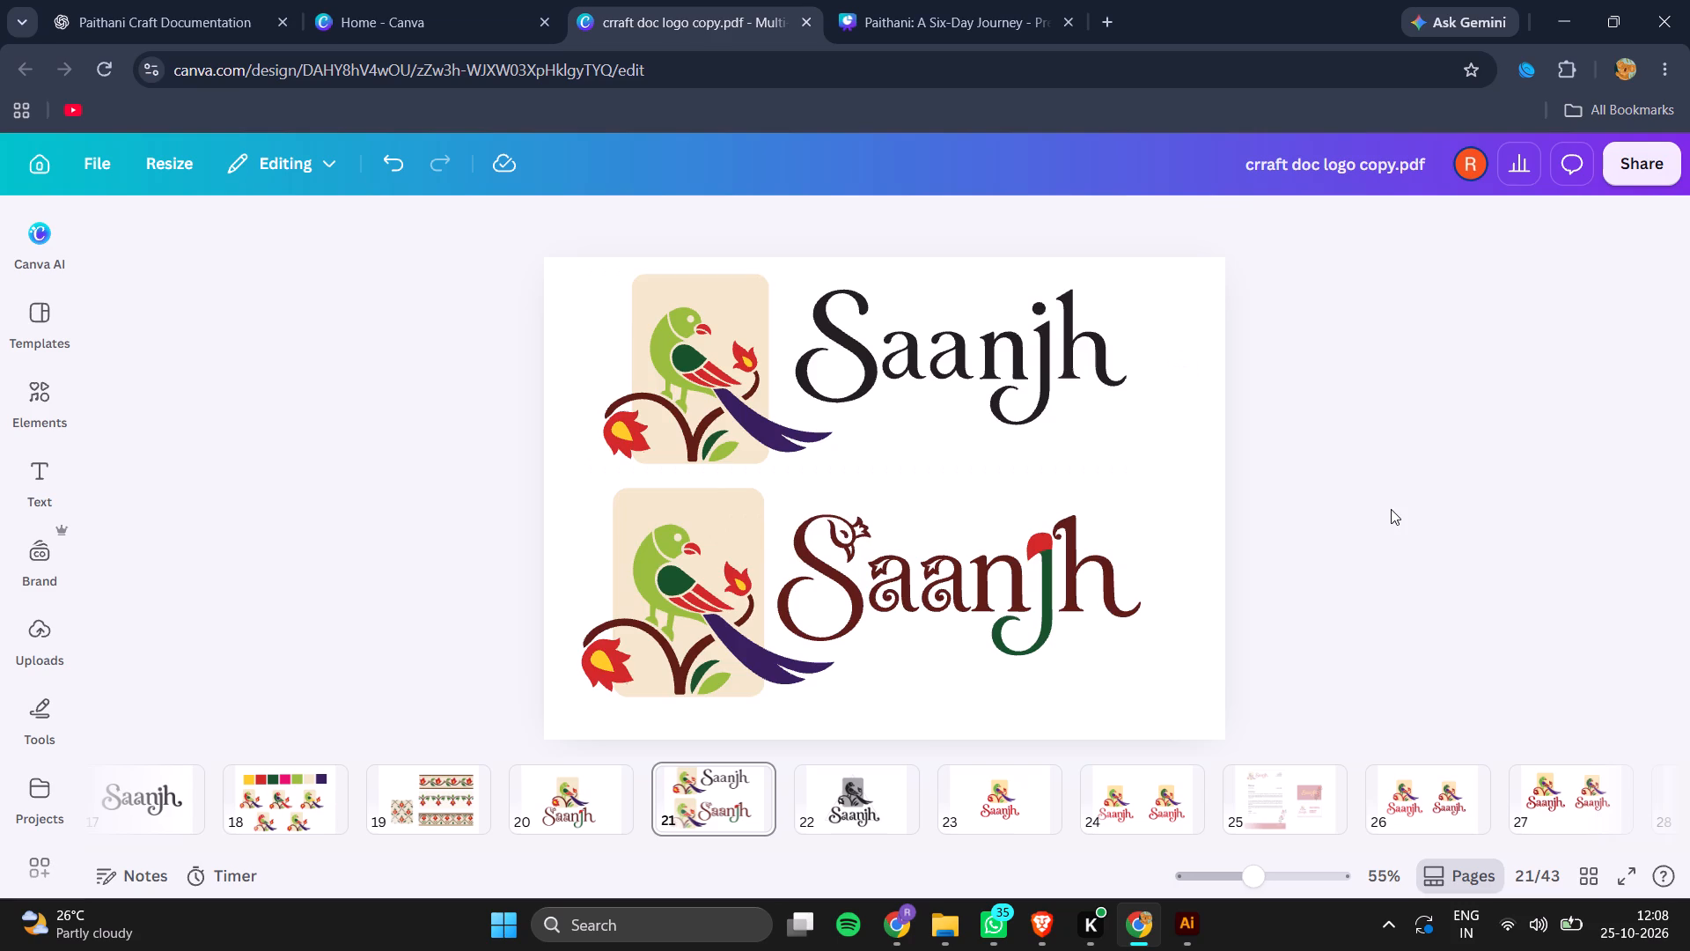
# Examine the logo and stationery versions on pages 22 to 26, comparing their layouts and colours.
pyautogui.press('Right')
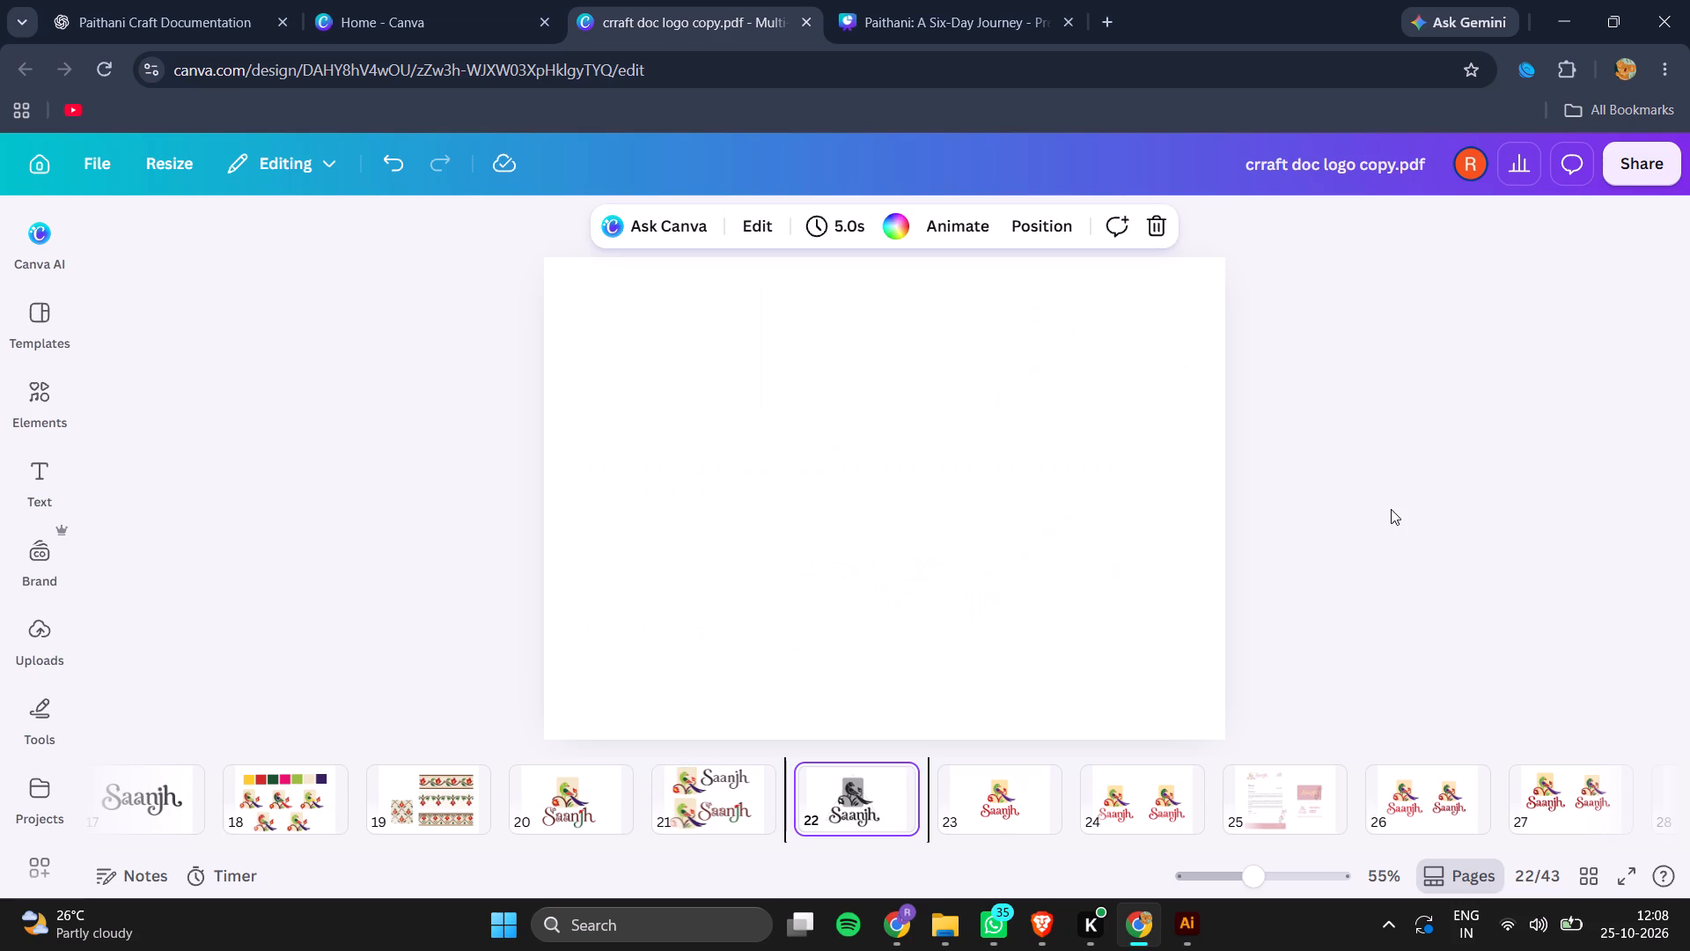
pyautogui.press('Right')
pyautogui.press('Right')
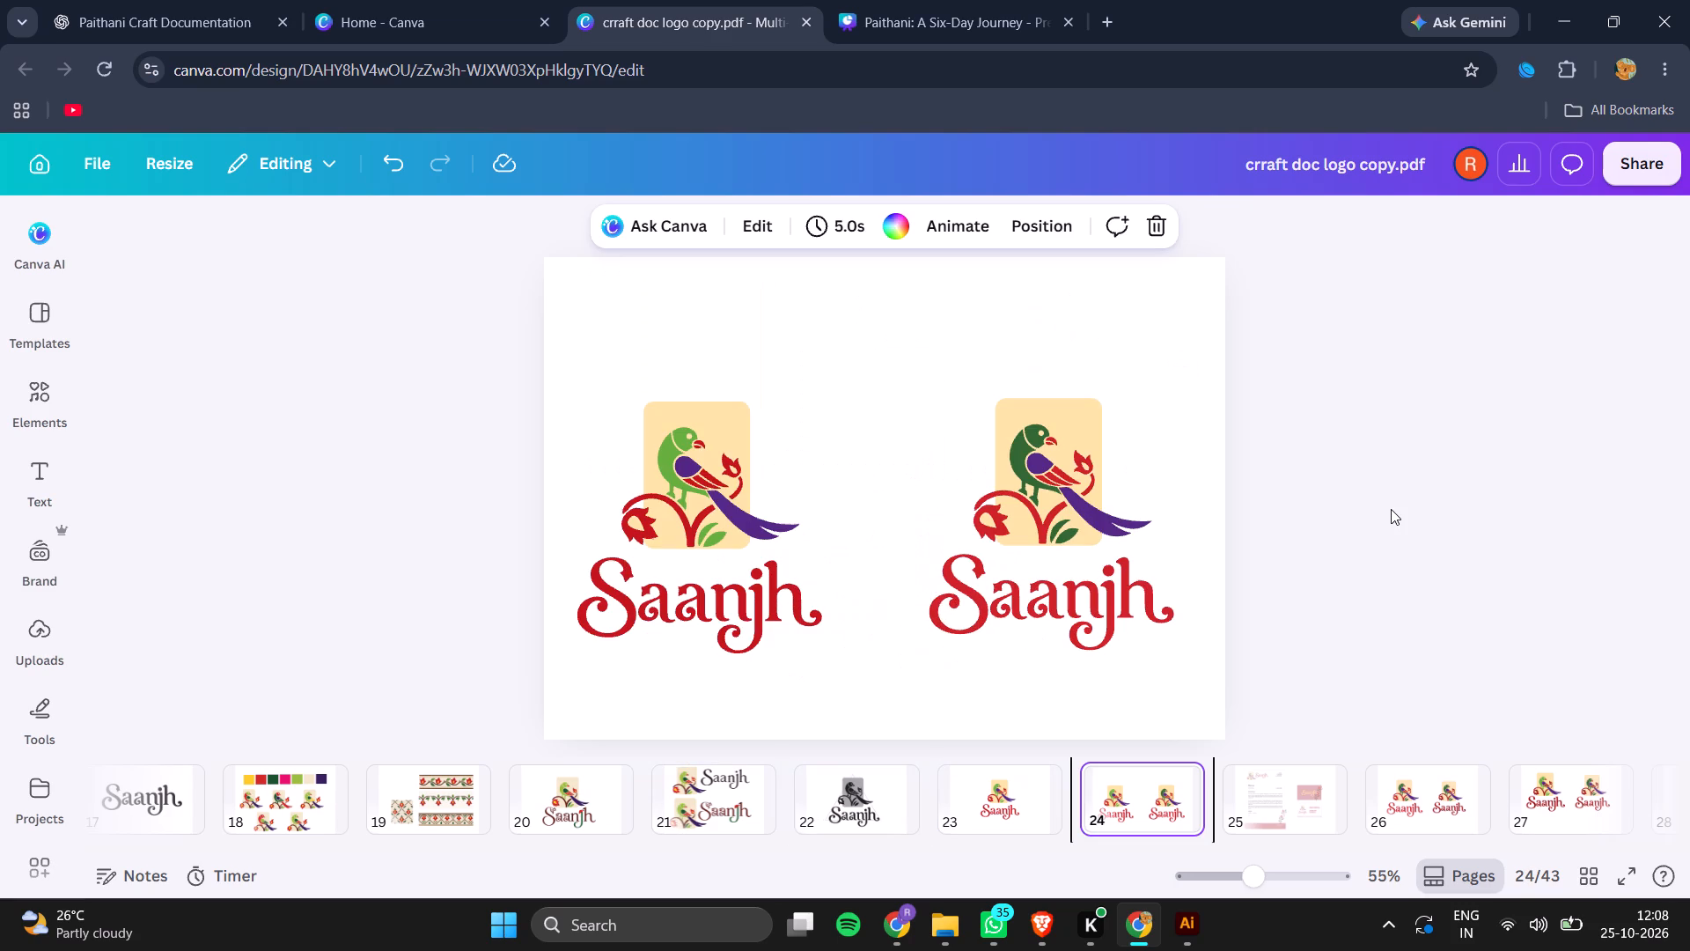
pyautogui.press('Left')
pyautogui.press('Left')
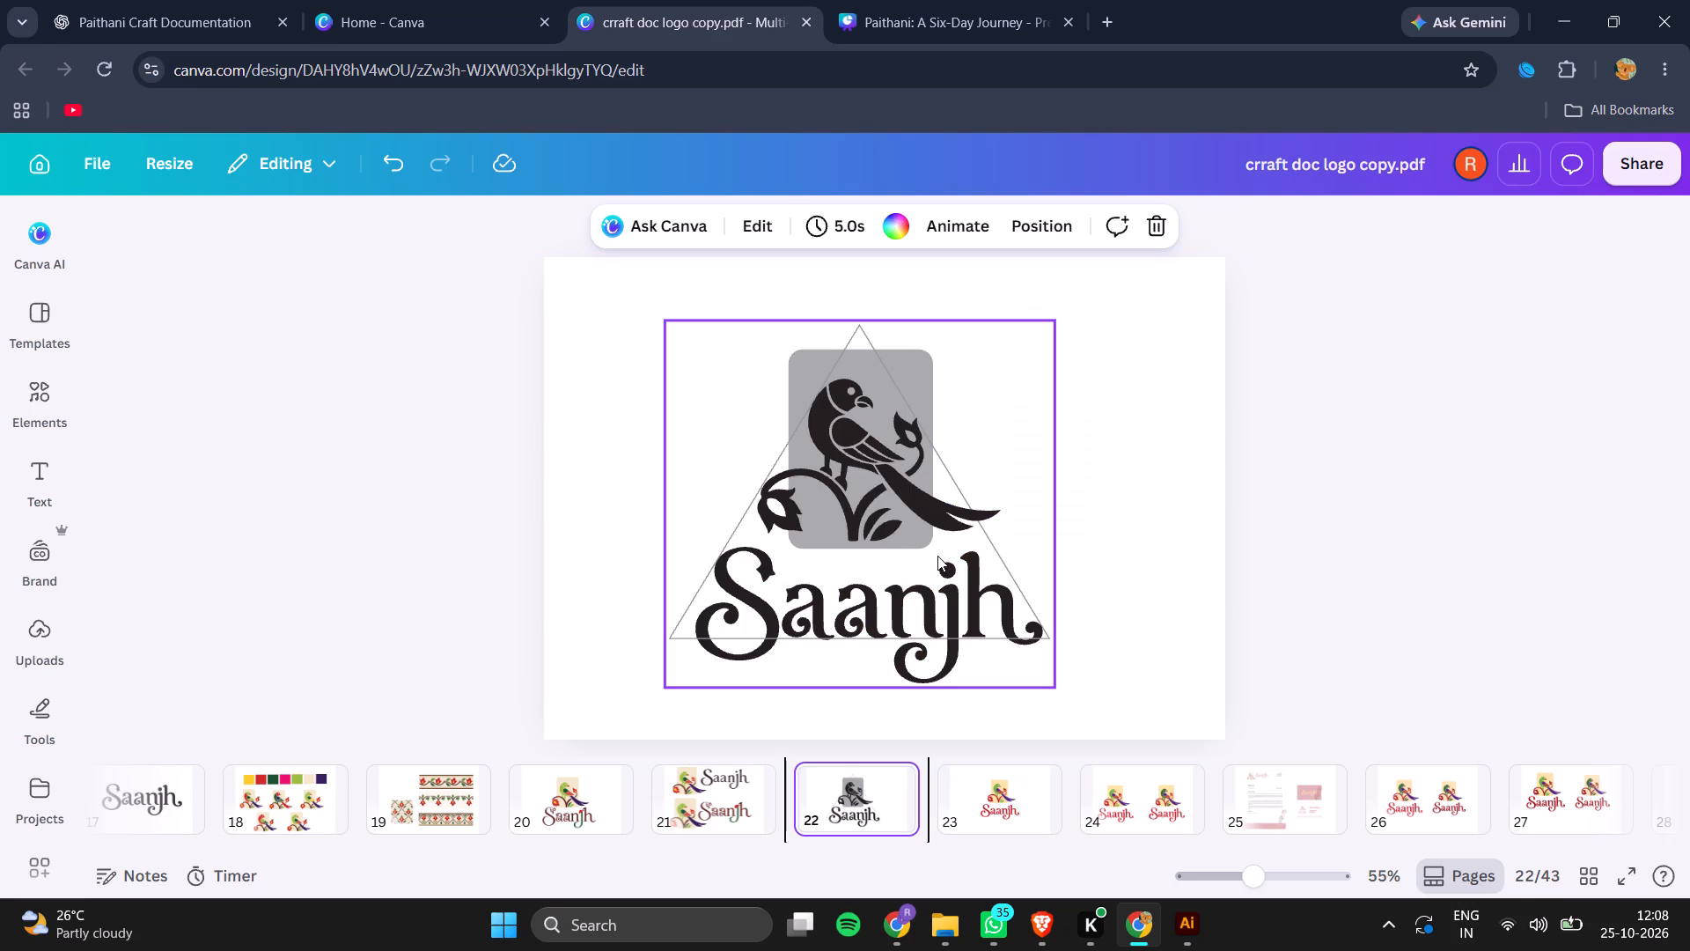
pyautogui.press('Right')
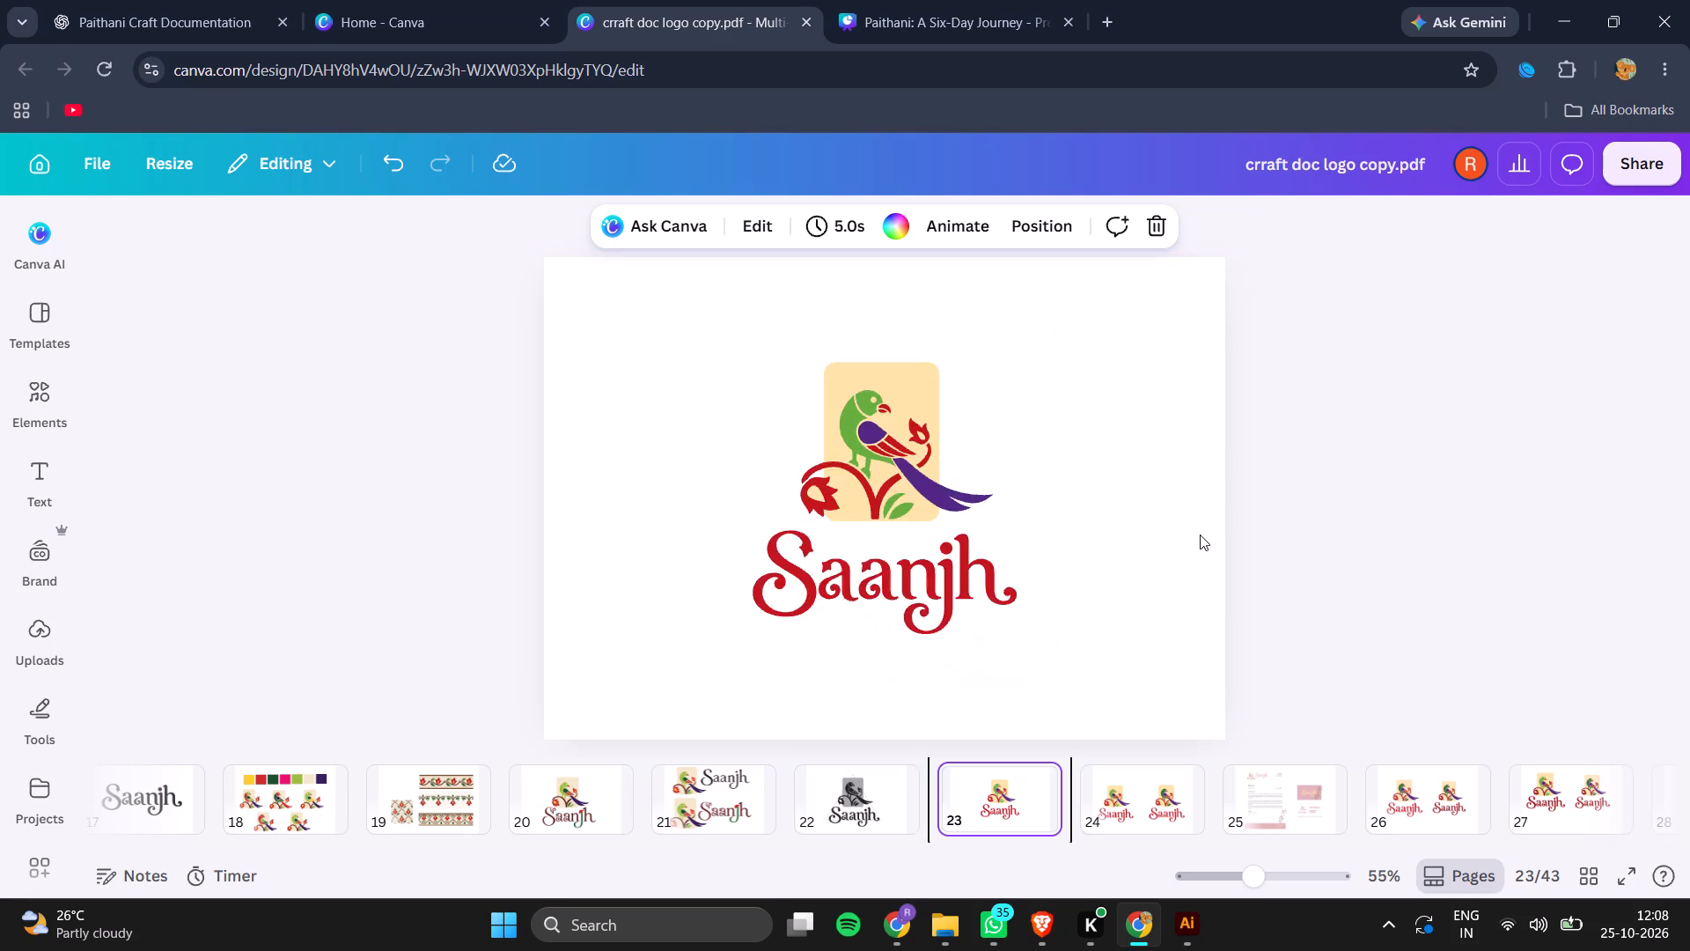
pyautogui.press('Right')
pyautogui.press('Right')
pyautogui.press('Right')
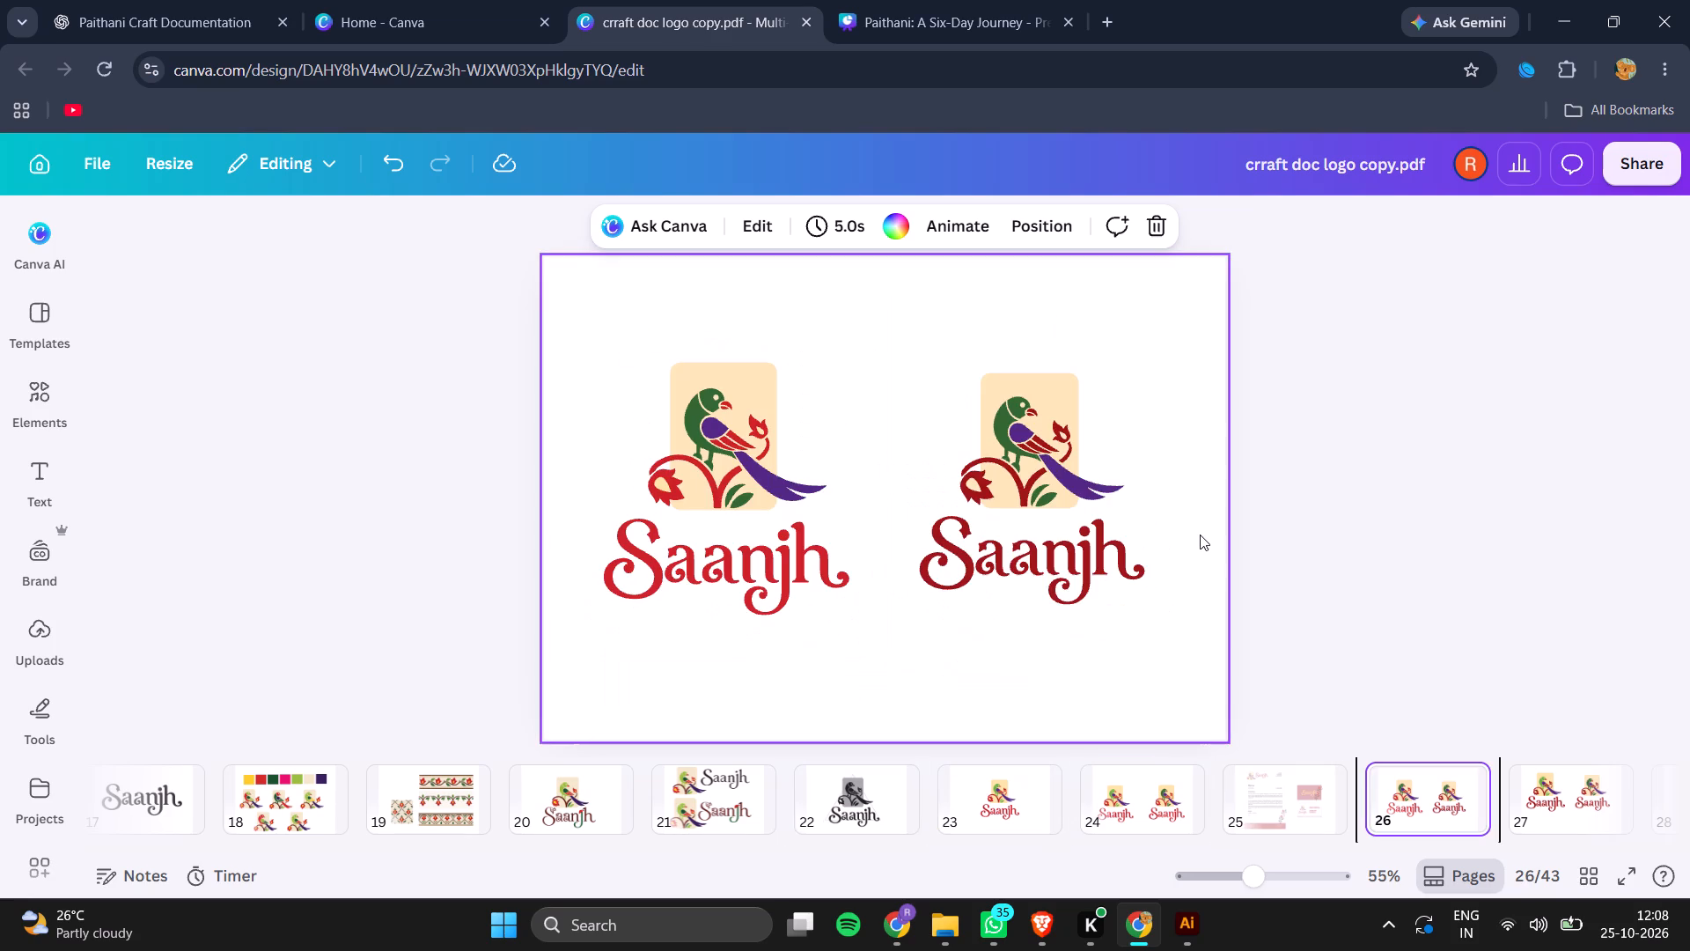
pyautogui.press('Left')
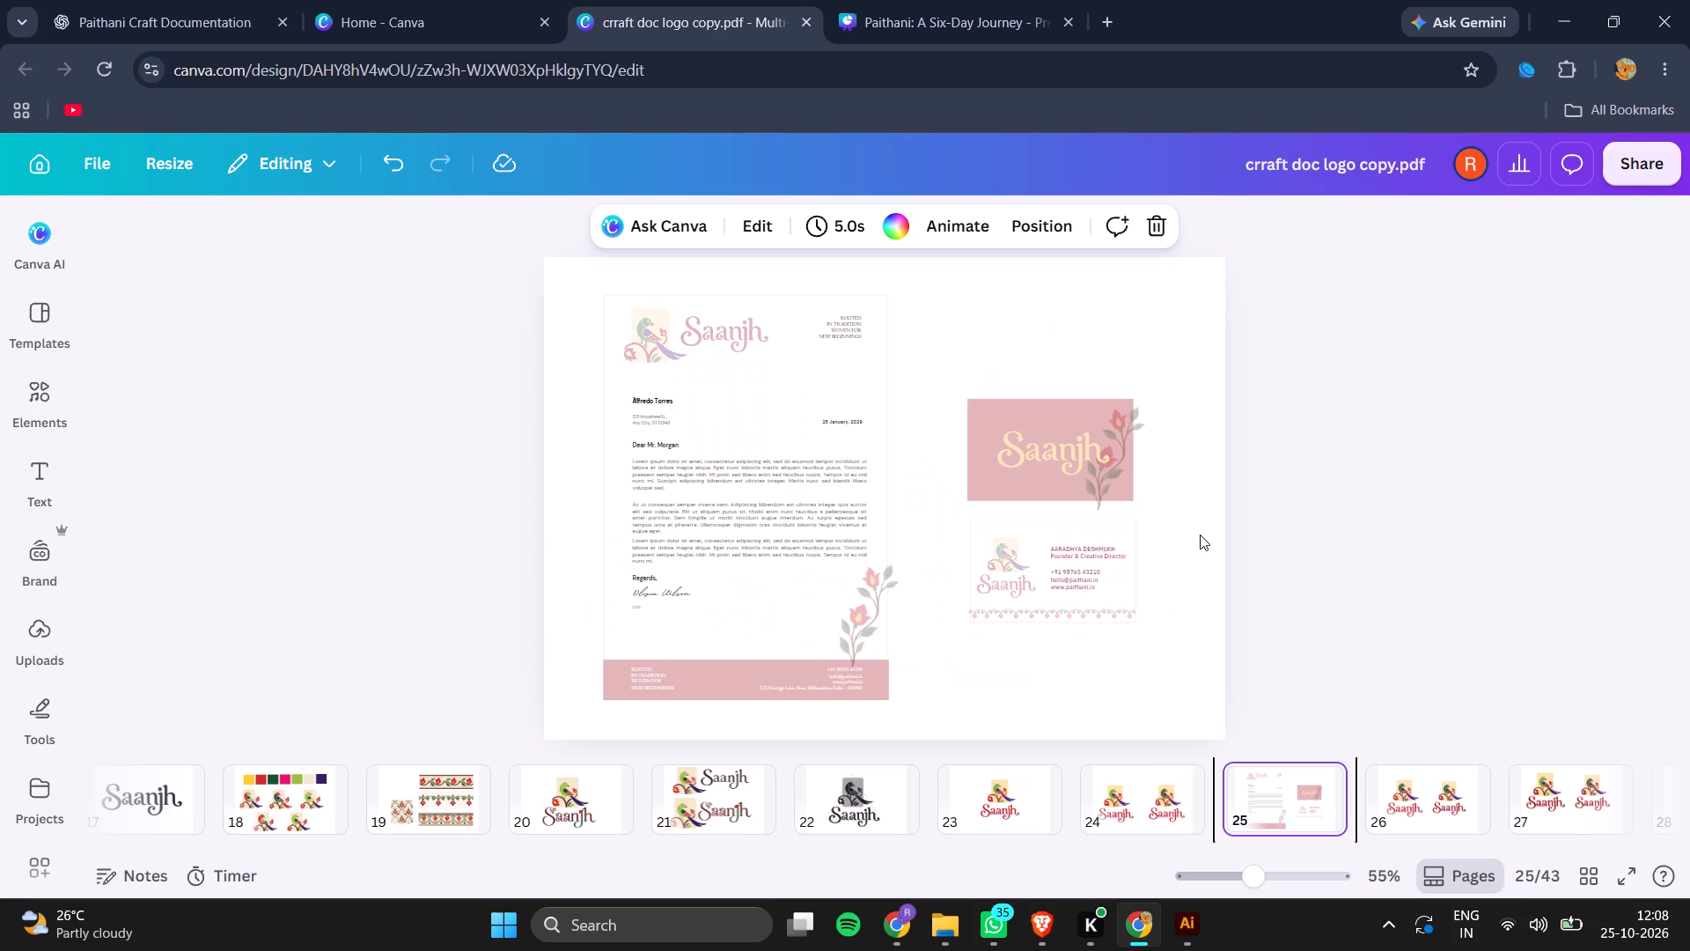
pyautogui.press('Left')
pyautogui.press('Right')
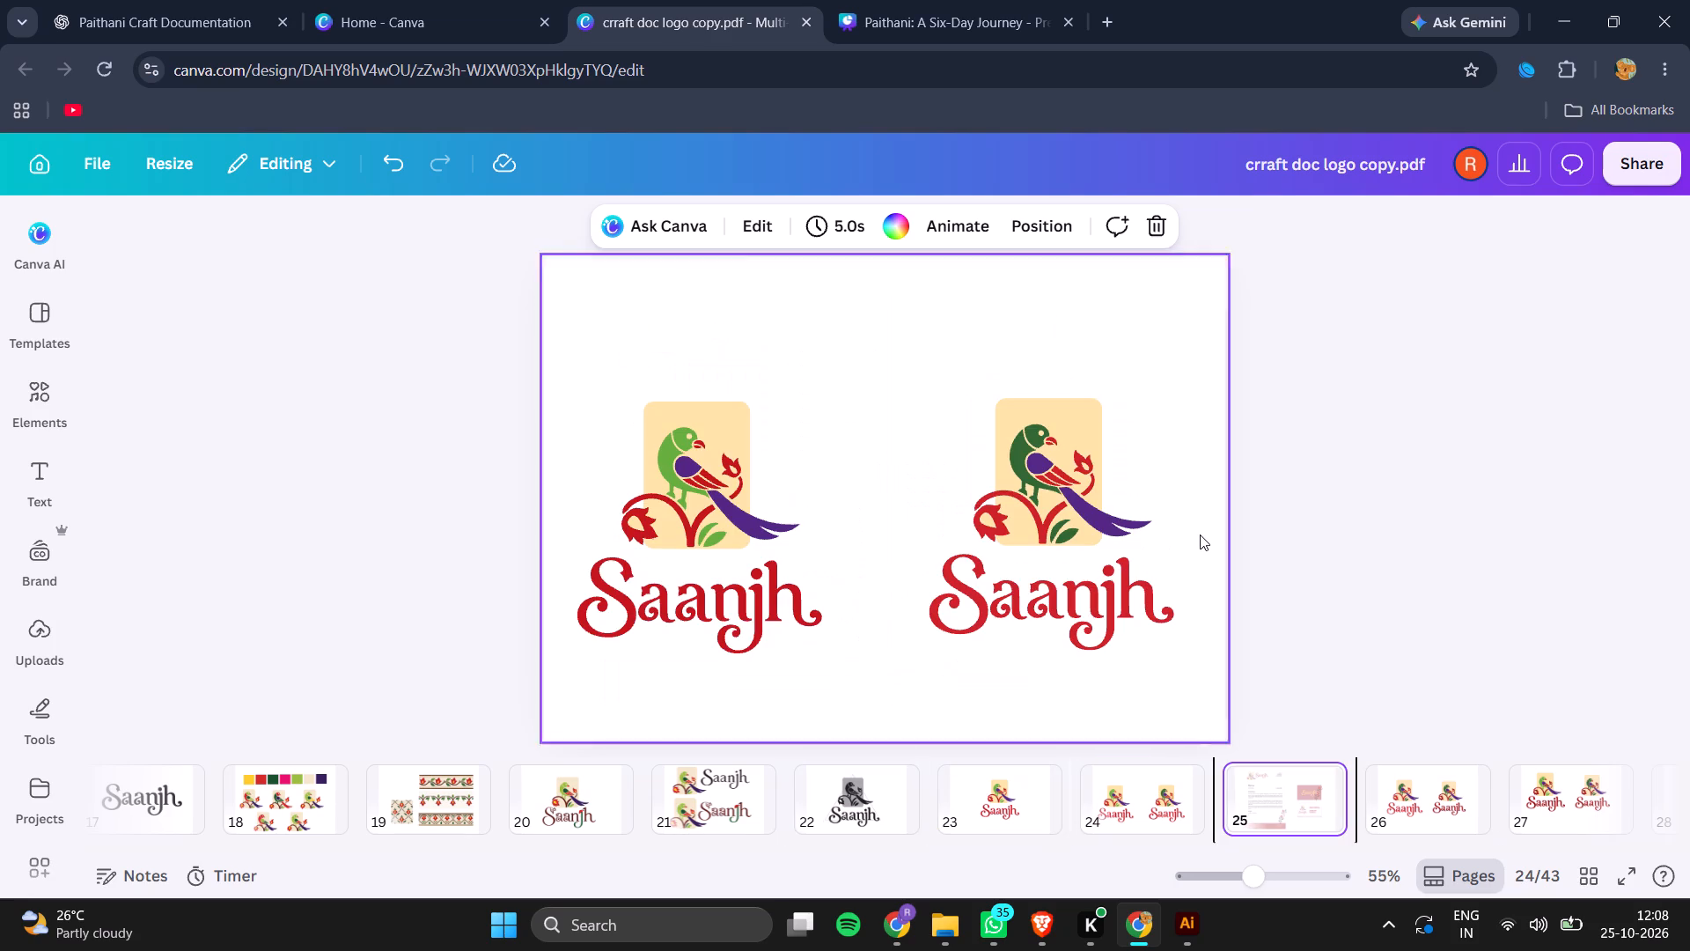
pyautogui.press('Left')
pyautogui.press('Left')
pyautogui.press('Right')
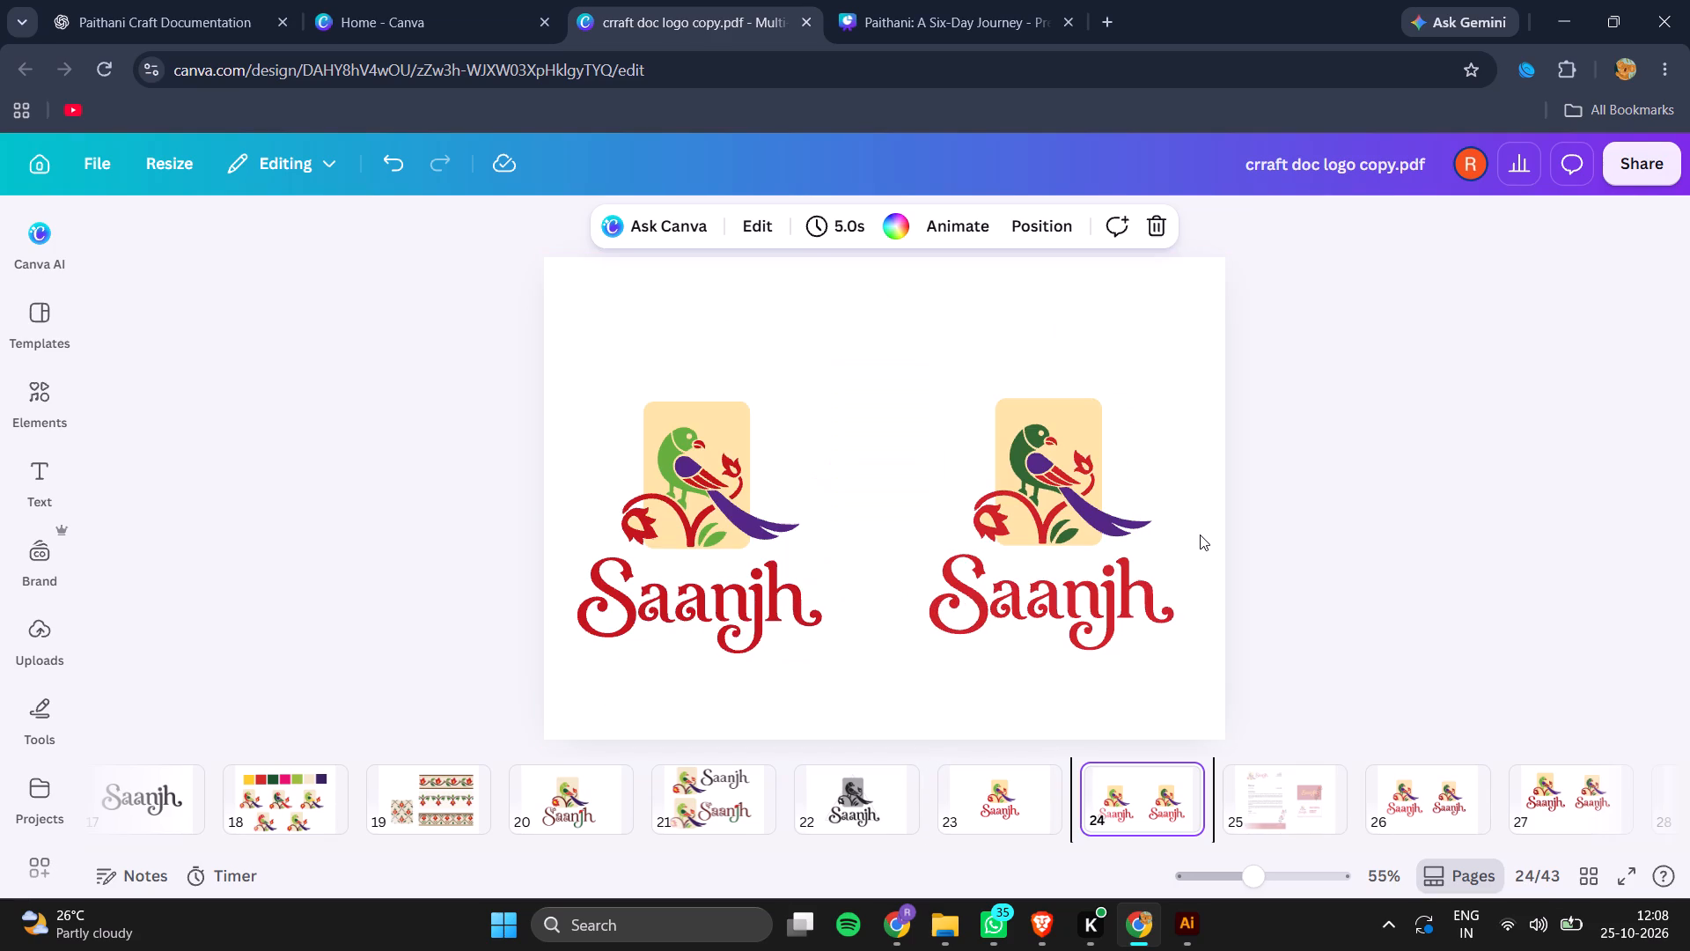
pyautogui.press('Left')
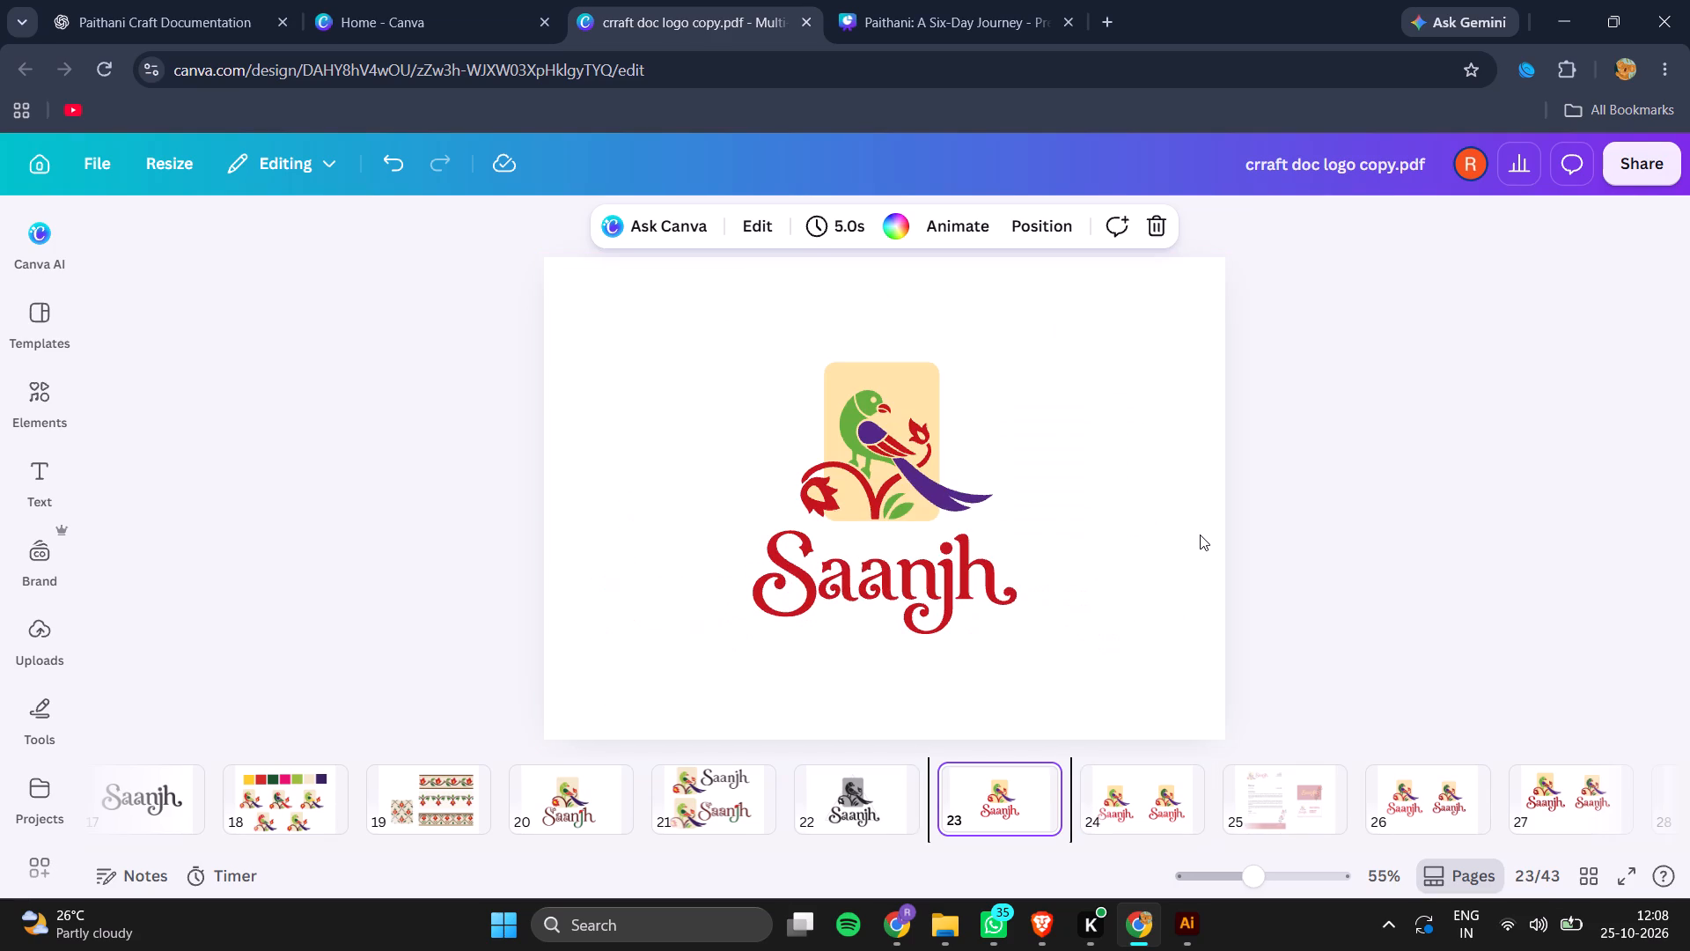
pyautogui.hscroll(-5, 1200, 534)
pyautogui.hscroll(-1, 1040, 837)
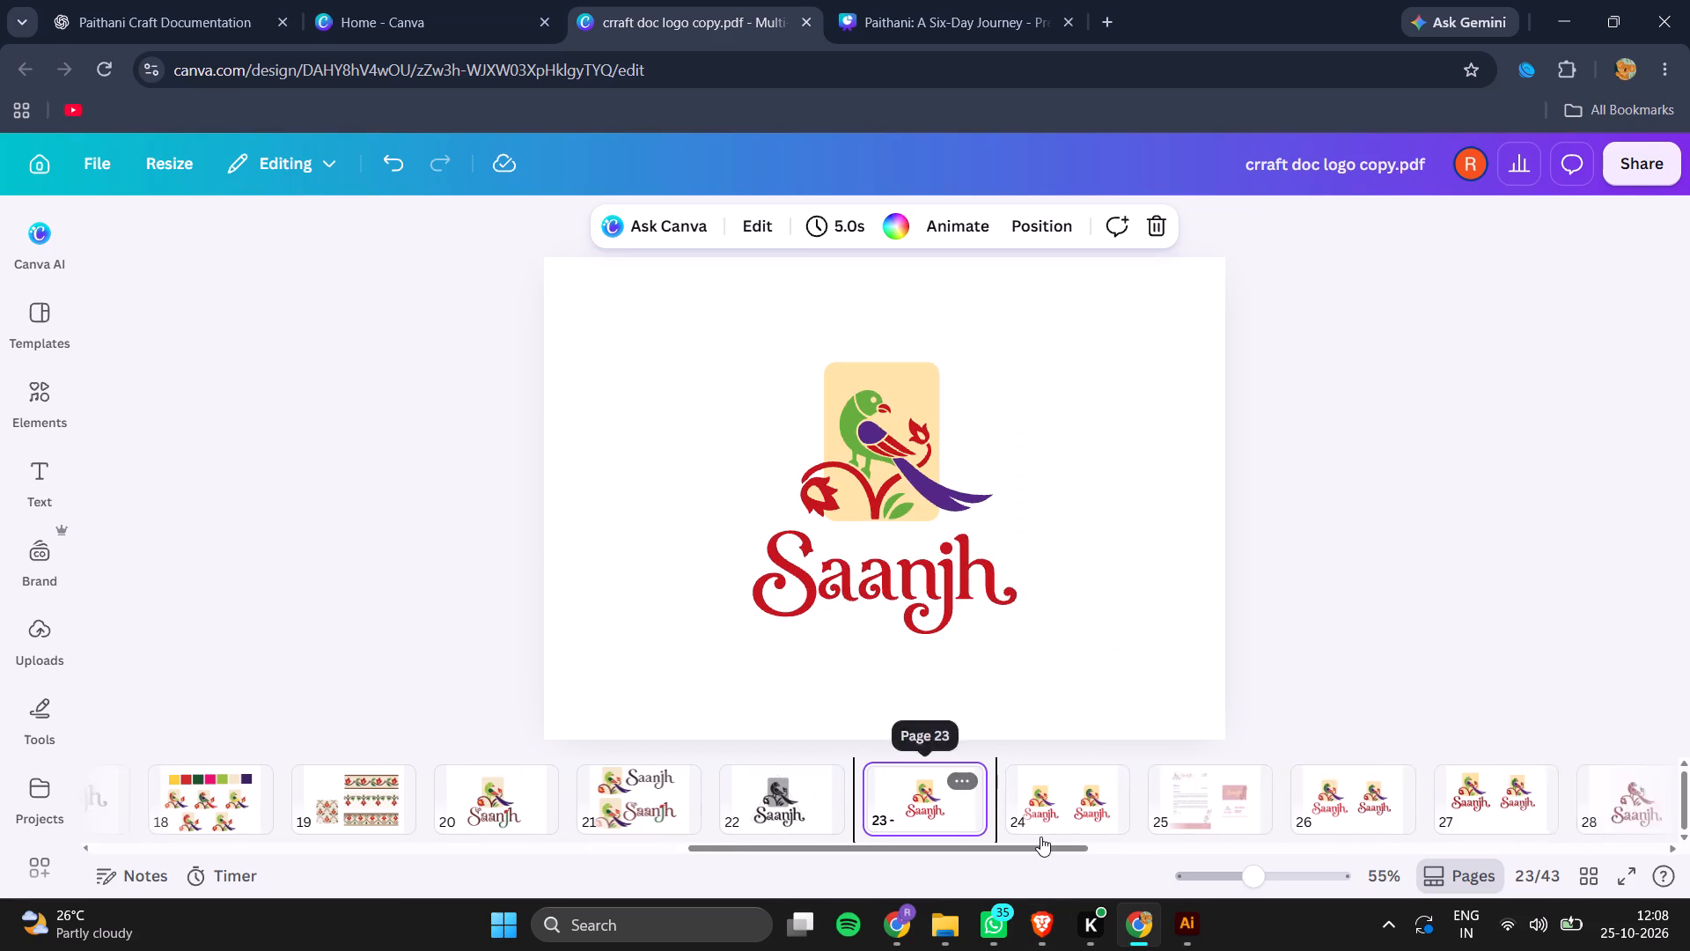
pyautogui.hscroll(-3, 1040, 837)
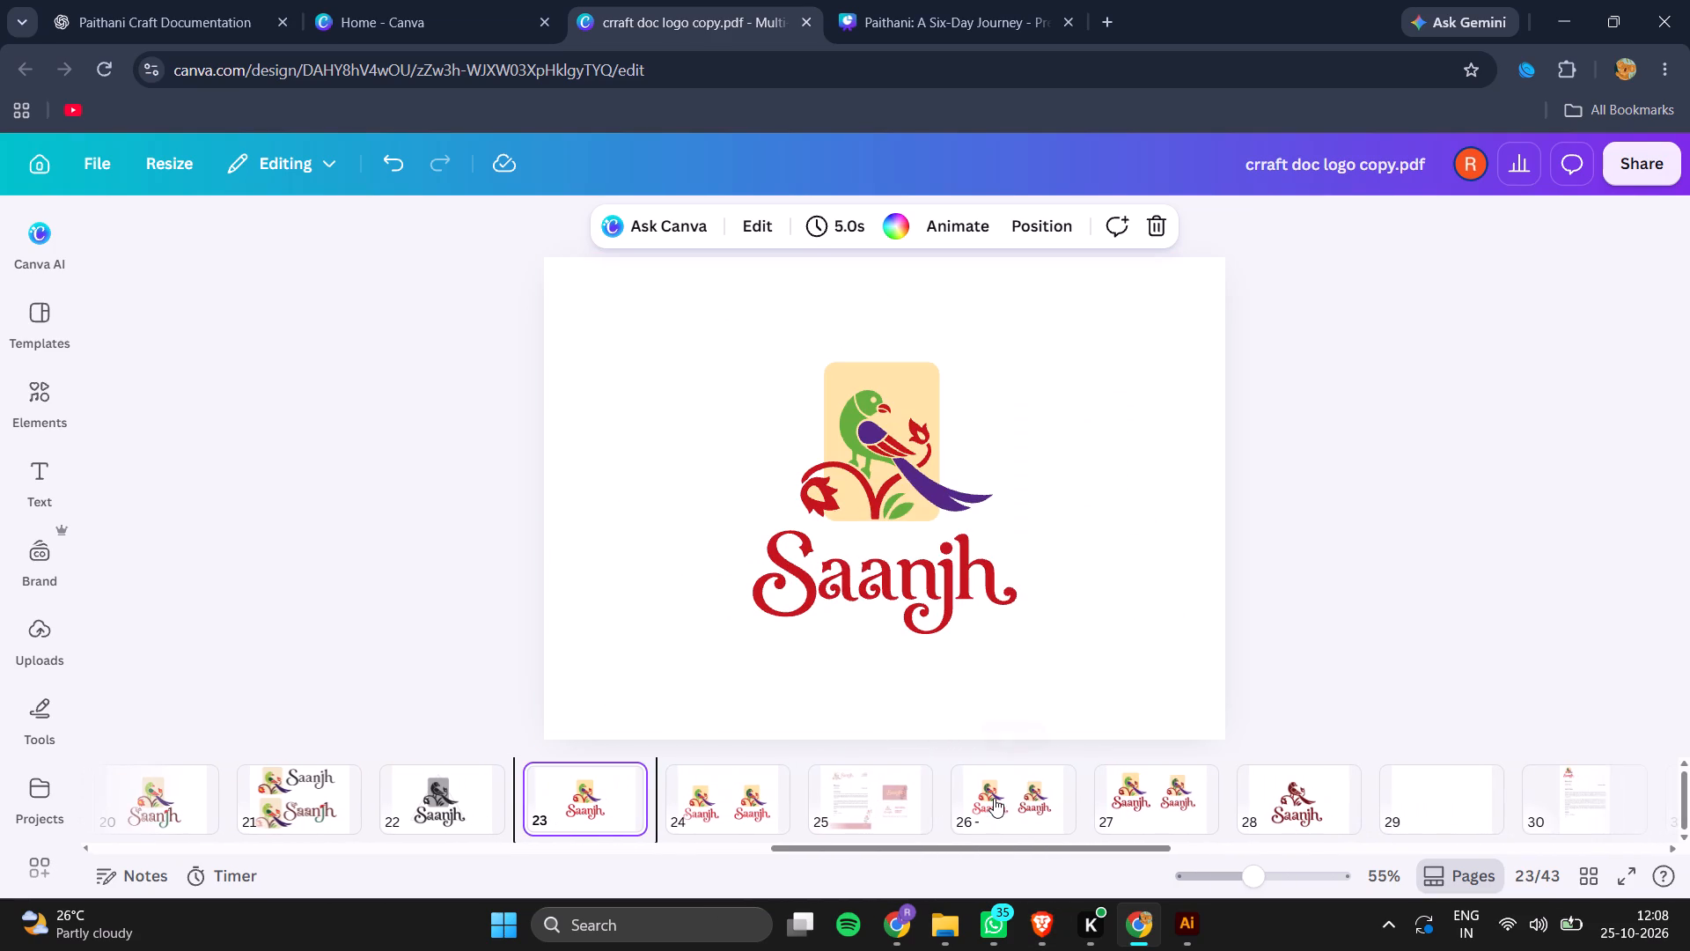
# On page 24, shift the light-green parrot emblem and its Saanjh lettering vertically to align level with the other logo.
pyautogui.press('Down')
pyautogui.press('Right')
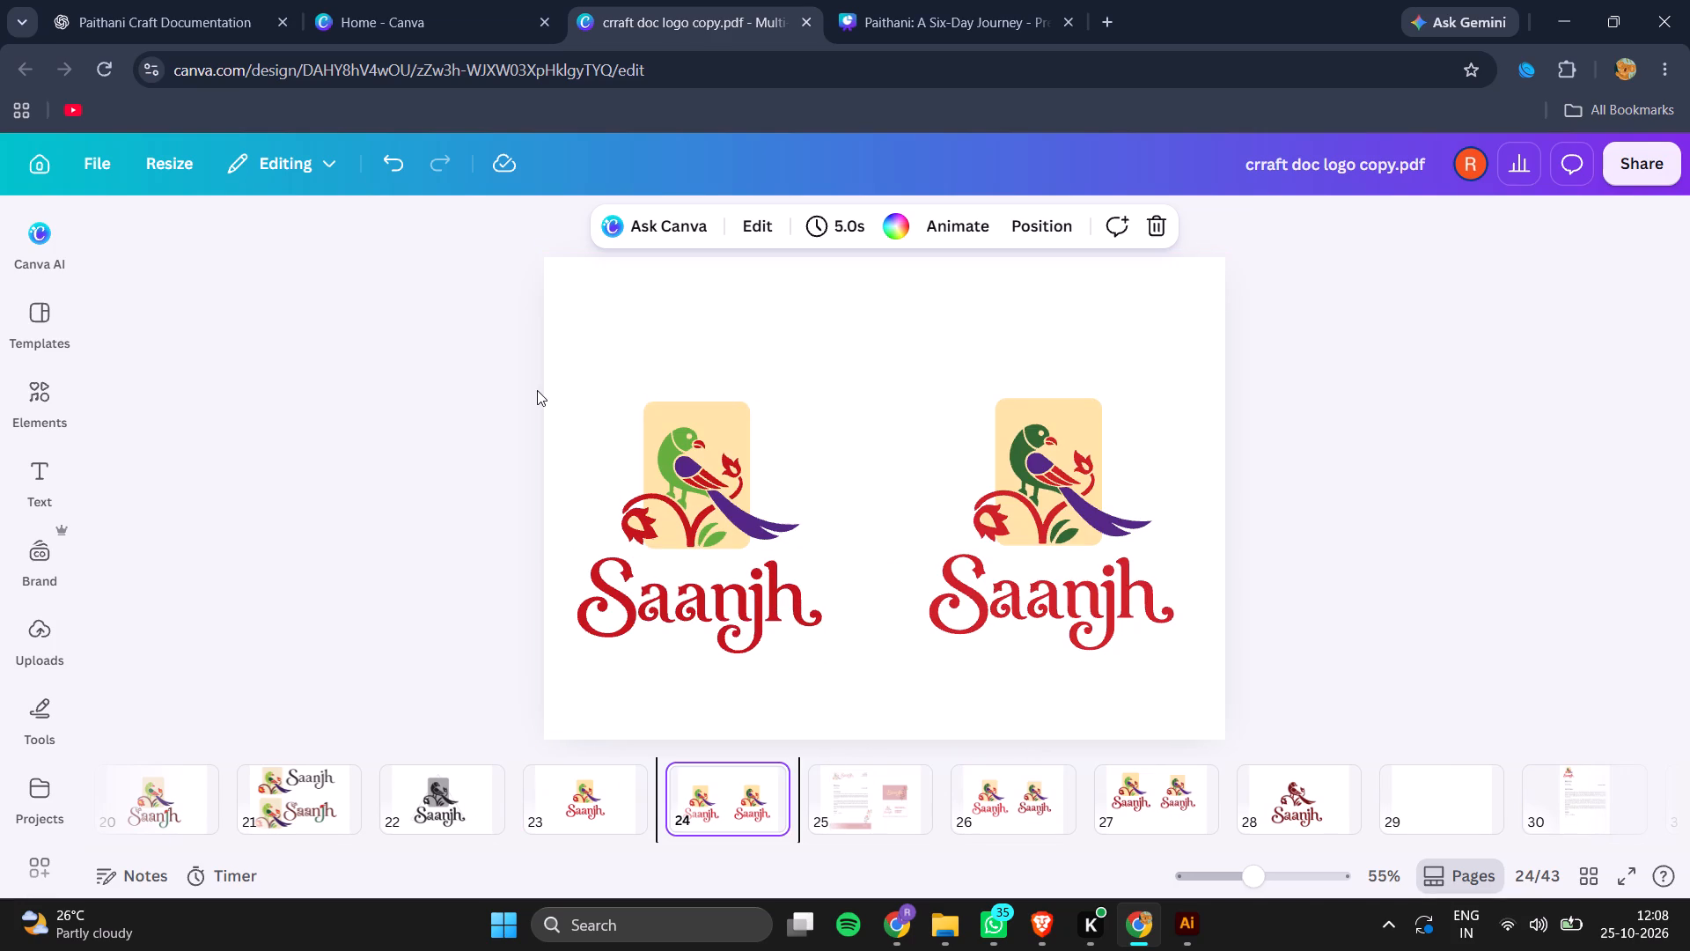
pyautogui.moveTo(537, 390); pyautogui.dragTo(808, 719)
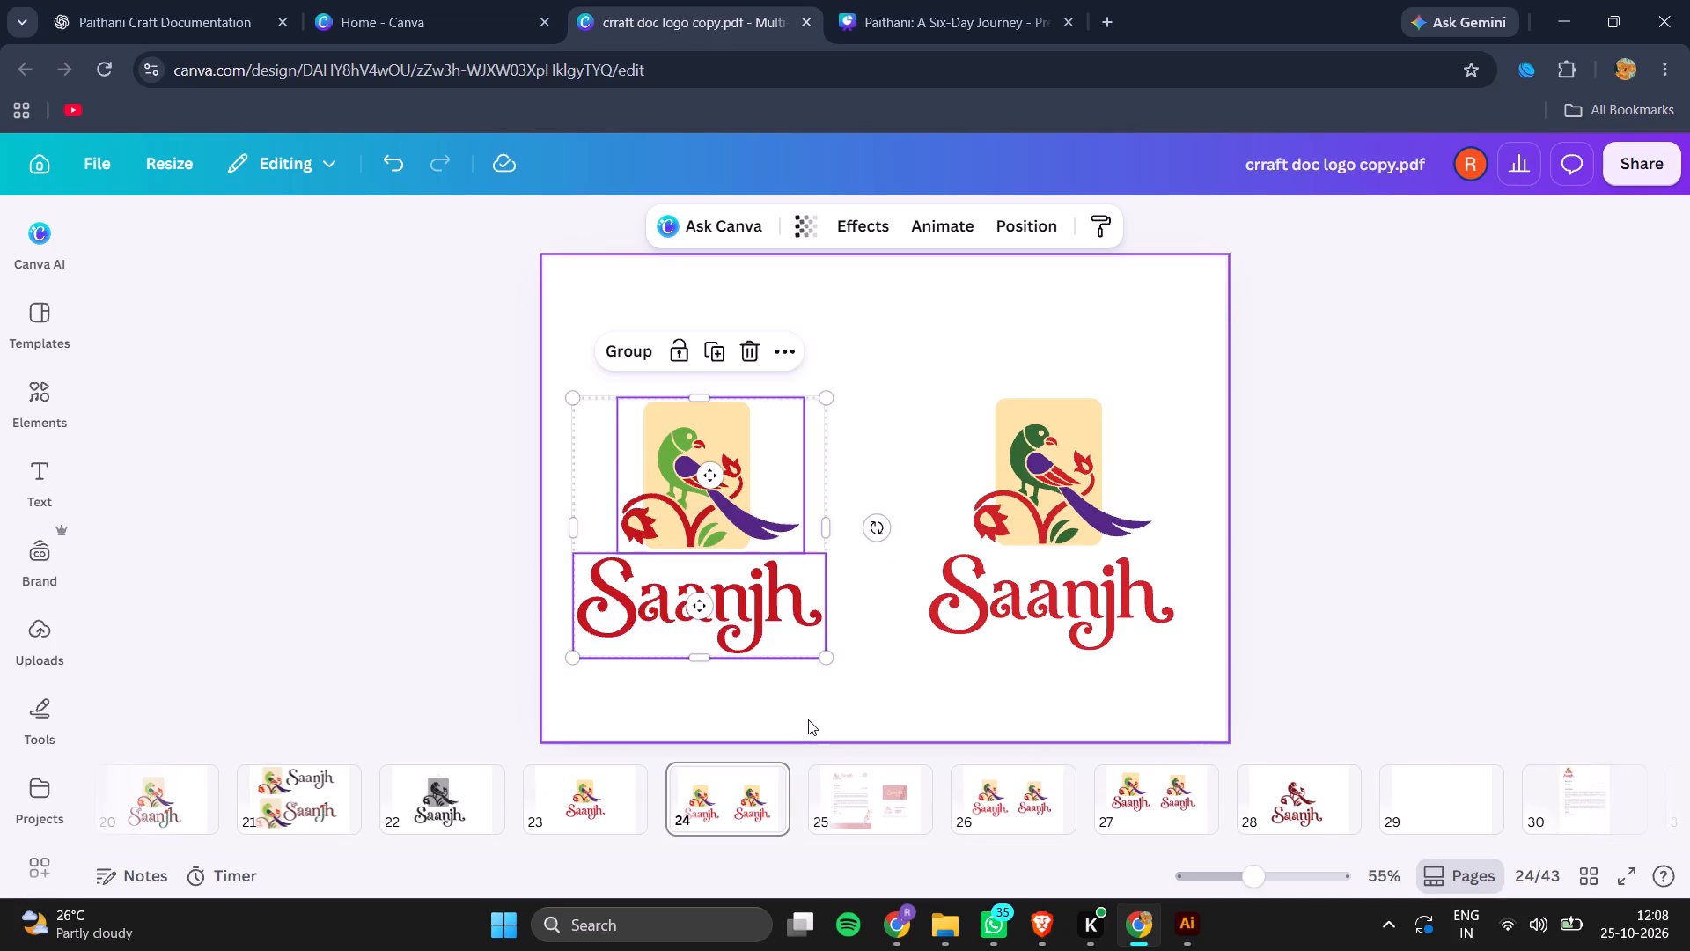
pyautogui.press('Up')
pyautogui.press('Up')
pyautogui.press('Up')
pyautogui.press('Up')
pyautogui.press('Up')
pyautogui.press('Up')
pyautogui.press('Up')
pyautogui.press('Up')
pyautogui.press('Up')
pyautogui.press('Up')
pyautogui.press('Down')
pyautogui.press('Down')
pyautogui.press('Down')
pyautogui.press('Down')
pyautogui.press('Down')
pyautogui.press('Down')
pyautogui.press('Down')
pyautogui.press('Down')
pyautogui.press('Down')
pyautogui.press('Down')
pyautogui.press('Down')
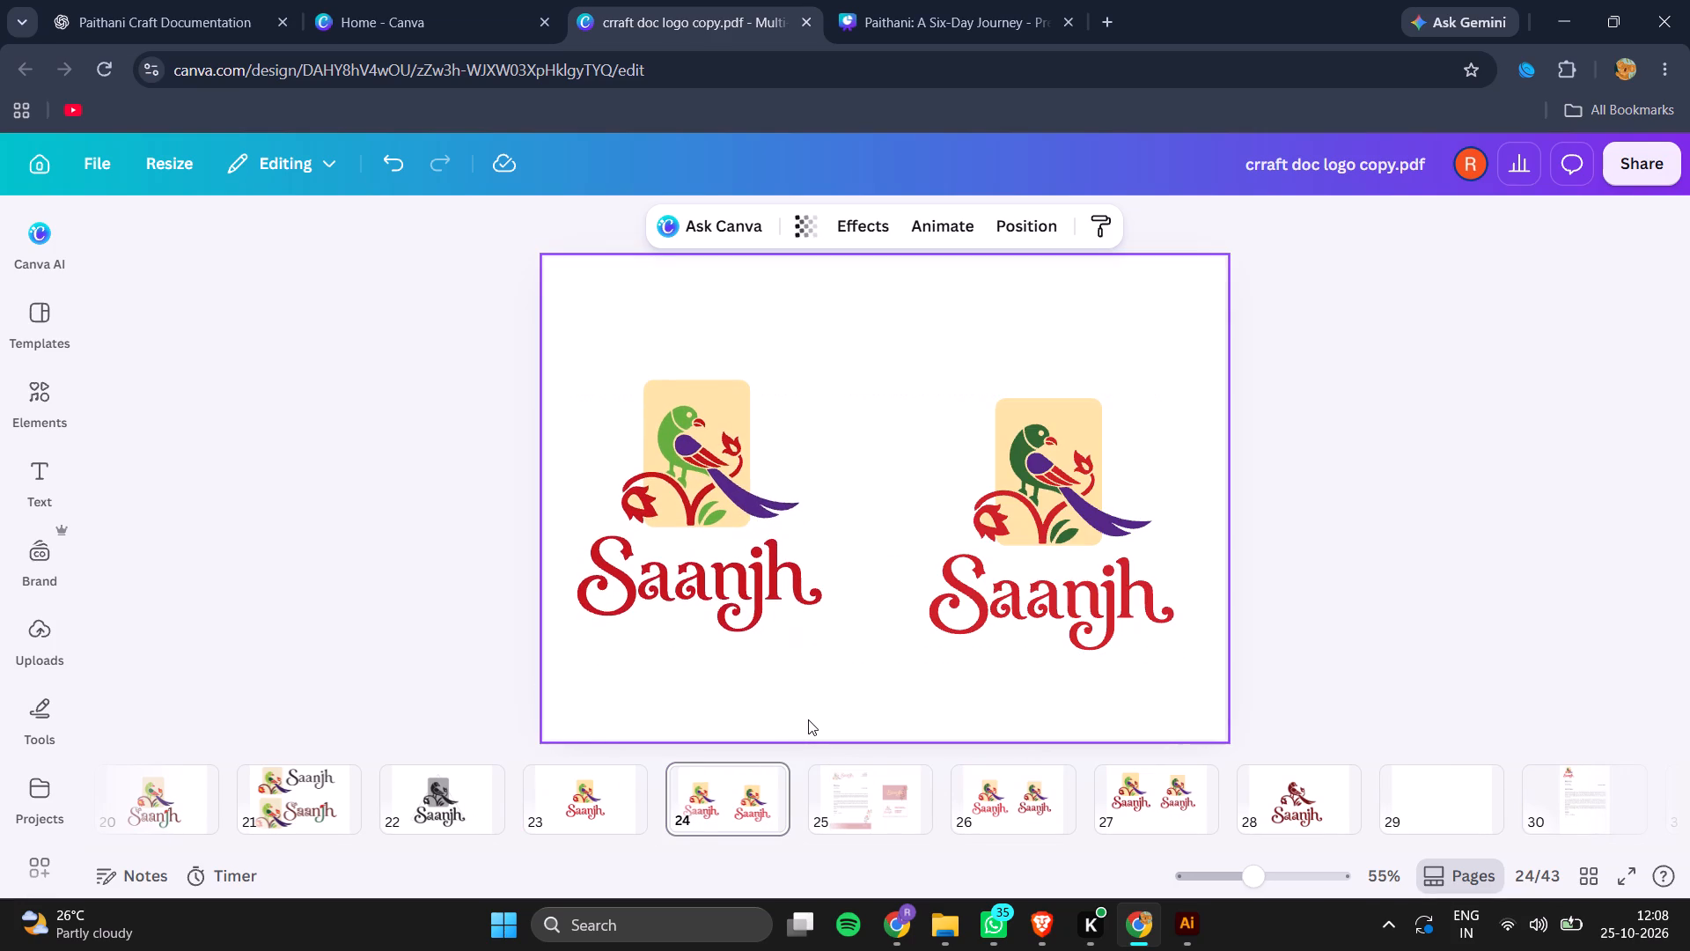
pyautogui.press('Up')
pyautogui.press('Up')
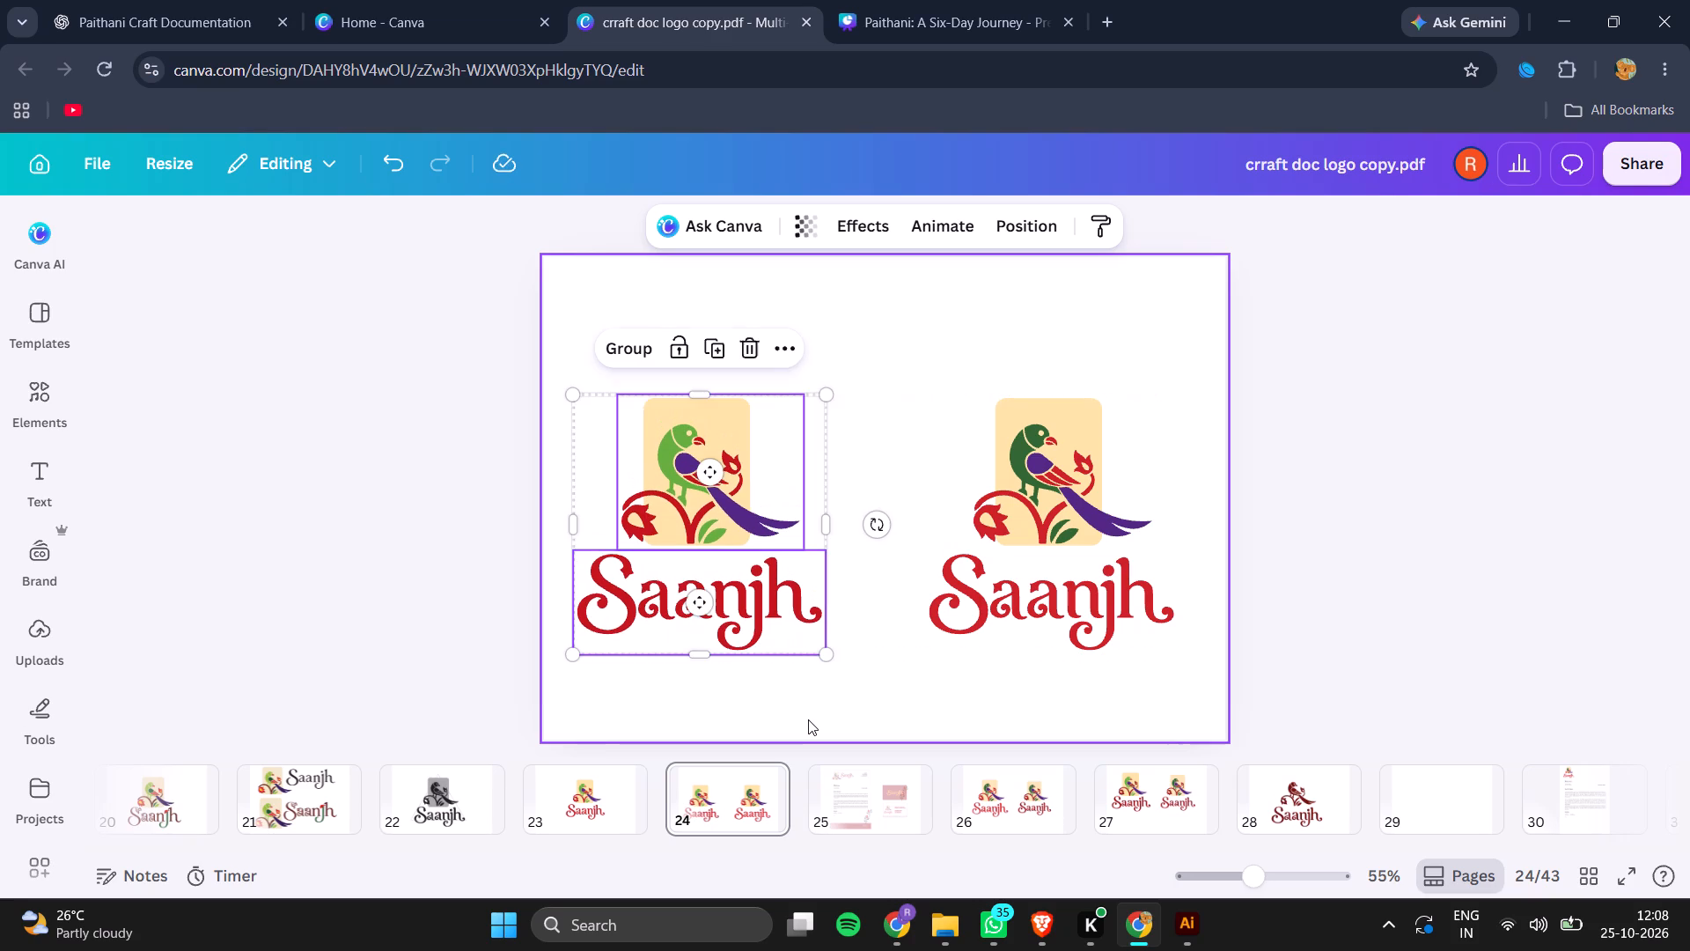
# Shift the light-green parrot logo right, closer to the dark-green one, to balance the pair across page 24.
pyautogui.press('Right')
pyautogui.press('Right')
pyautogui.press('Right')
pyautogui.press('Right')
pyautogui.press('Right')
pyautogui.press('Right')
pyautogui.press('Right')
pyautogui.press('Right')
pyautogui.press('Right')
pyautogui.press('Right')
pyautogui.press('Right')
pyautogui.press('Right')
pyautogui.press('Right')
pyautogui.press('Right')
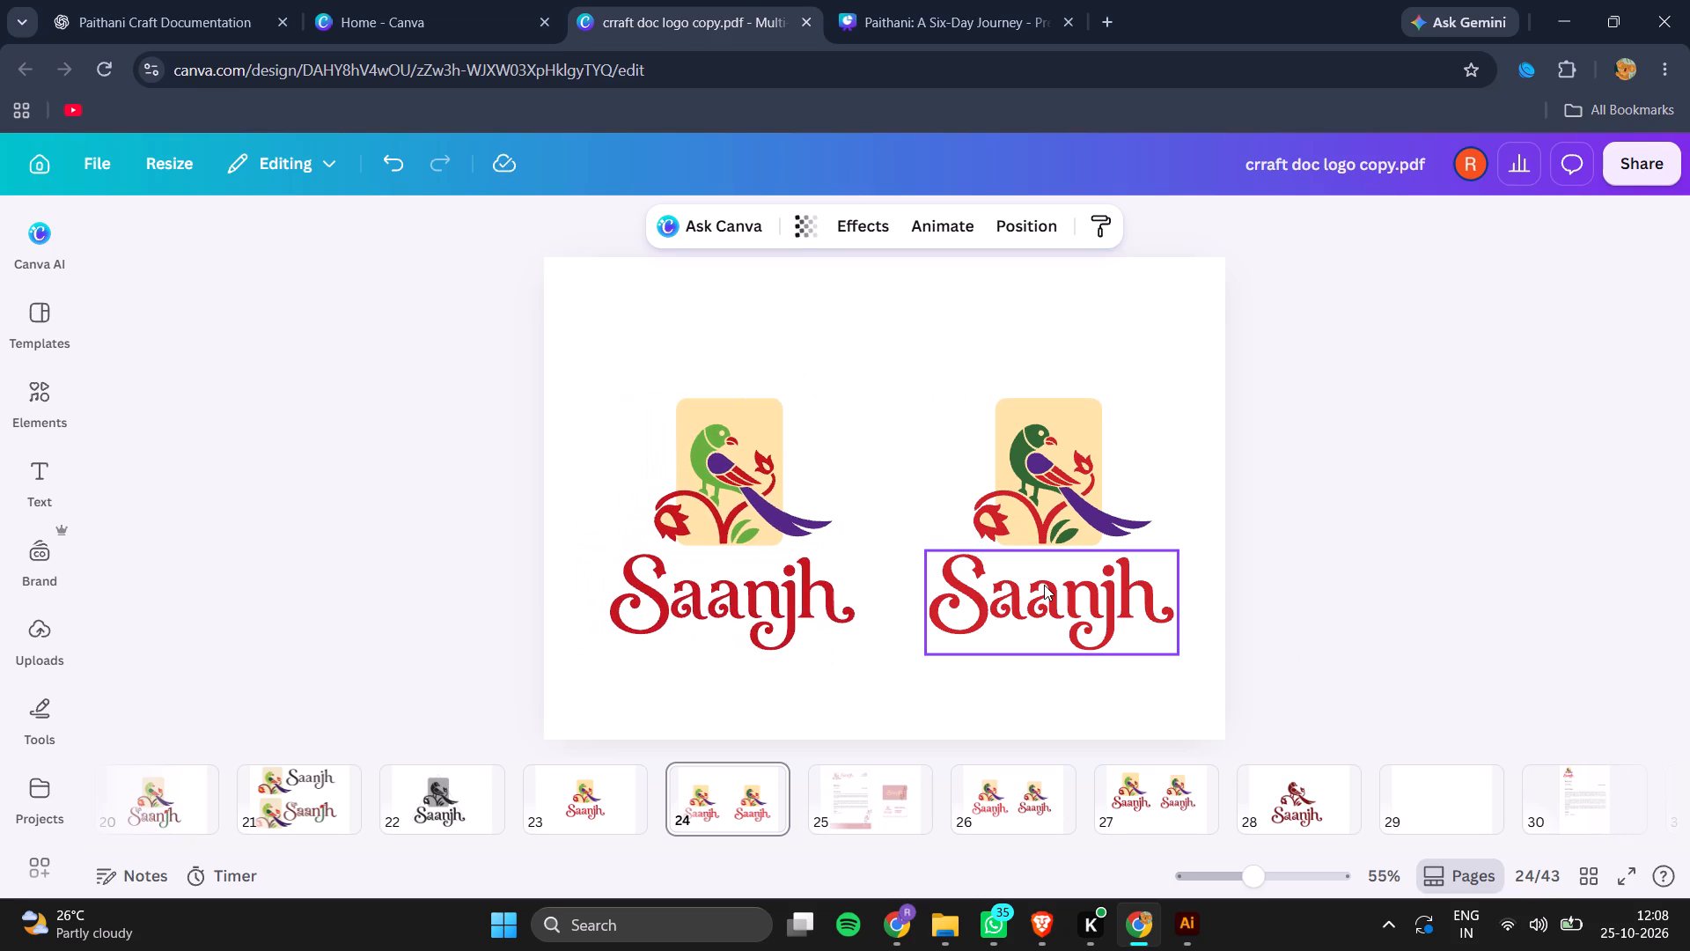
pyautogui.click(457, 513)
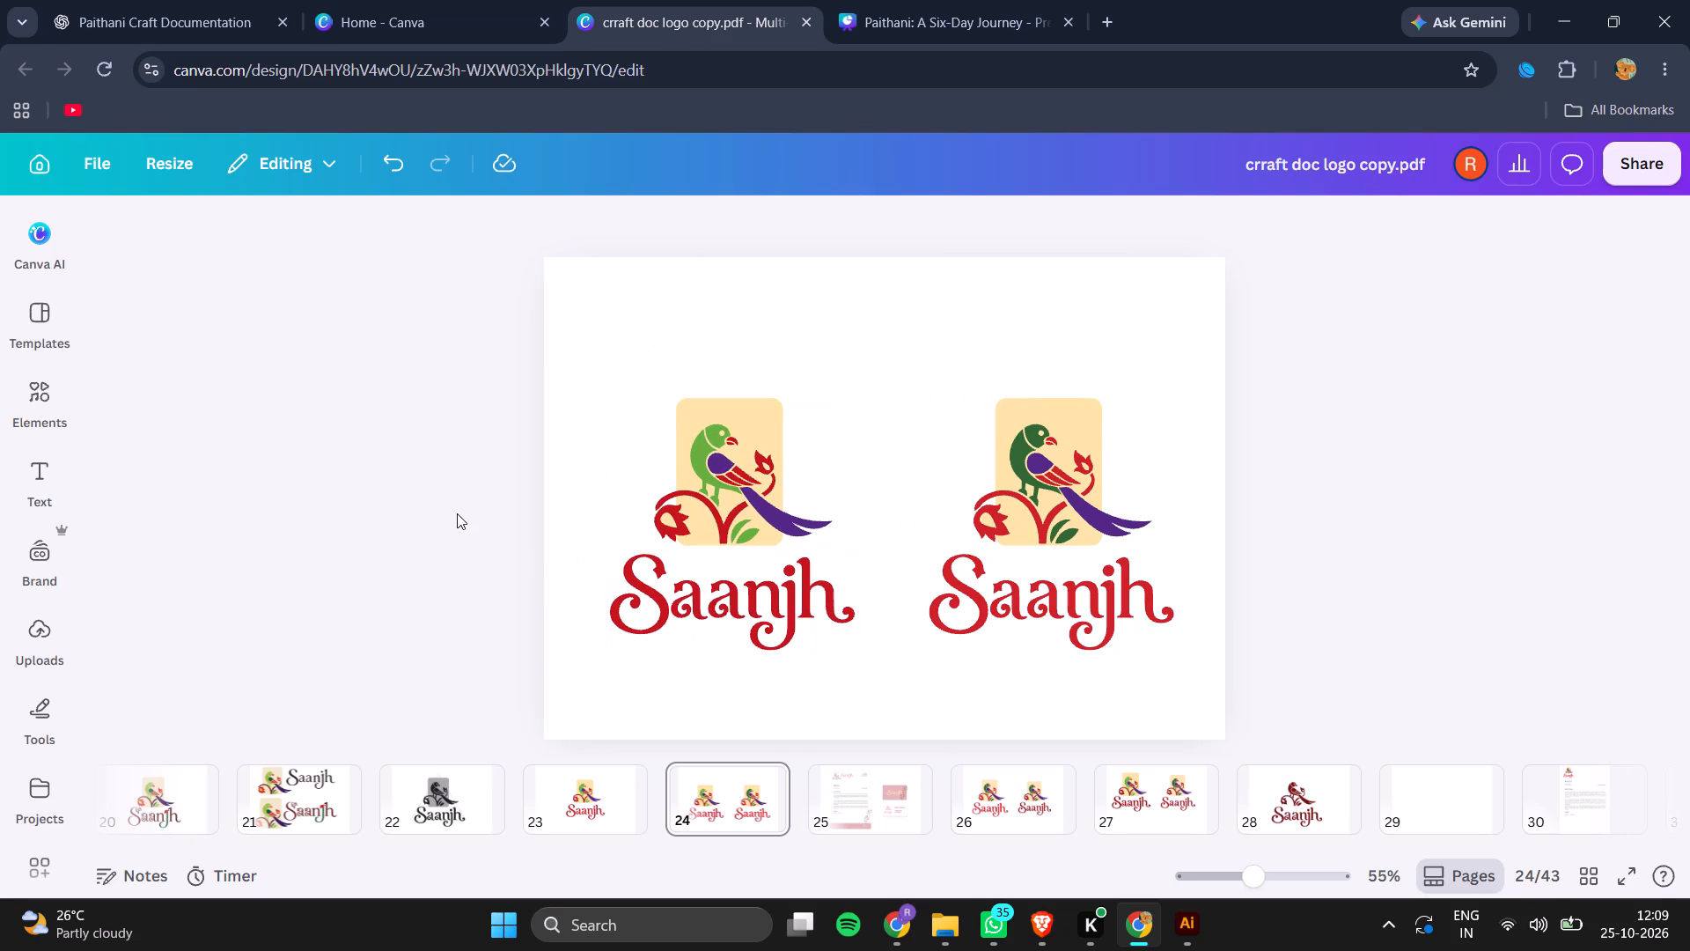
# Compare page 24 with page 26, then scale both page 24 logos down together to about 17.6 wide and 8 high.
pyautogui.press('Right')
pyautogui.press('Right')
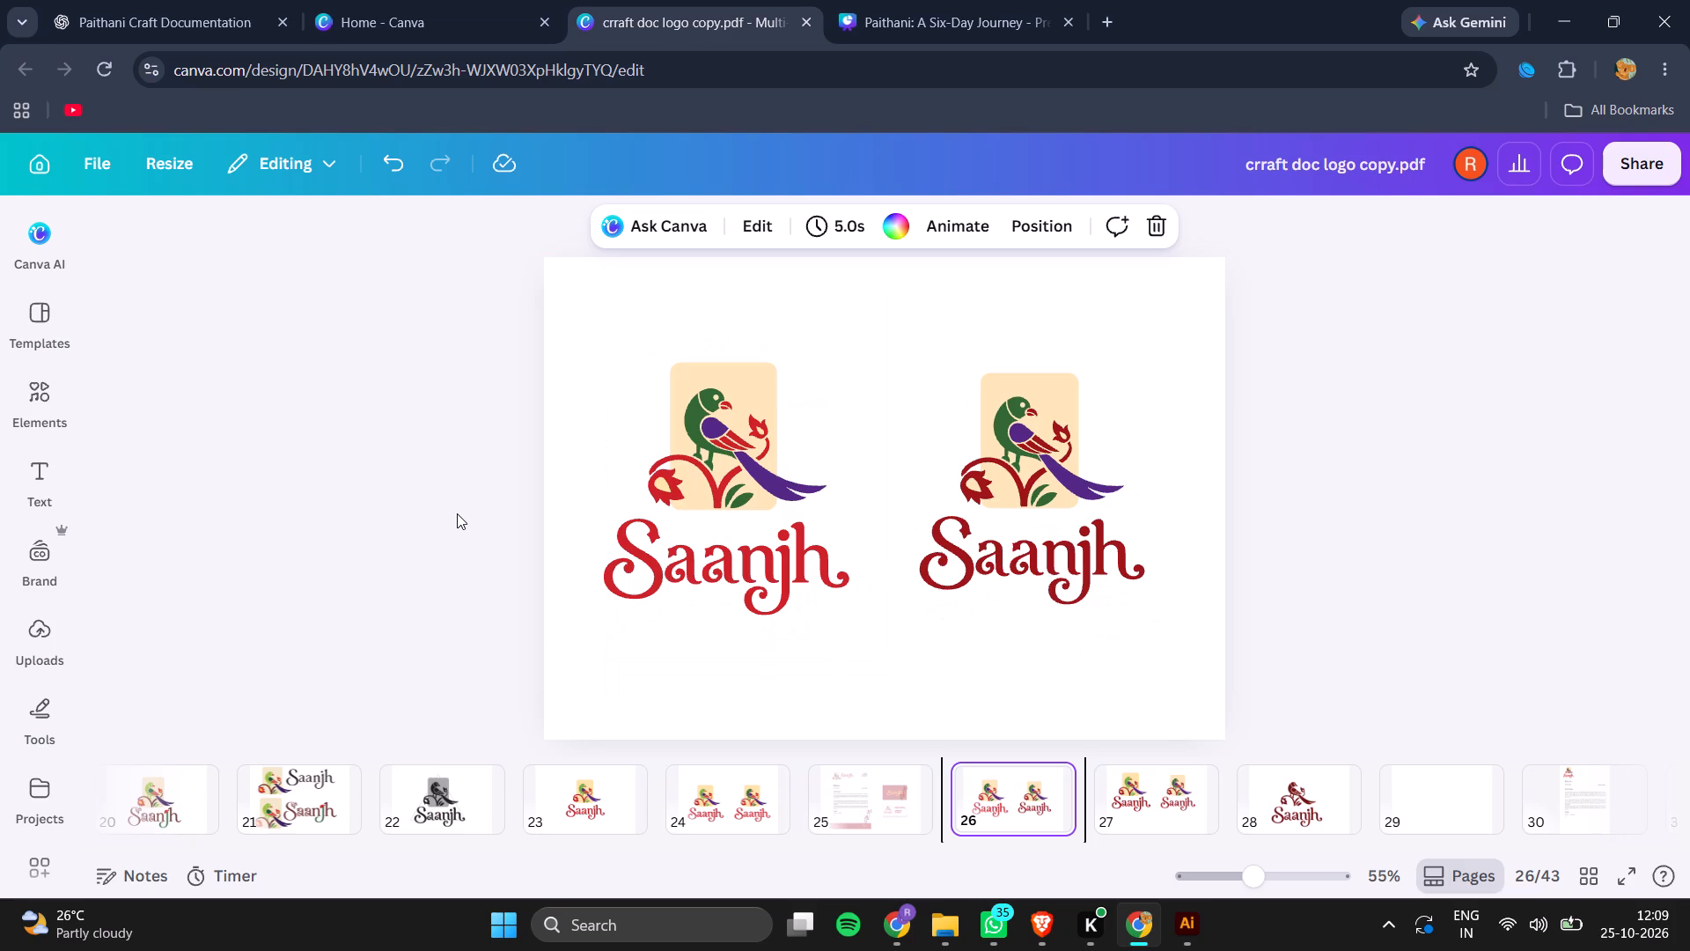
pyautogui.click(770, 812)
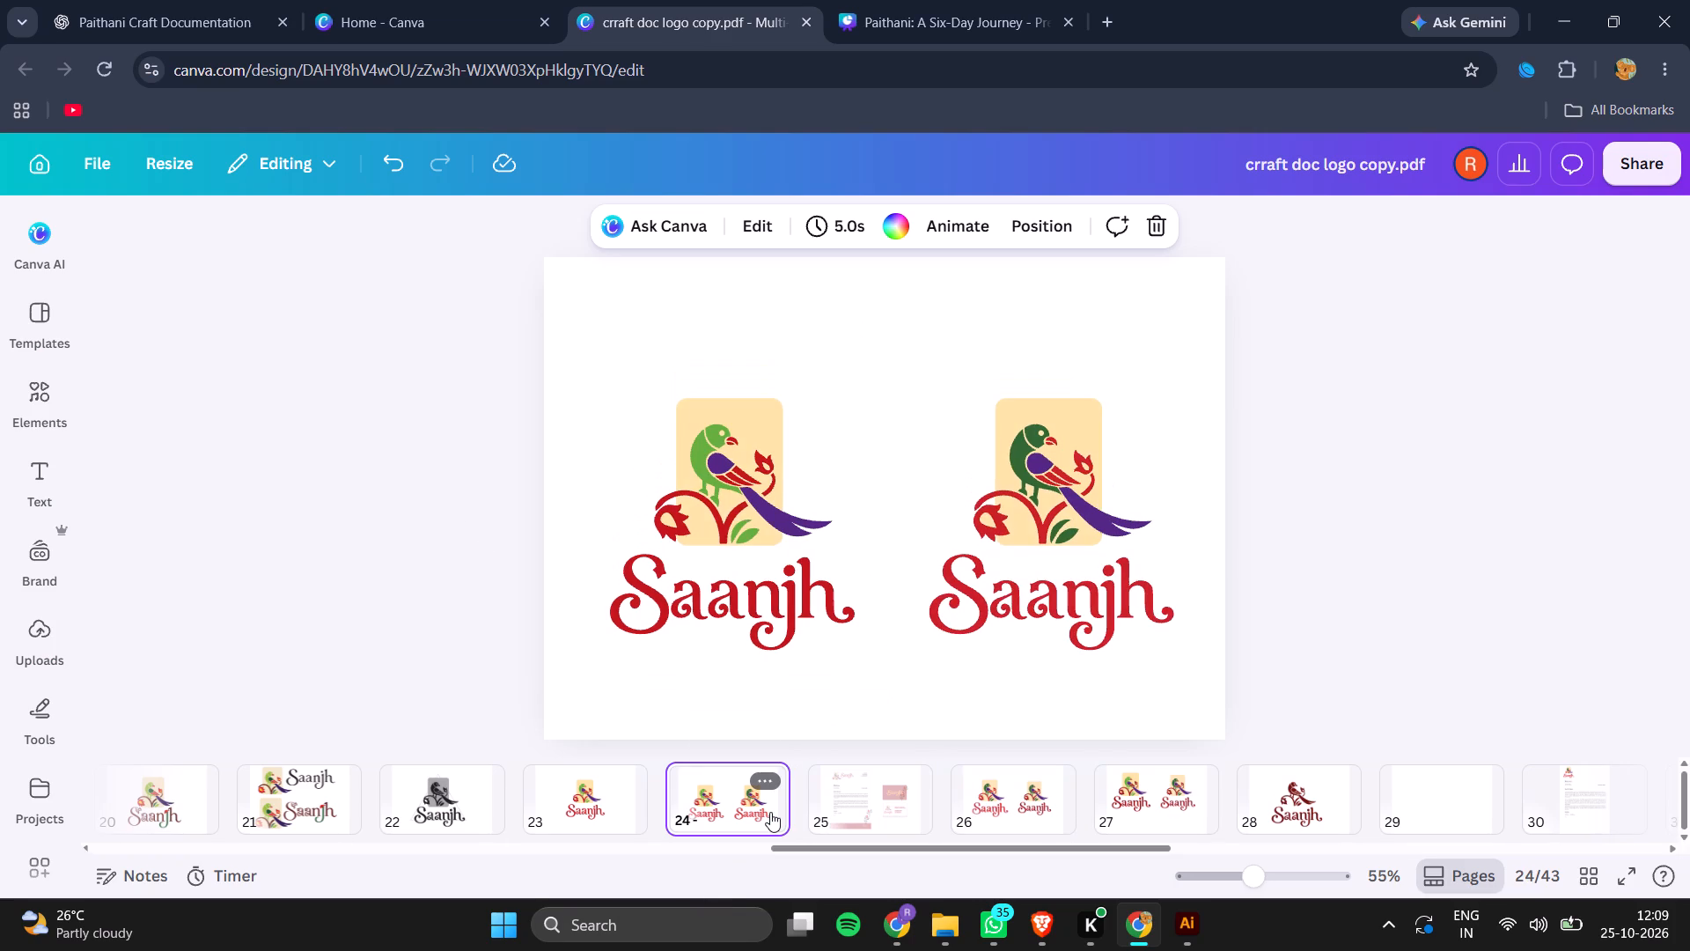
pyautogui.click(1057, 819)
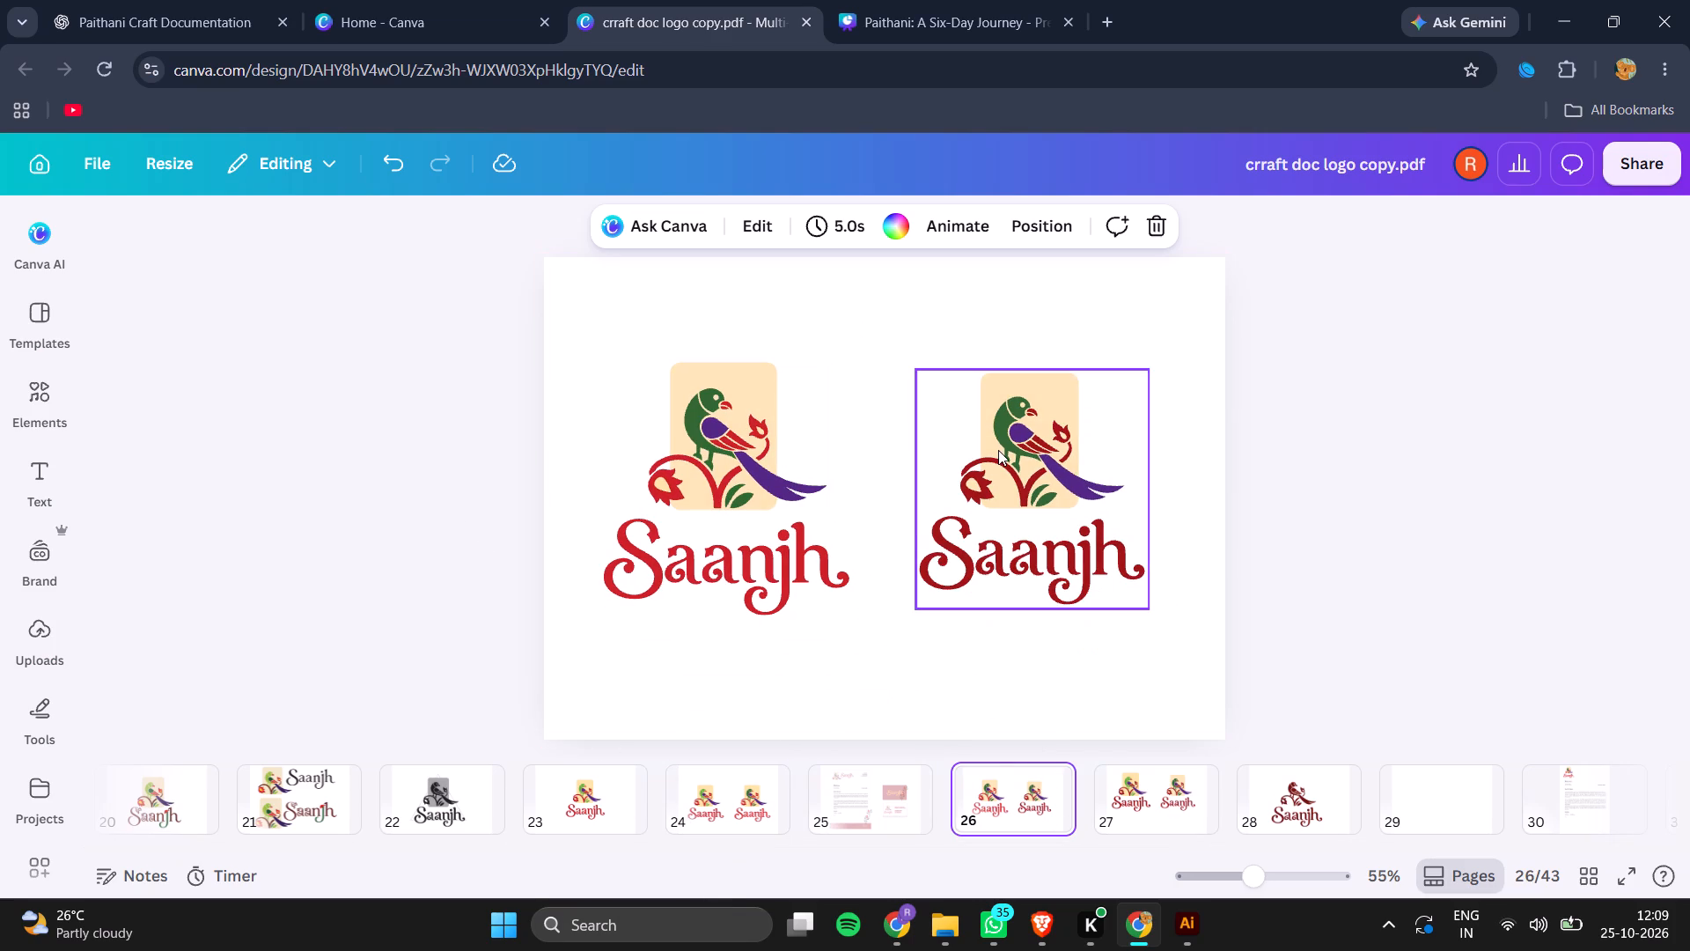
pyautogui.click(717, 828)
pyautogui.moveTo(536, 281); pyautogui.dragTo(1303, 770)
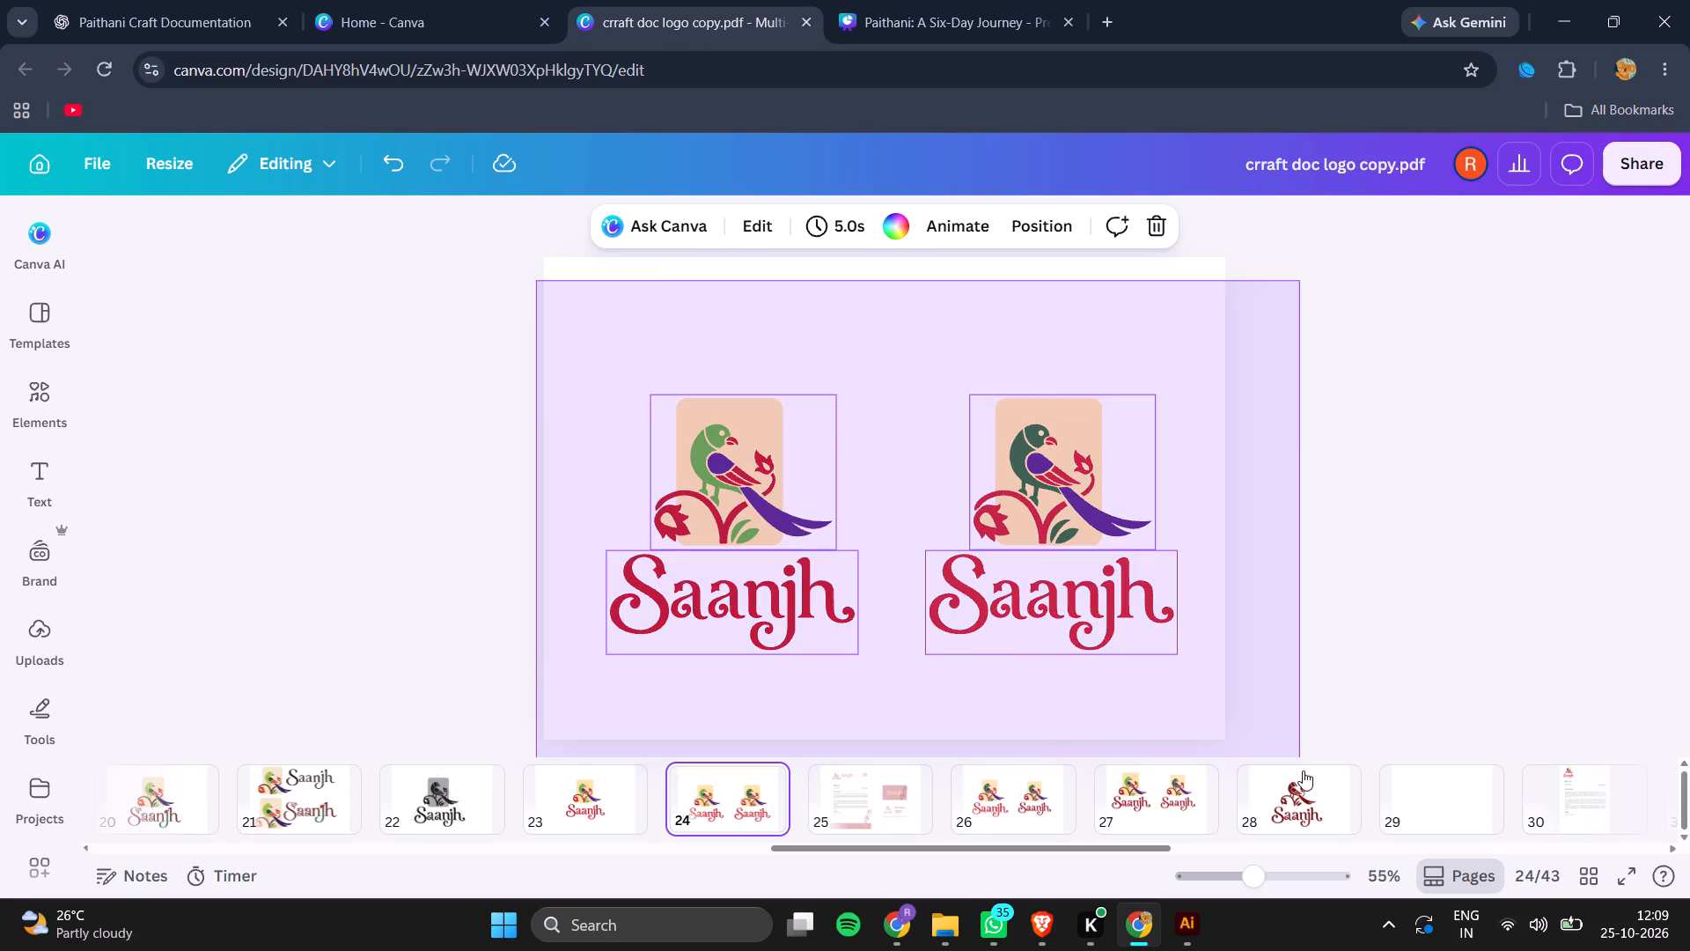
pyautogui.moveTo(1303, 770); pyautogui.dragTo(1305, 770)
pyautogui.moveTo(1176, 652); pyautogui.dragTo(1063, 433)
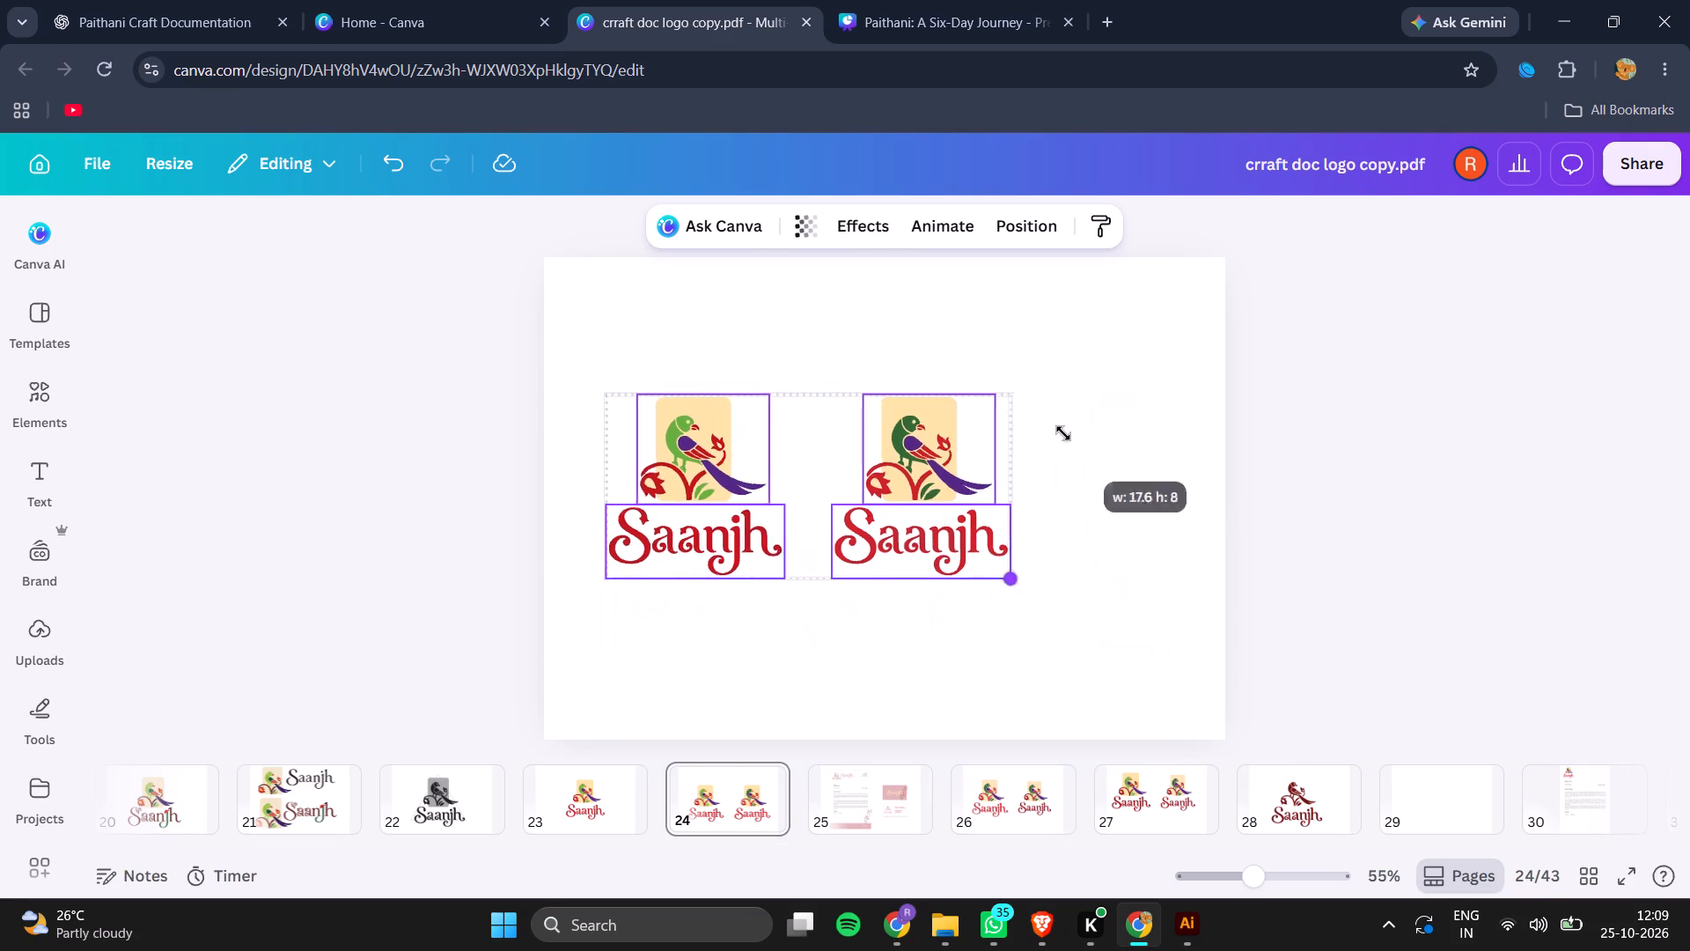
pyautogui.moveTo(1063, 433); pyautogui.dragTo(1062, 436)
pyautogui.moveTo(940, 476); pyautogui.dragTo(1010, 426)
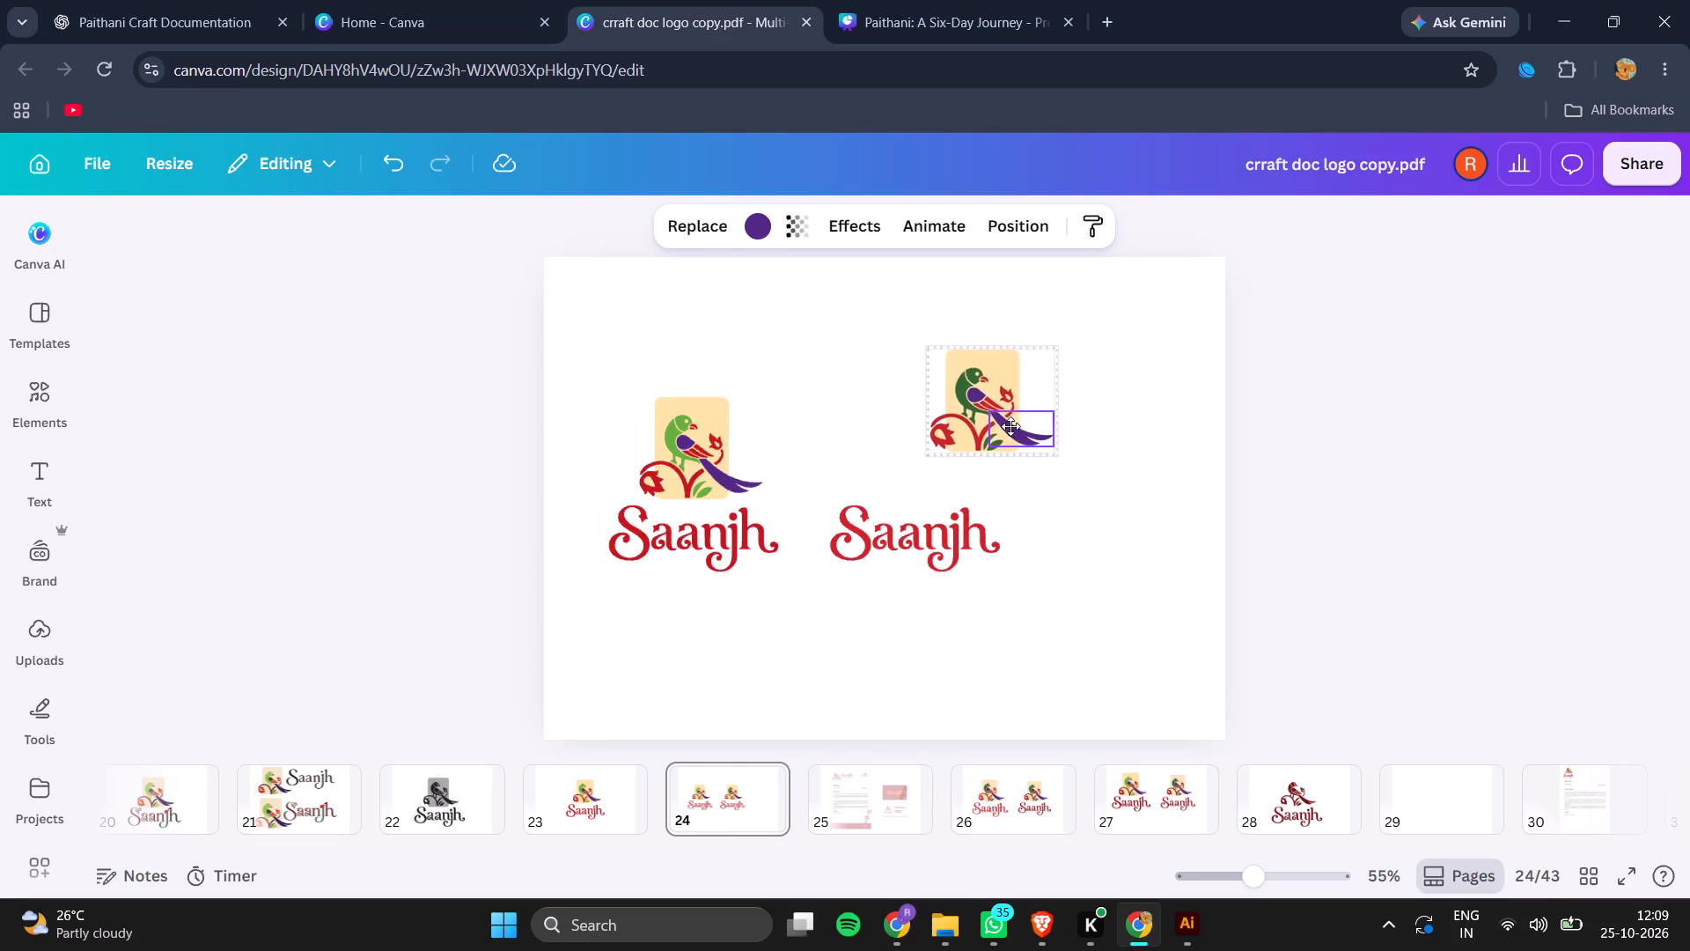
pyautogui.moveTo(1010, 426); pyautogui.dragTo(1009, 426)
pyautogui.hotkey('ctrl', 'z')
# Move both page 24 logos up together into the upper half and enlarge the pair slightly.
pyautogui.moveTo(590, 381); pyautogui.dragTo(634, 433)
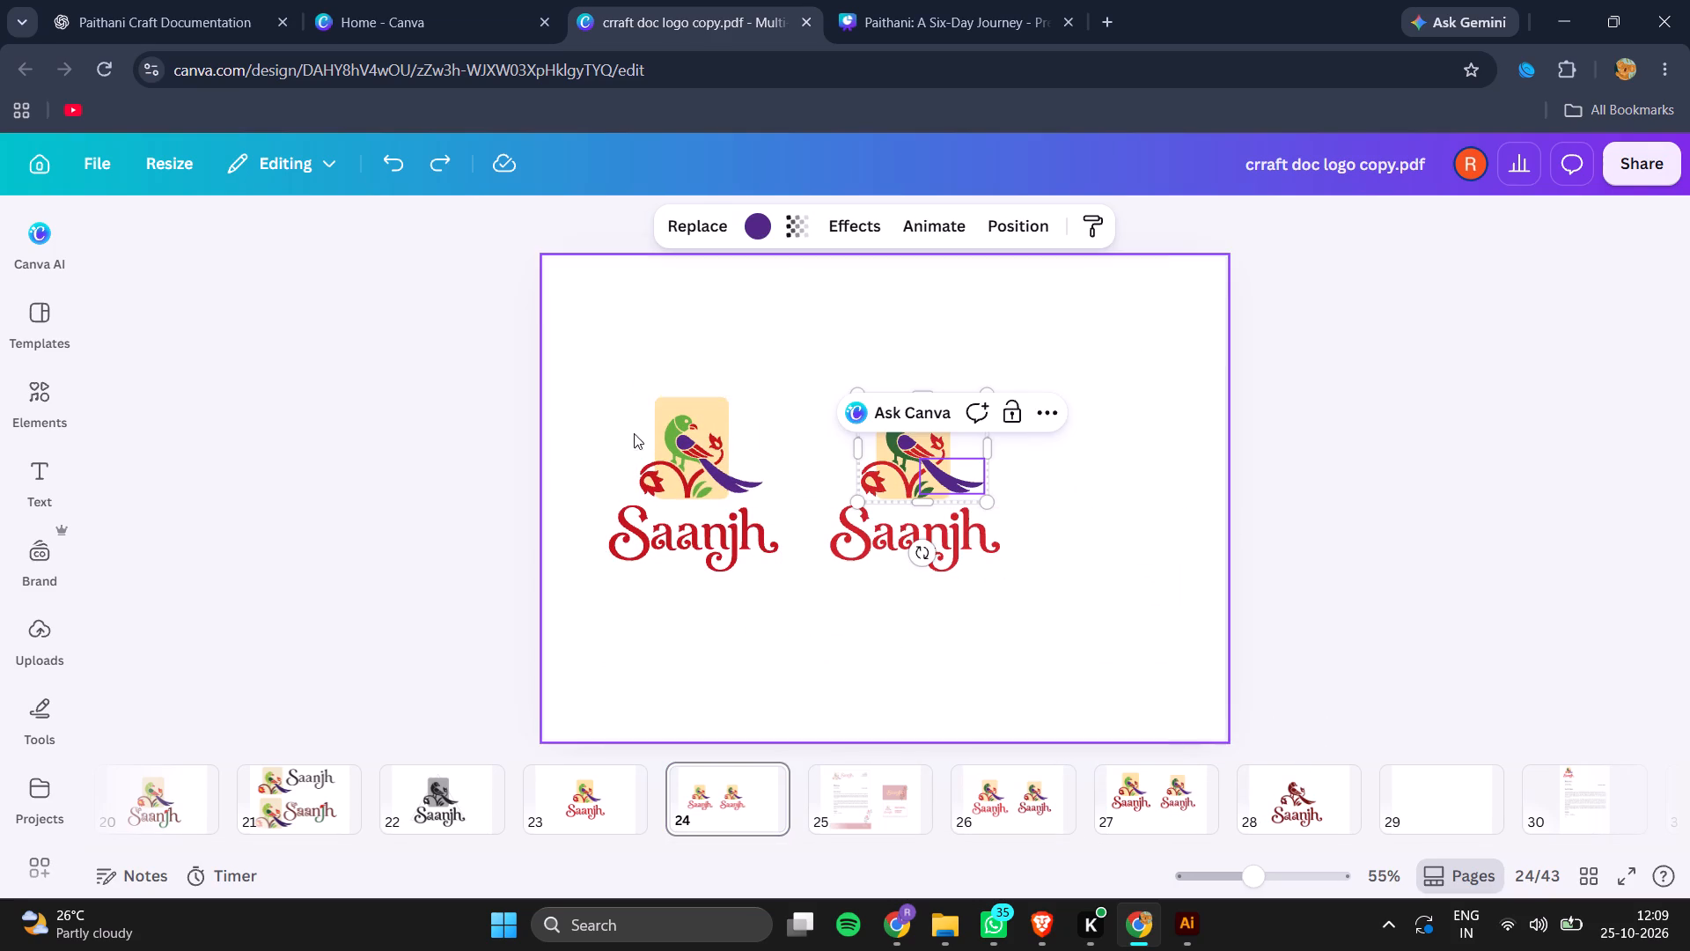
pyautogui.moveTo(634, 433); pyautogui.dragTo(982, 696)
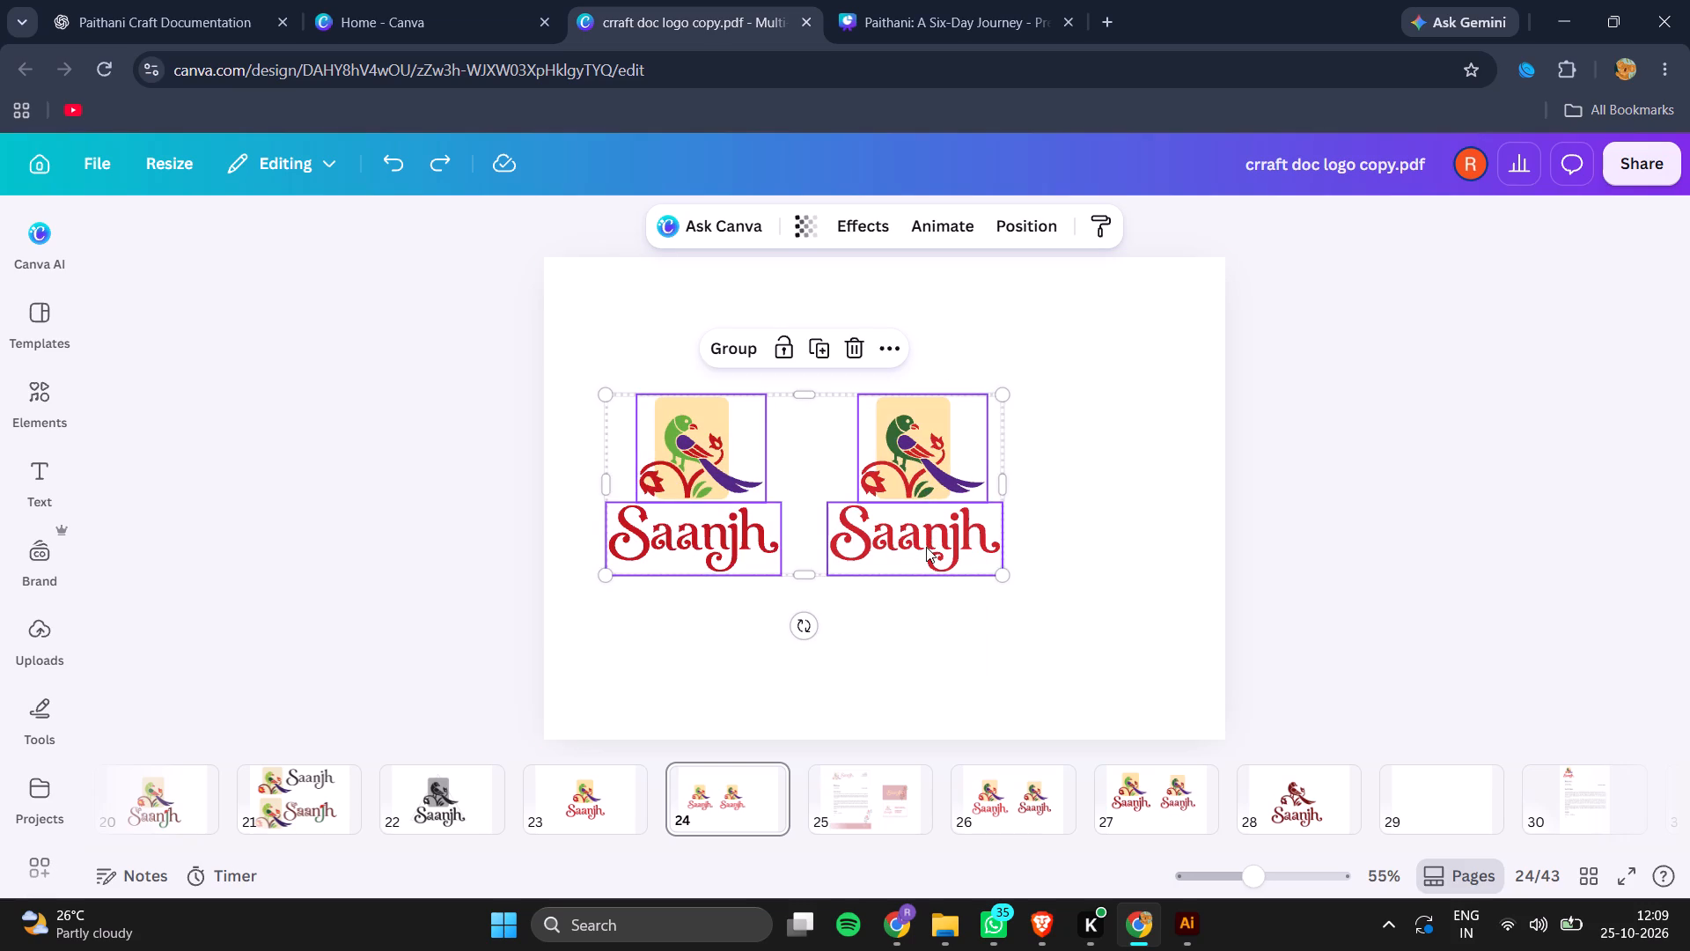
pyautogui.moveTo(926, 548); pyautogui.dragTo(926, 475)
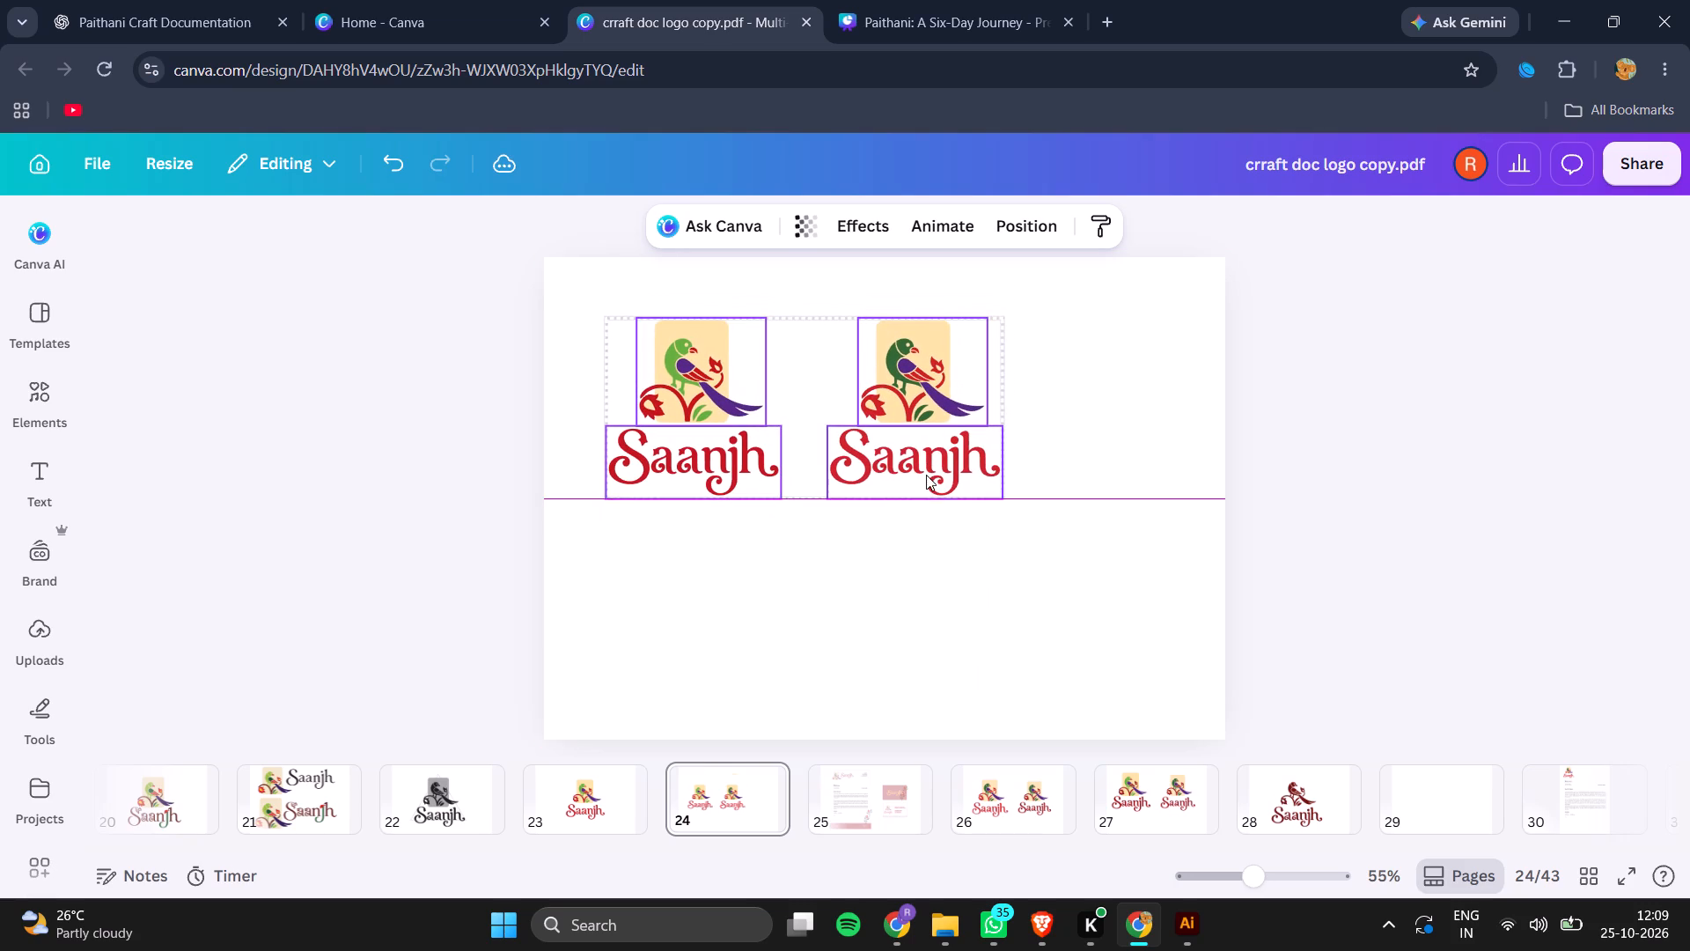
pyautogui.moveTo(1003, 503); pyautogui.dragTo(1018, 520)
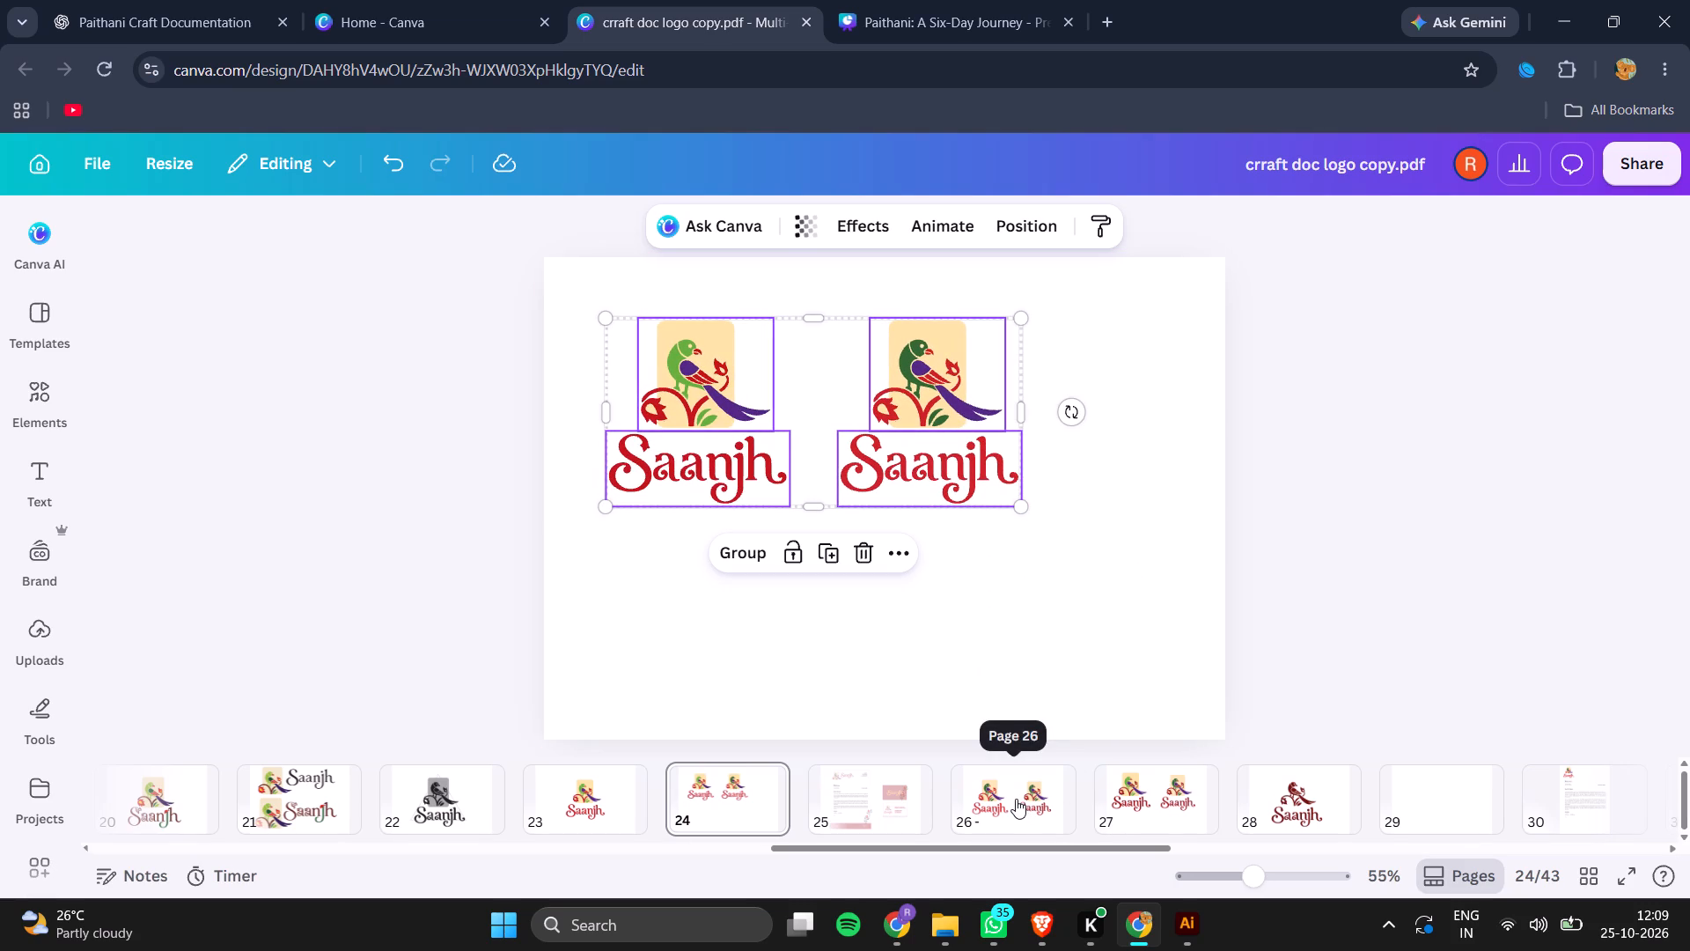
# Cut both Saanjh logos from page 26 for reuse and delete the emptied page.
pyautogui.click(1018, 809)
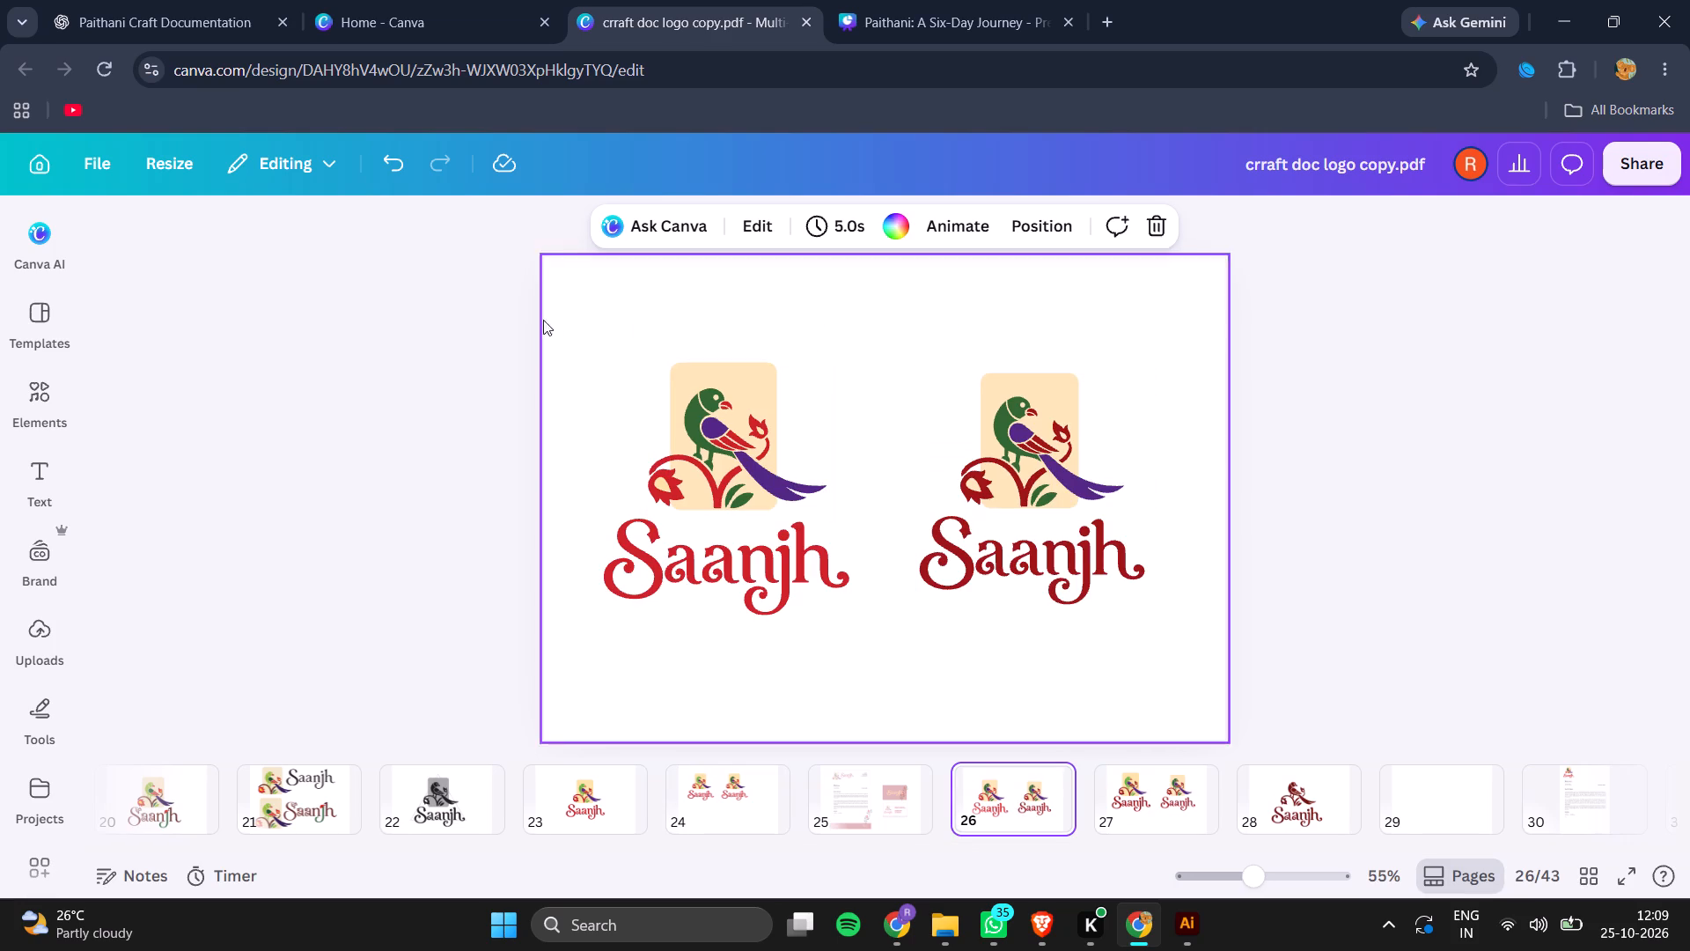
pyautogui.moveTo(514, 313); pyautogui.dragTo(1277, 625)
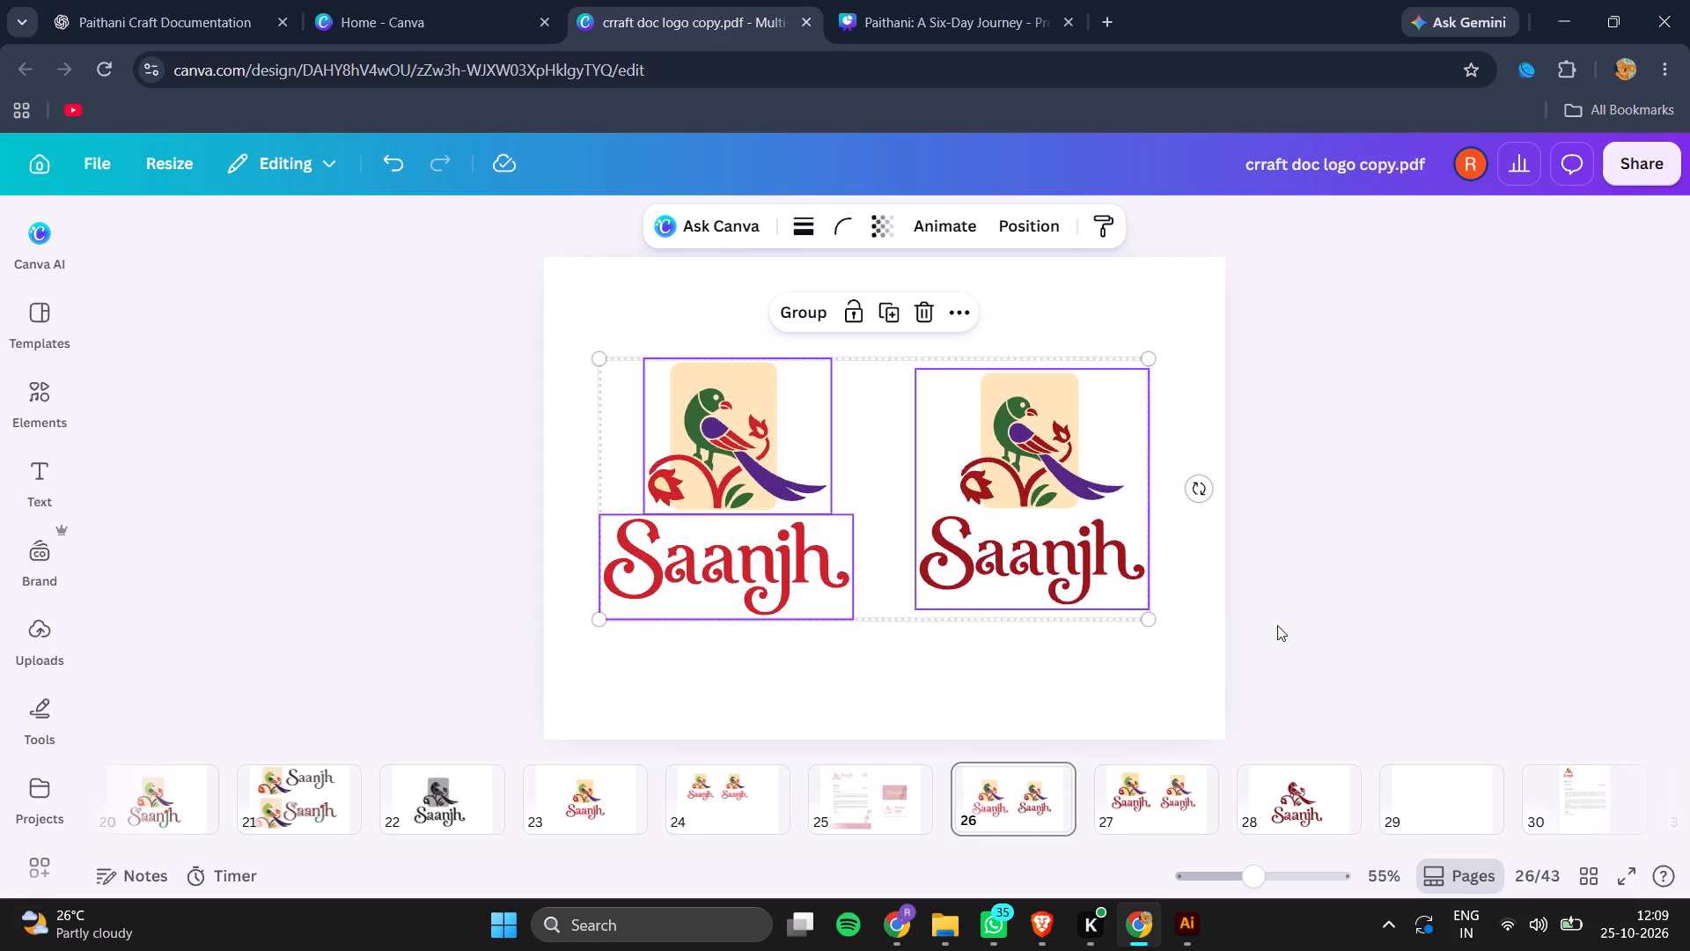
pyautogui.hotkey('ctrl', 'c')
pyautogui.press('BackSpace')
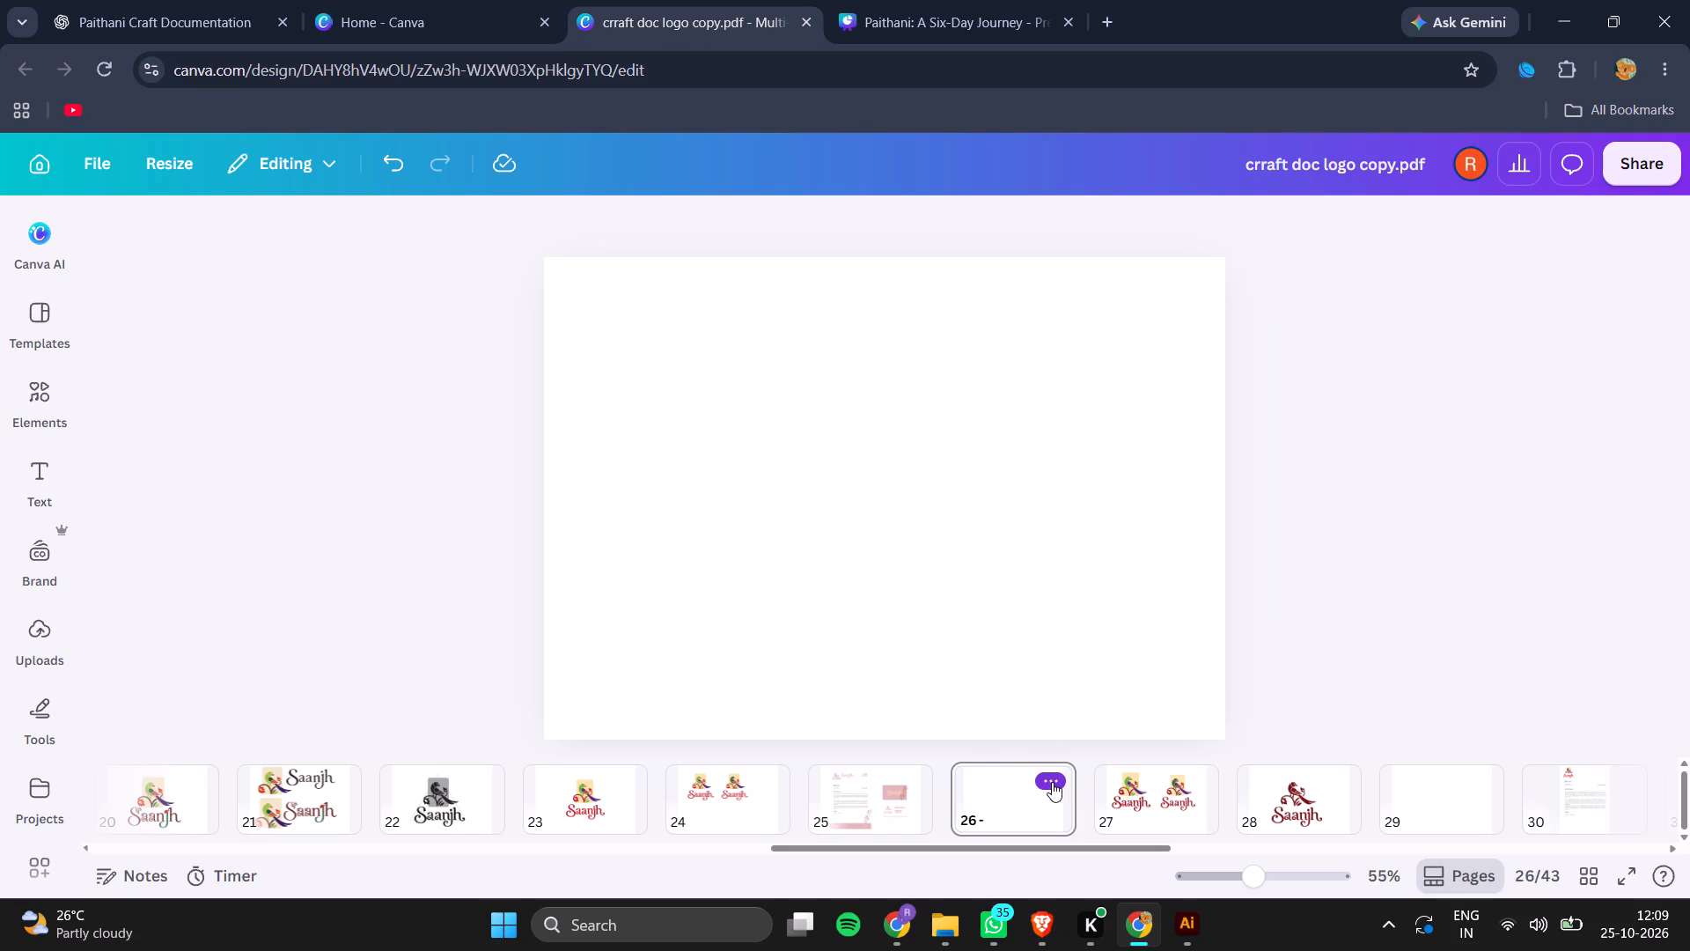
pyautogui.click(1052, 782)
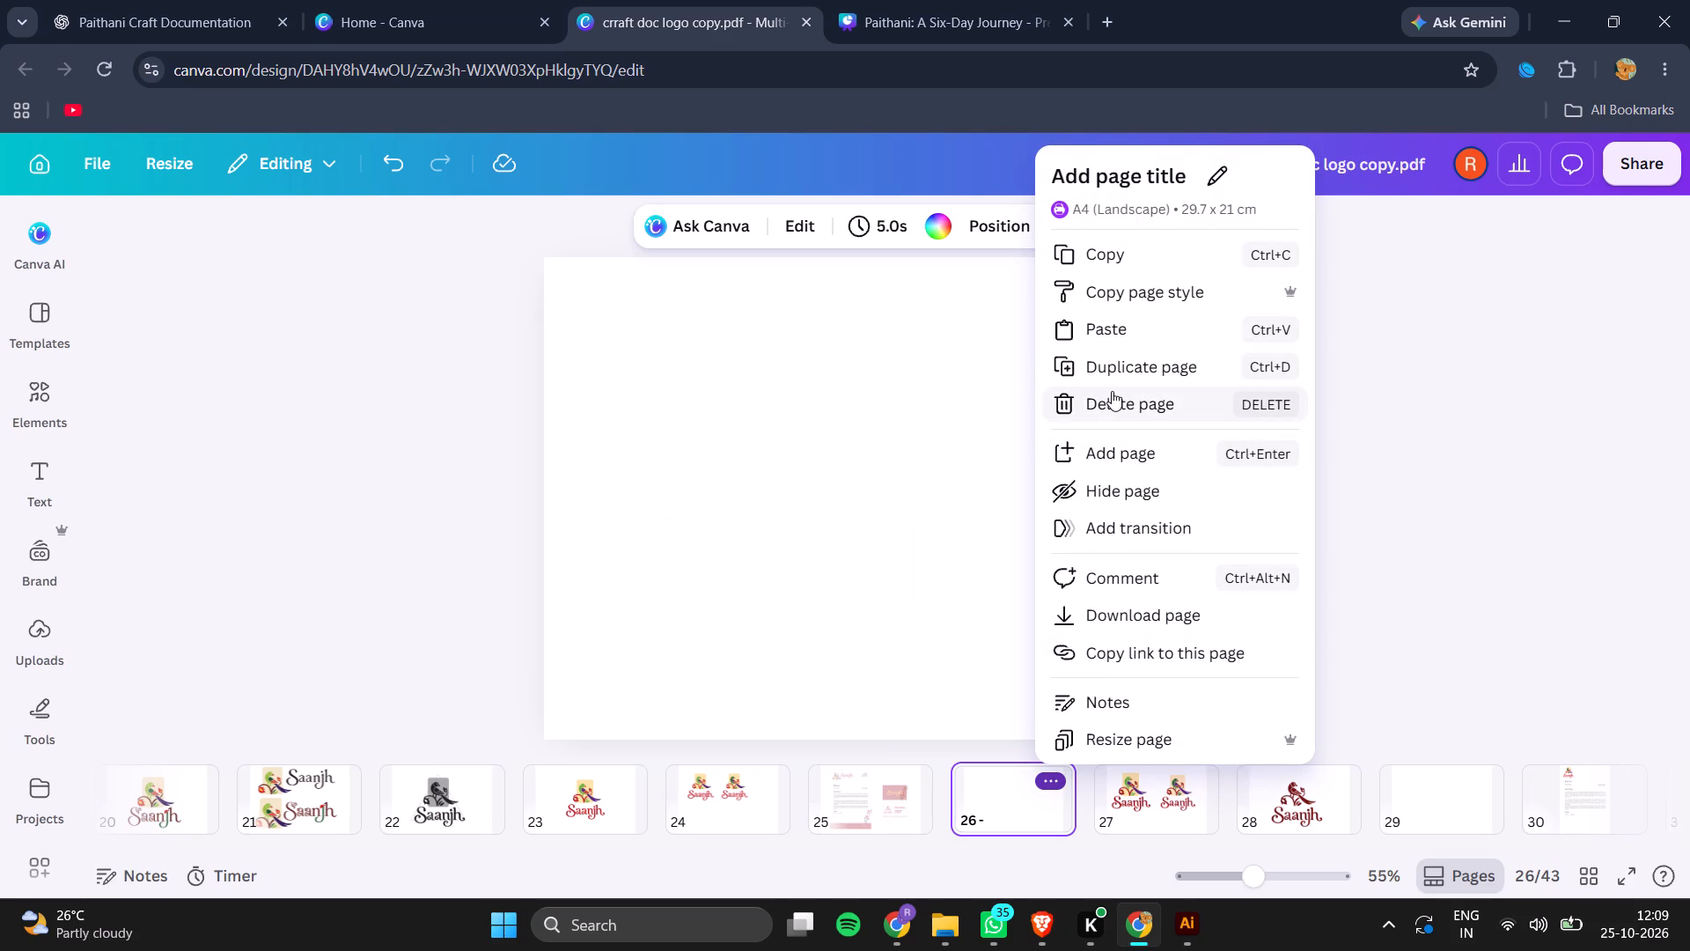
pyautogui.click(1112, 391)
# Paste the two copied logos onto page 24, scale them down, and place them below the existing pair, offset to the right.
pyautogui.click(702, 809)
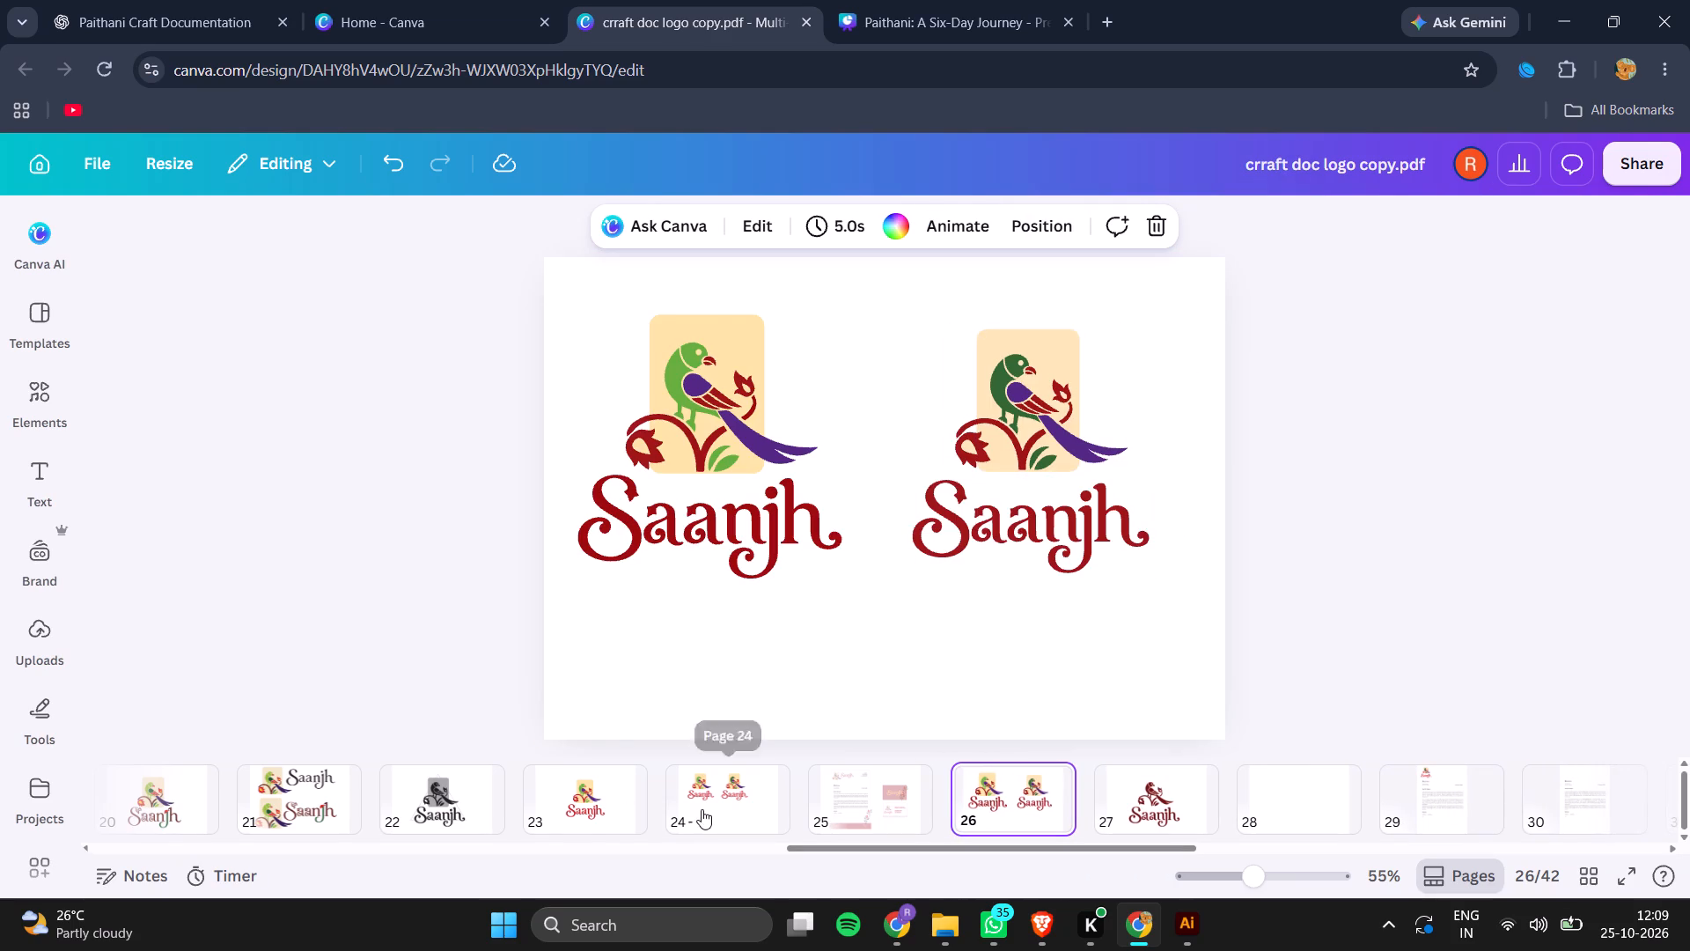
pyautogui.hotkey('ctrl', 'v')
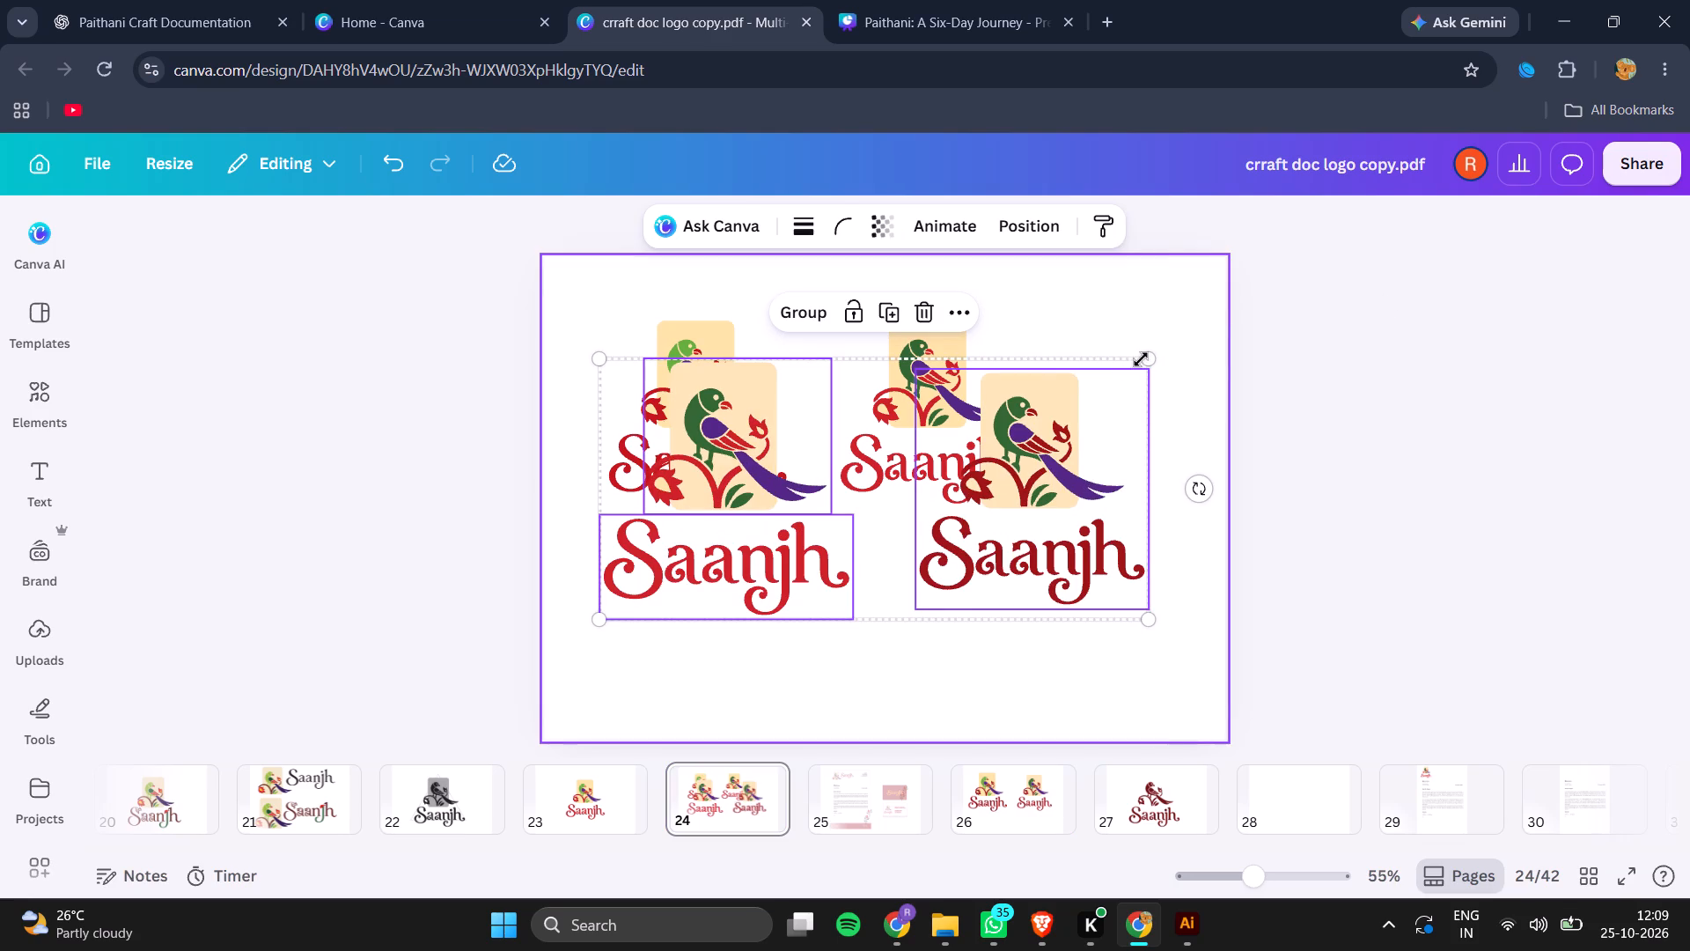
pyautogui.moveTo(1153, 354); pyautogui.dragTo(969, 461)
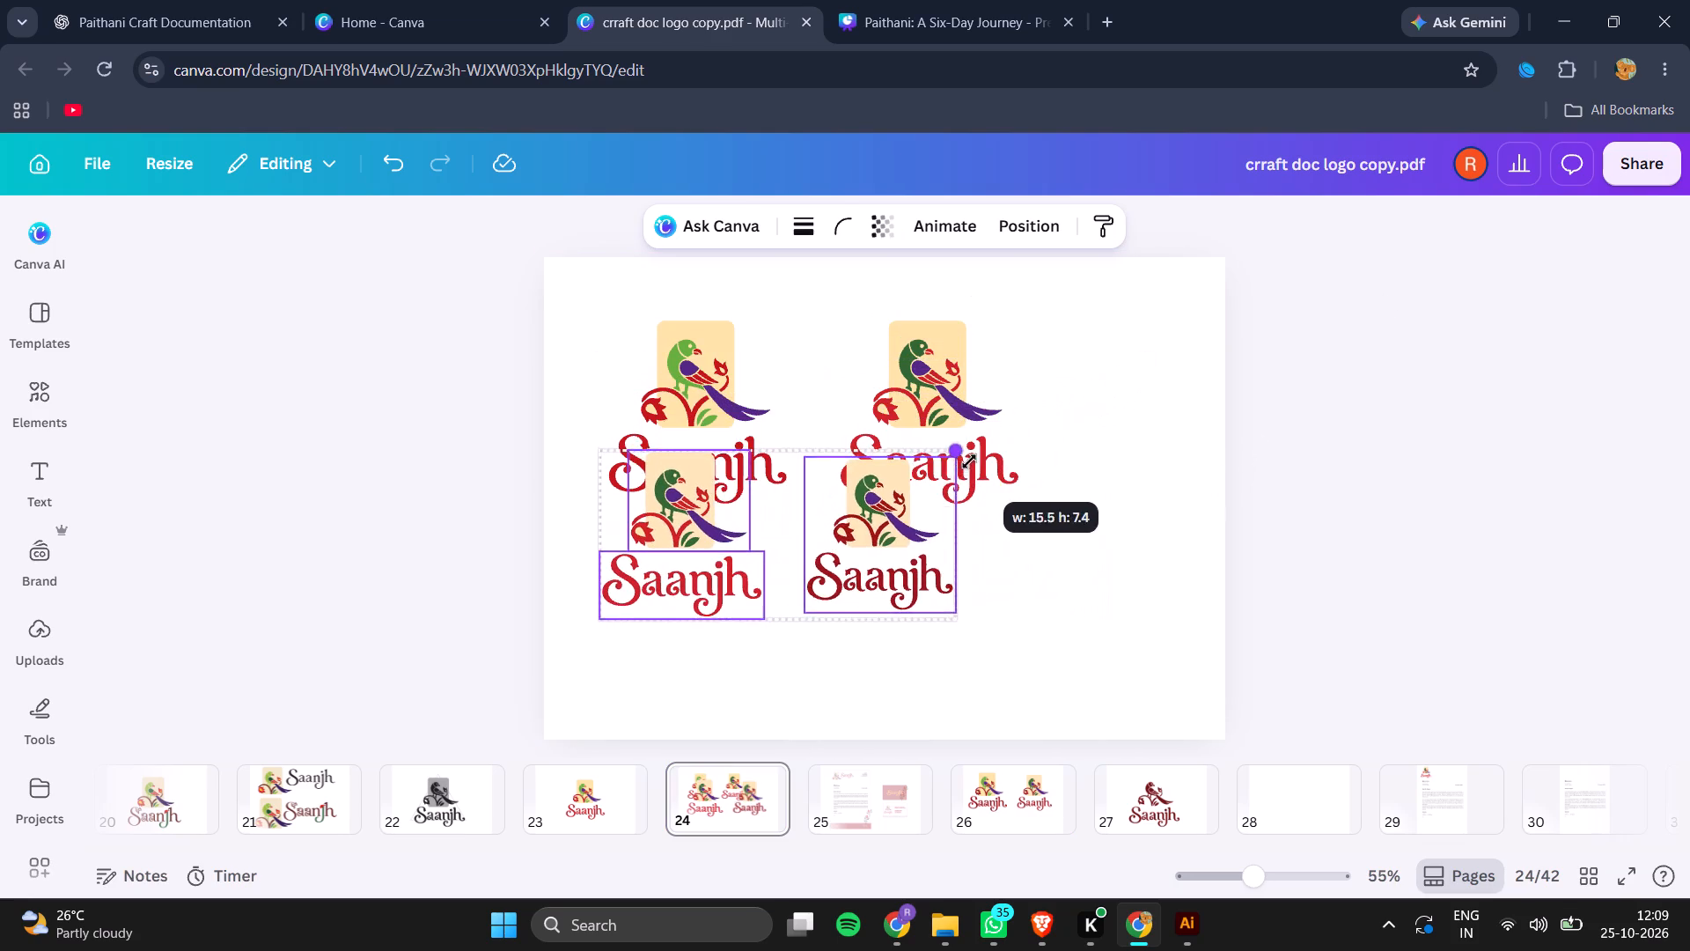
pyautogui.moveTo(969, 461); pyautogui.dragTo(999, 454)
pyautogui.moveTo(901, 529); pyautogui.dragTo(1023, 612)
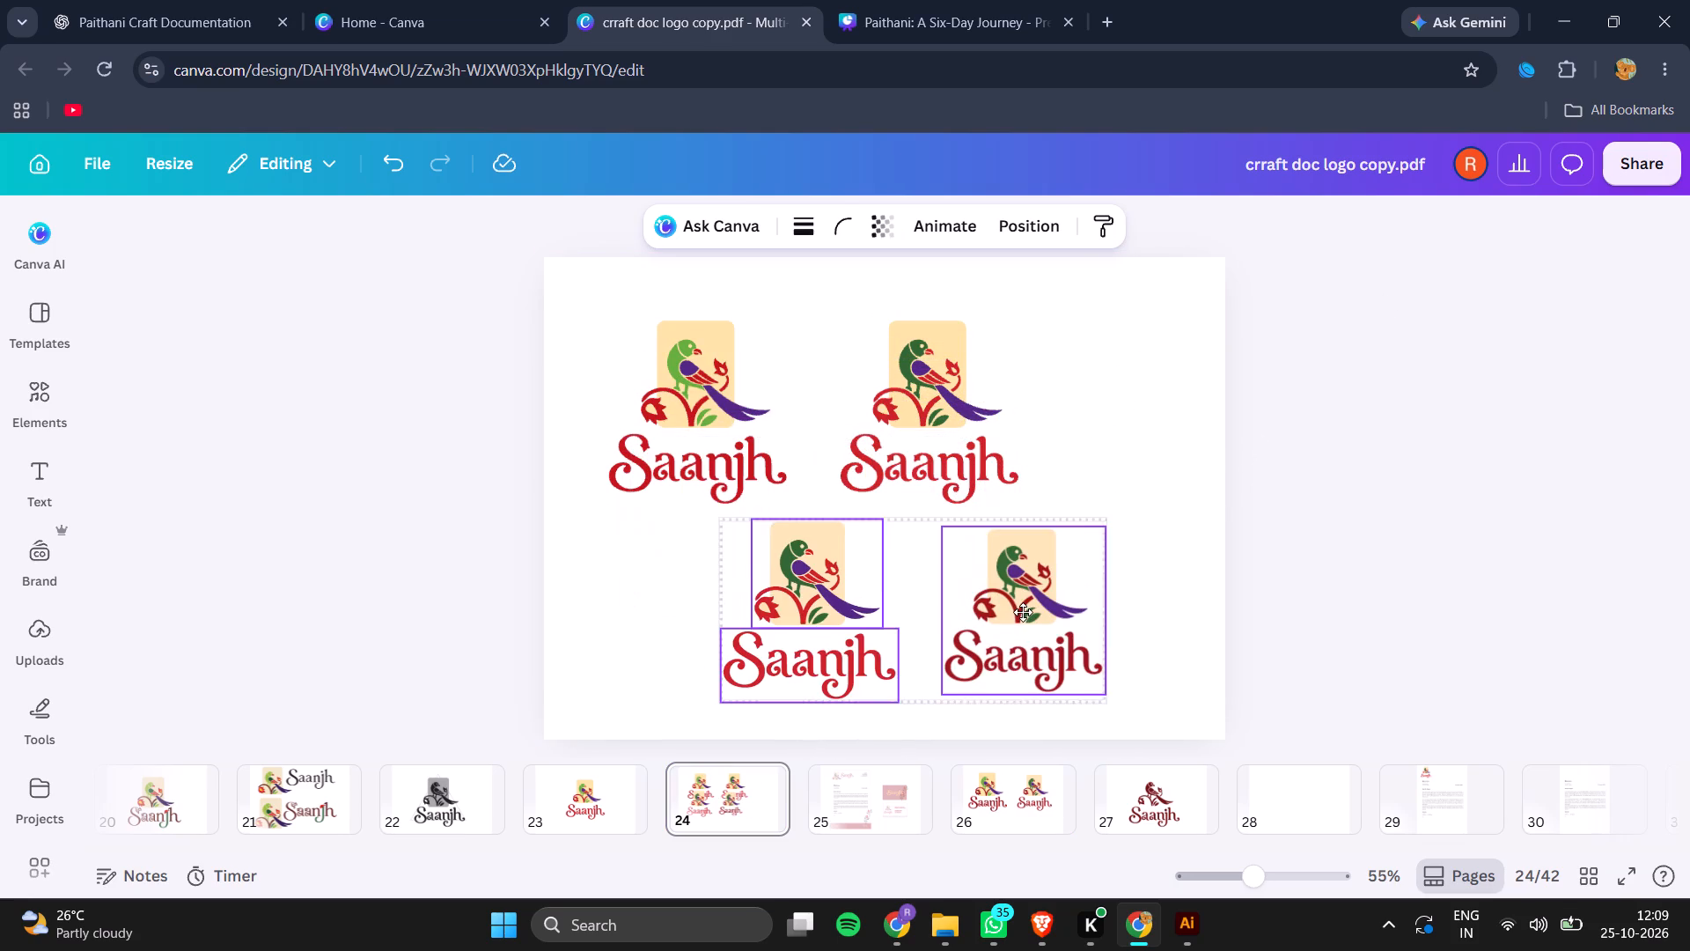
pyautogui.moveTo(1023, 612); pyautogui.dragTo(1024, 606)
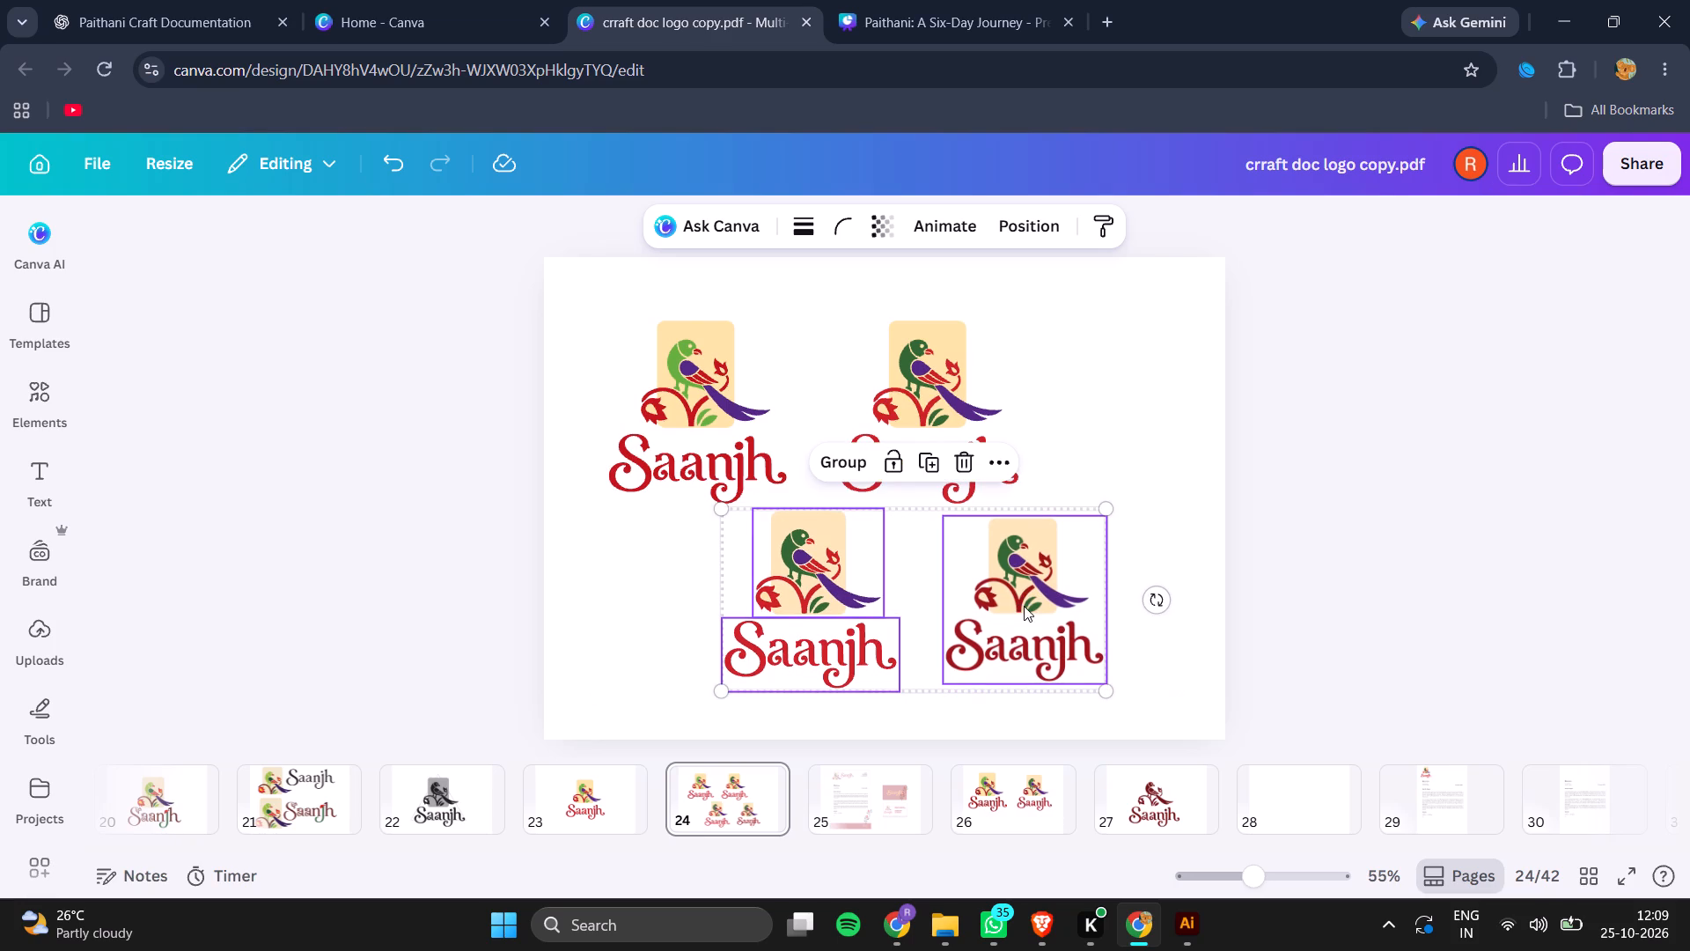
# Enlarge all four page 24 logos together to fill most of the page height, and shift them up to sit within it.
pyautogui.moveTo(589, 285); pyautogui.dragTo(1116, 749)
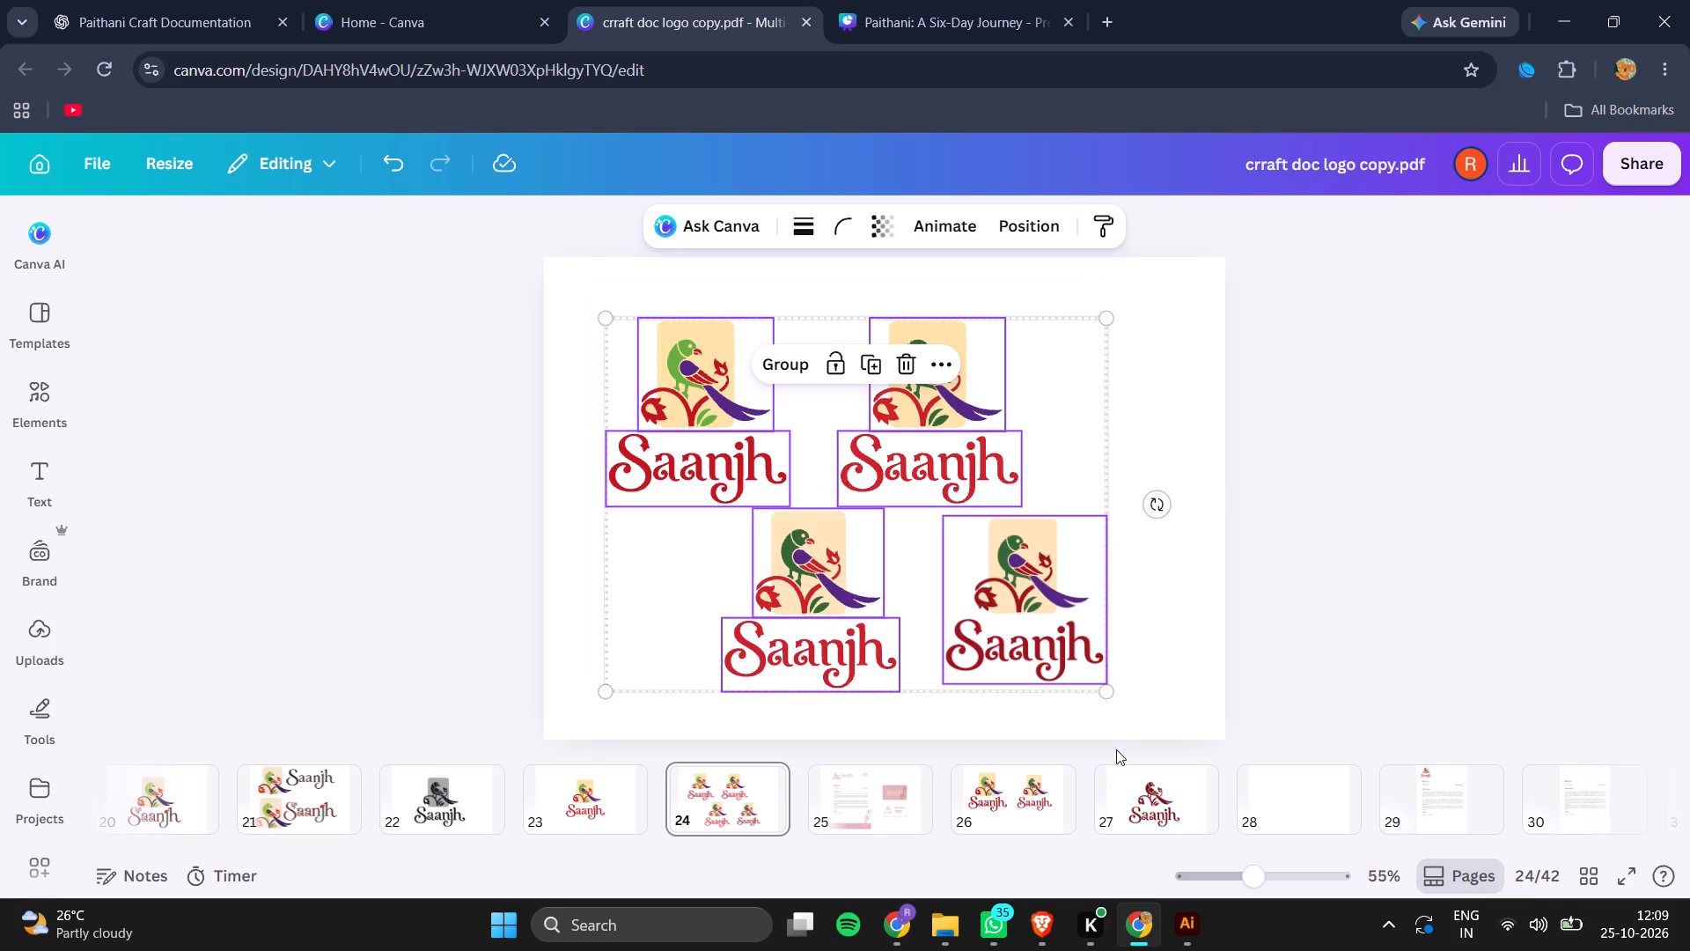
pyautogui.moveTo(1099, 697); pyautogui.dragTo(1154, 719)
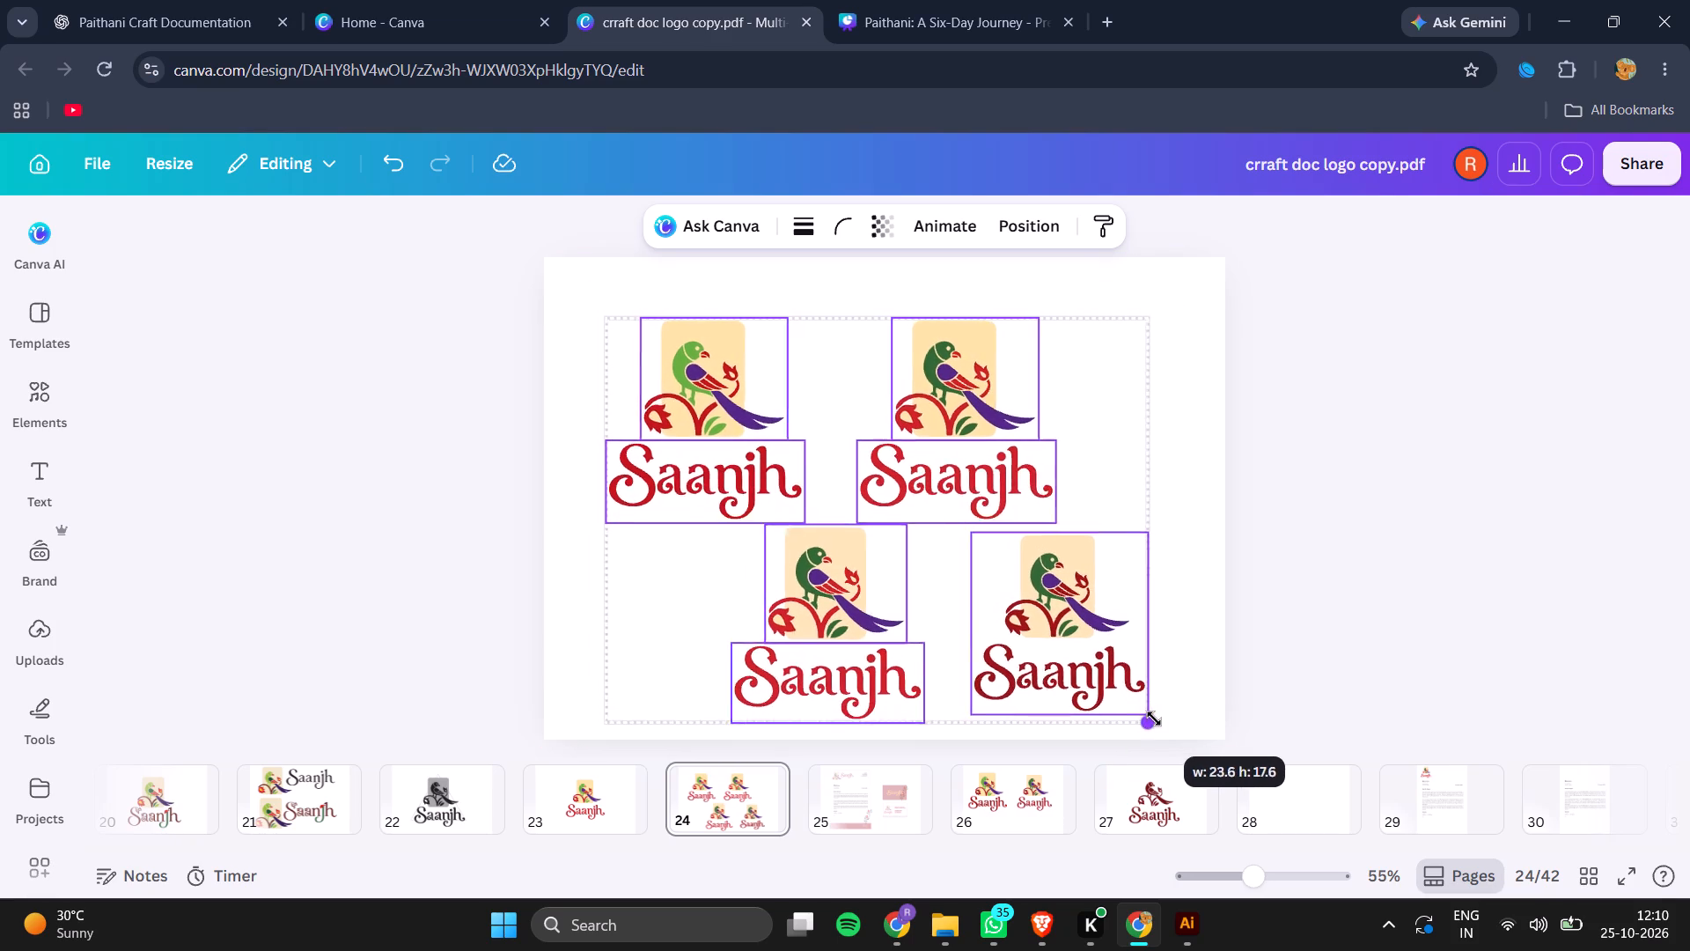
pyautogui.moveTo(1154, 719); pyautogui.dragTo(1169, 727)
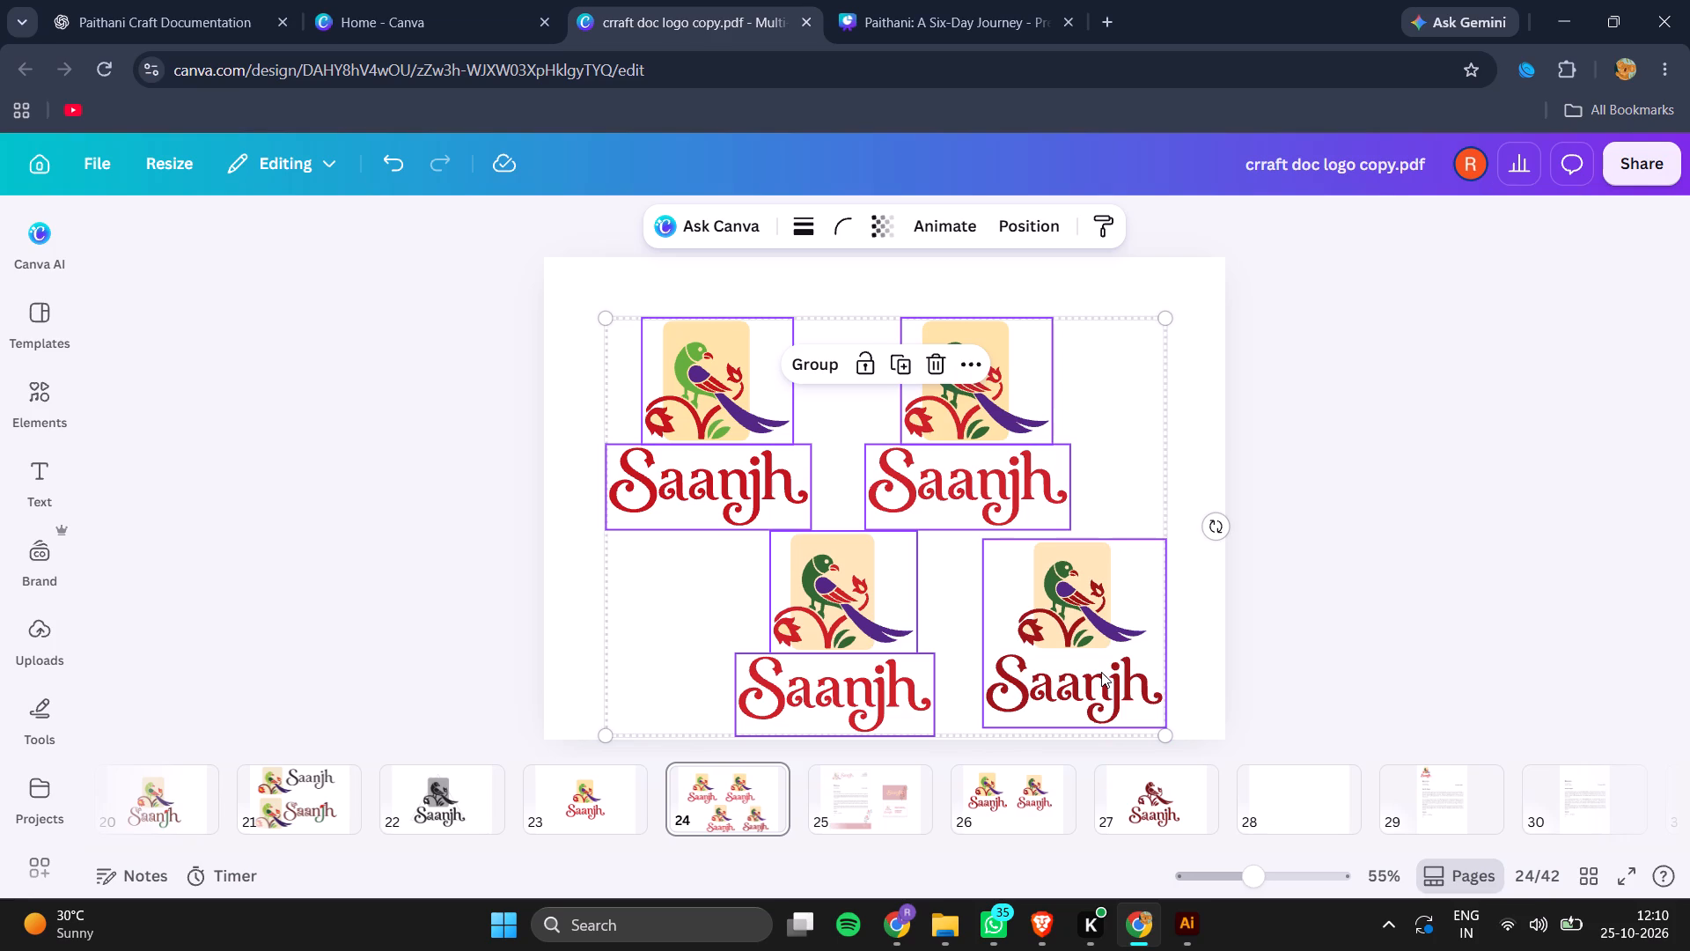
pyautogui.moveTo(1100, 677); pyautogui.dragTo(1100, 641)
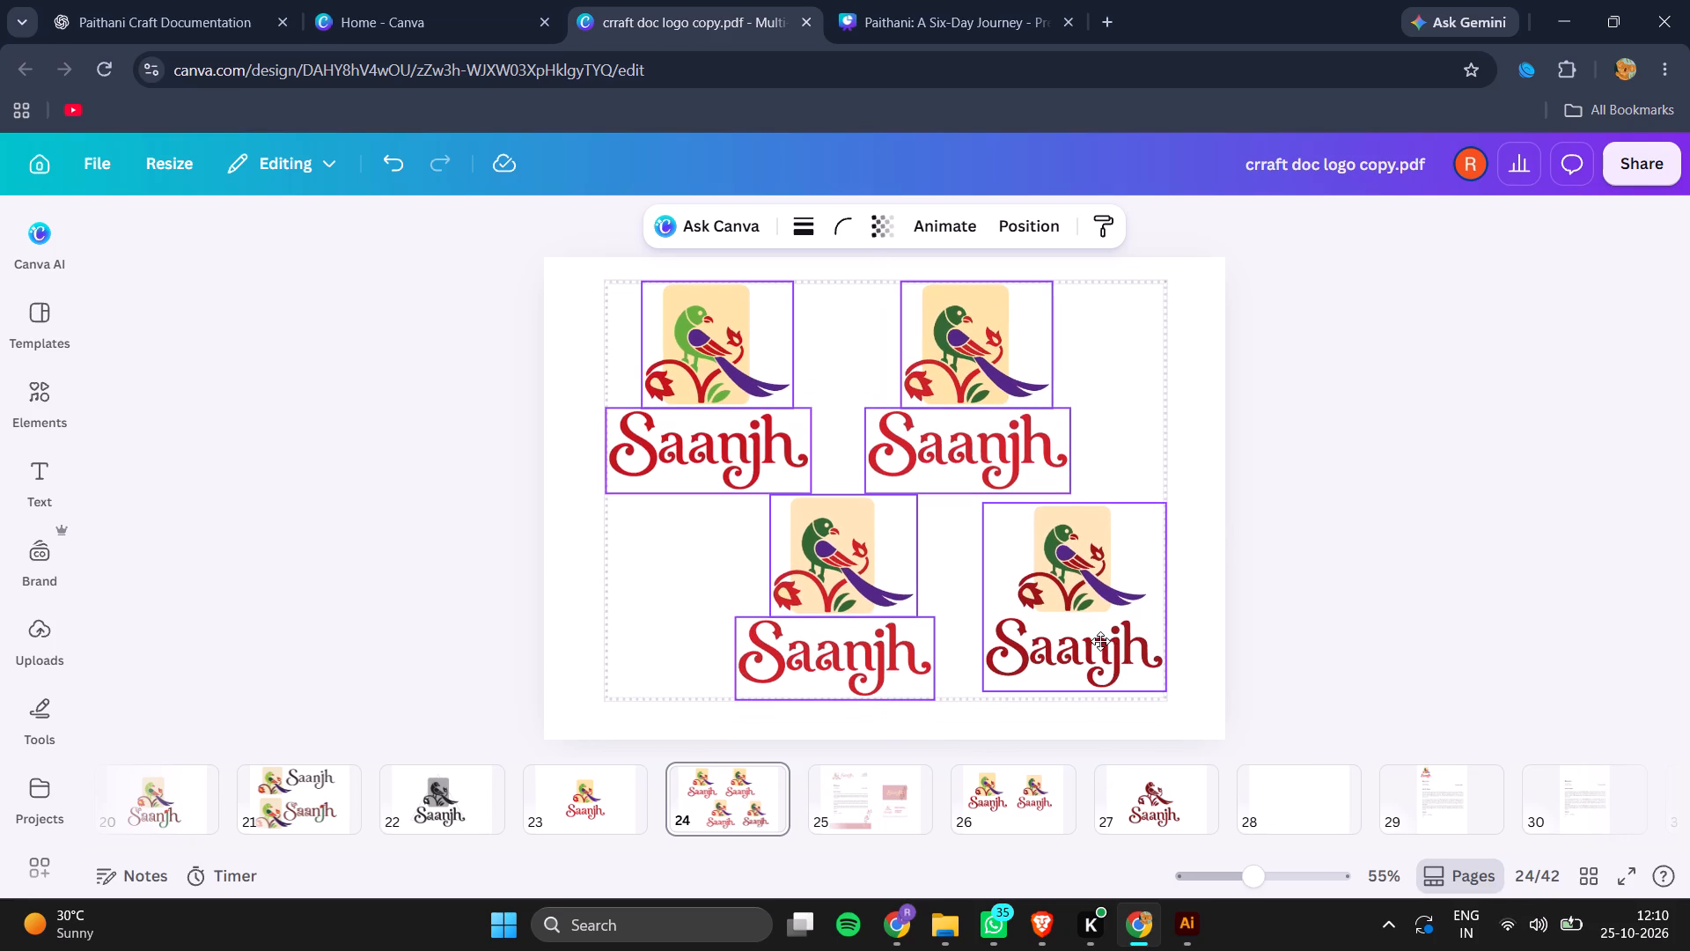
pyautogui.moveTo(1100, 641); pyautogui.dragTo(1100, 645)
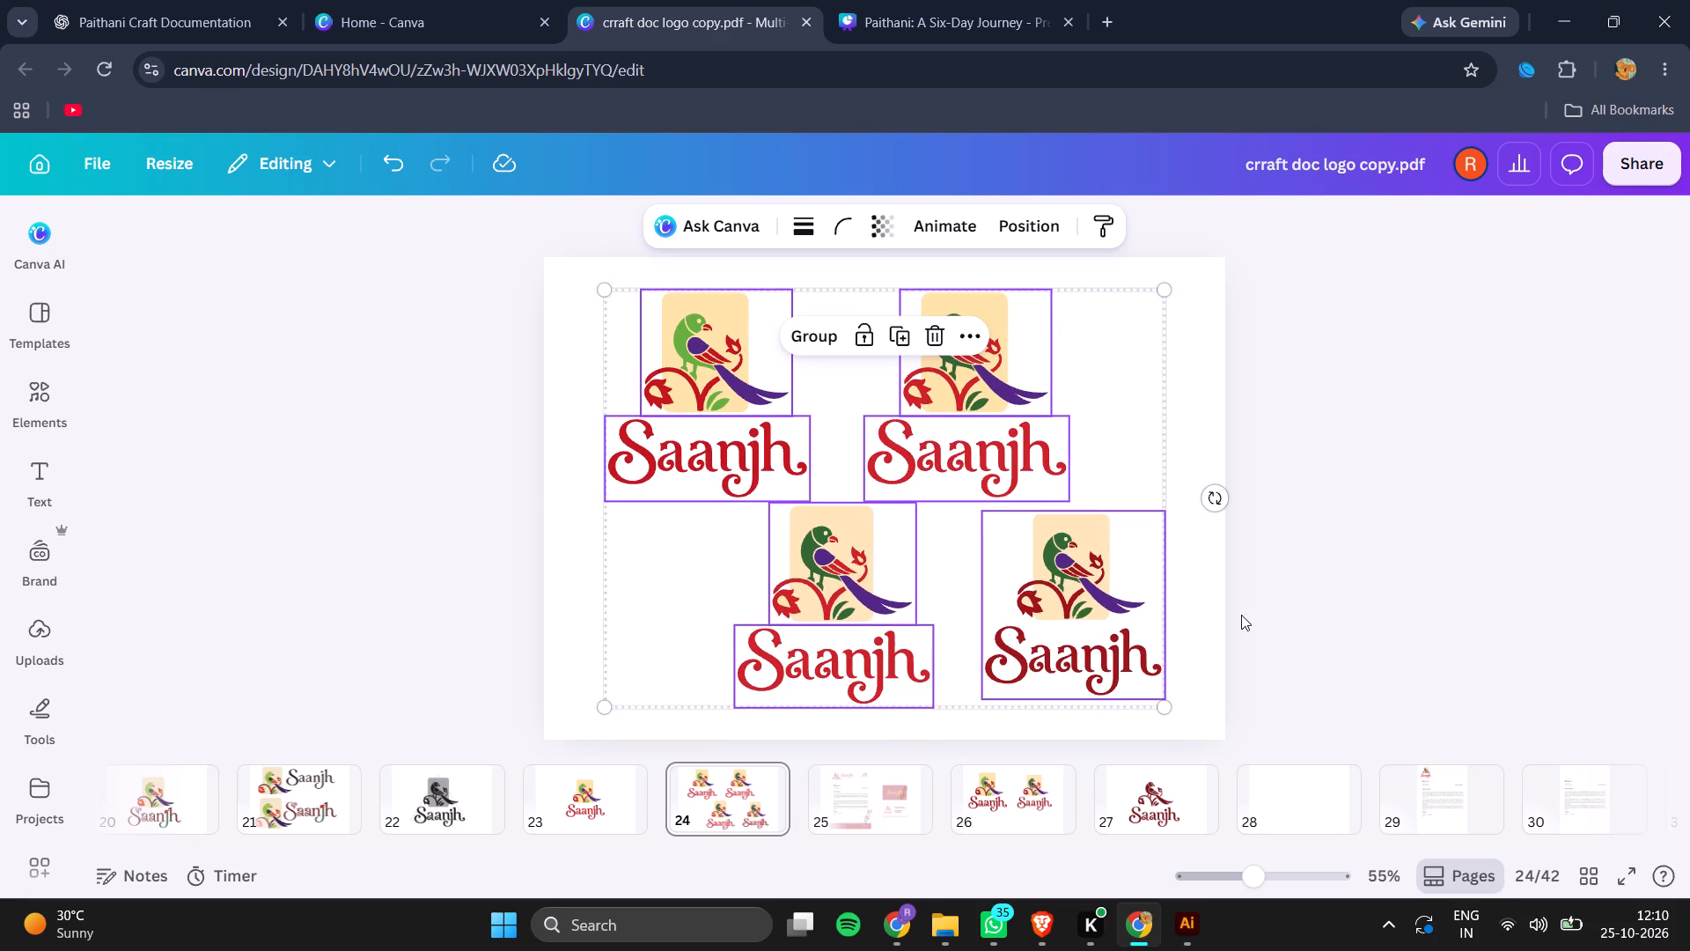
pyautogui.click(1212, 615)
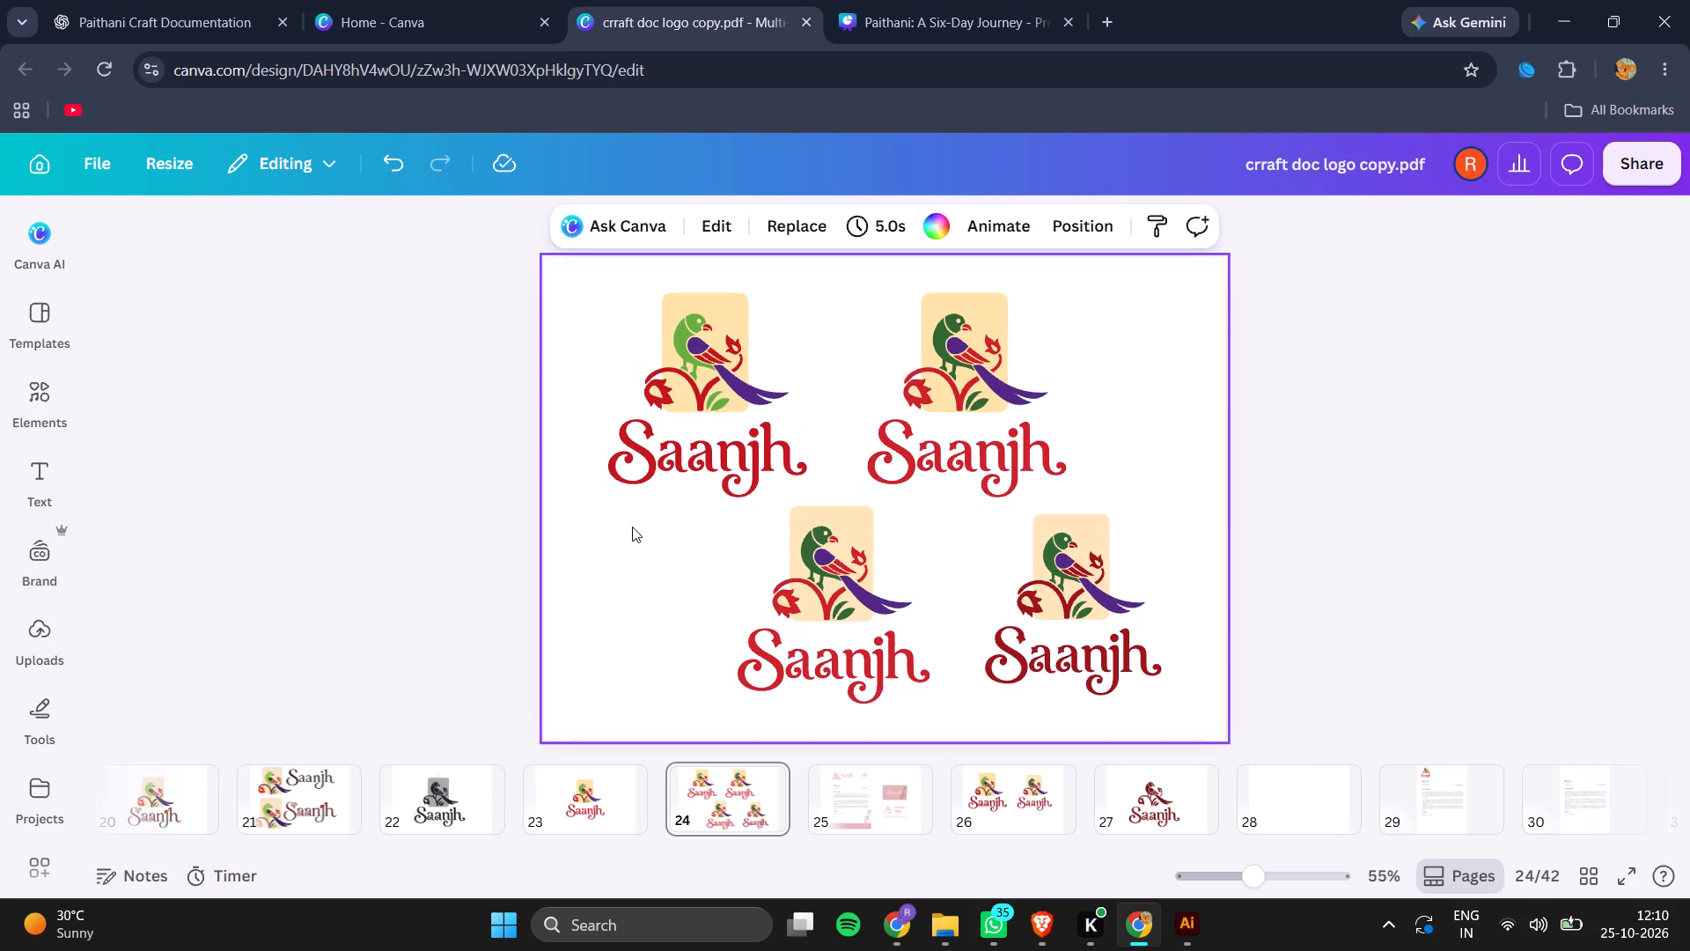
# Nudge the lower-left emblem and its Saanjh lettering down so the emblem's top lines up with the lower-right logo.
pyautogui.moveTo(634, 527); pyautogui.dragTo(955, 746)
pyautogui.press('Down')
pyautogui.press('Down')
pyautogui.press('Down')
pyautogui.press('Down')
pyautogui.press('Down')
pyautogui.press('Down')
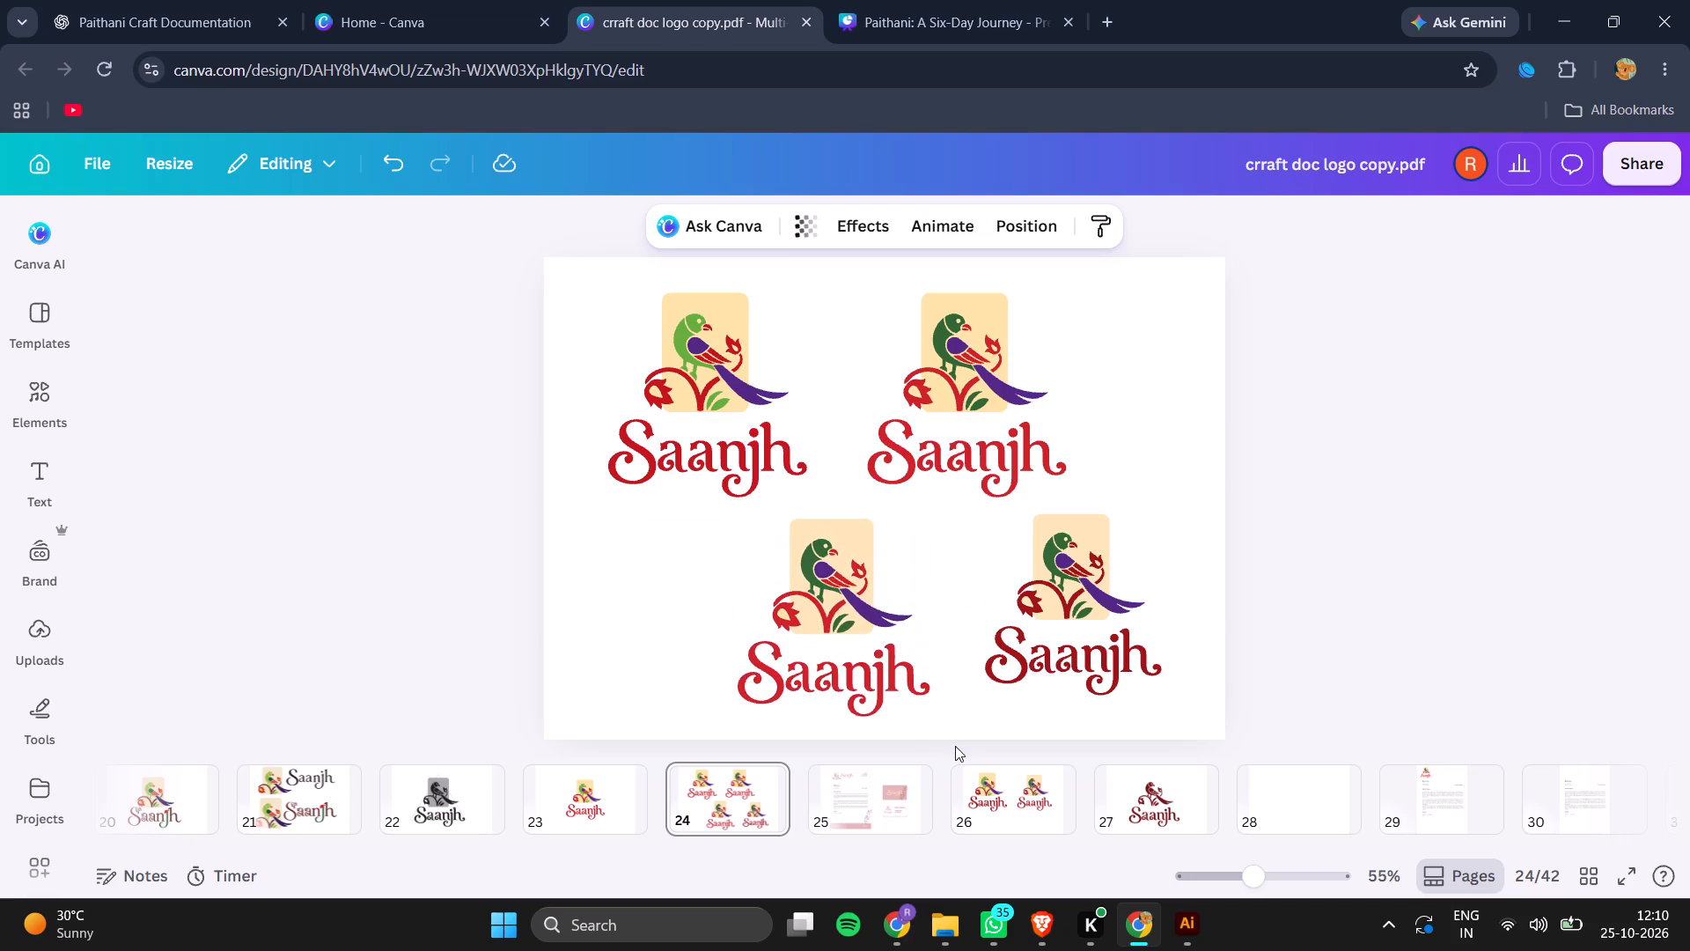
pyautogui.press('Up')
pyautogui.press('Up')
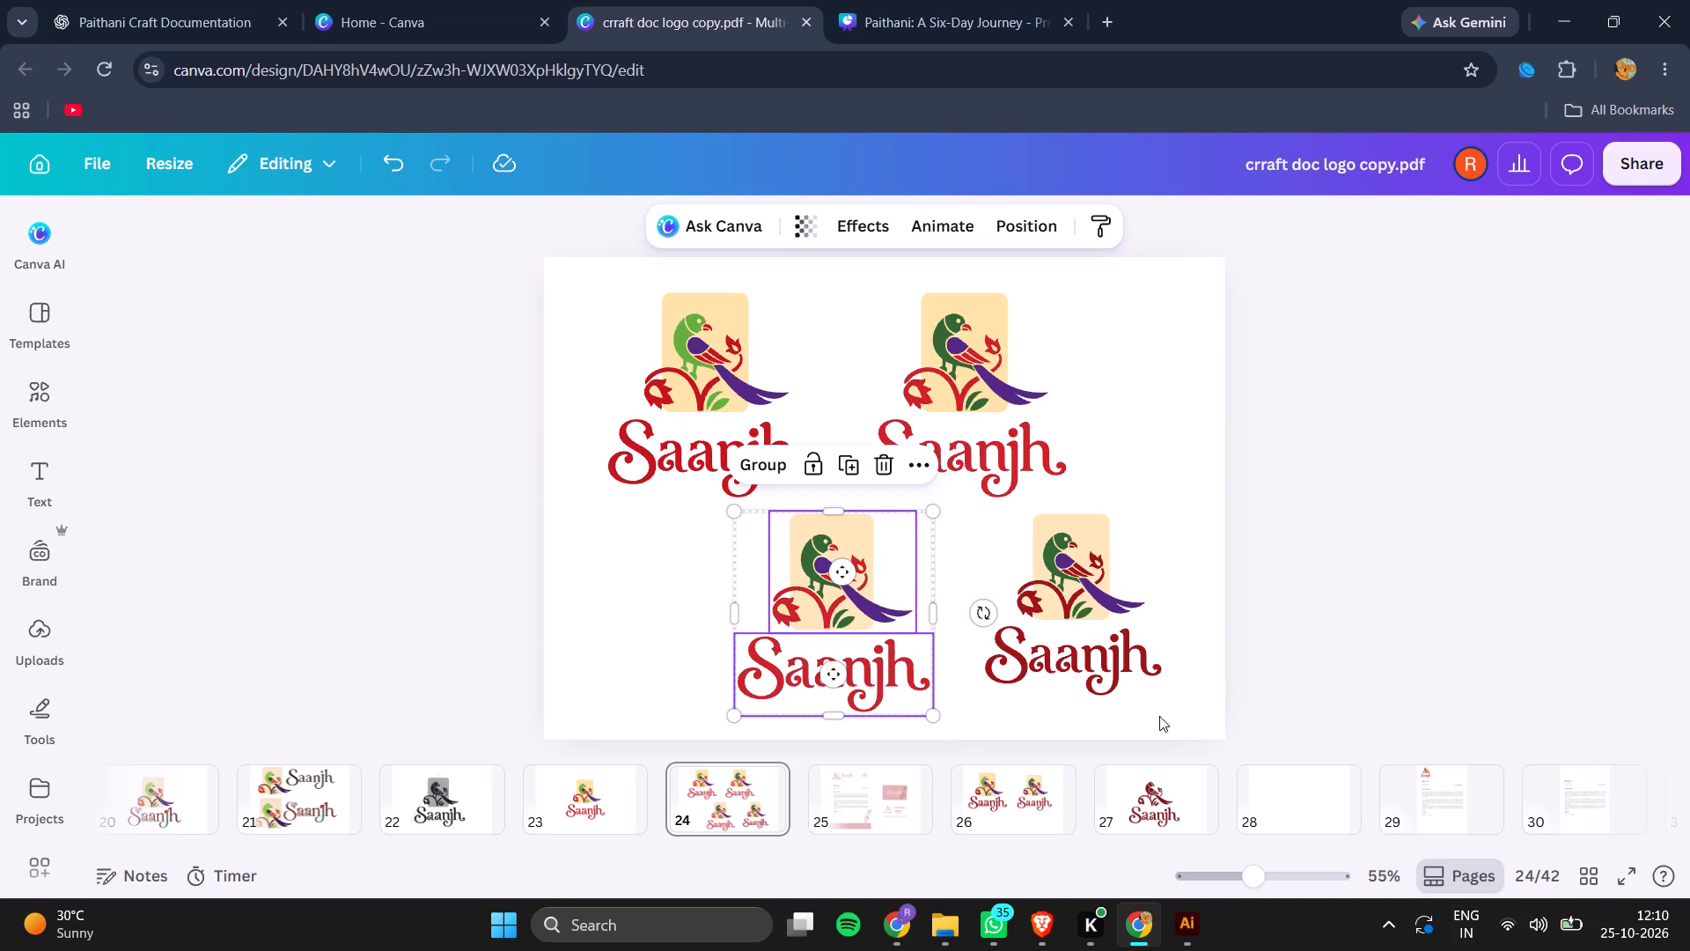
pyautogui.click(1194, 489)
# Move the stationery page 25 behind page 26 so the two-logo page directly follows the four-logo page.
pyautogui.press('Right')
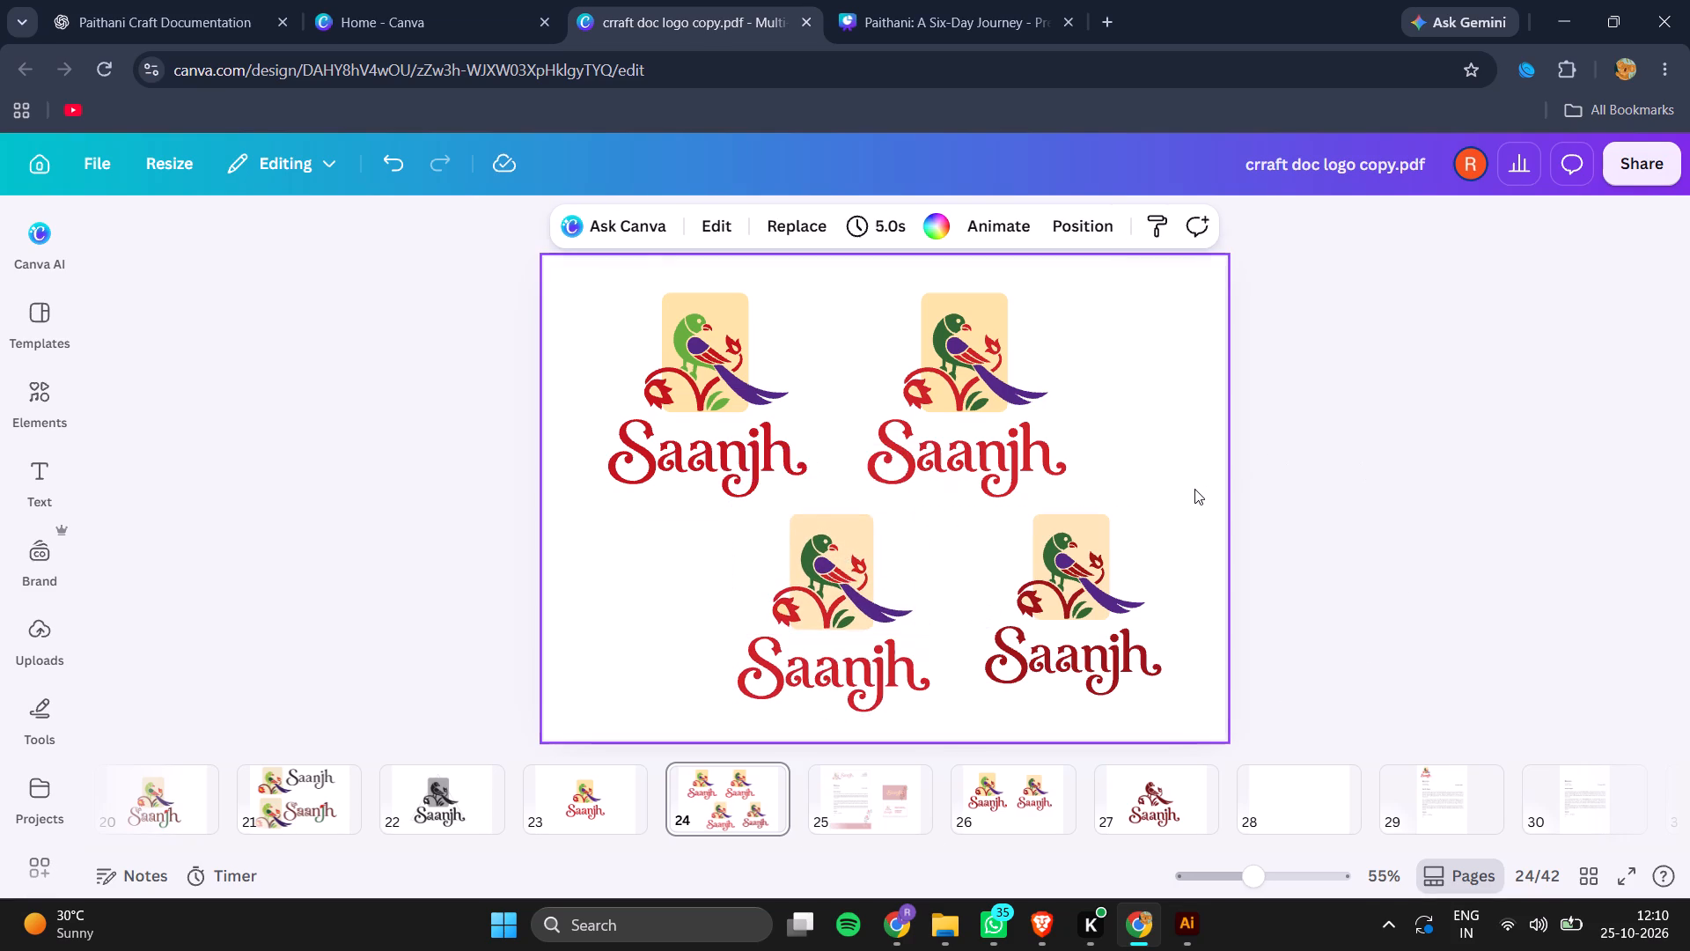
pyautogui.press('Right')
pyautogui.press('Right')
pyautogui.press('Left')
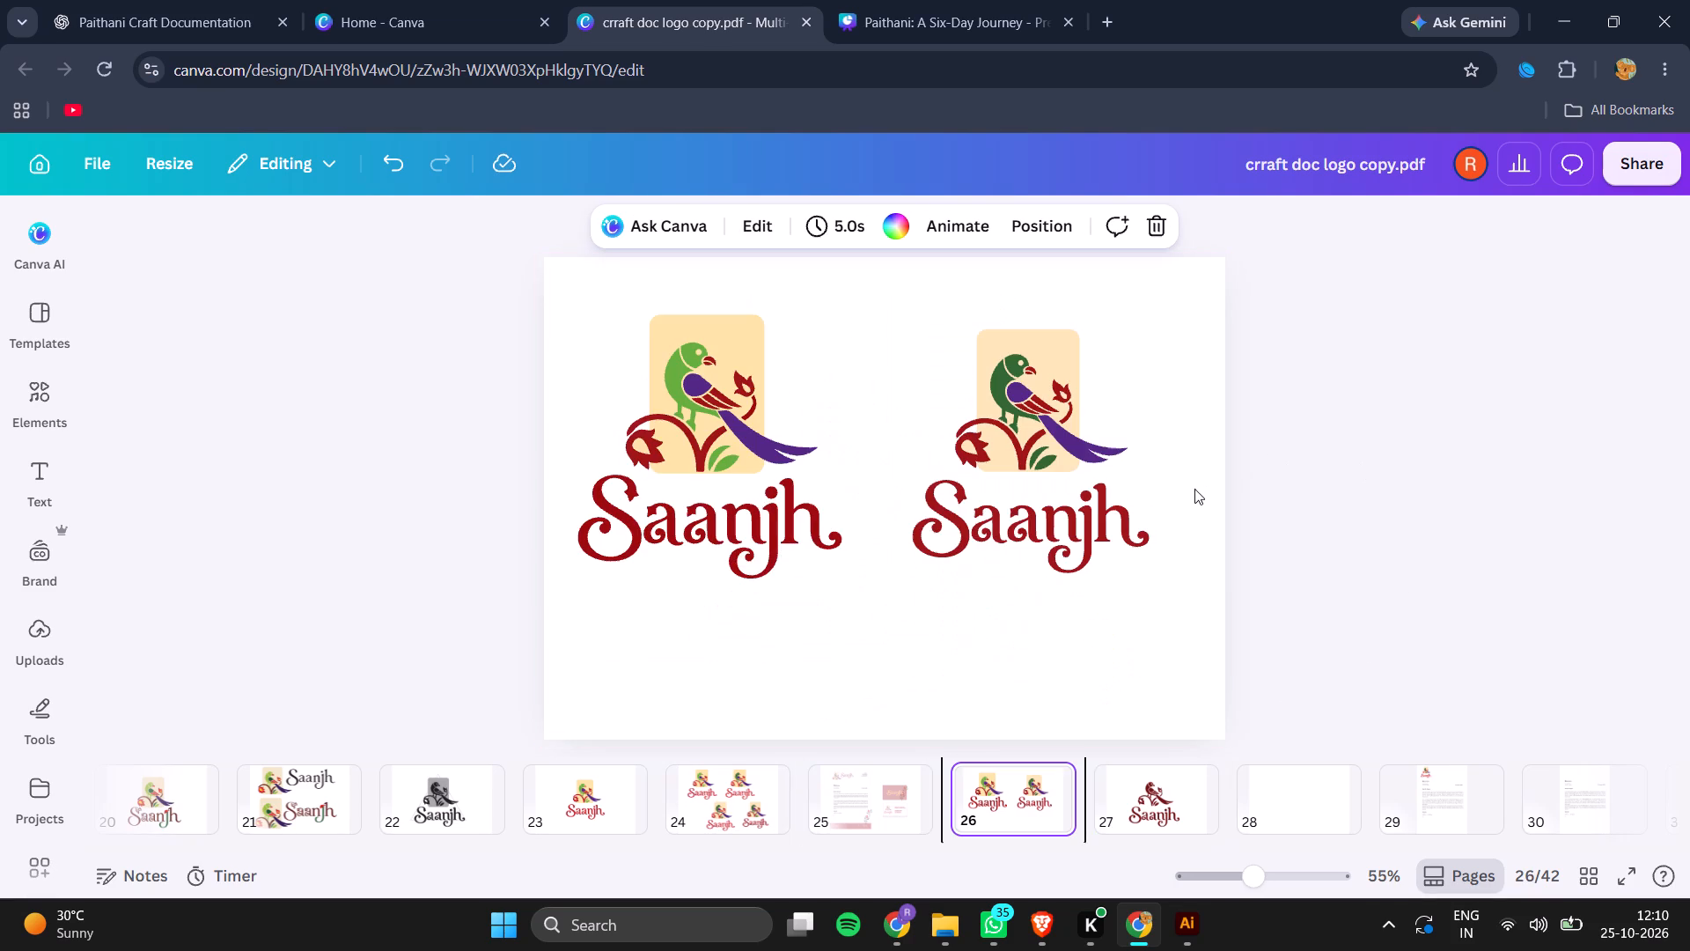
pyautogui.press('Left')
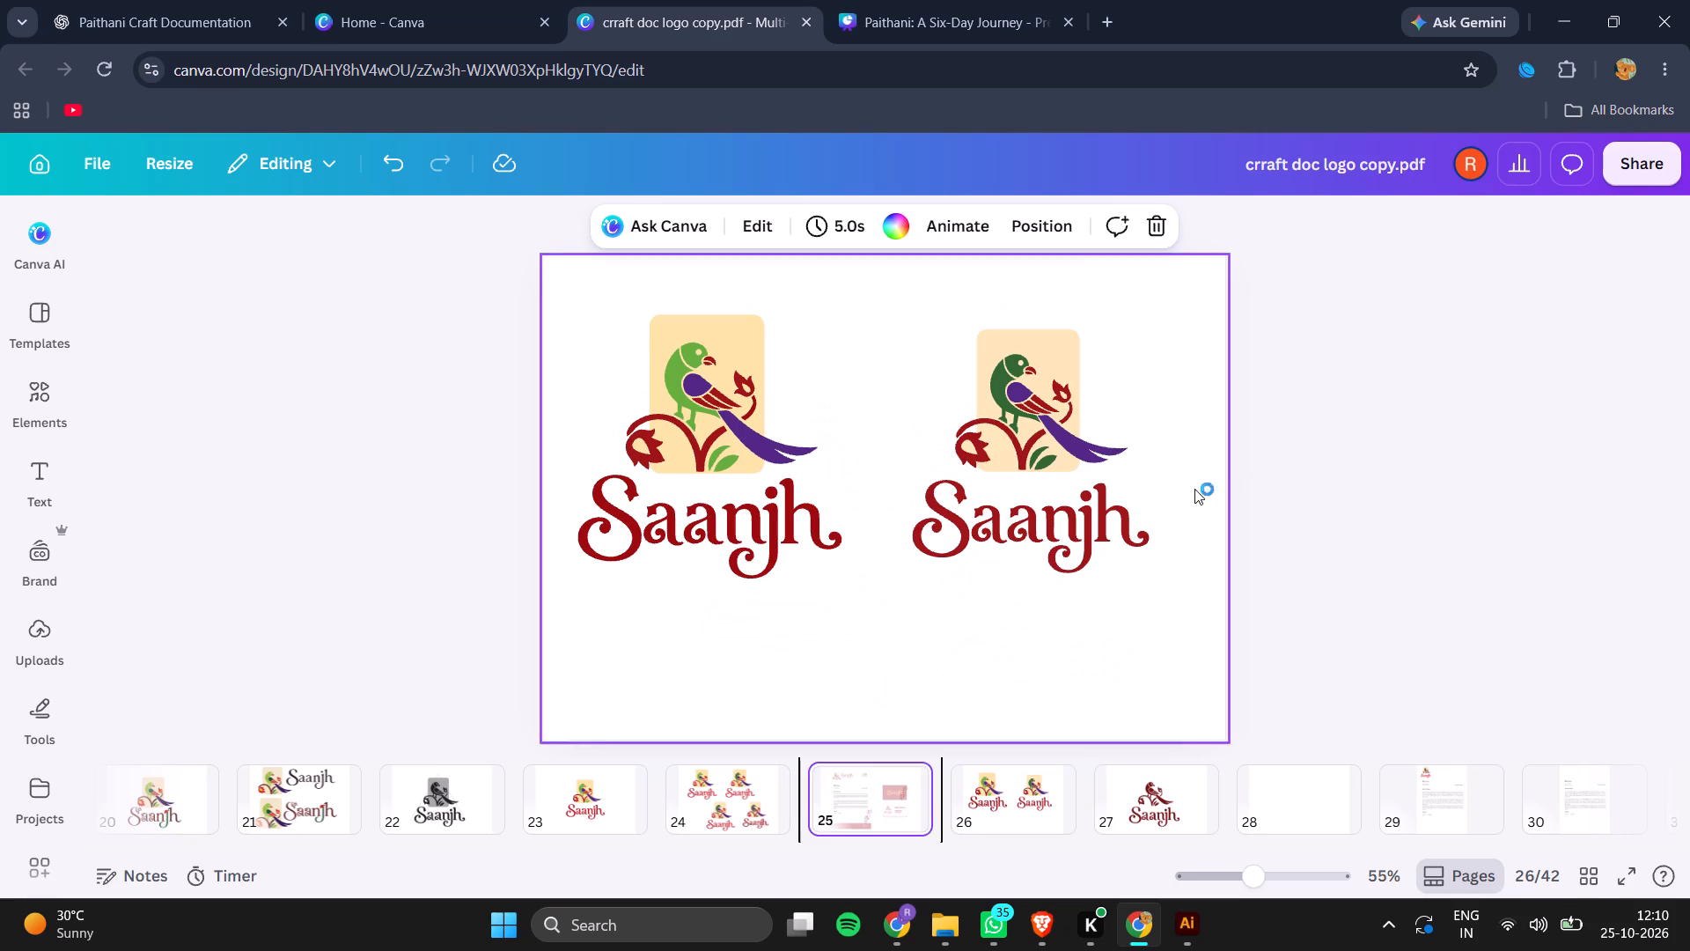
pyautogui.press('Left')
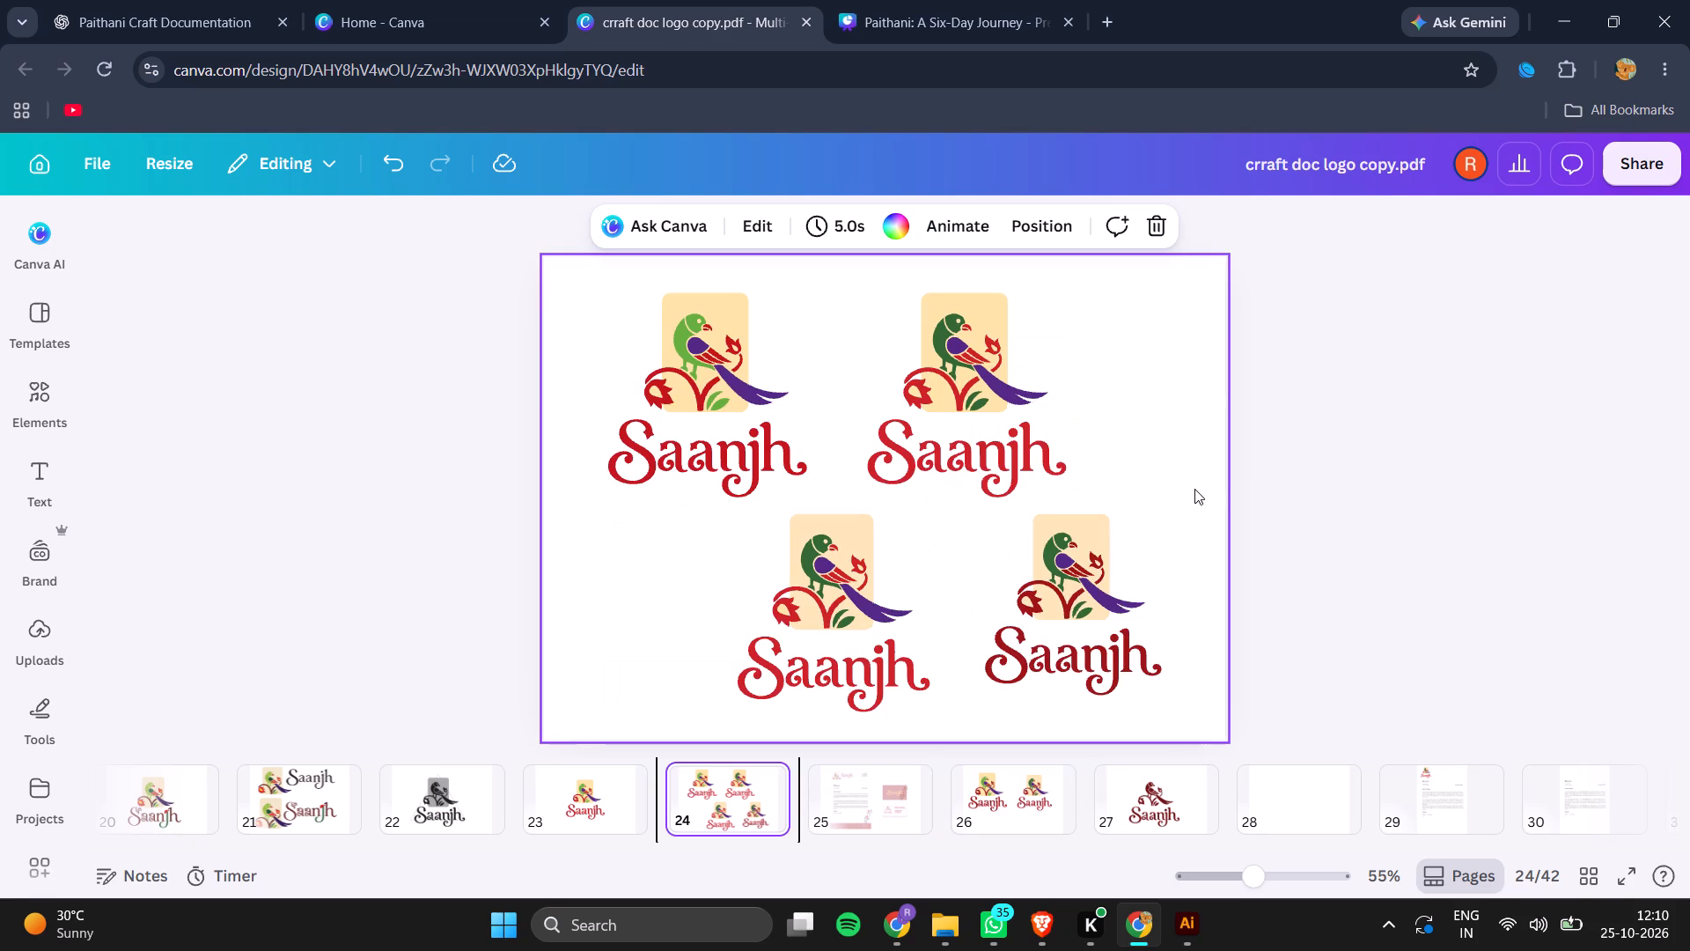
pyautogui.press('Right')
pyautogui.press('Right')
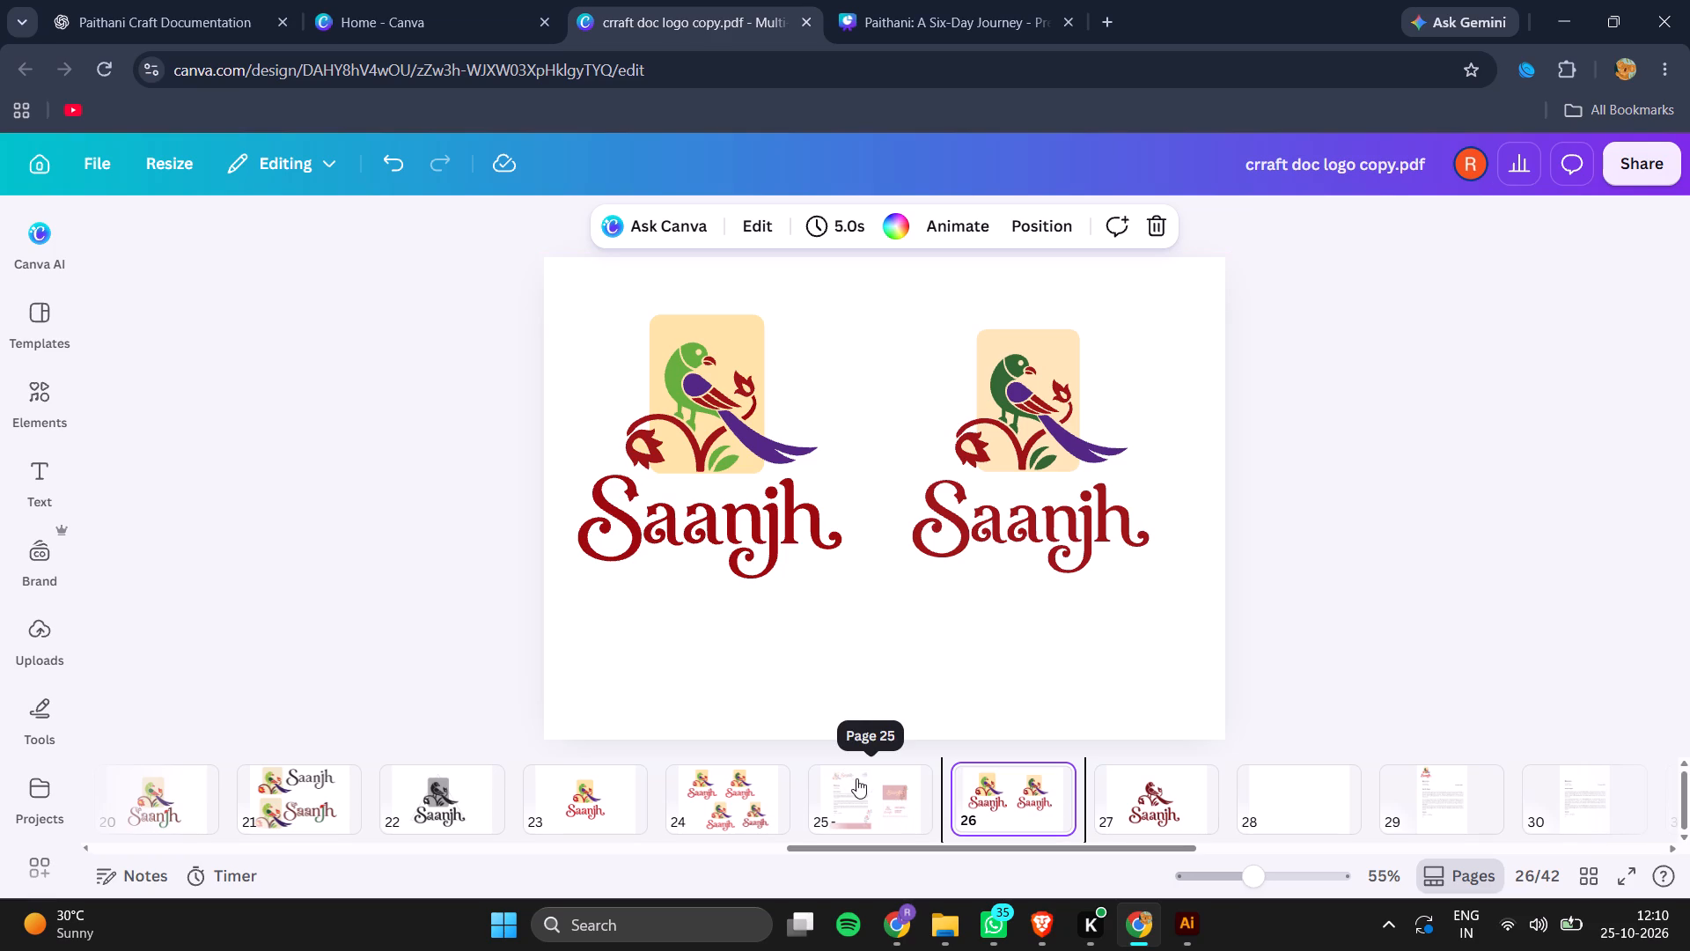
pyautogui.moveTo(861, 784); pyautogui.dragTo(1101, 783)
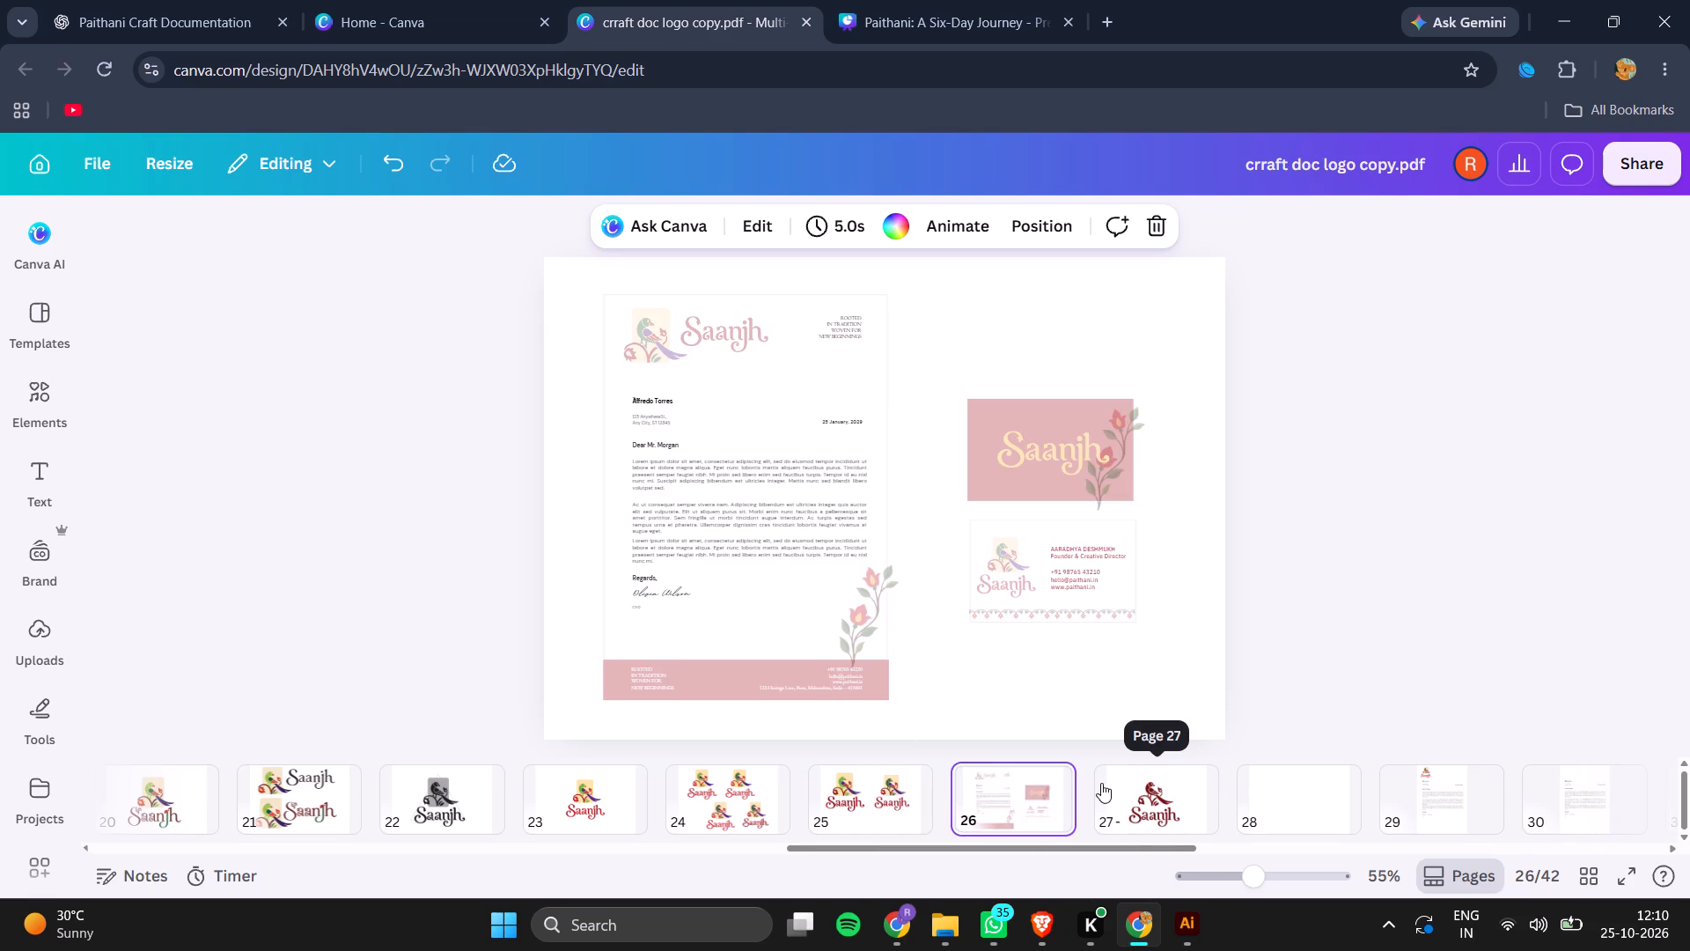
# Check the pages from 26 to 29 and delete the blank page 28.
pyautogui.press('Right')
pyautogui.press('Left')
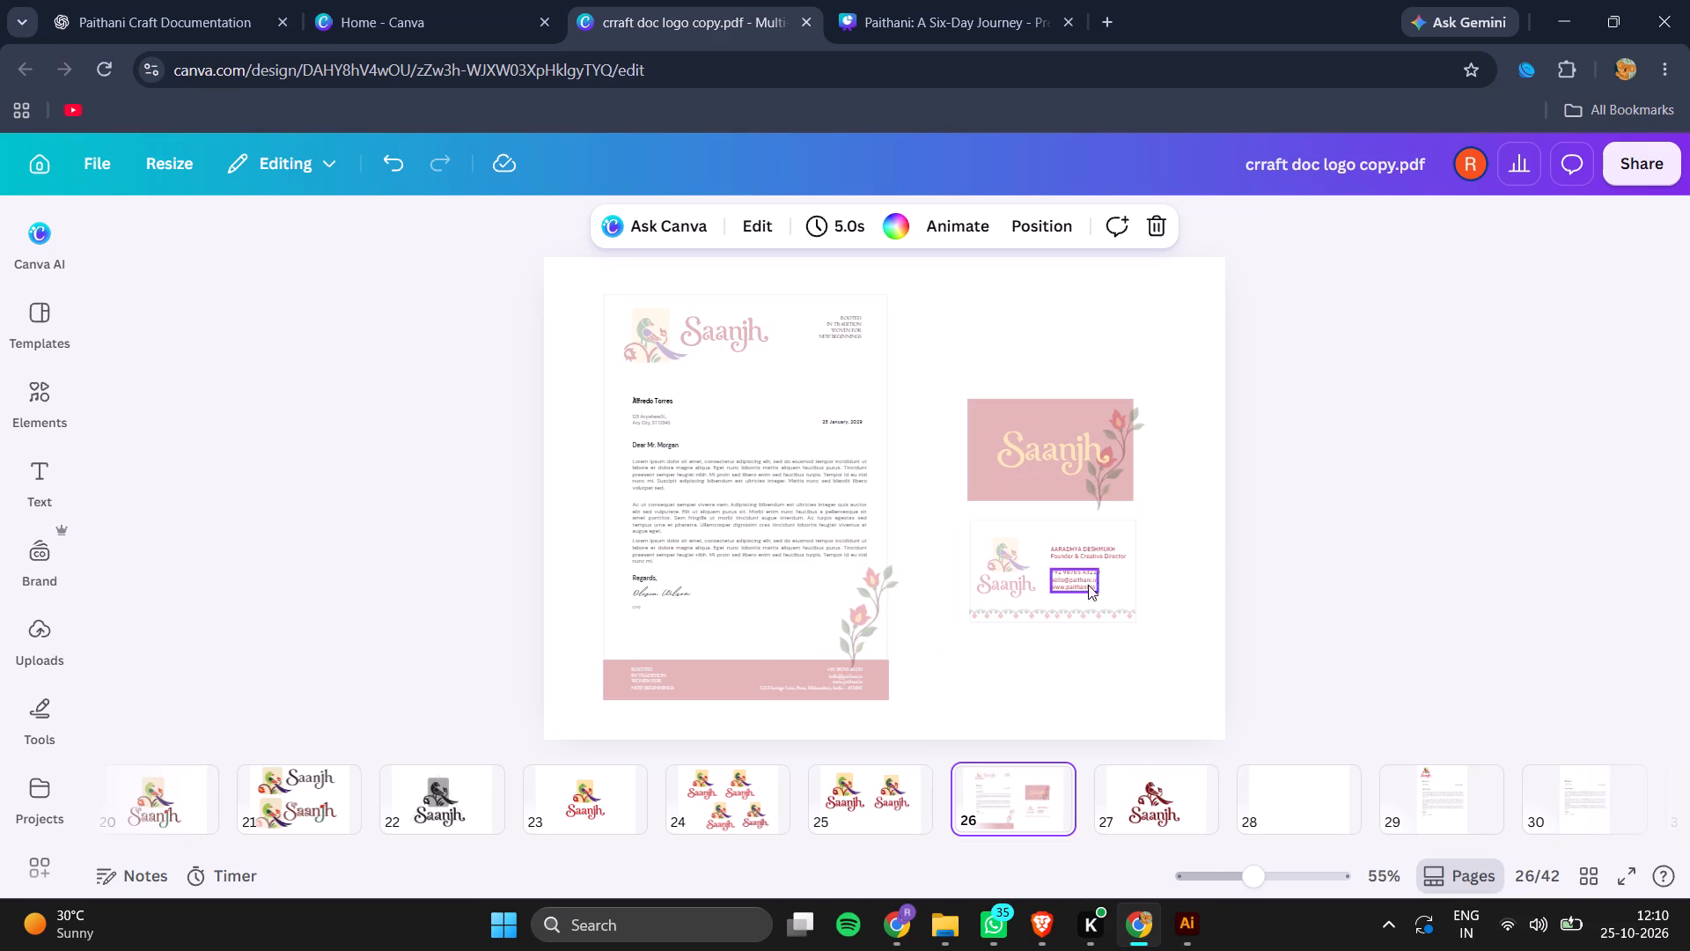
pyautogui.press('Right')
pyautogui.press('Right')
pyautogui.press('Right')
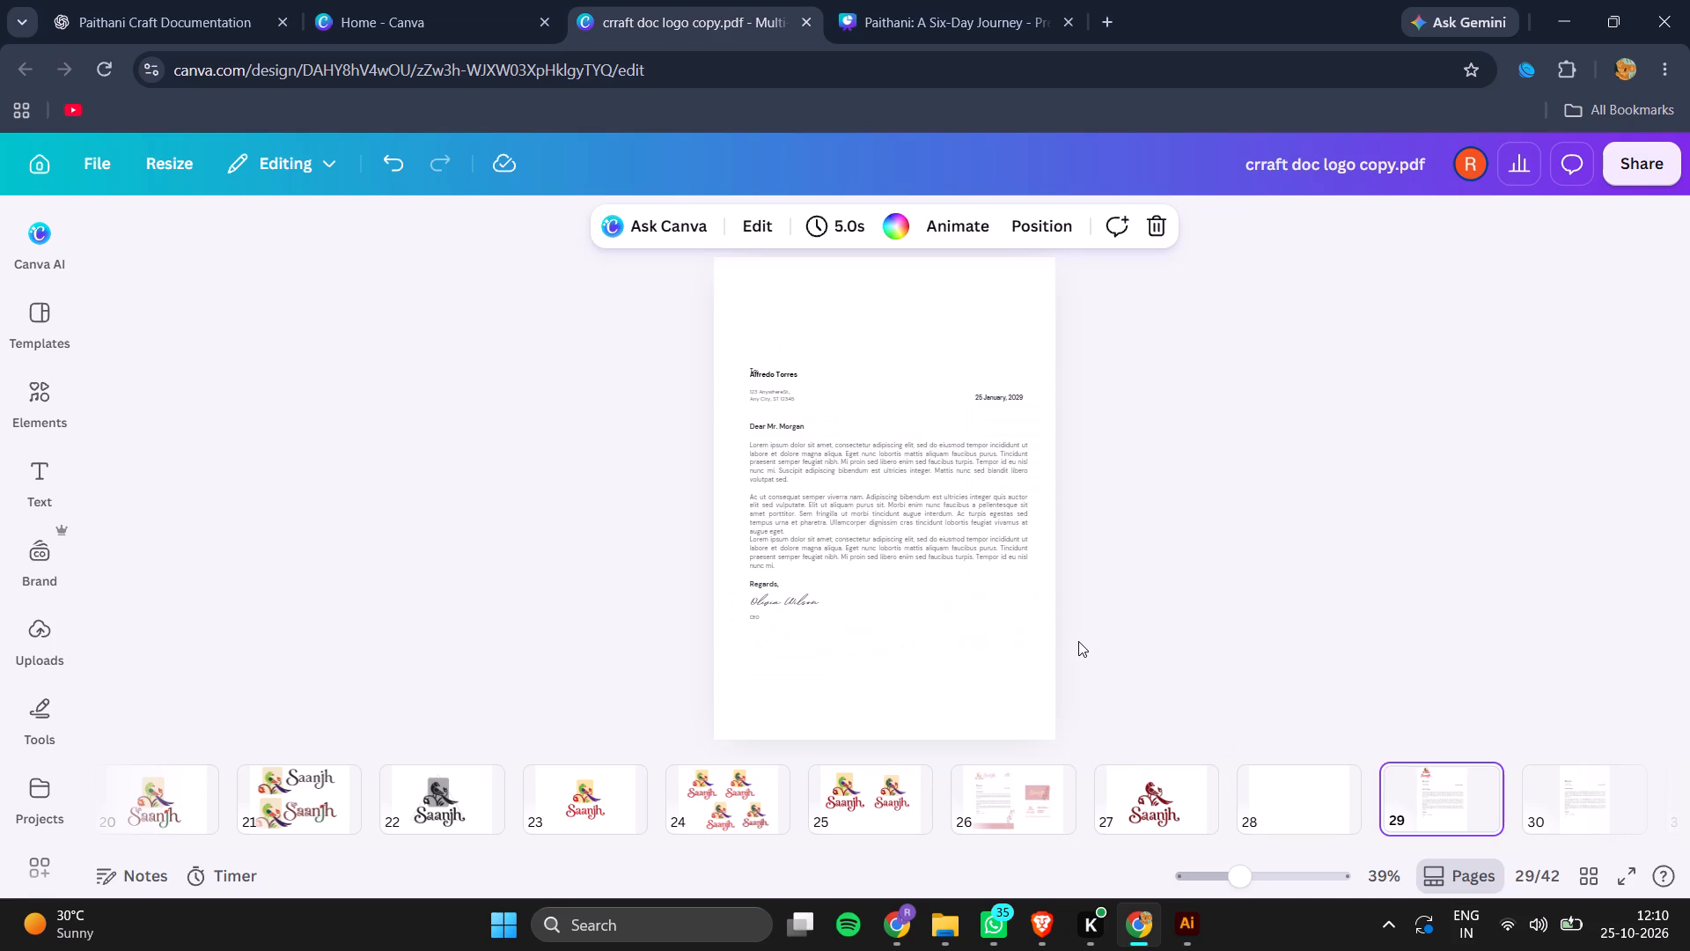
pyautogui.press('Left')
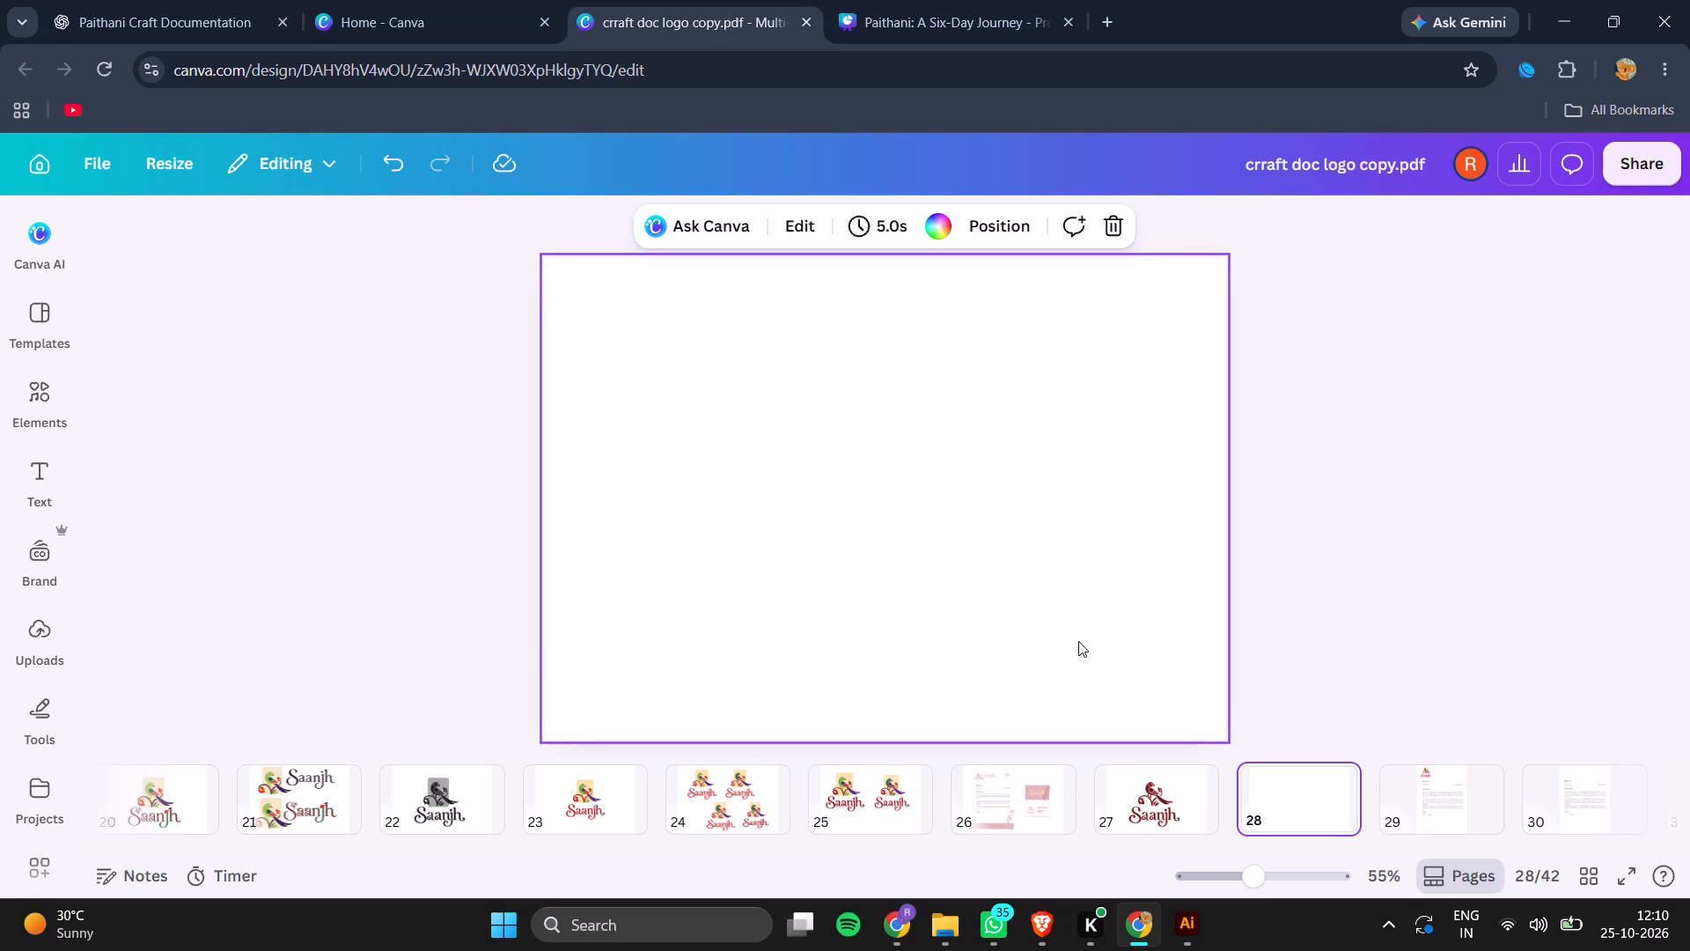
pyautogui.click(1341, 771)
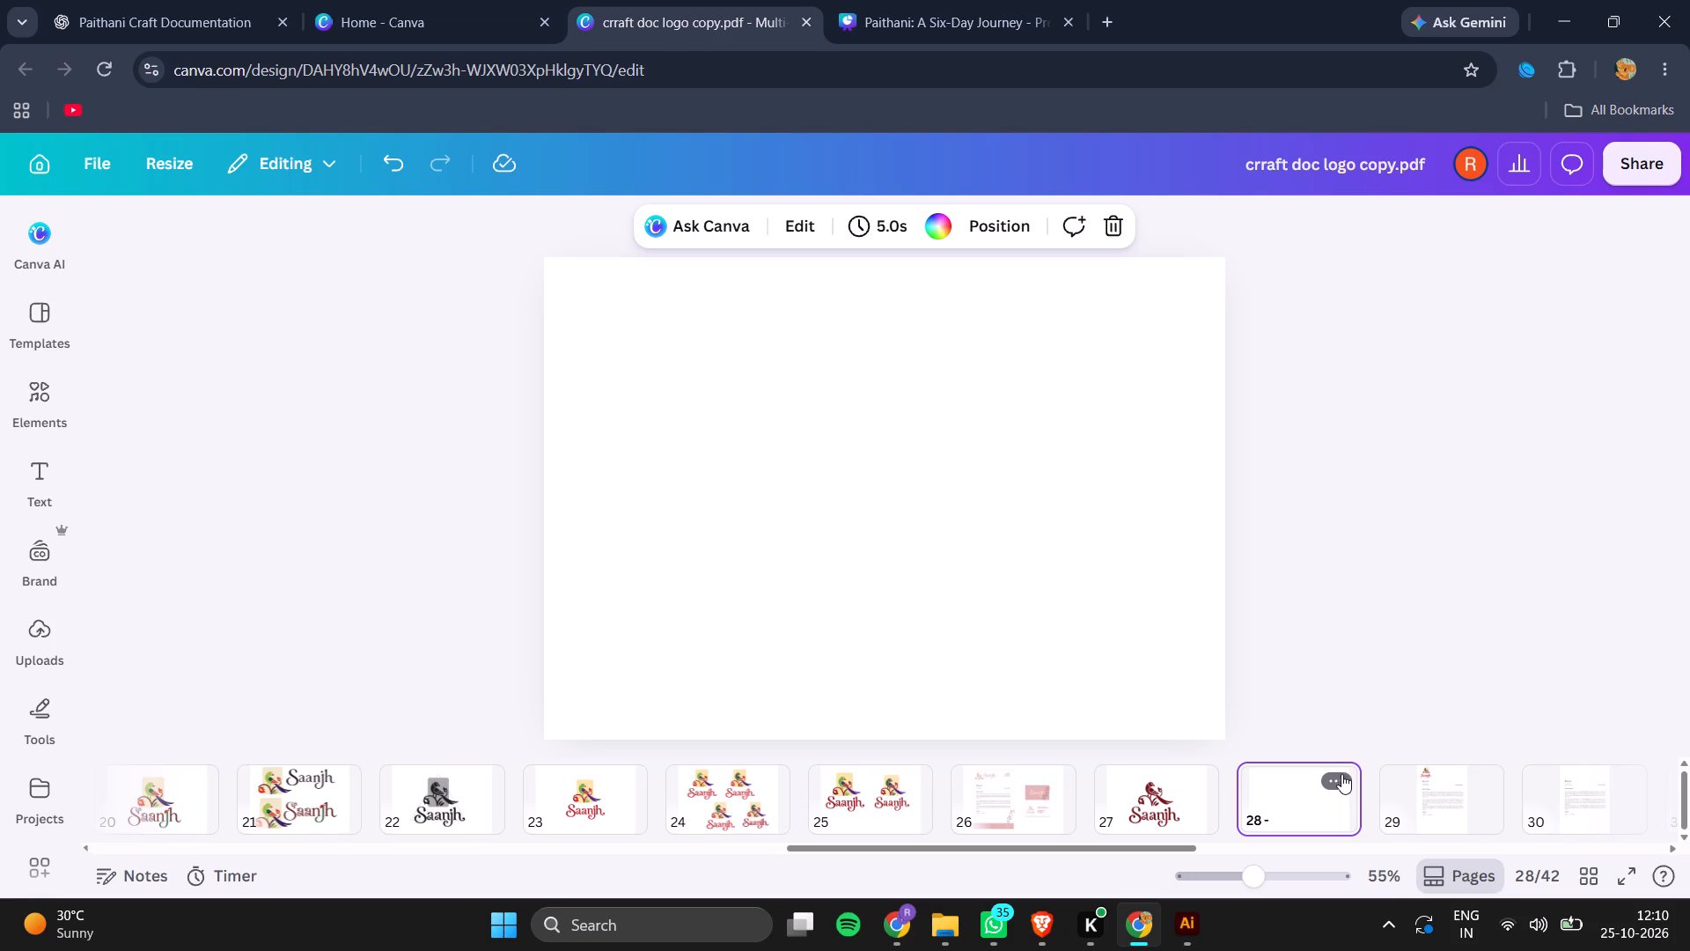
pyautogui.click(1338, 778)
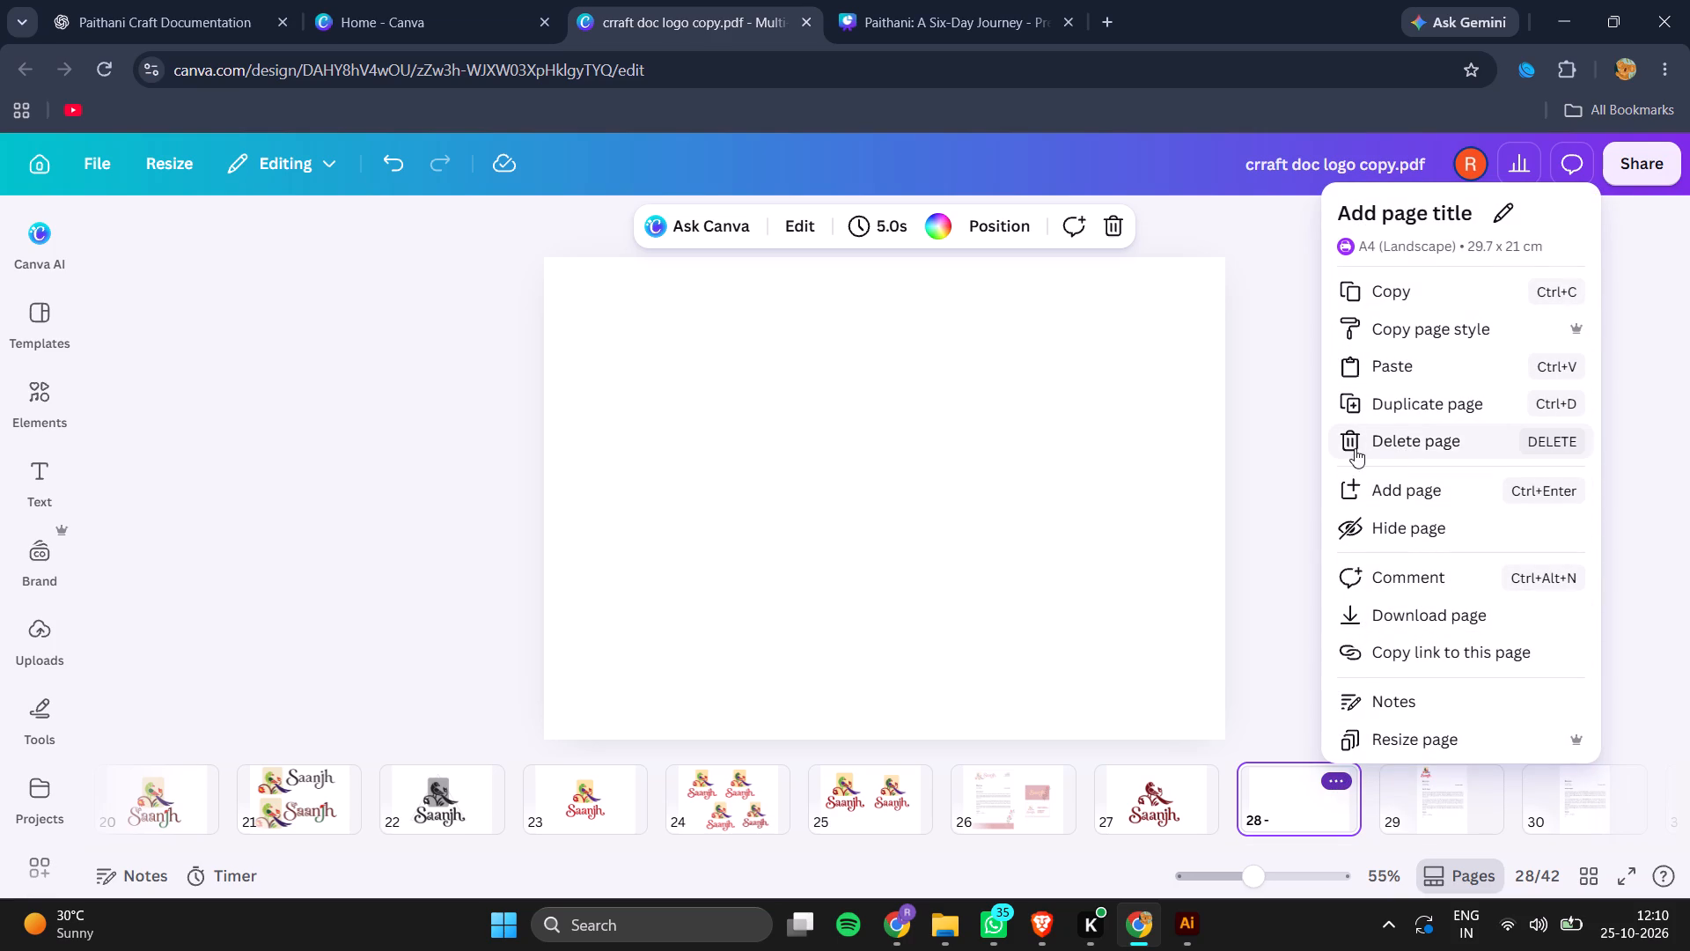
pyautogui.click(1336, 435)
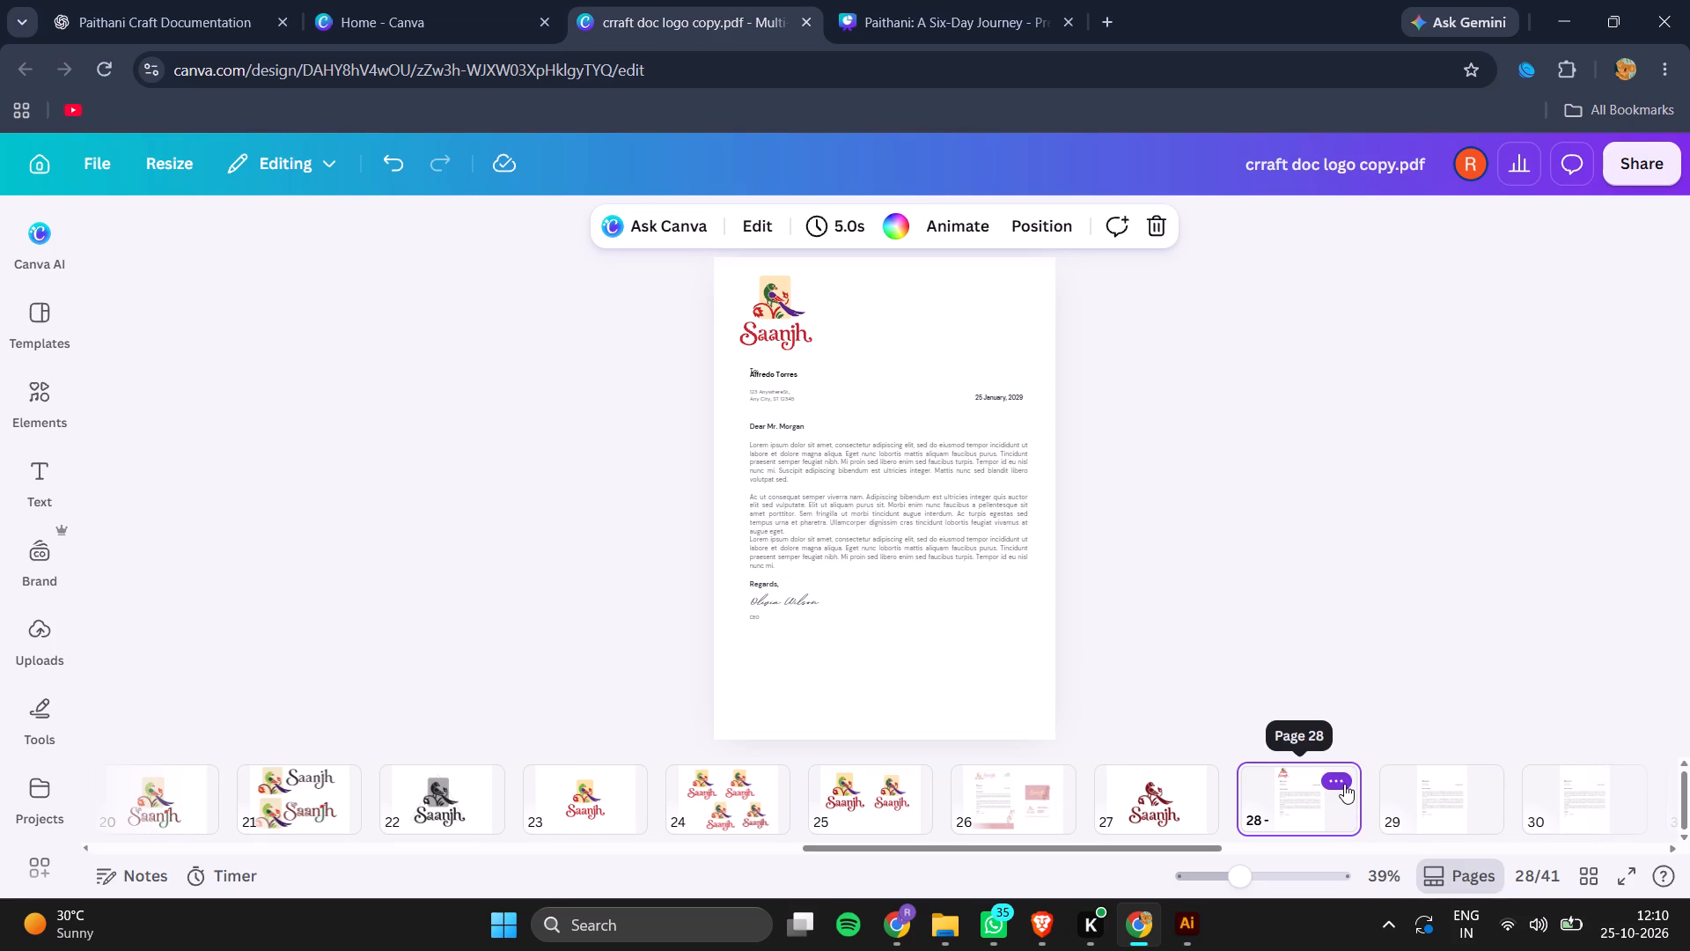
# Delete page 28, the letterhead with the Saanjh logo at its top.
pyautogui.click(1343, 782)
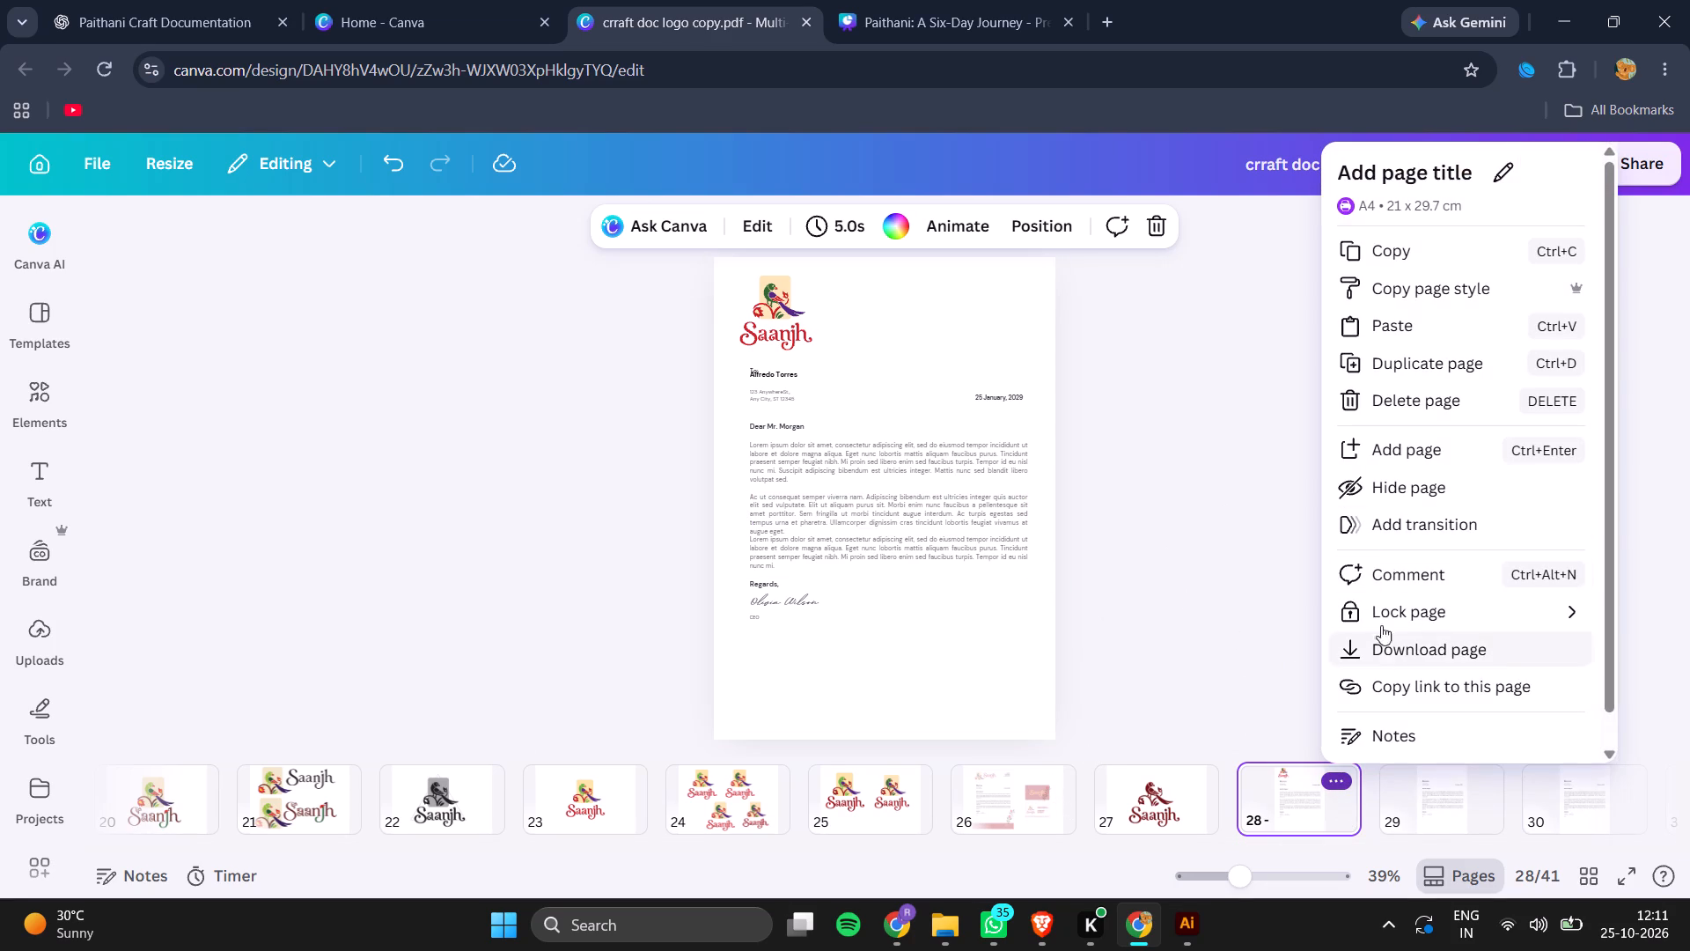
pyautogui.click(1359, 399)
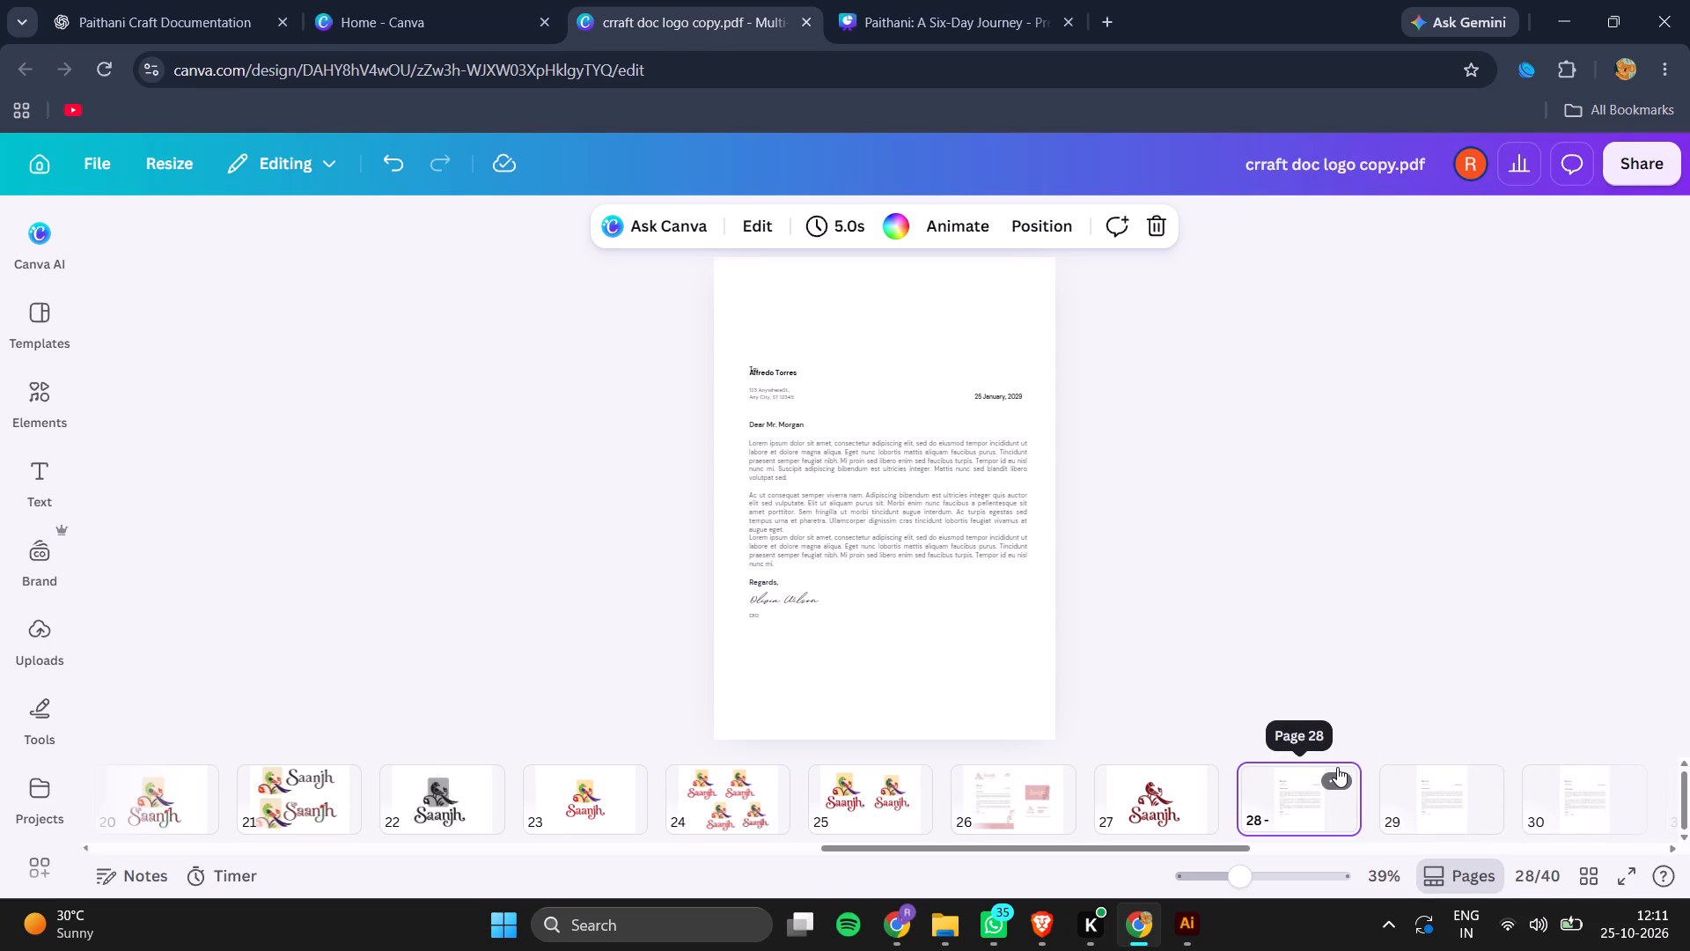
# Delete the three consecutive plain letter pages without a logo, starting from page 28.
pyautogui.click(1348, 801)
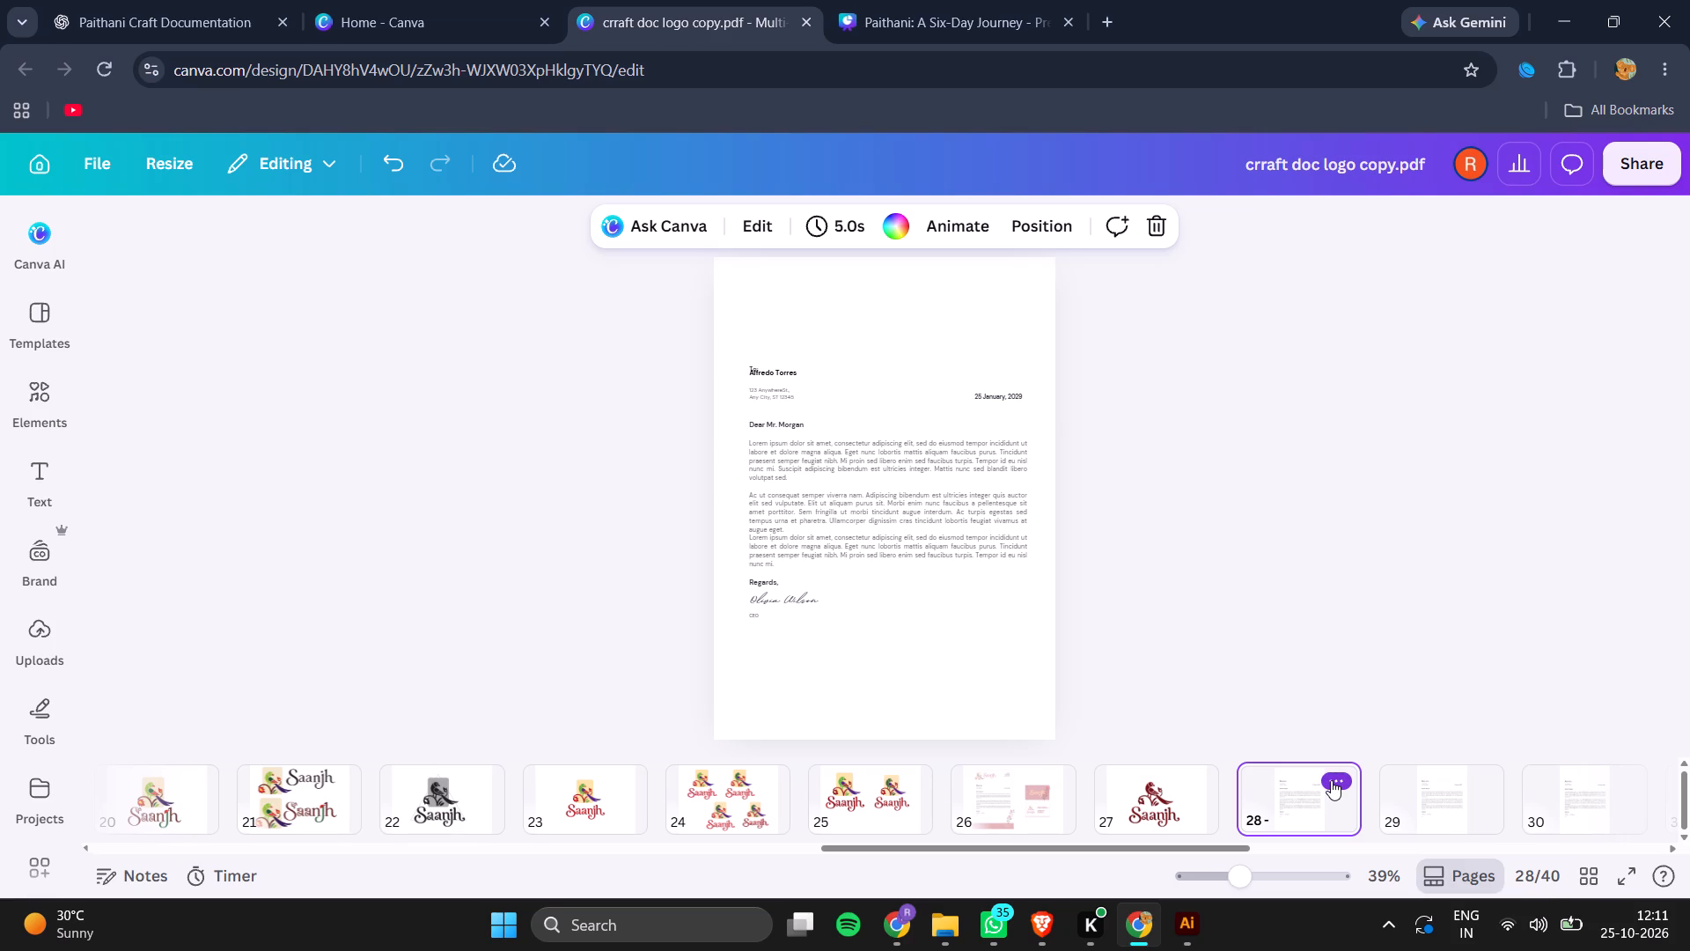
pyautogui.click(1331, 780)
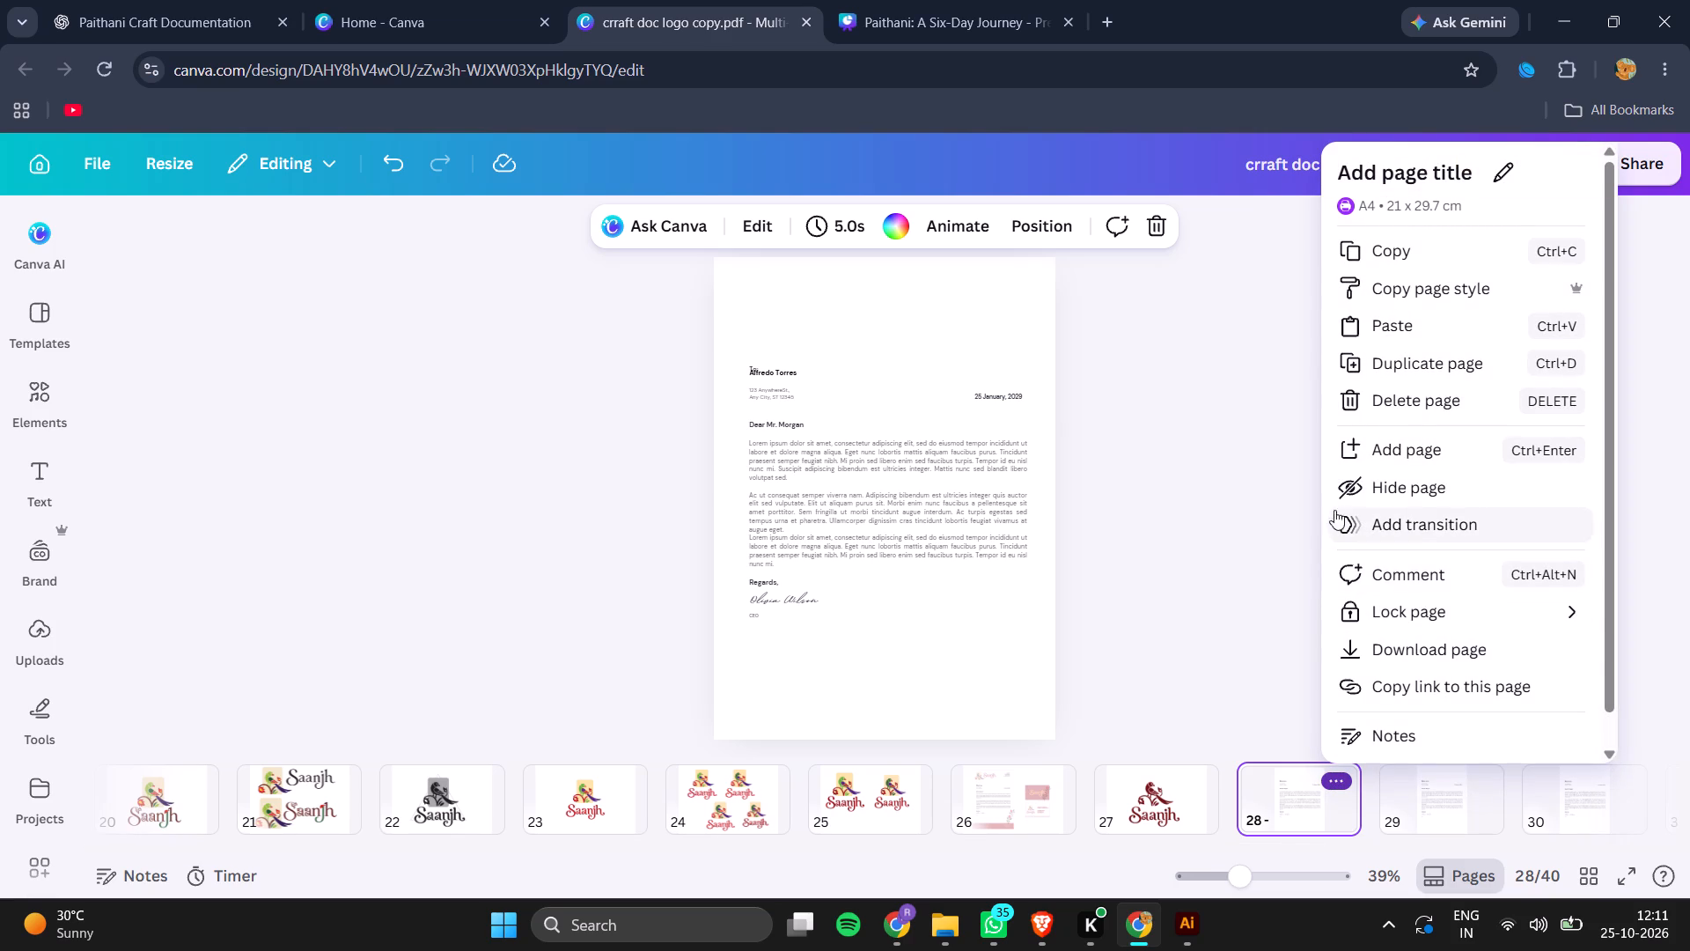
pyautogui.click(1349, 397)
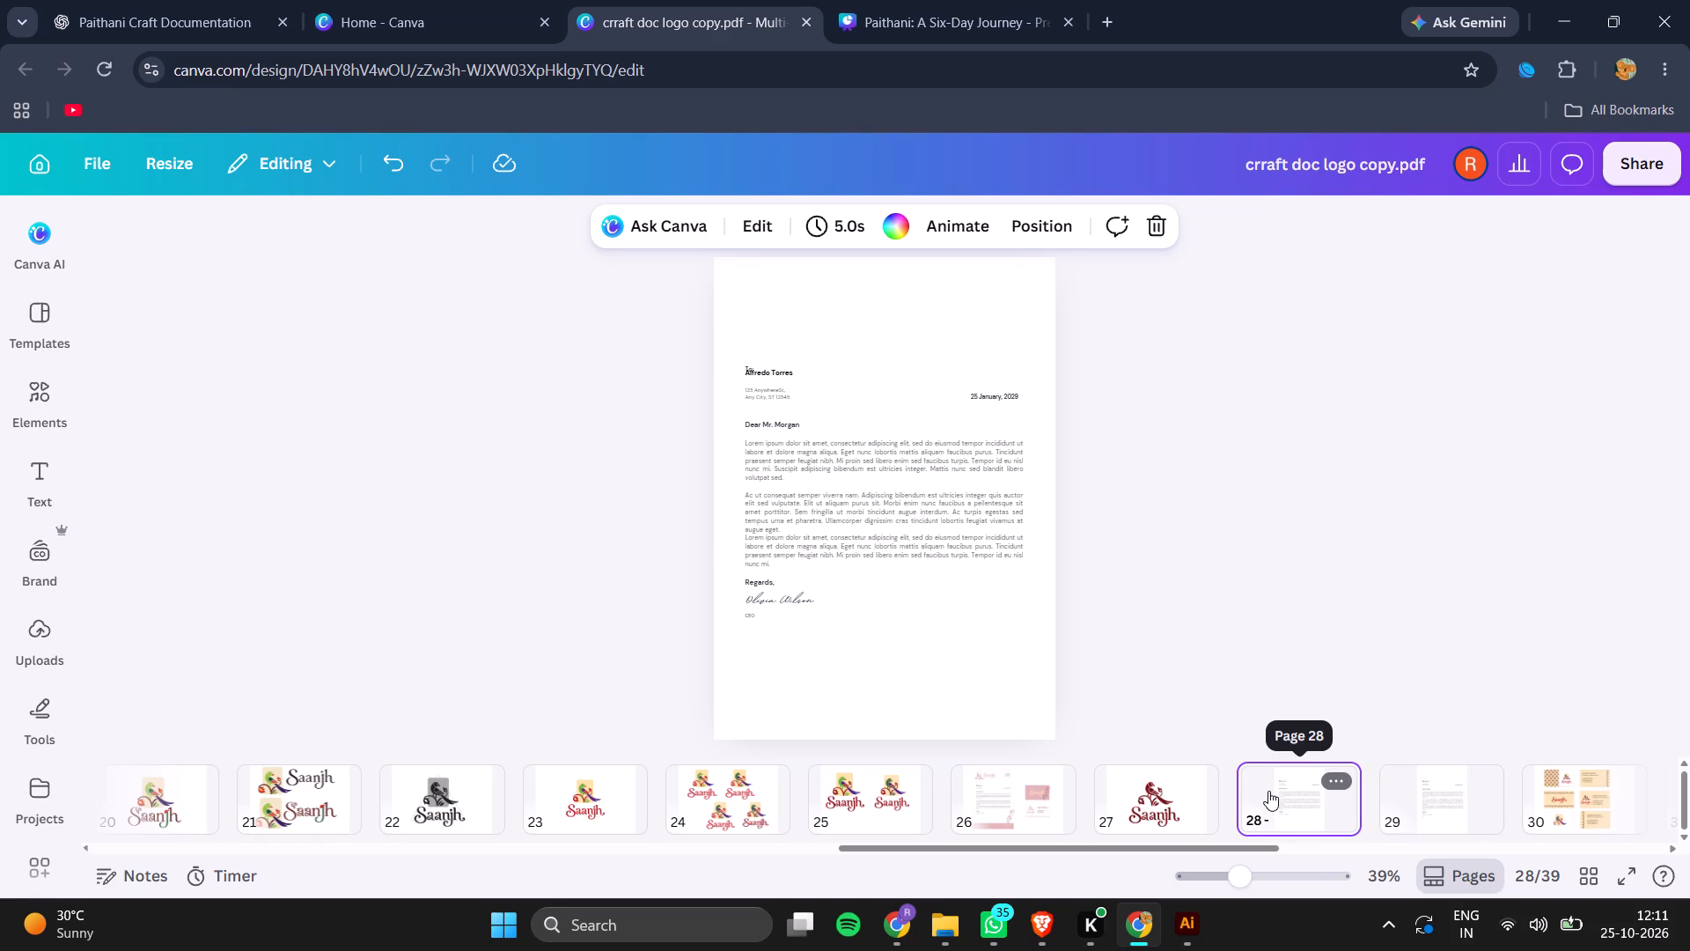
pyautogui.press('Delete')
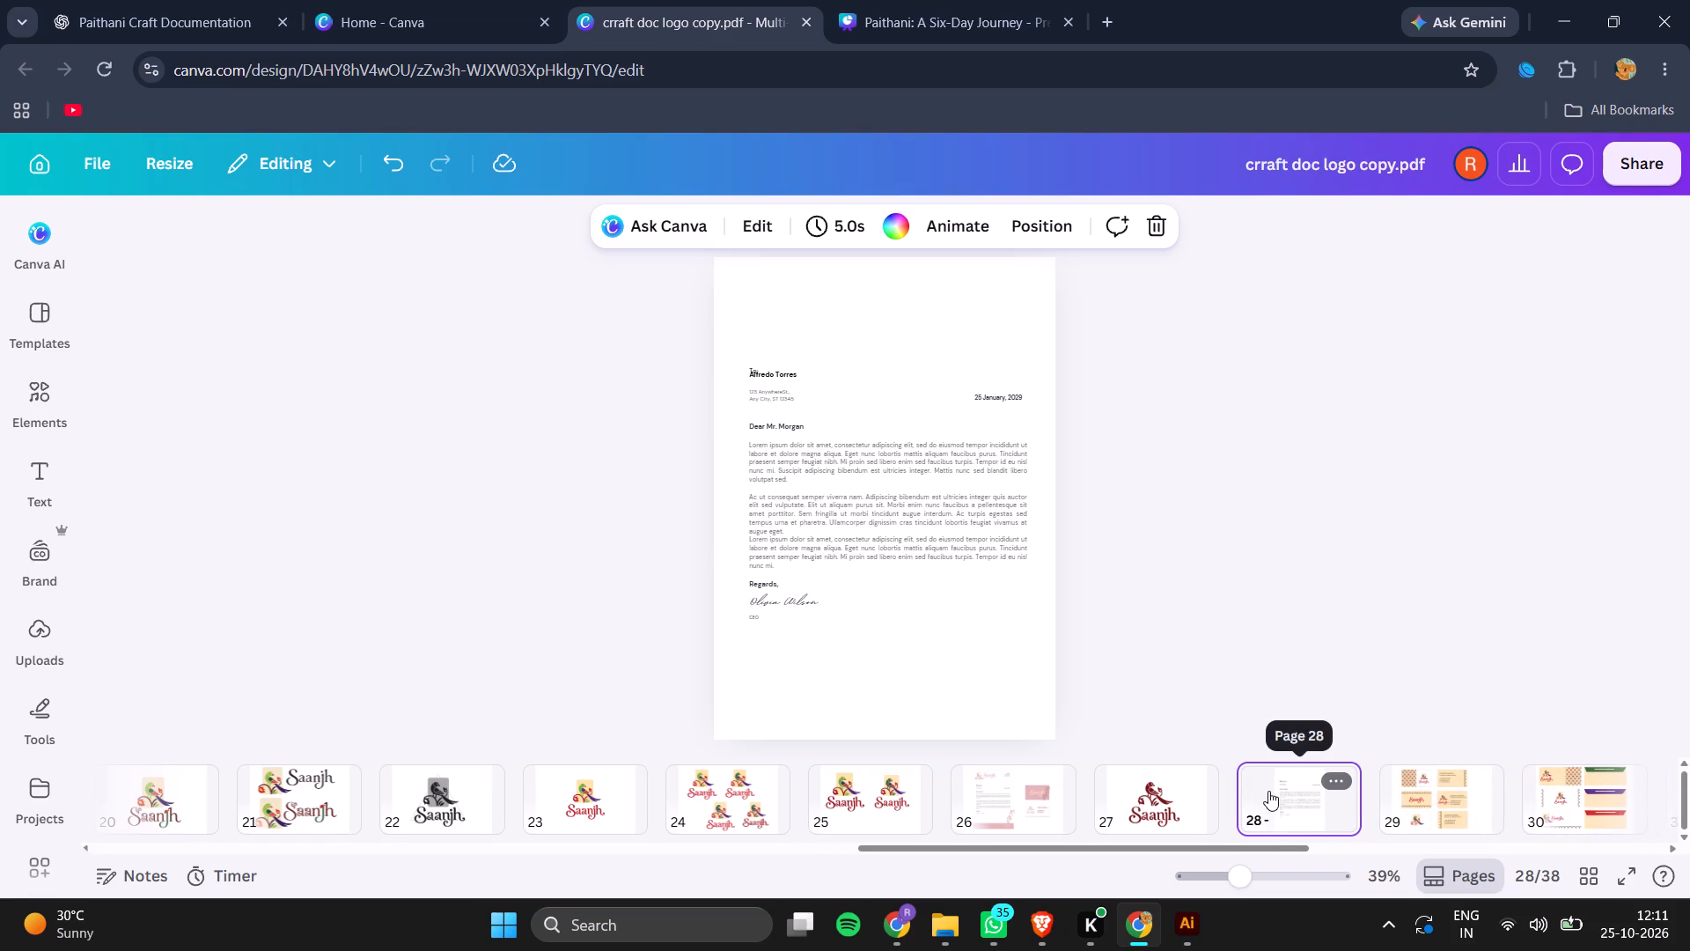
pyautogui.press('Delete')
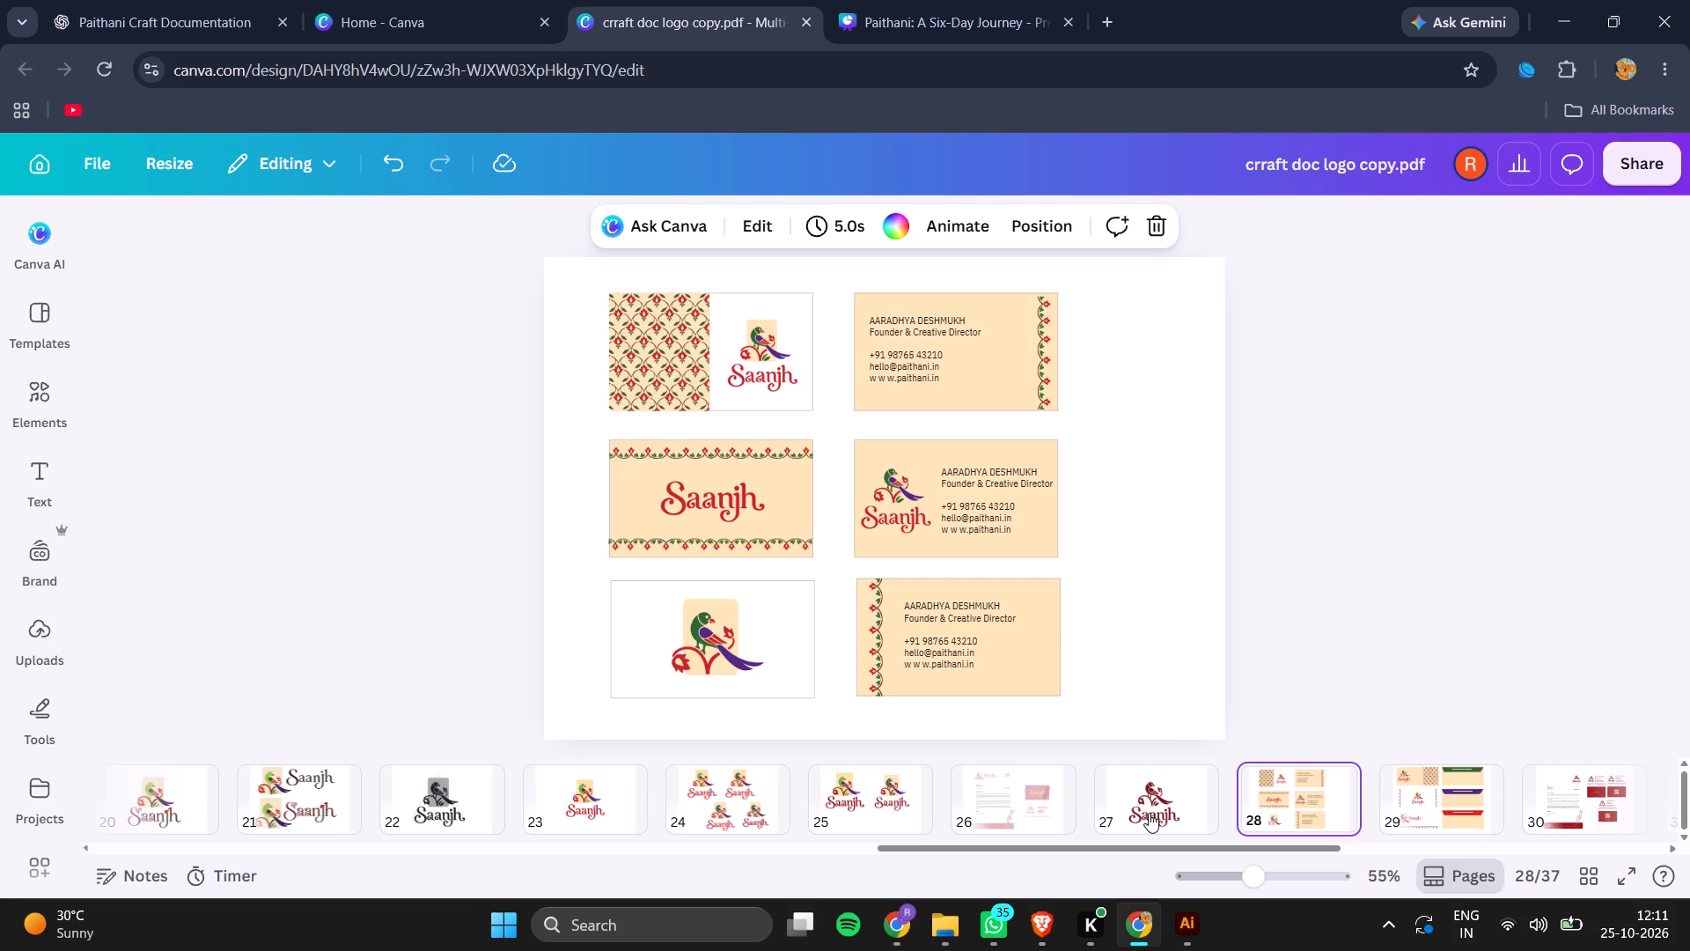
# Move the pale pink stationery page 26 behind the two business-card pages, directly before the red stationery page 30.
pyautogui.moveTo(1039, 799); pyautogui.dragTo(1344, 815)
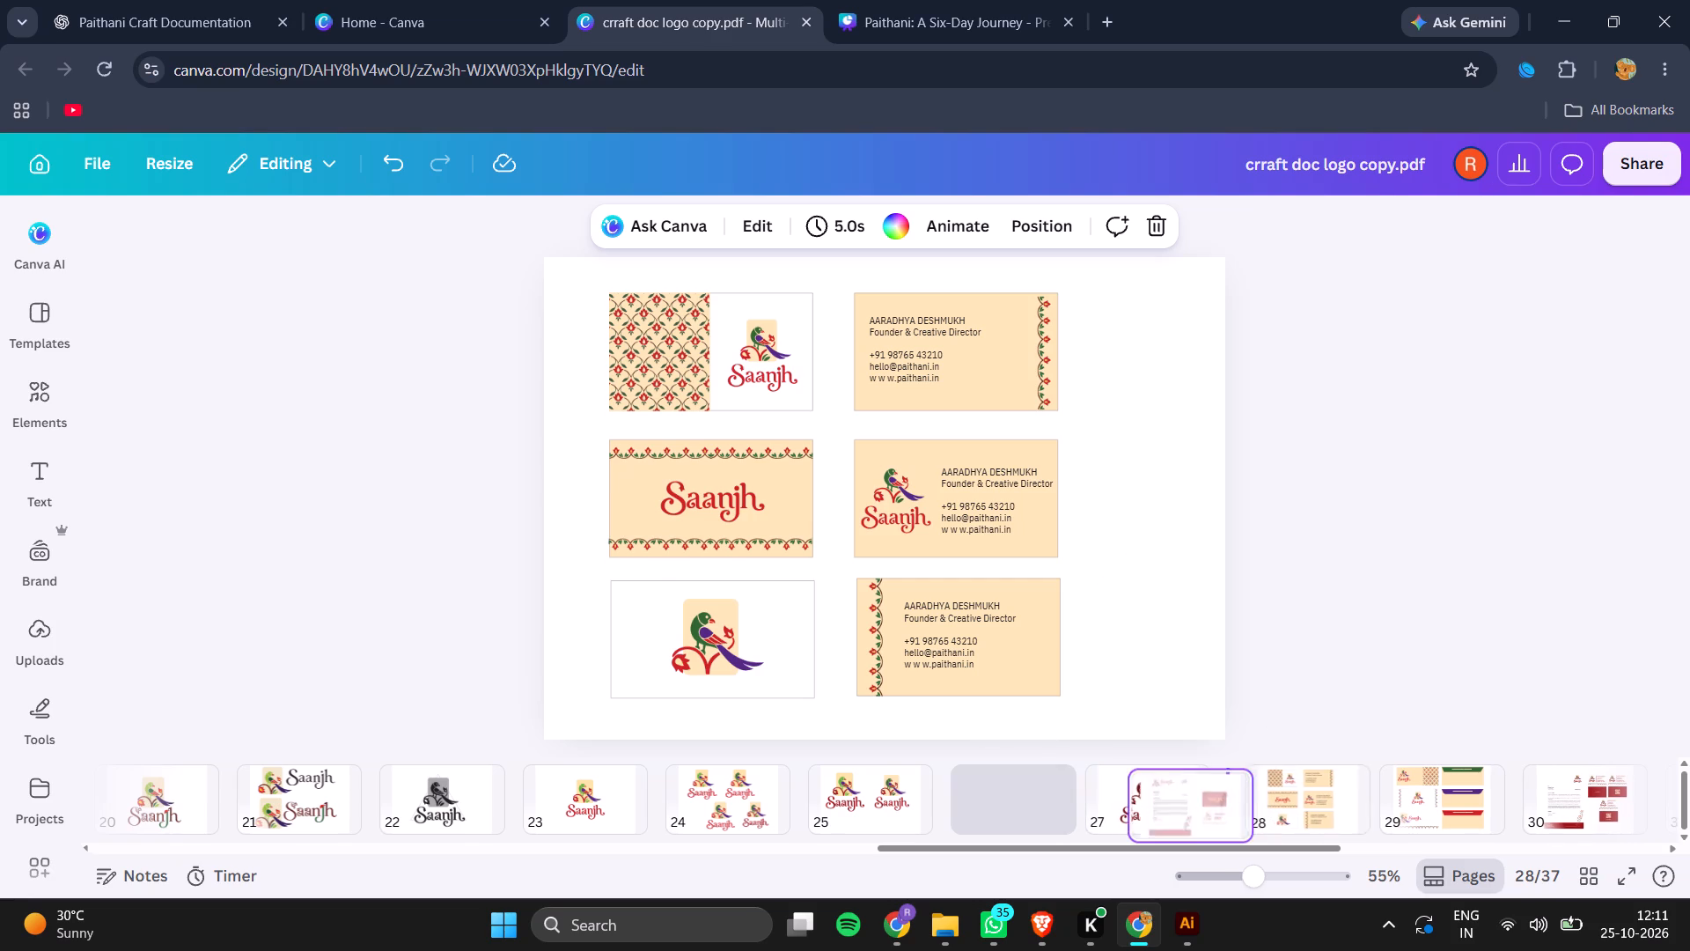
pyautogui.moveTo(1344, 815); pyautogui.dragTo(1516, 795)
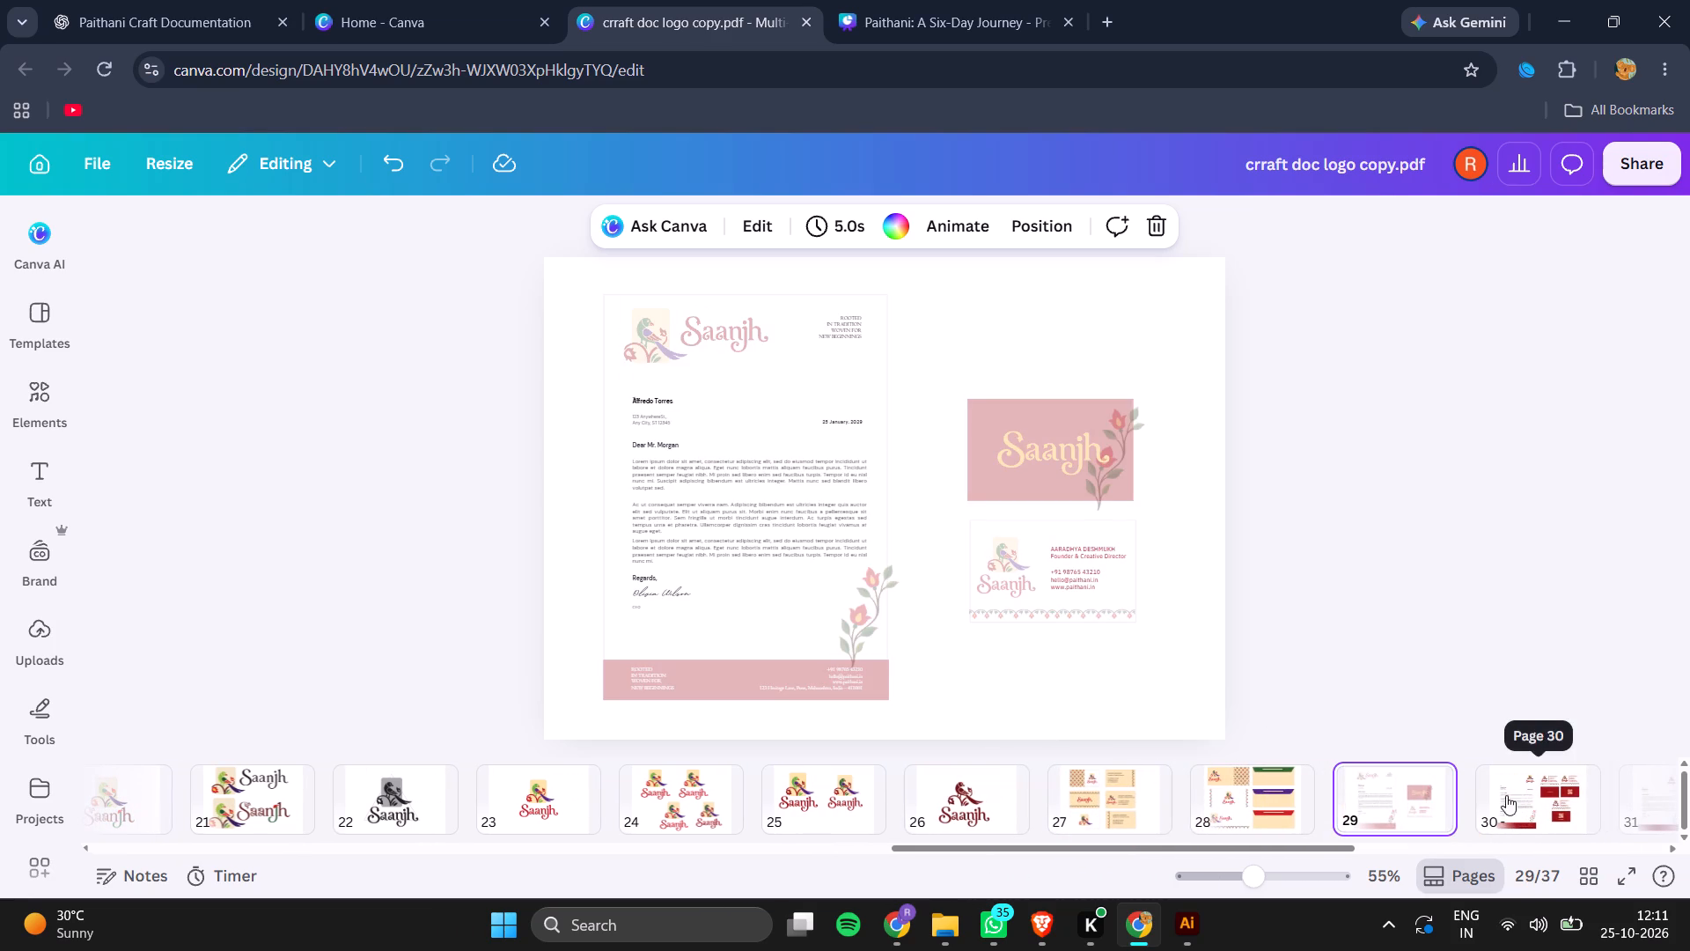
# Compare the logo, business-card and stationery pages from 25 to 31 to examine their order and layout.
pyautogui.press('Right')
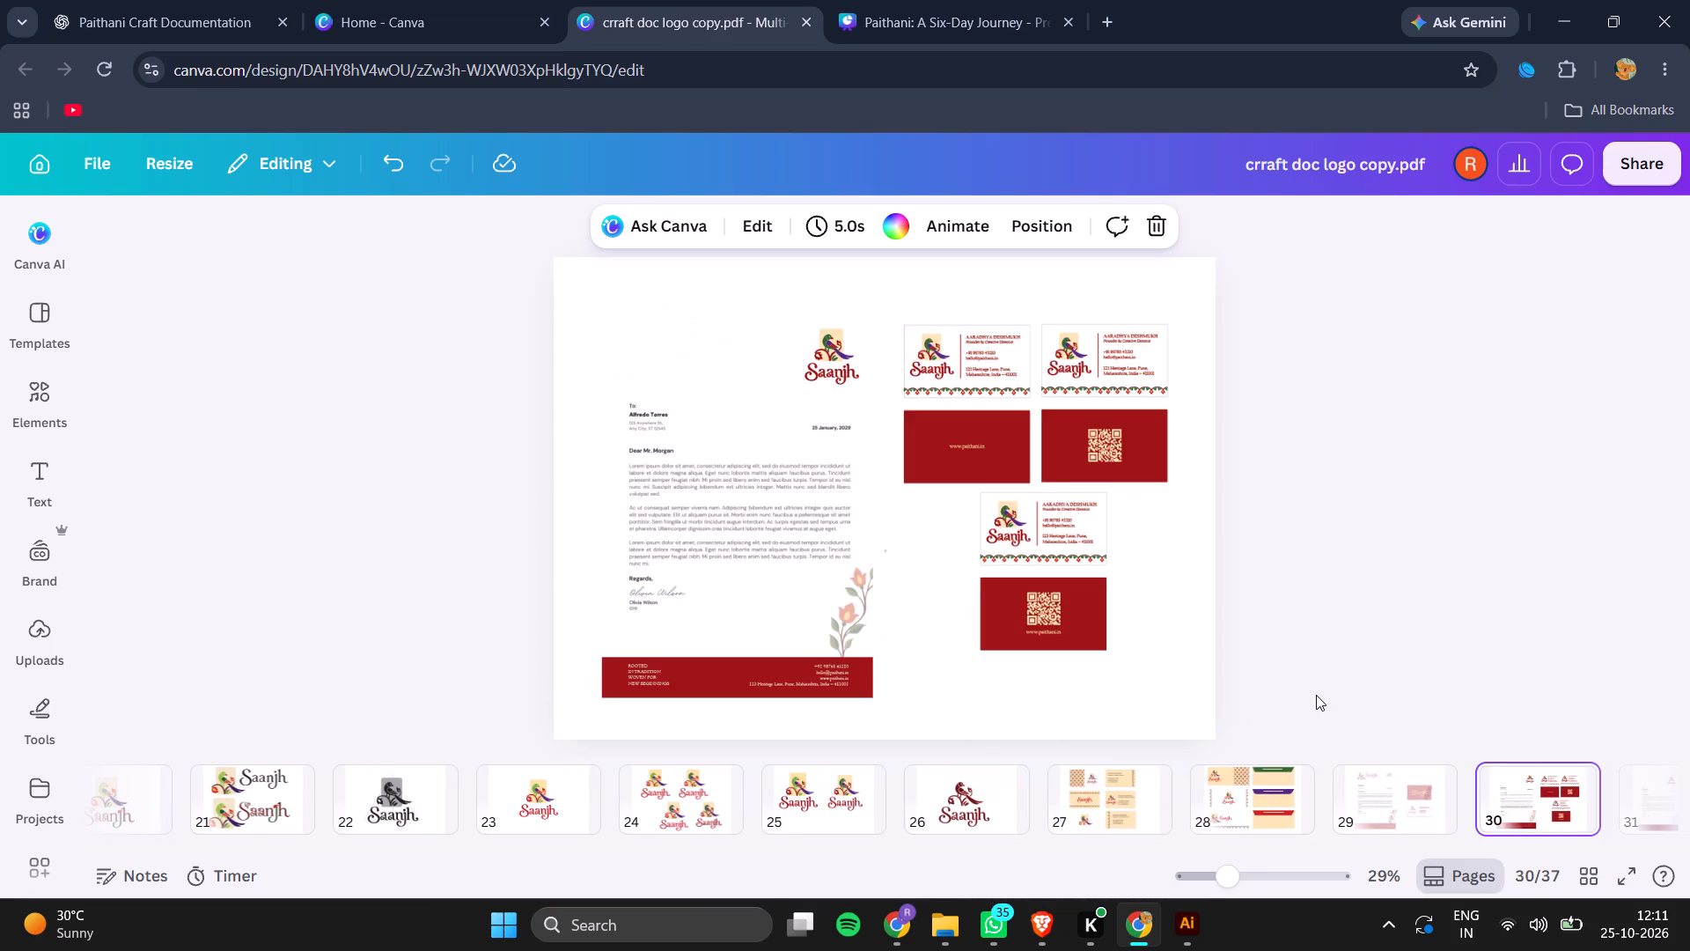
pyautogui.press('Left')
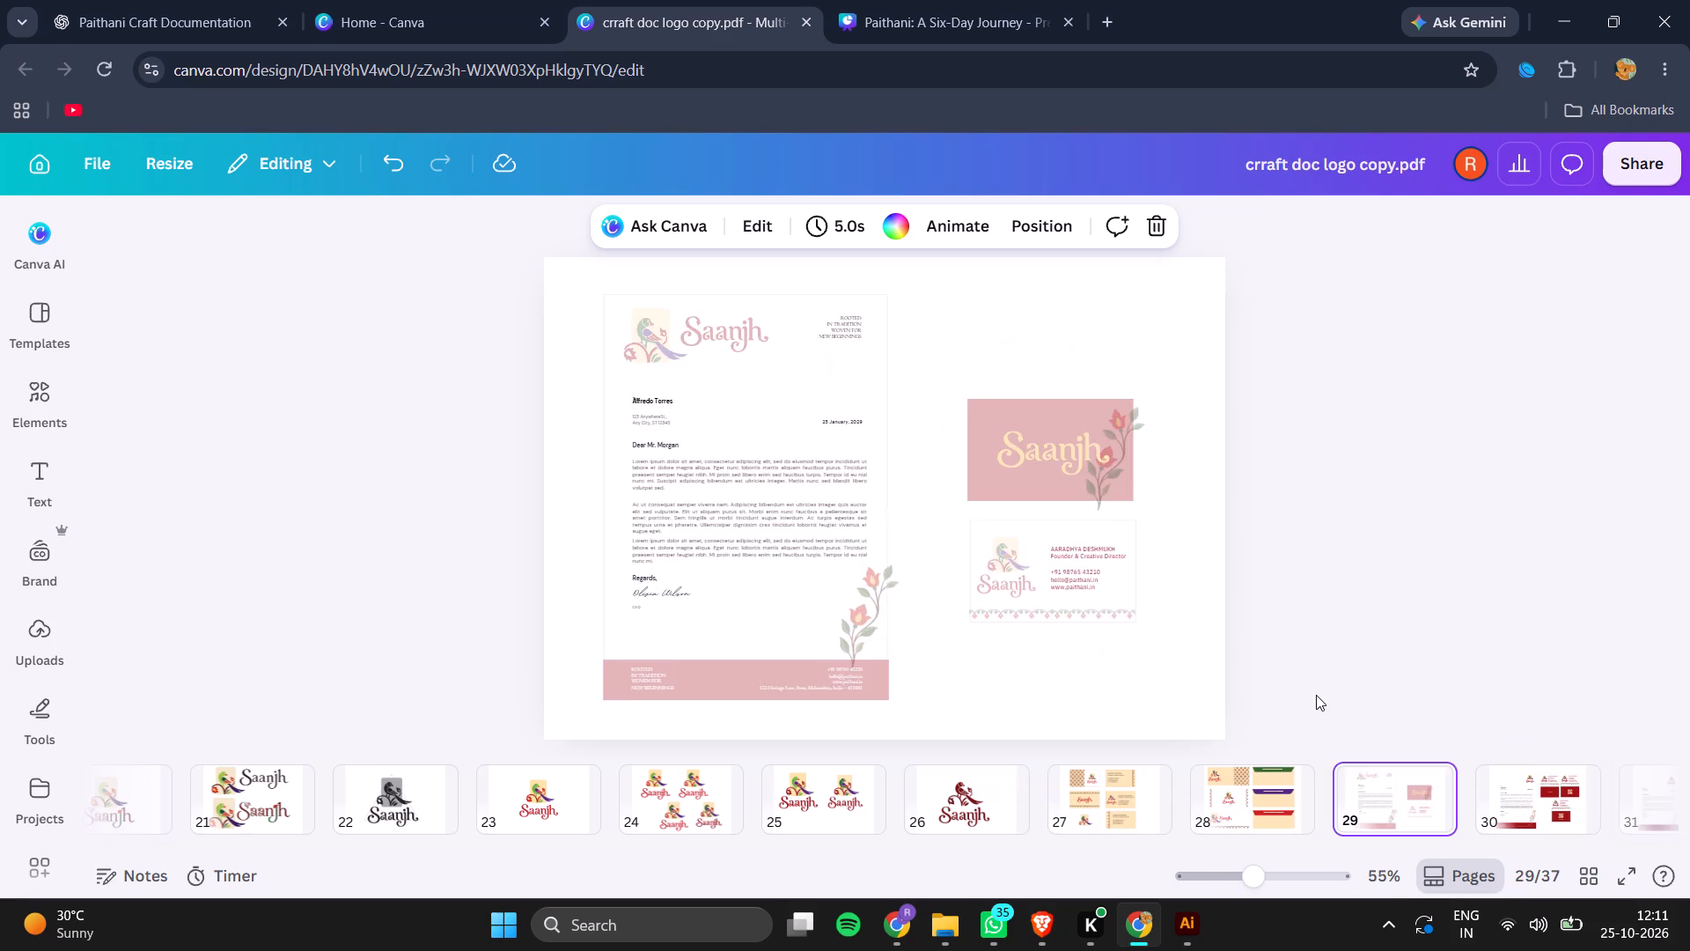
pyautogui.press('Left')
pyautogui.press('Left')
pyautogui.press('Left')
pyautogui.press('Left')
pyautogui.press('Right')
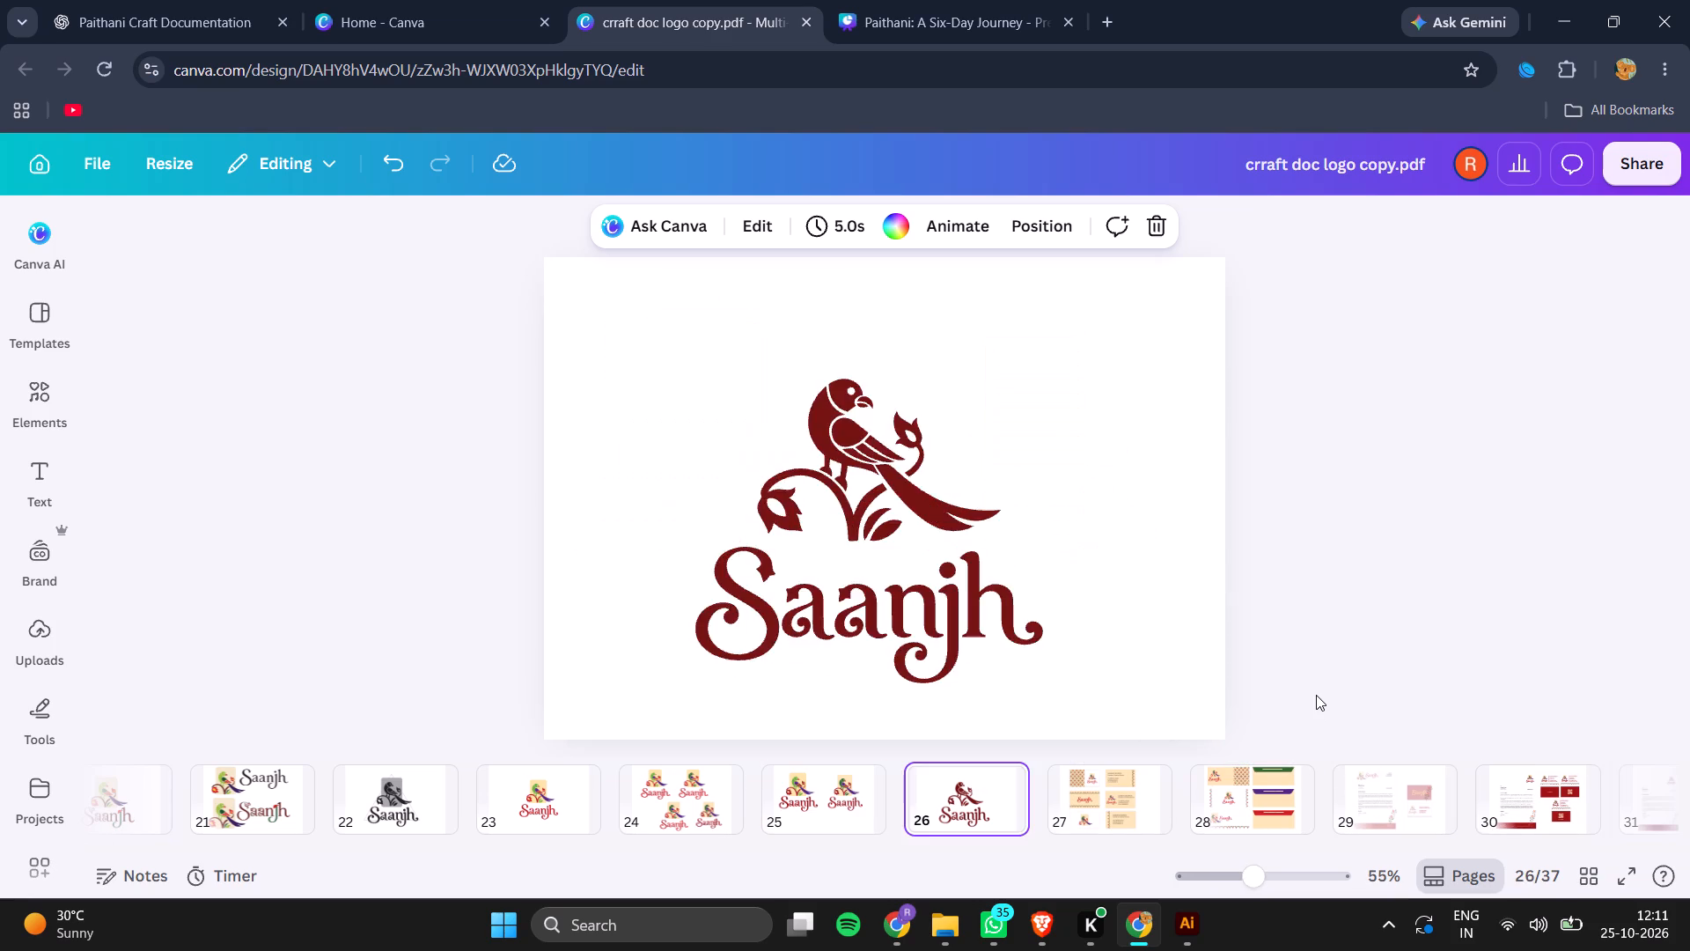
pyautogui.press('Right')
pyautogui.press('Right')
pyautogui.press('Right')
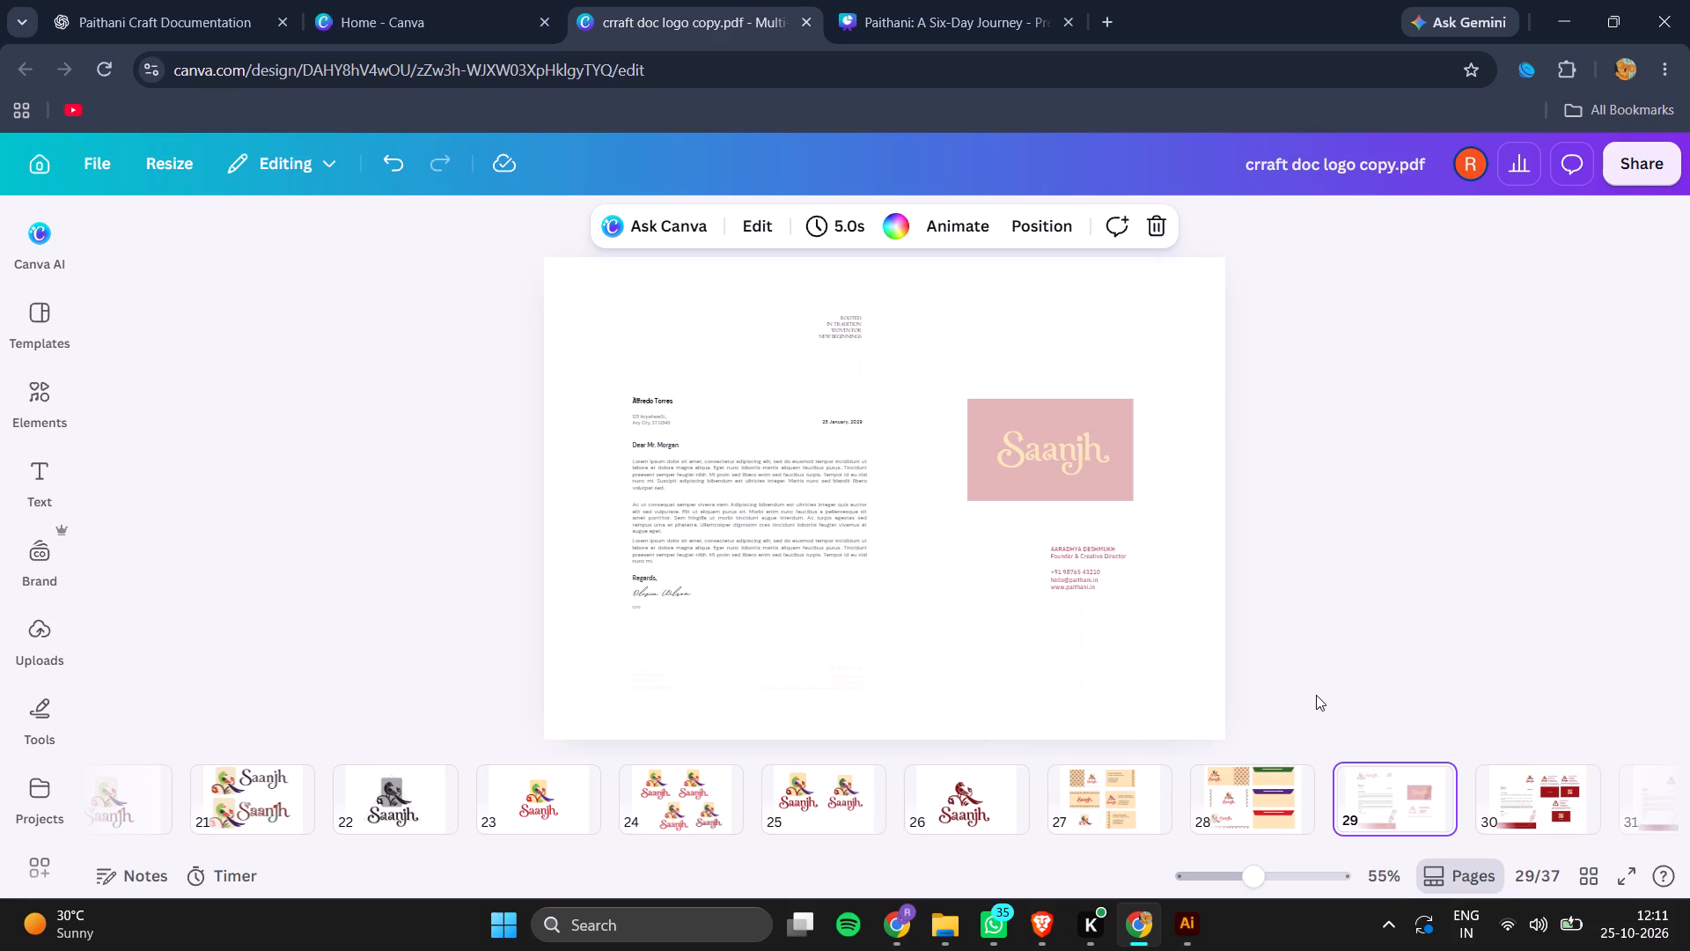
pyautogui.press('Right')
pyautogui.press('Right')
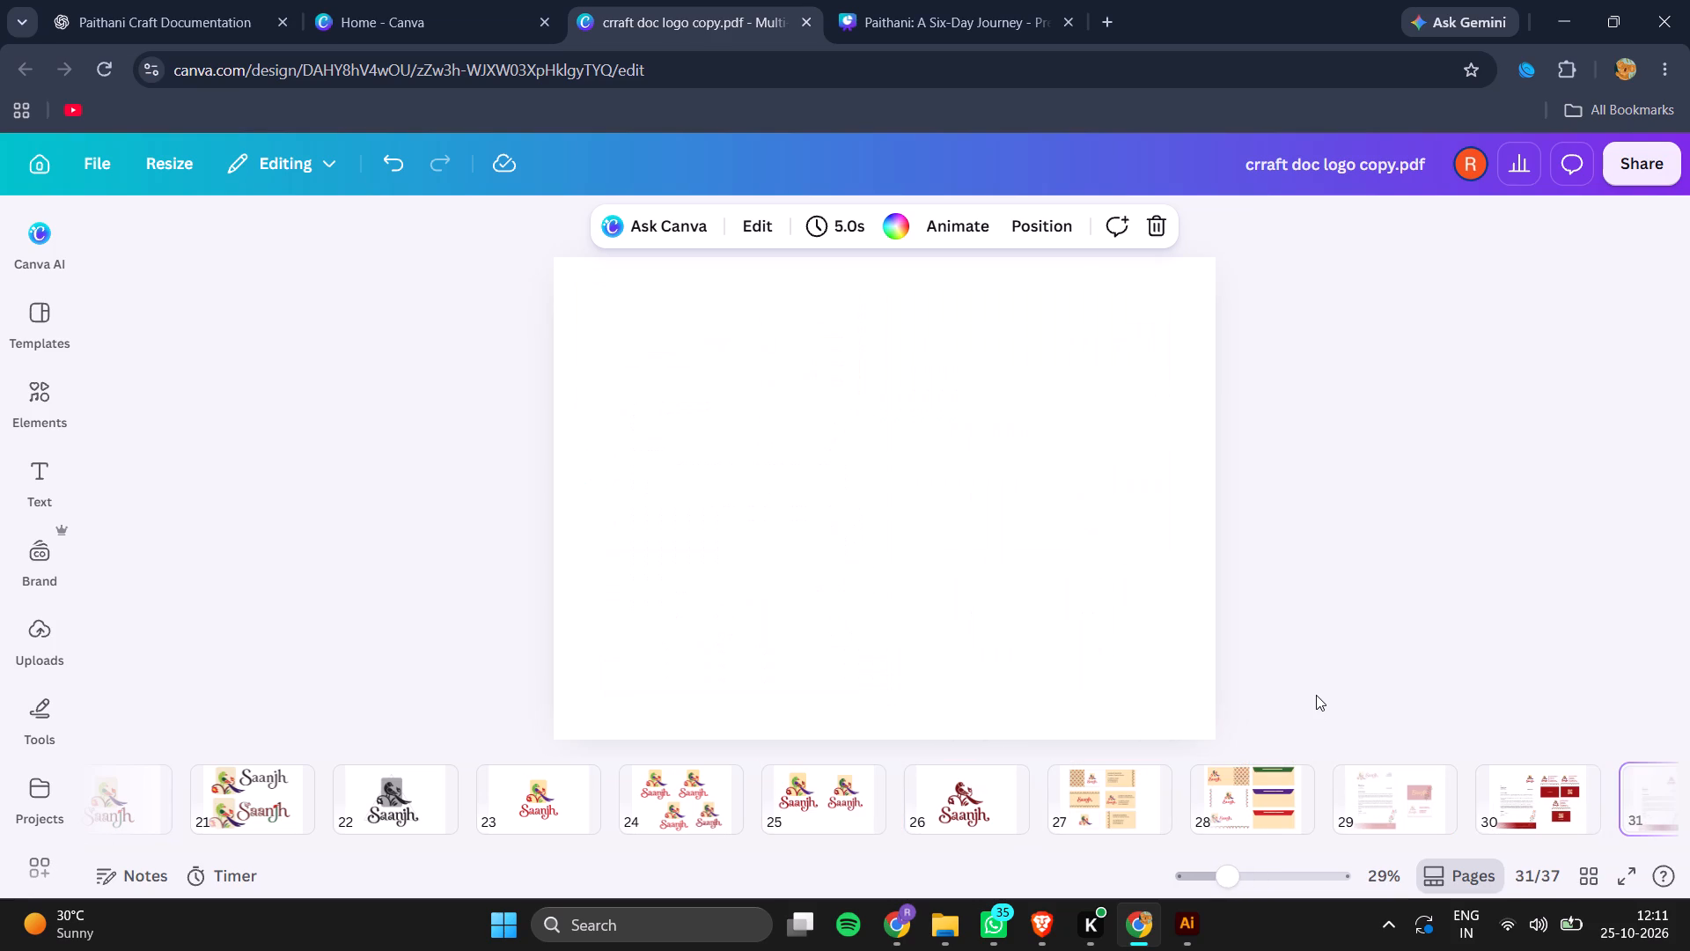
pyautogui.press('Left')
pyautogui.press('Right')
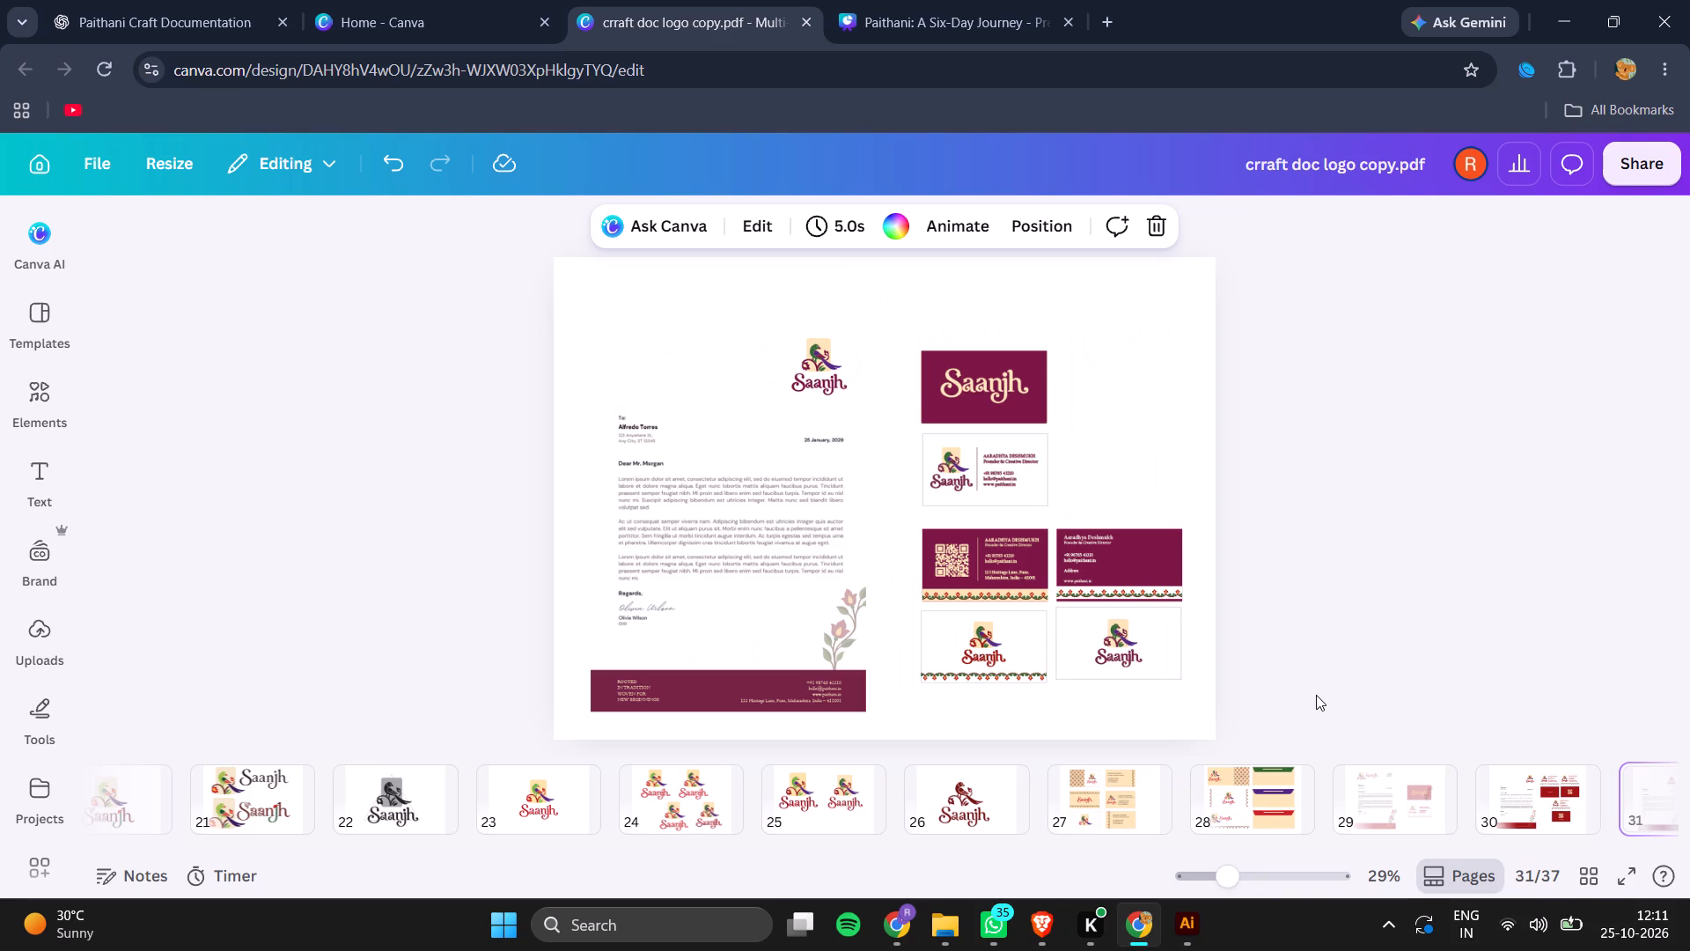
pyautogui.press('Left')
pyautogui.press('Right')
pyautogui.press('Left')
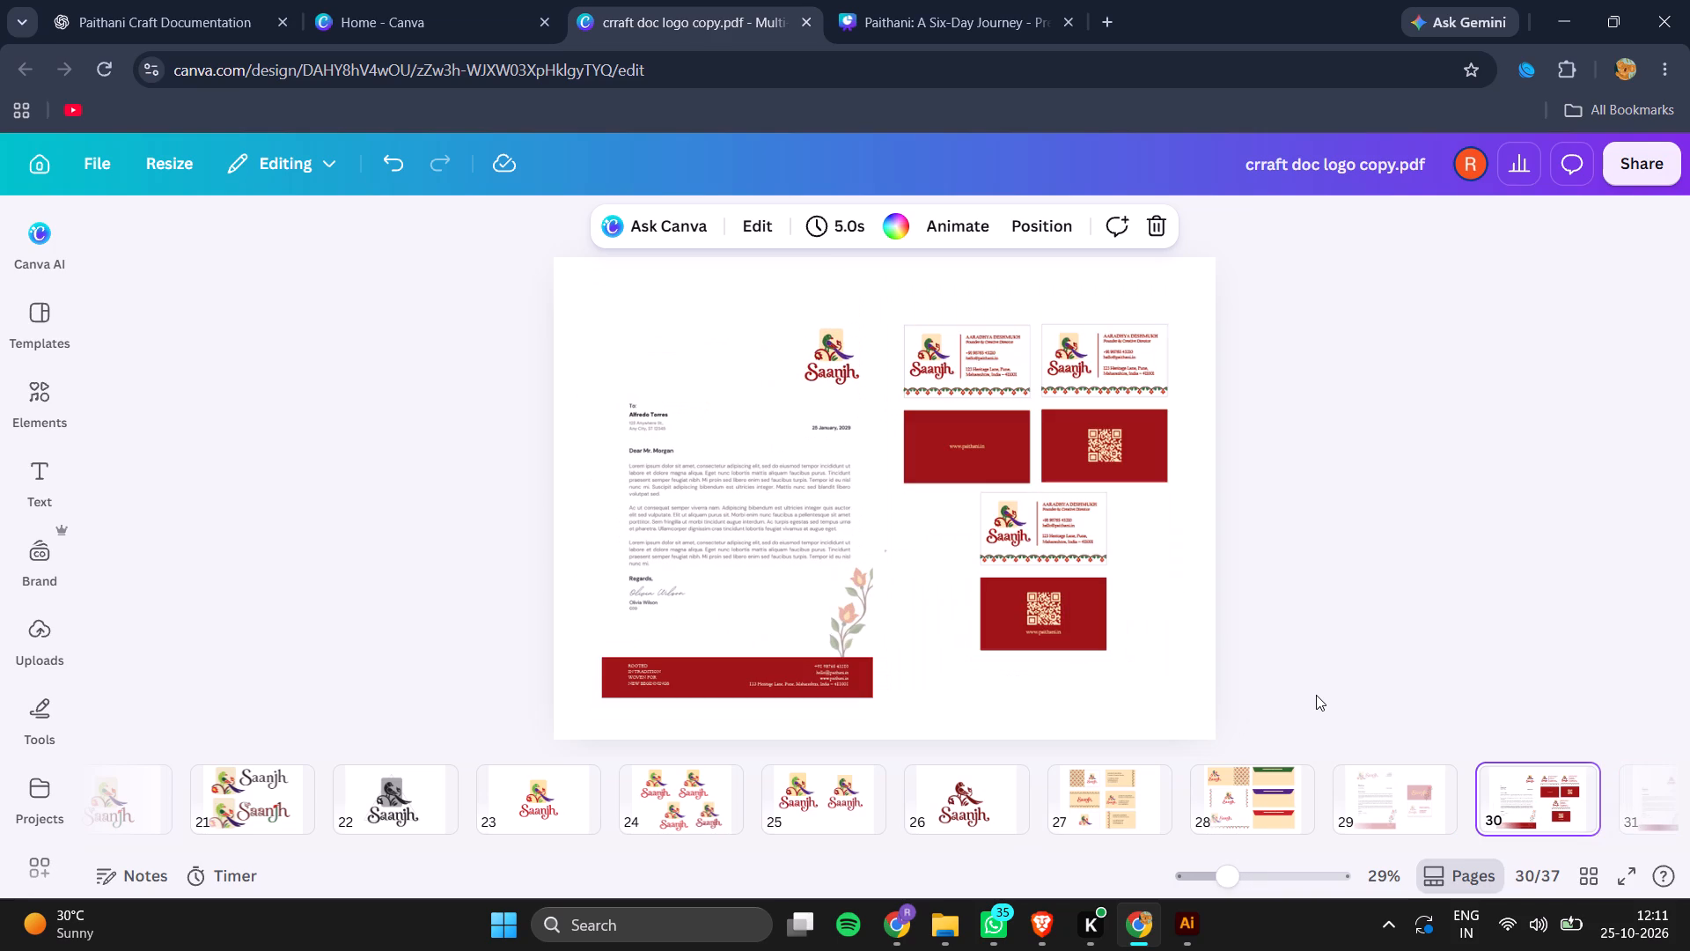
# Scale the letterhead and business cards on page 30 down slightly together and keep them centred within the page.
pyautogui.moveTo(540, 291); pyautogui.dragTo(1002, 553)
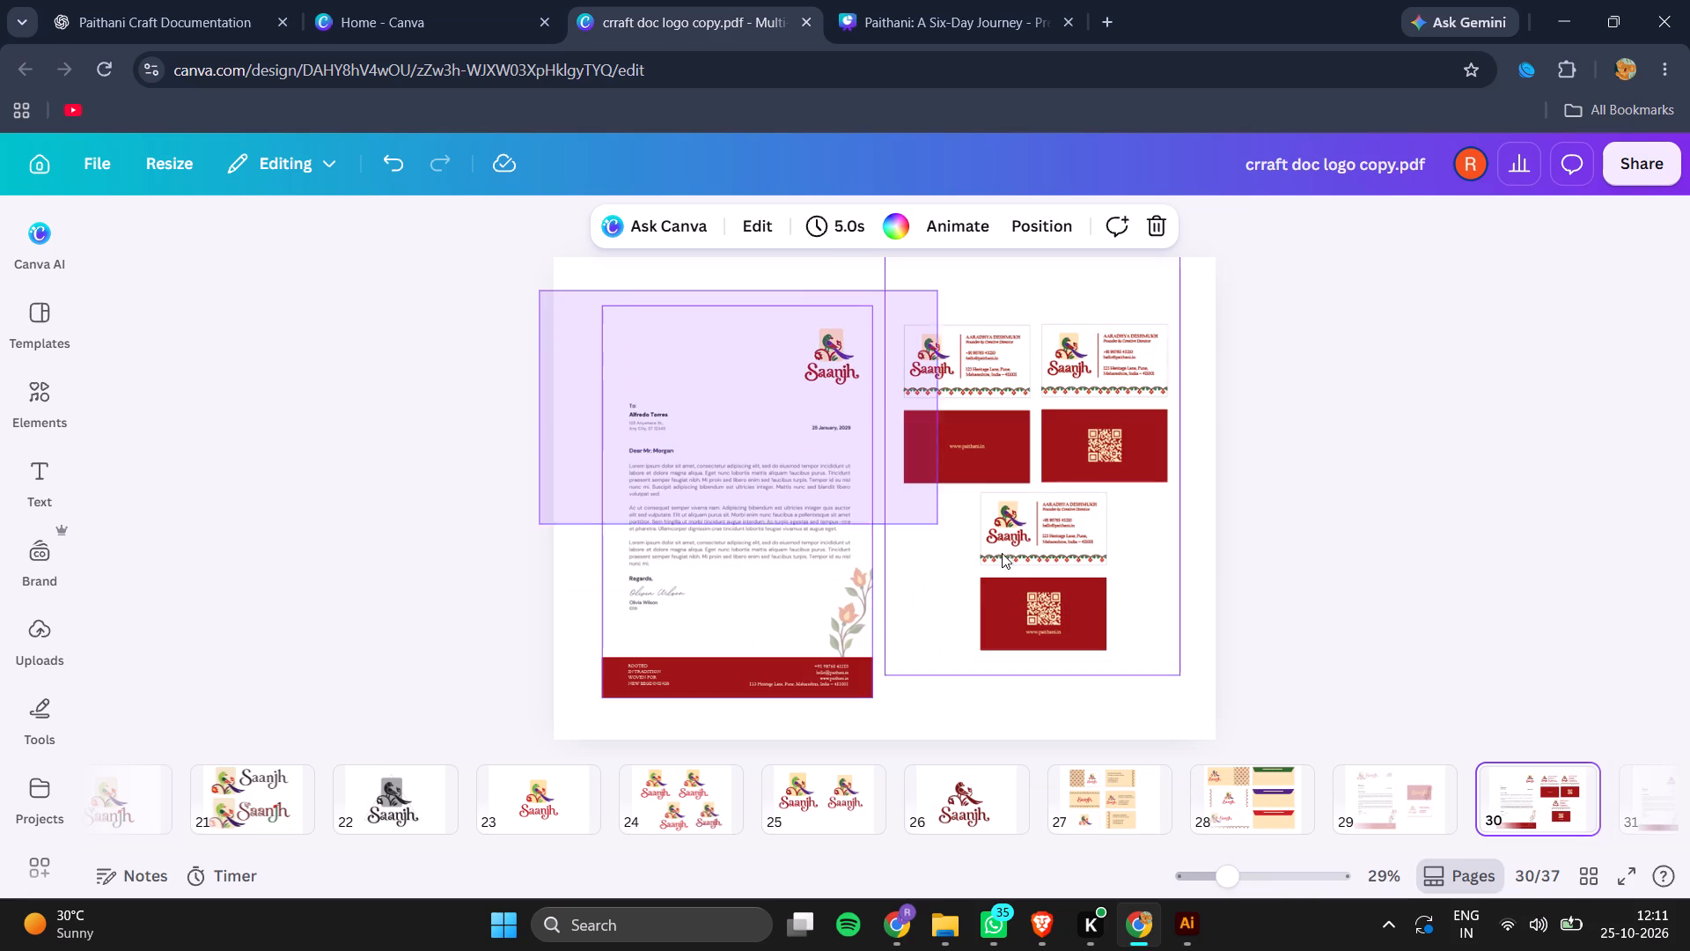
pyautogui.moveTo(1002, 553); pyautogui.dragTo(1345, 707)
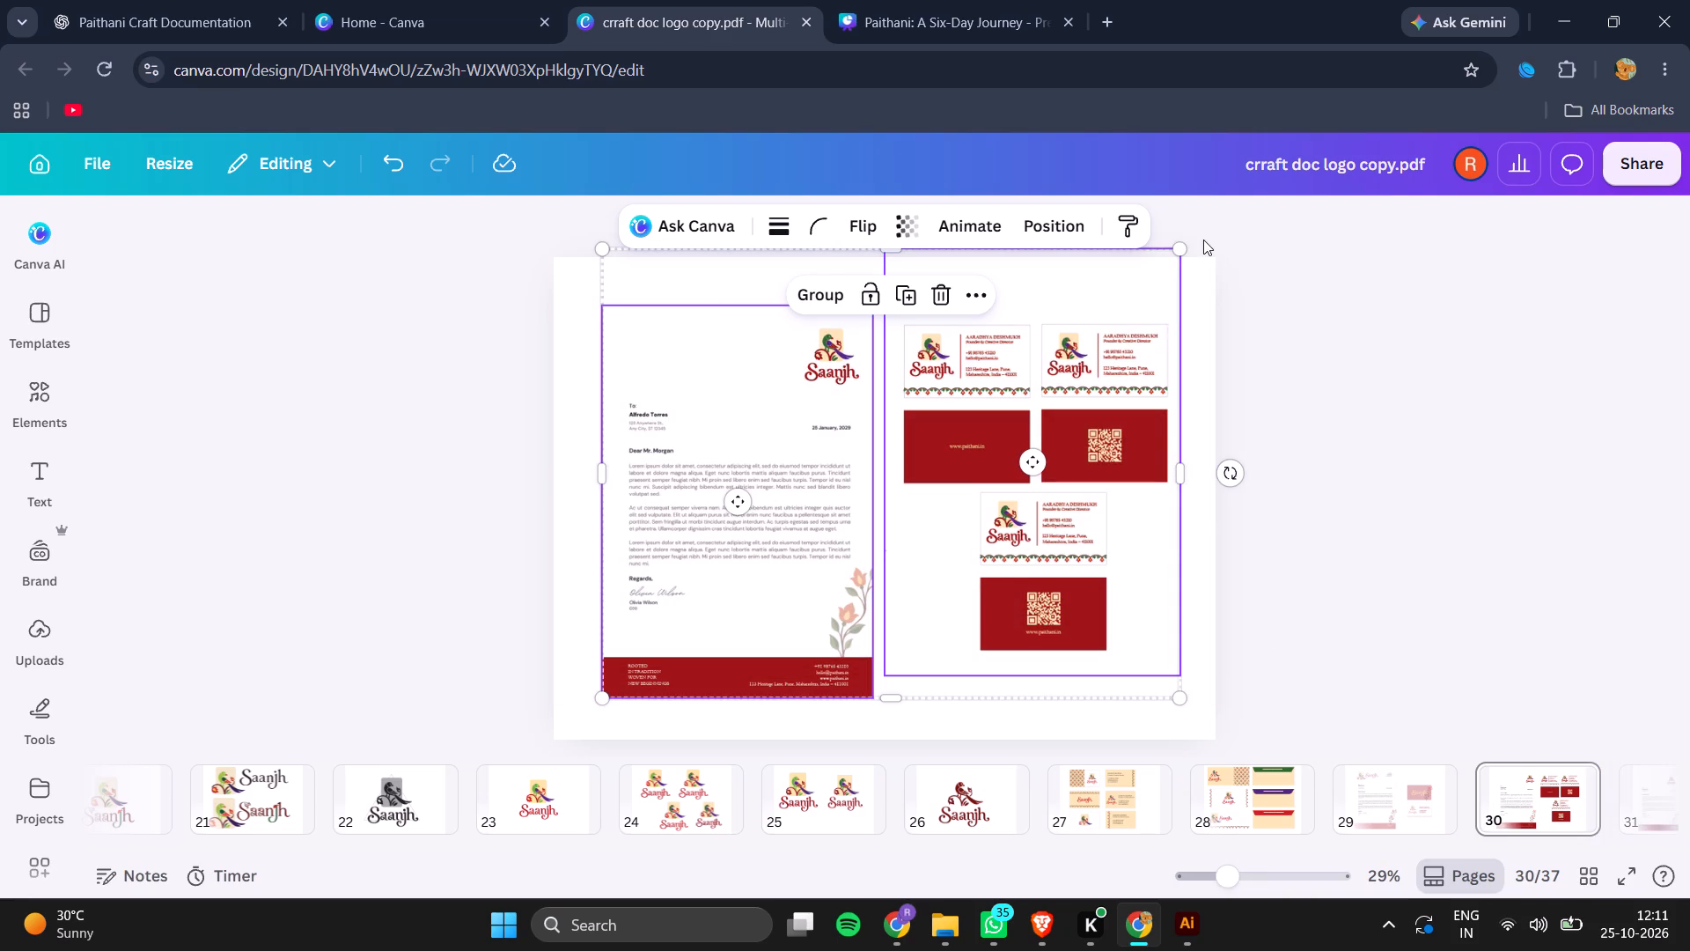
pyautogui.click(1179, 247)
pyautogui.moveTo(1179, 247); pyautogui.dragTo(1168, 271)
pyautogui.click(977, 444)
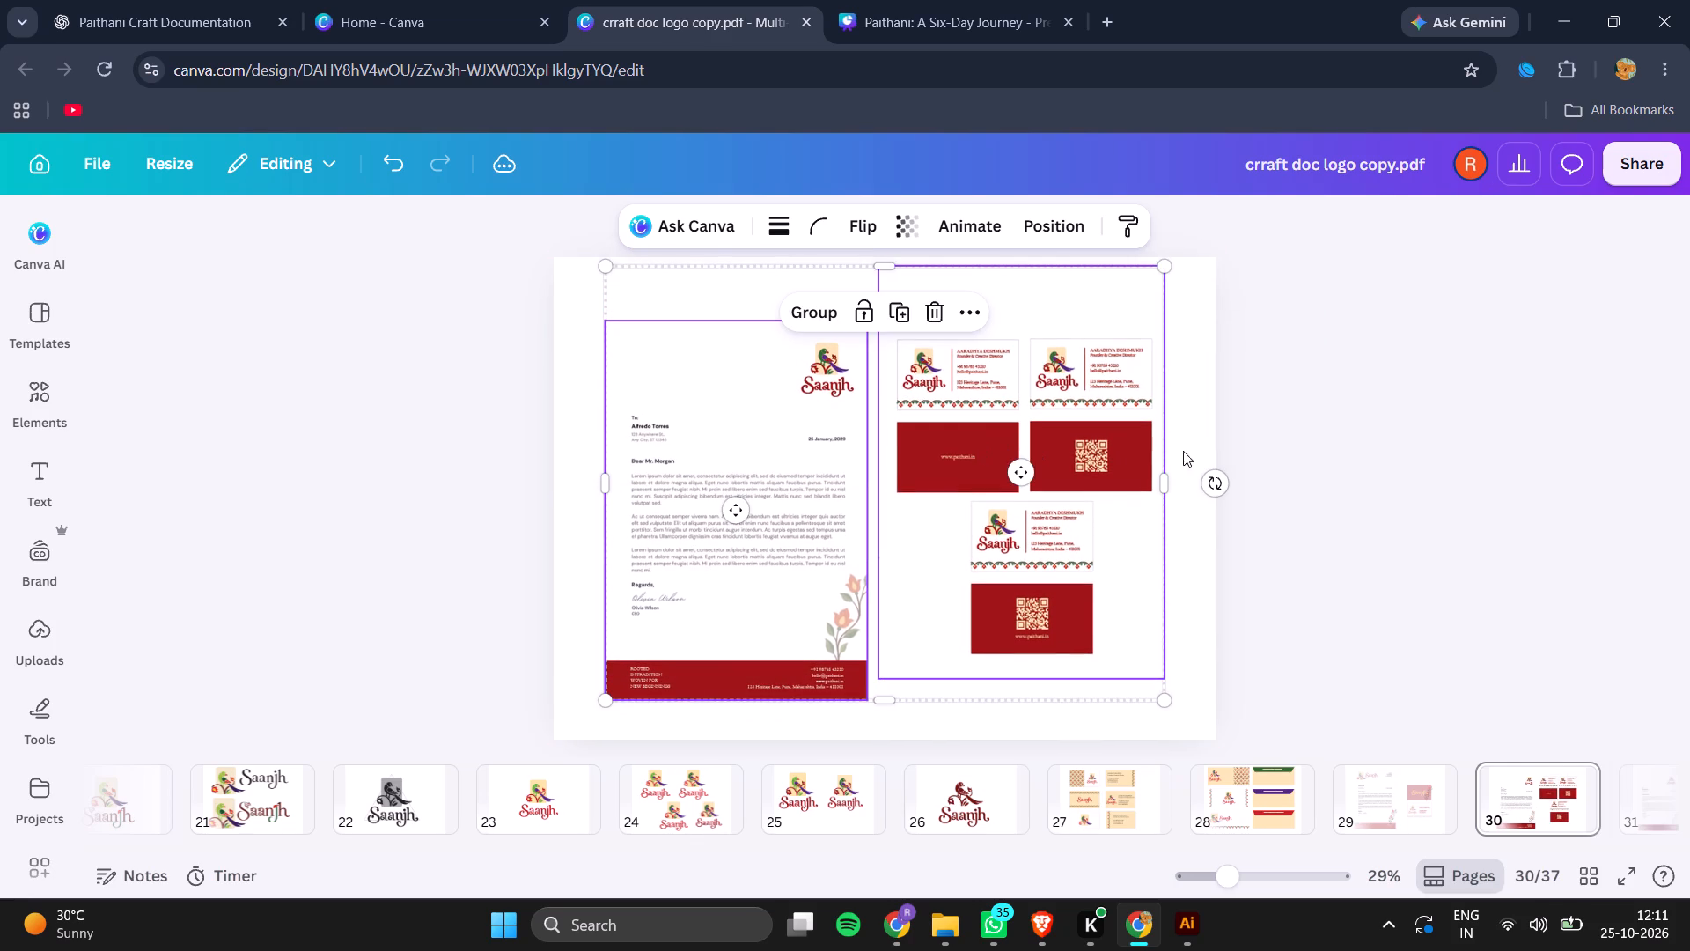
pyautogui.click(1219, 448)
# Review pages 29 to 34, covering the stationery, envelope, business-card sheet and yarn illustrations.
pyautogui.press('Left')
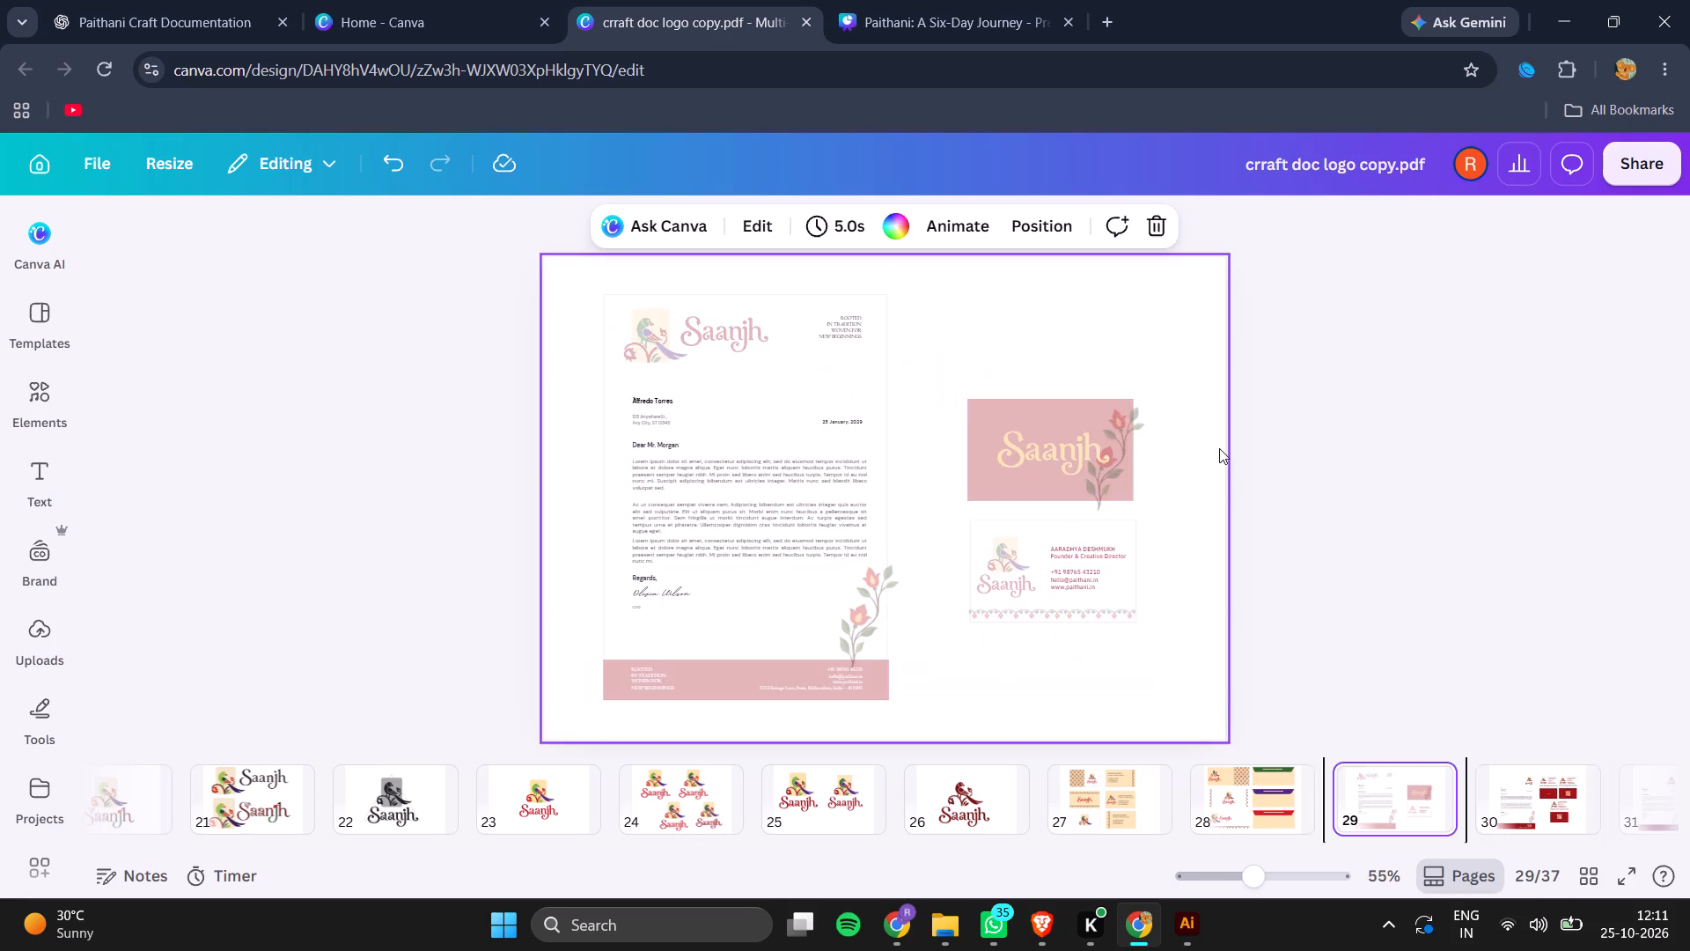
pyautogui.press('Right')
pyautogui.press('Right')
pyautogui.press('Right')
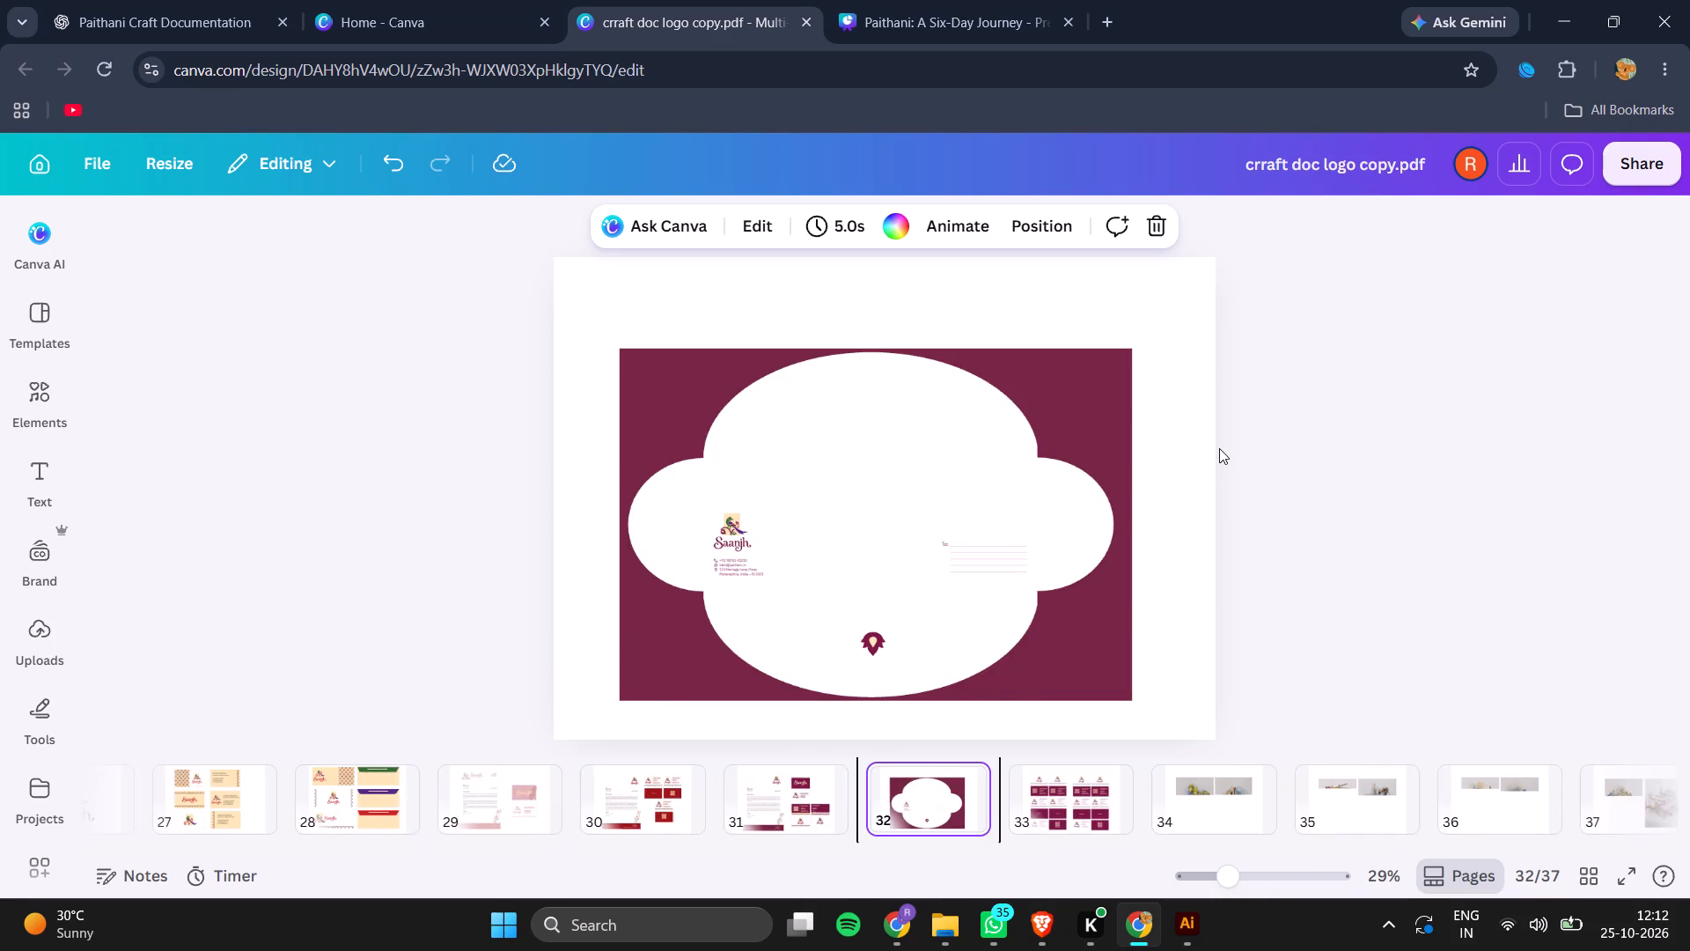
pyautogui.press('Right')
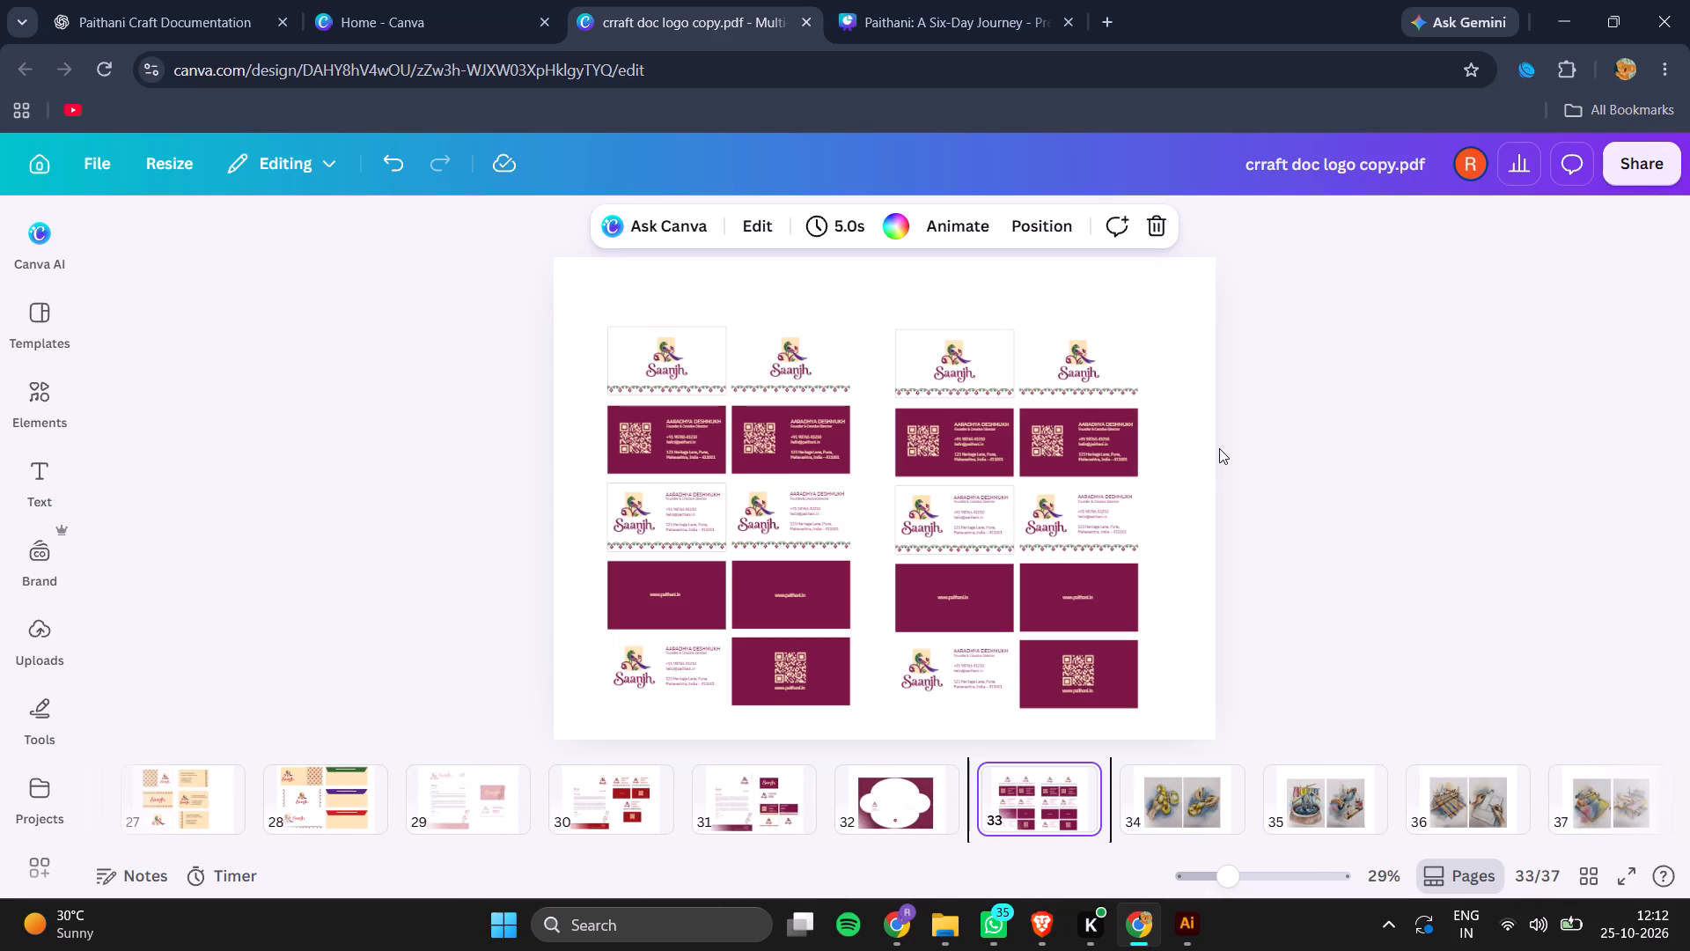
pyautogui.press('Right')
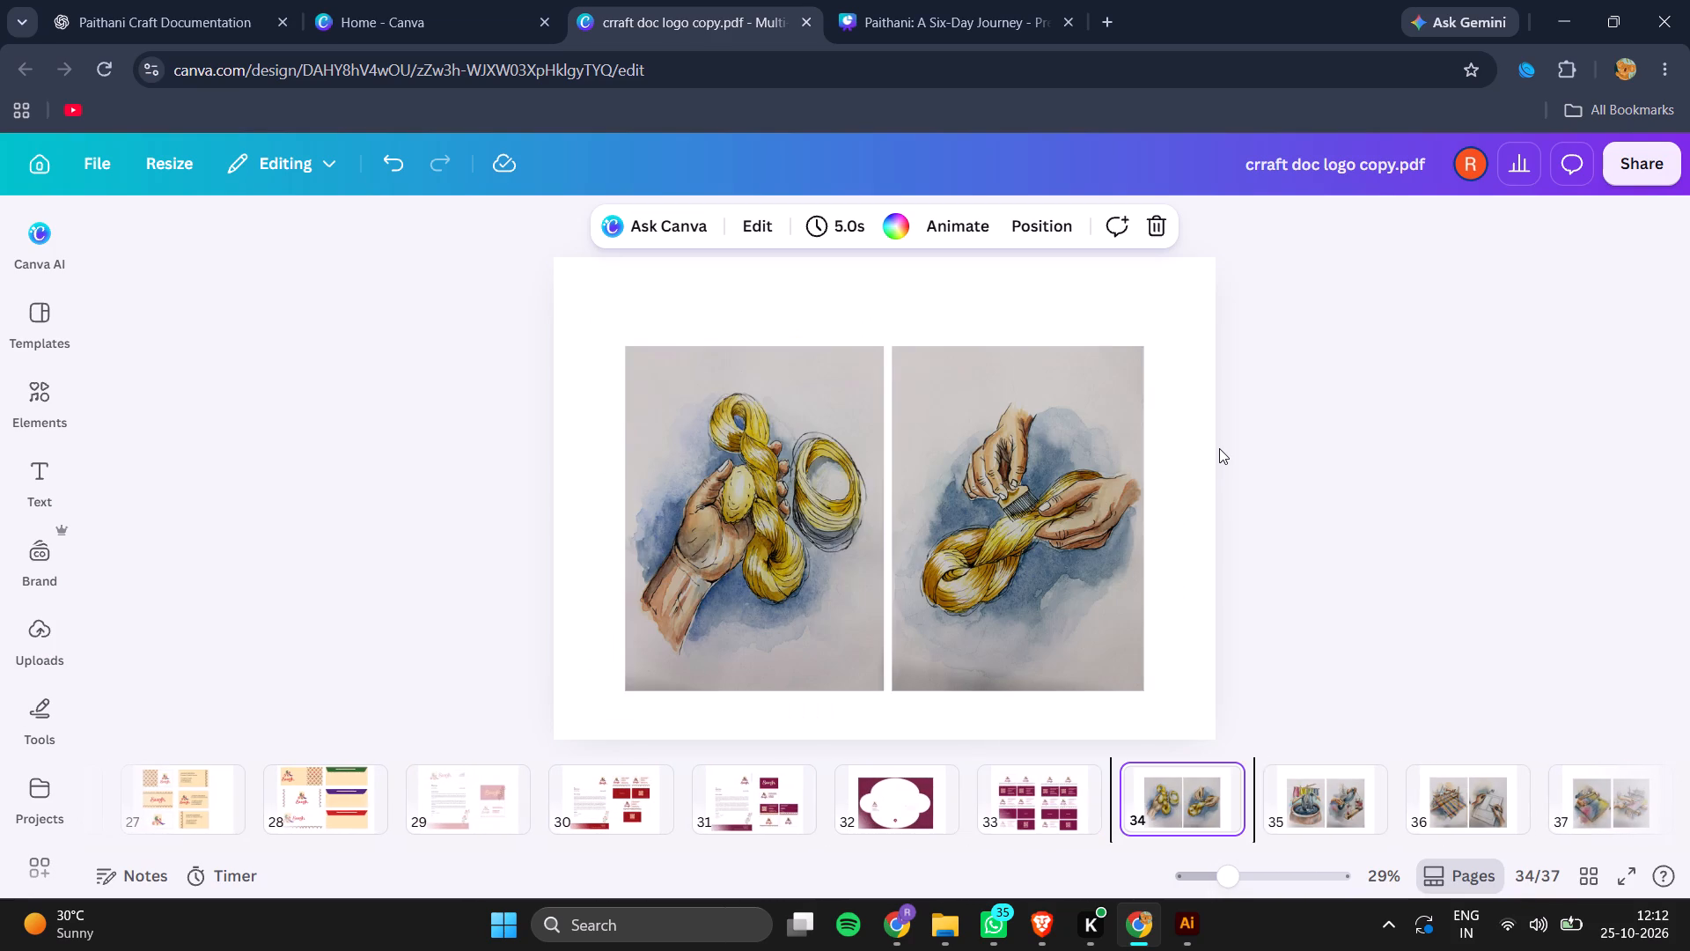
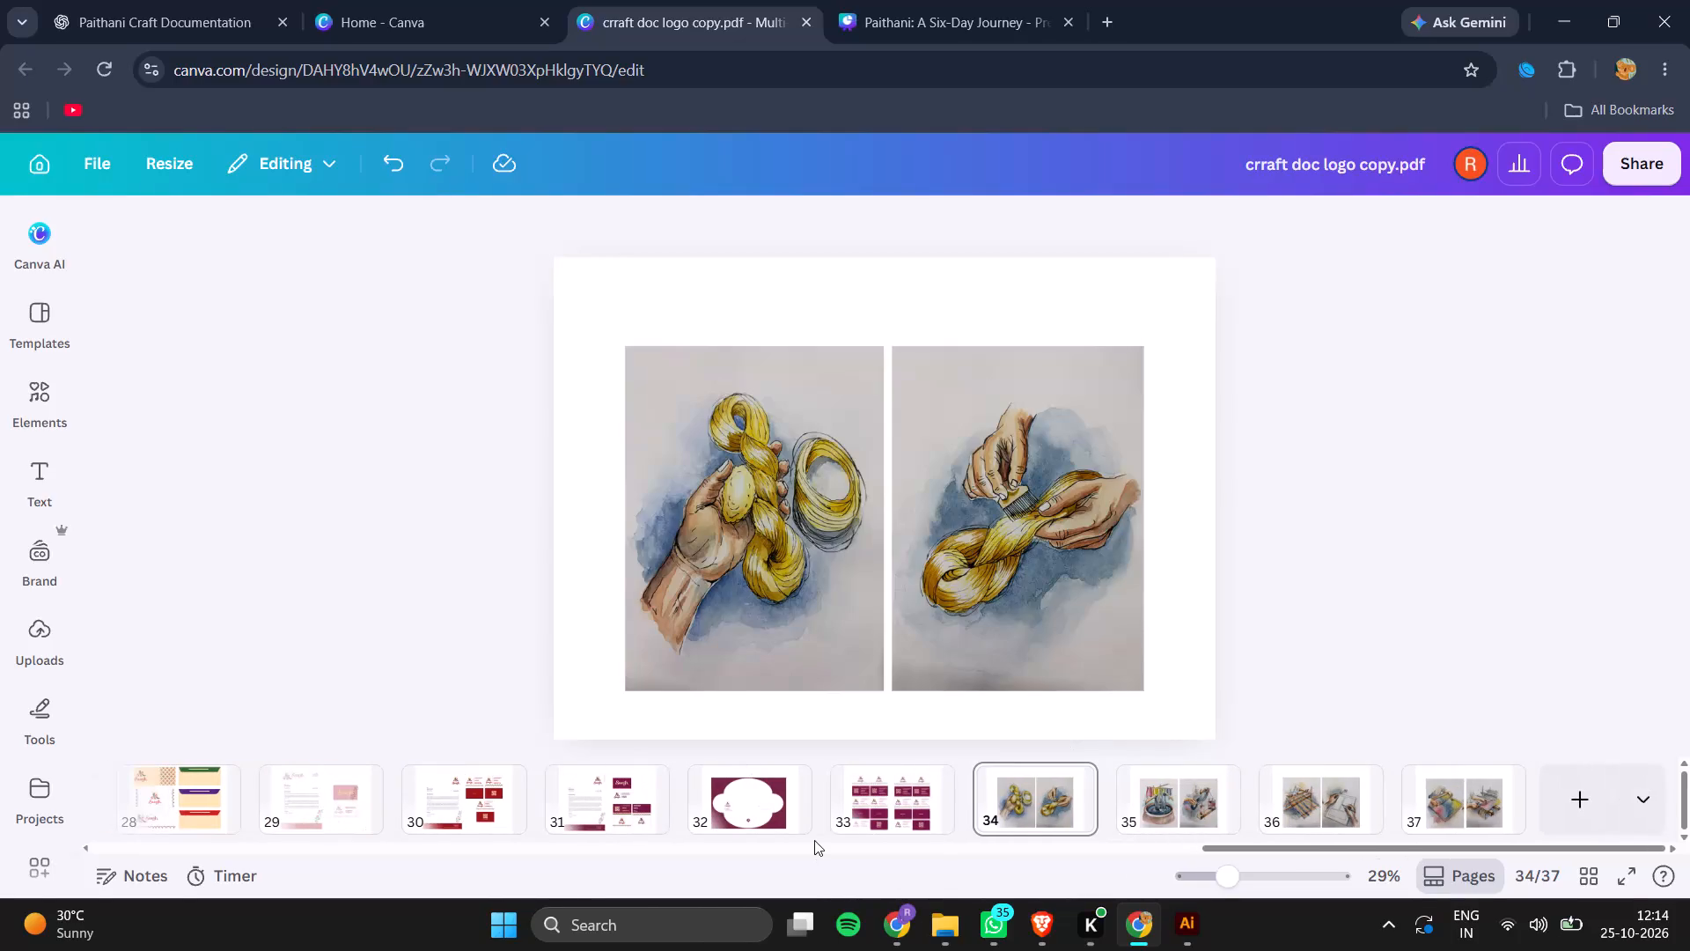
# Add a blank page beside the LOGO DESIGN page and move it to the very front as page 1.
pyautogui.hscroll(-3, 814, 840)
pyautogui.hscroll(9, 811, 789)
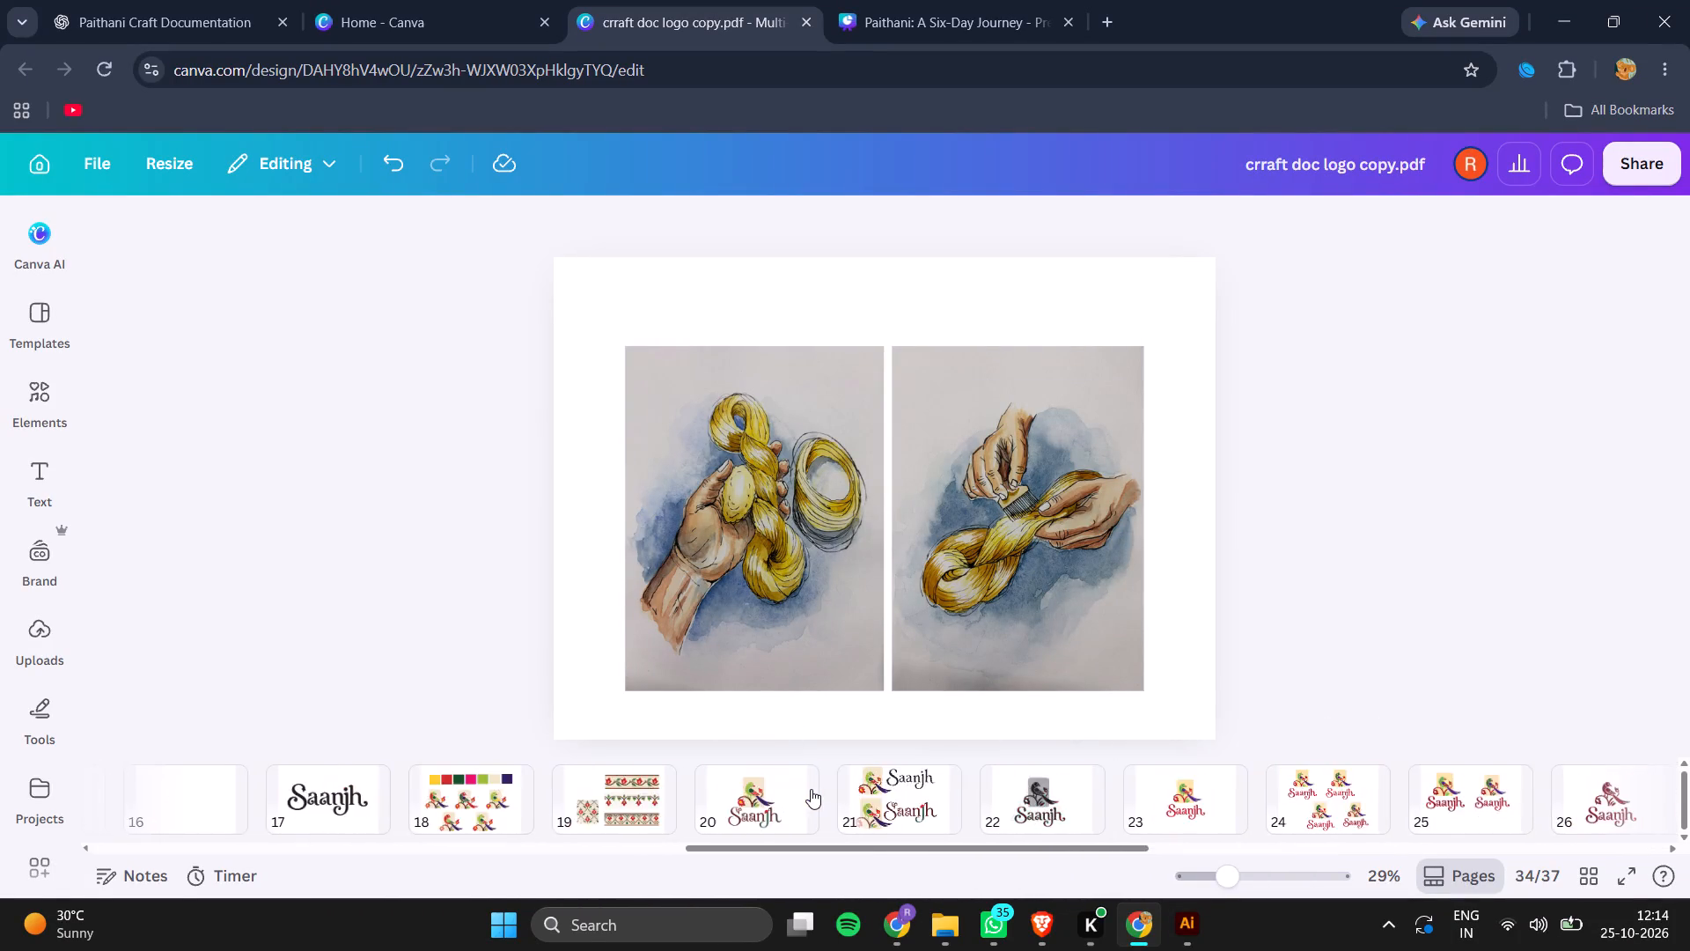
pyautogui.hscroll(5, 811, 789)
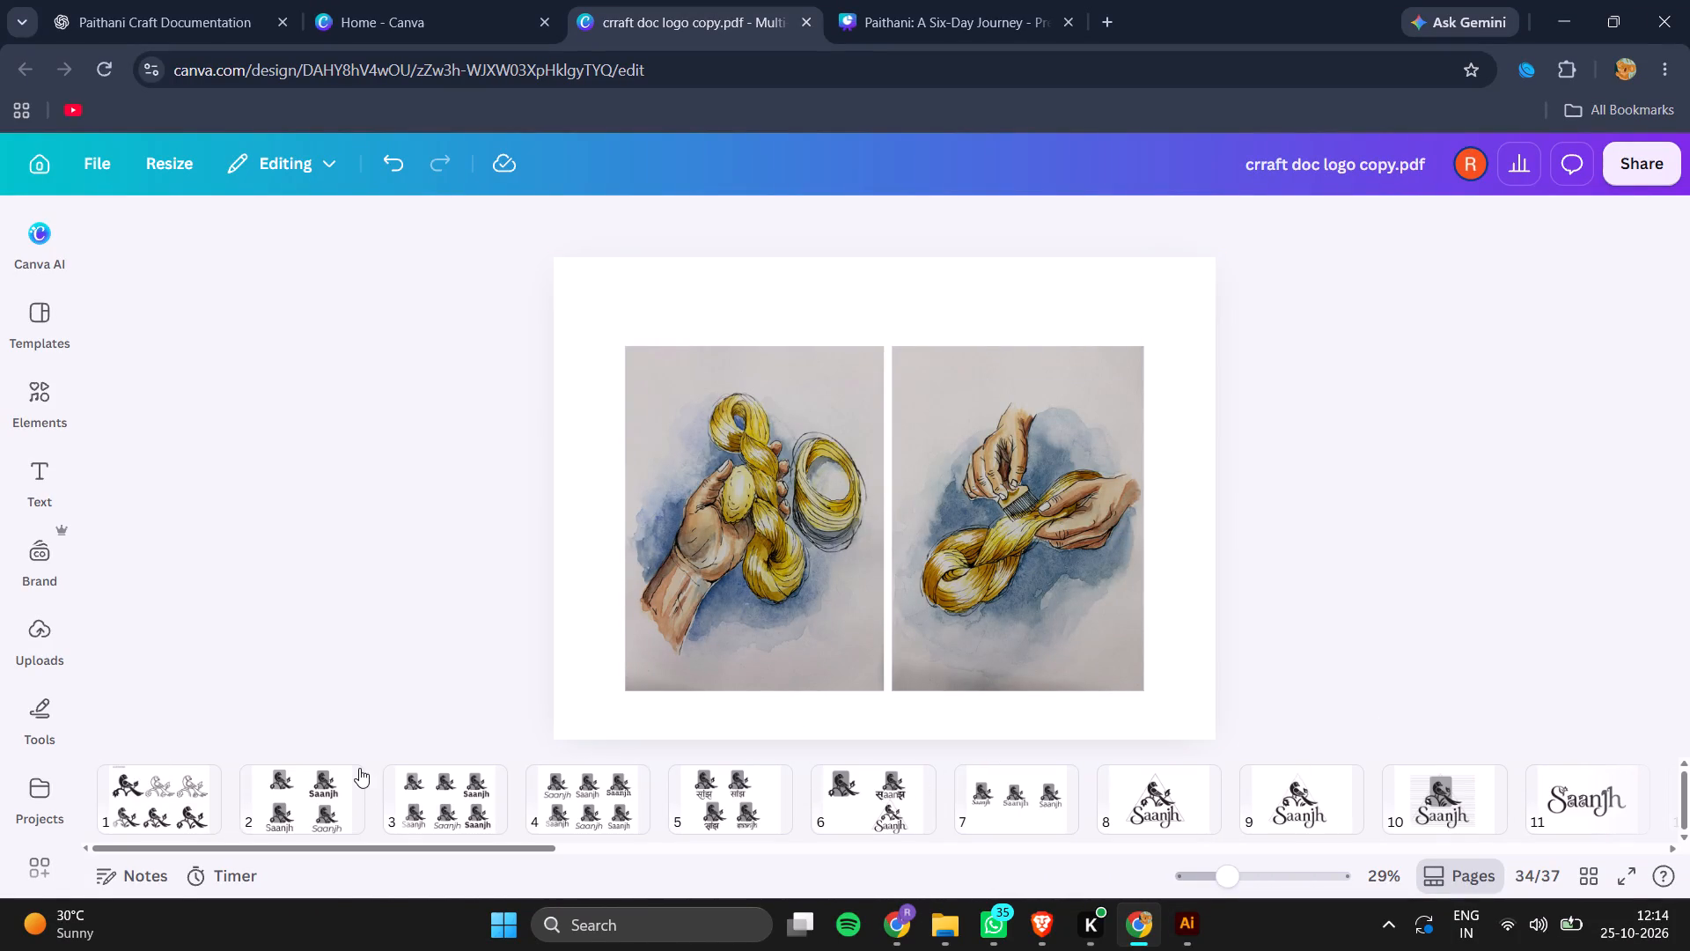
pyautogui.click(126, 801)
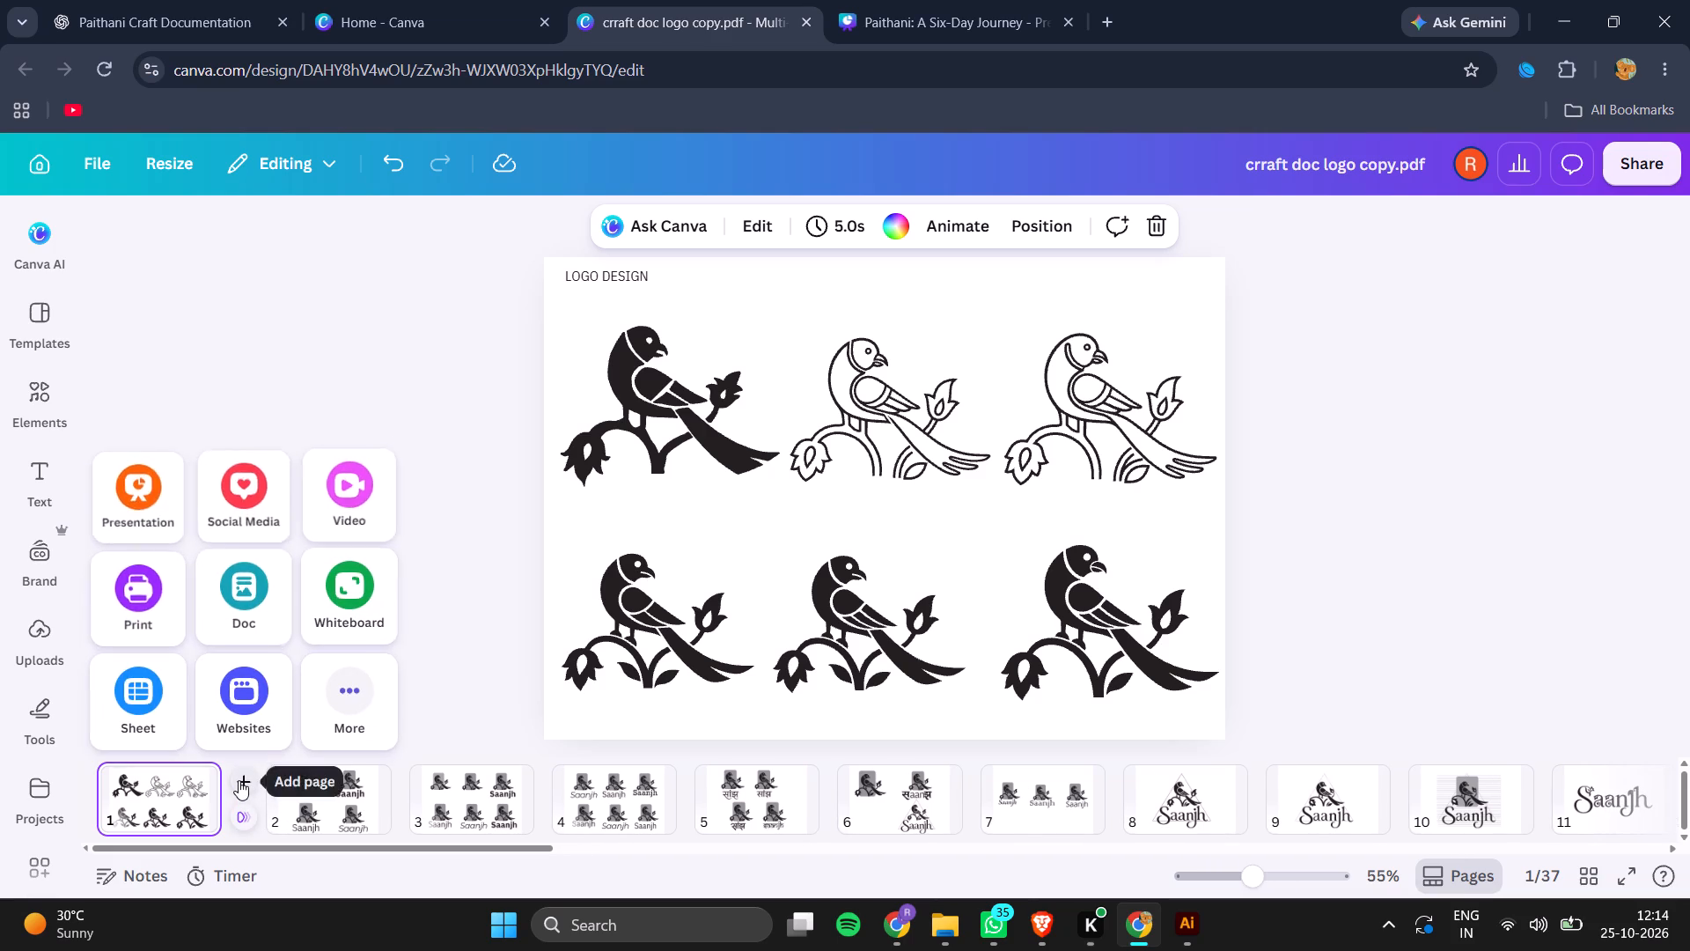
pyautogui.click(239, 780)
pyautogui.moveTo(300, 820); pyautogui.dragTo(70, 851)
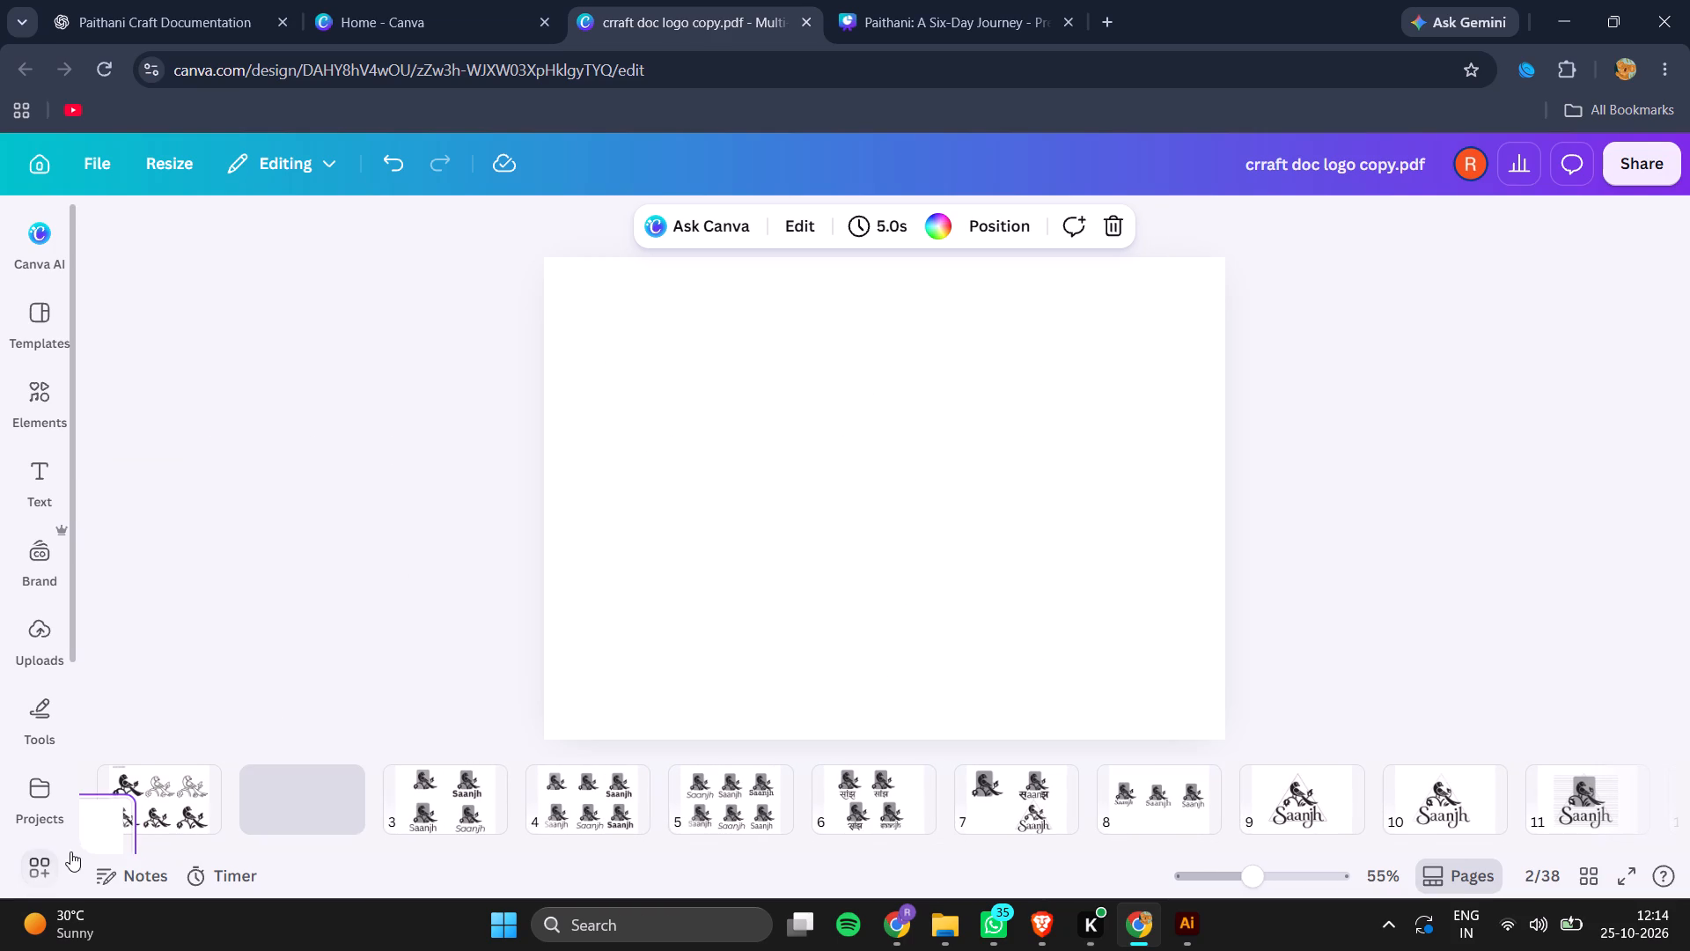
pyautogui.moveTo(70, 851); pyautogui.dragTo(107, 836)
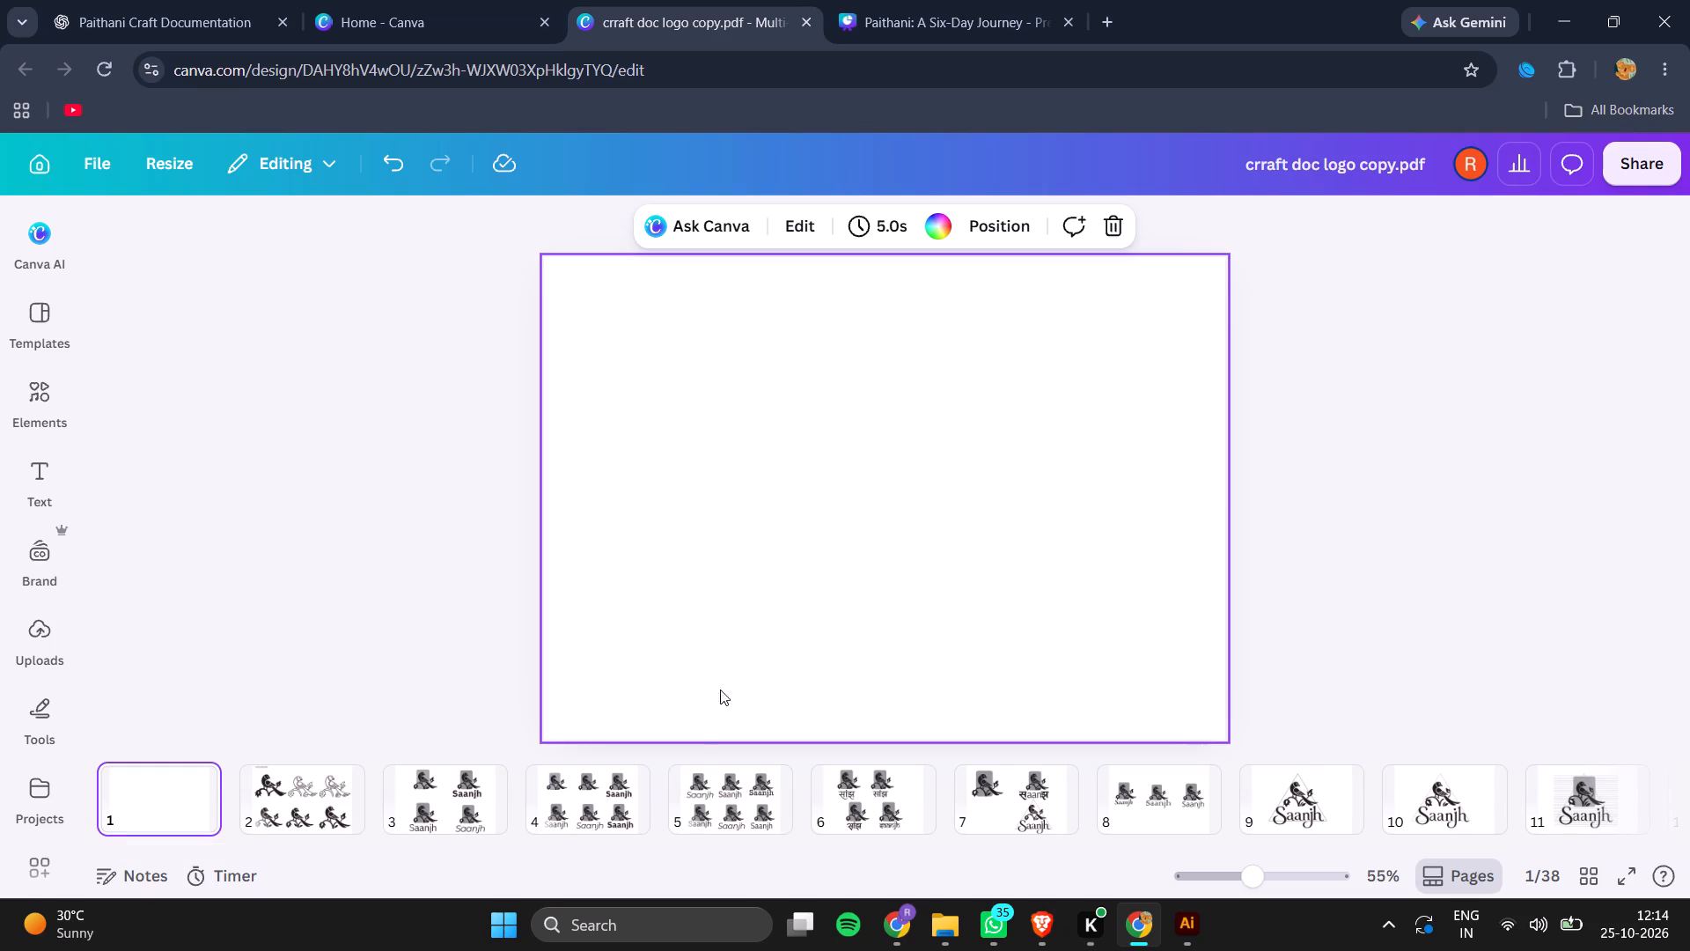
# Look through the later stationery pages, examining the letterhead and business cards on page 32 and the business-card sheet on page 34.
pyautogui.hscroll(-2, 0, 950)
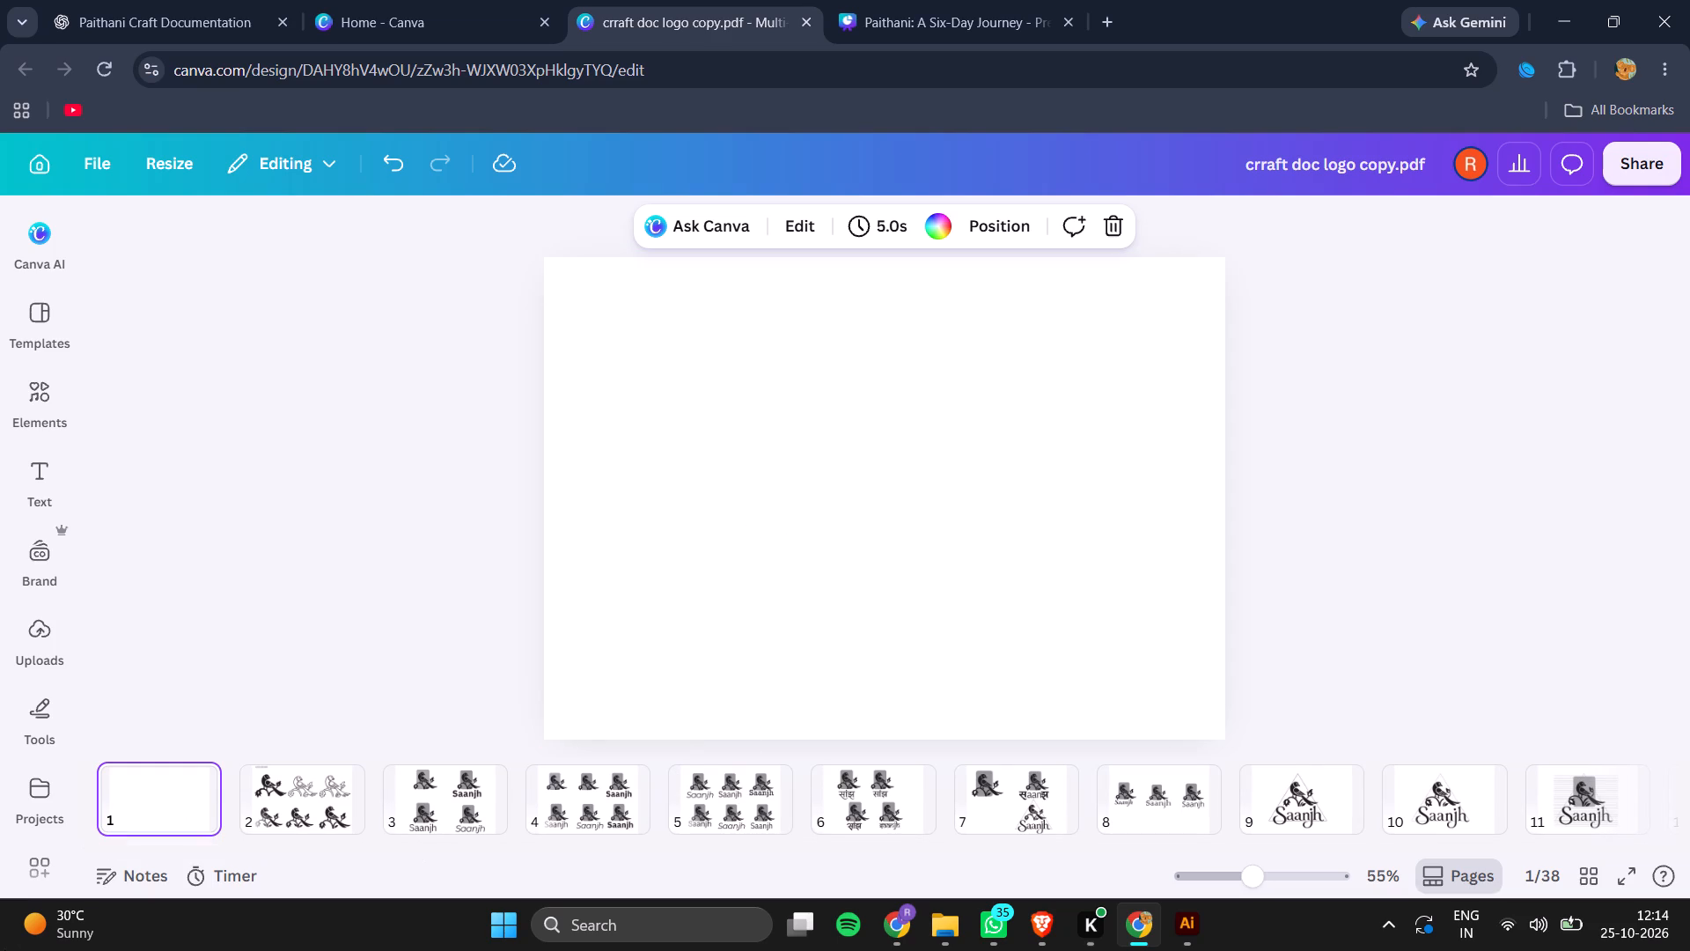
pyautogui.hscroll(-12, 493, 803)
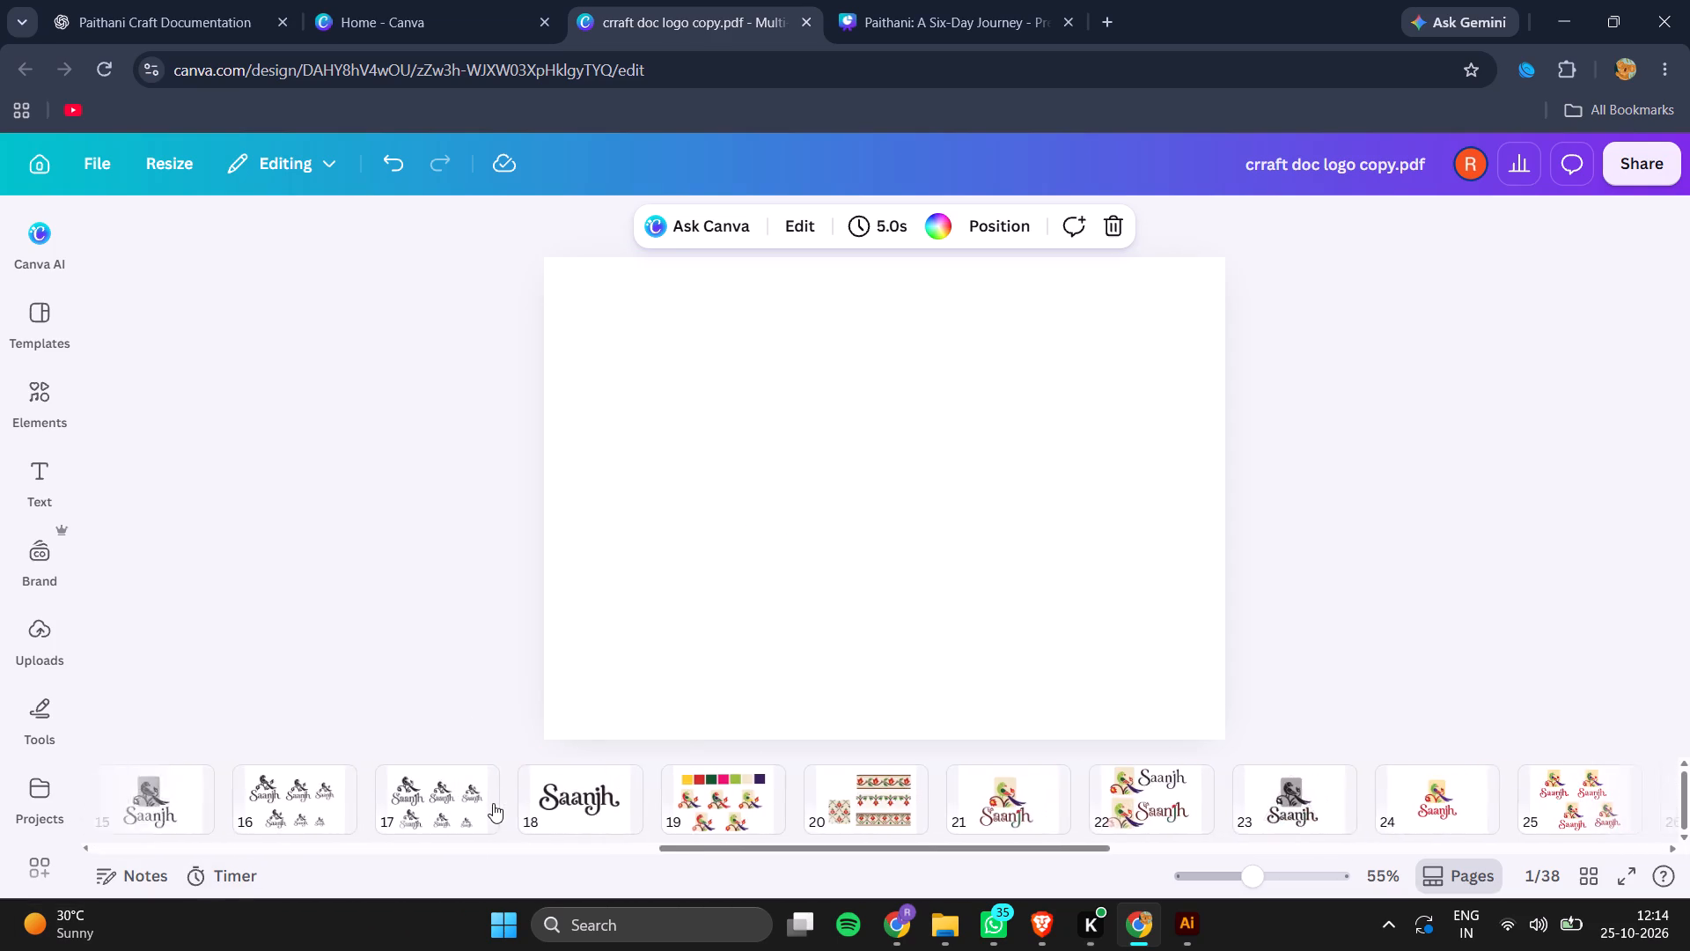
pyautogui.hscroll(-1, 398, 808)
pyautogui.hscroll(-3, 305, 811)
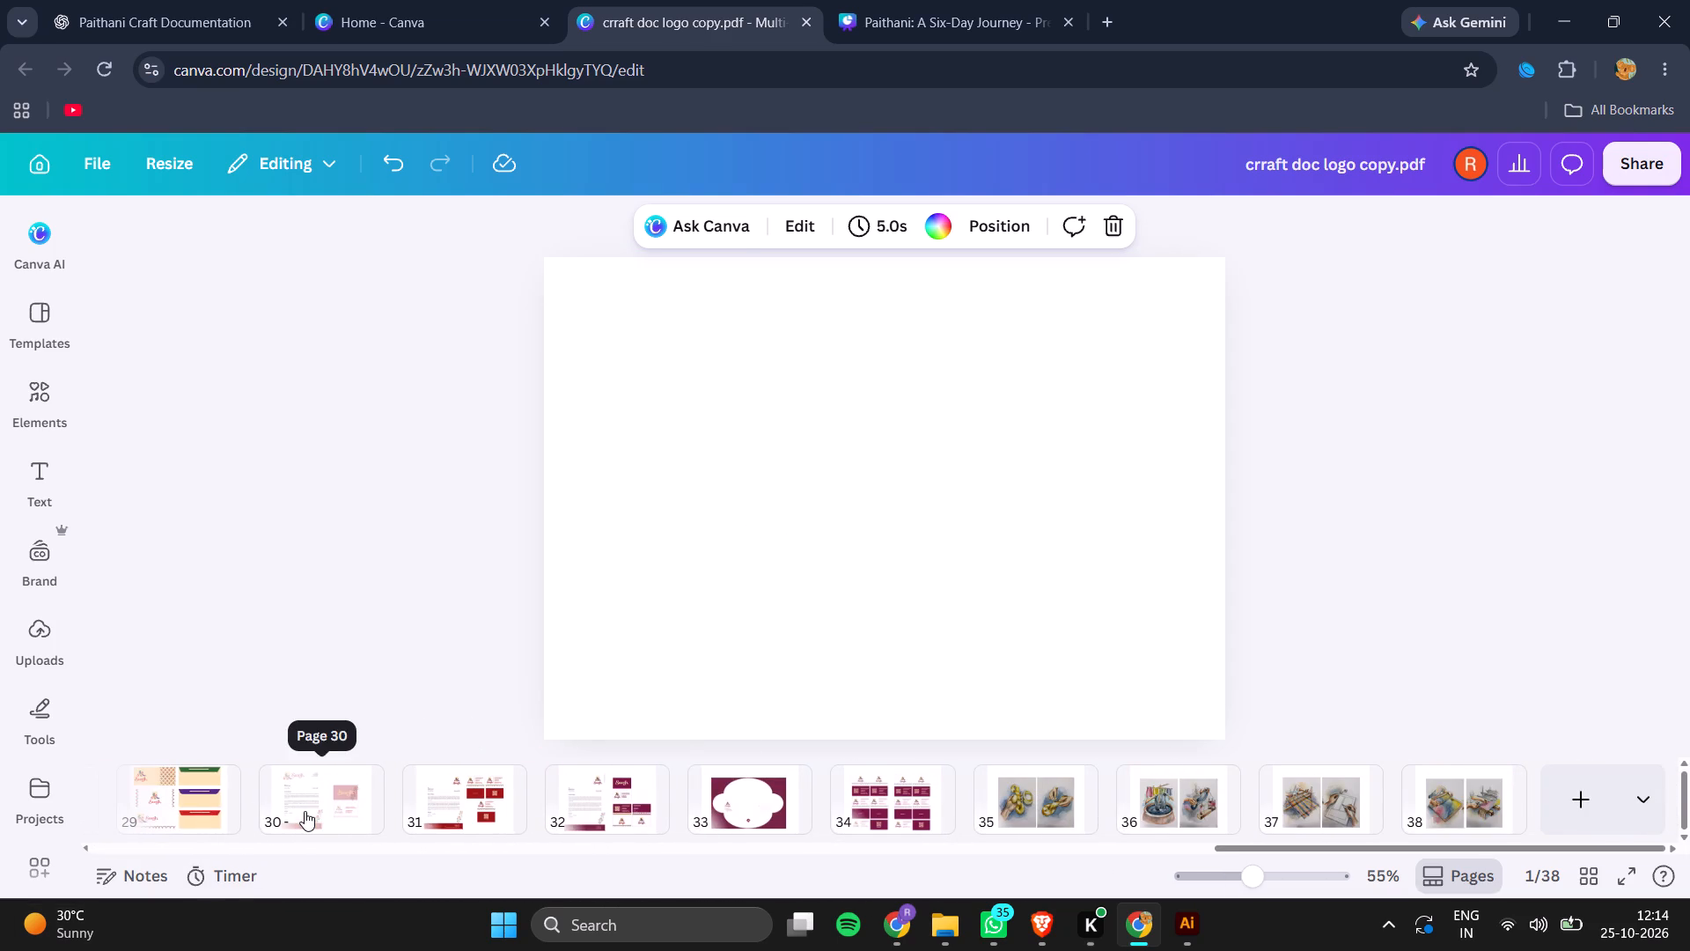
pyautogui.click(625, 786)
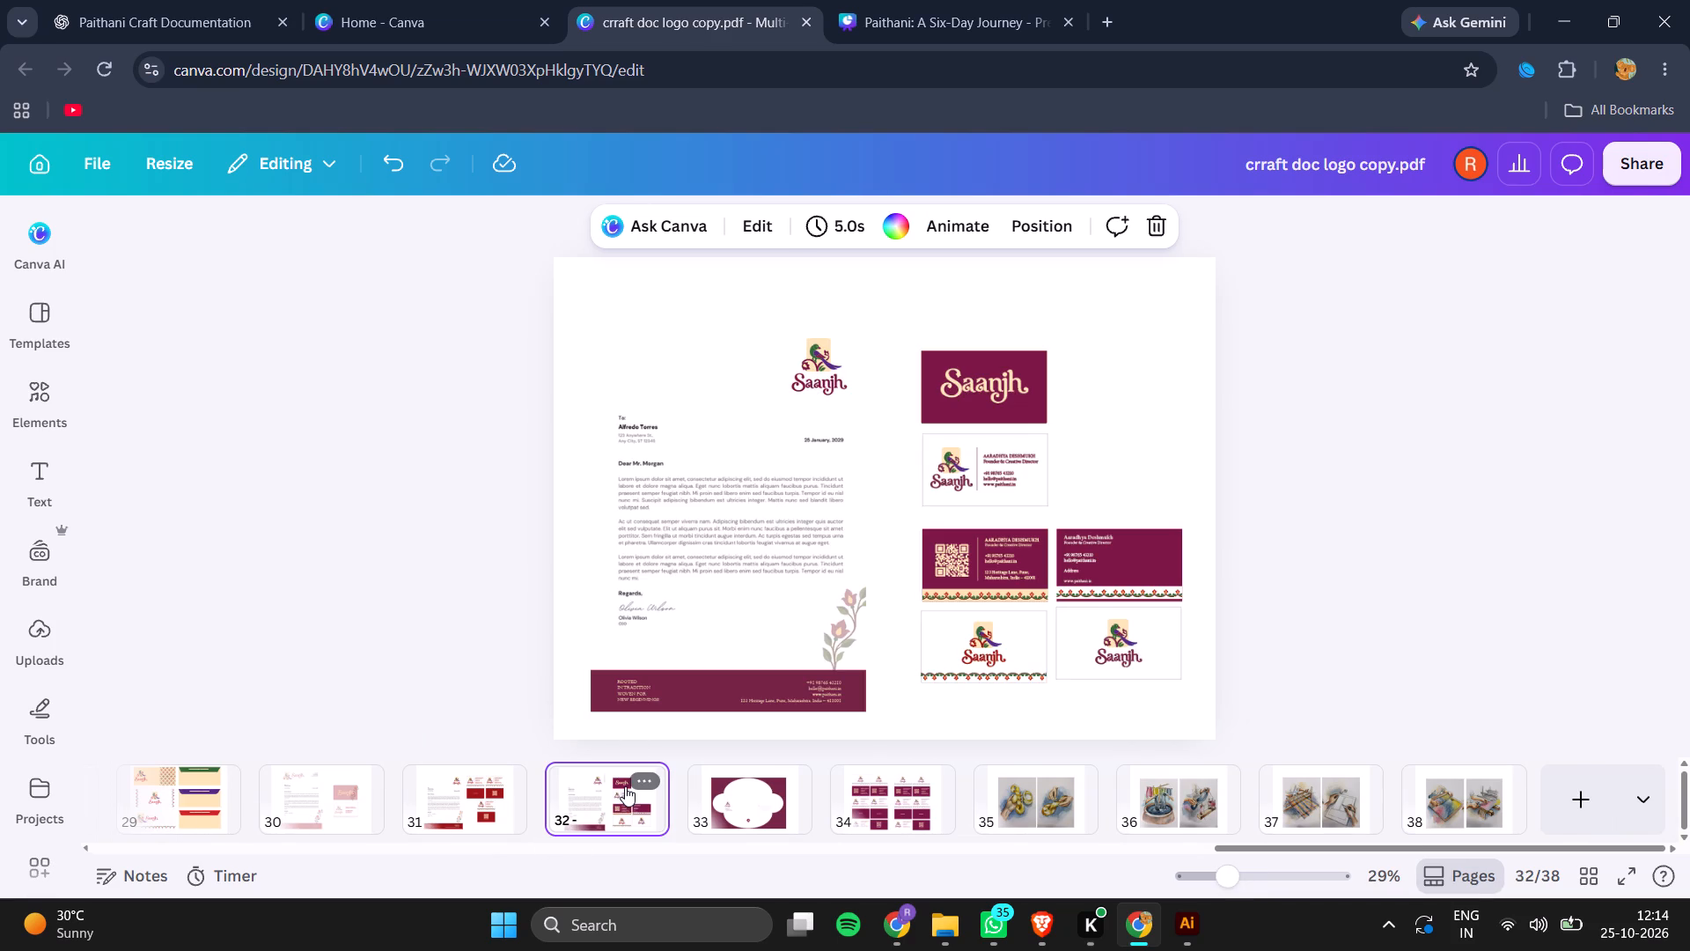
pyautogui.click(966, 390)
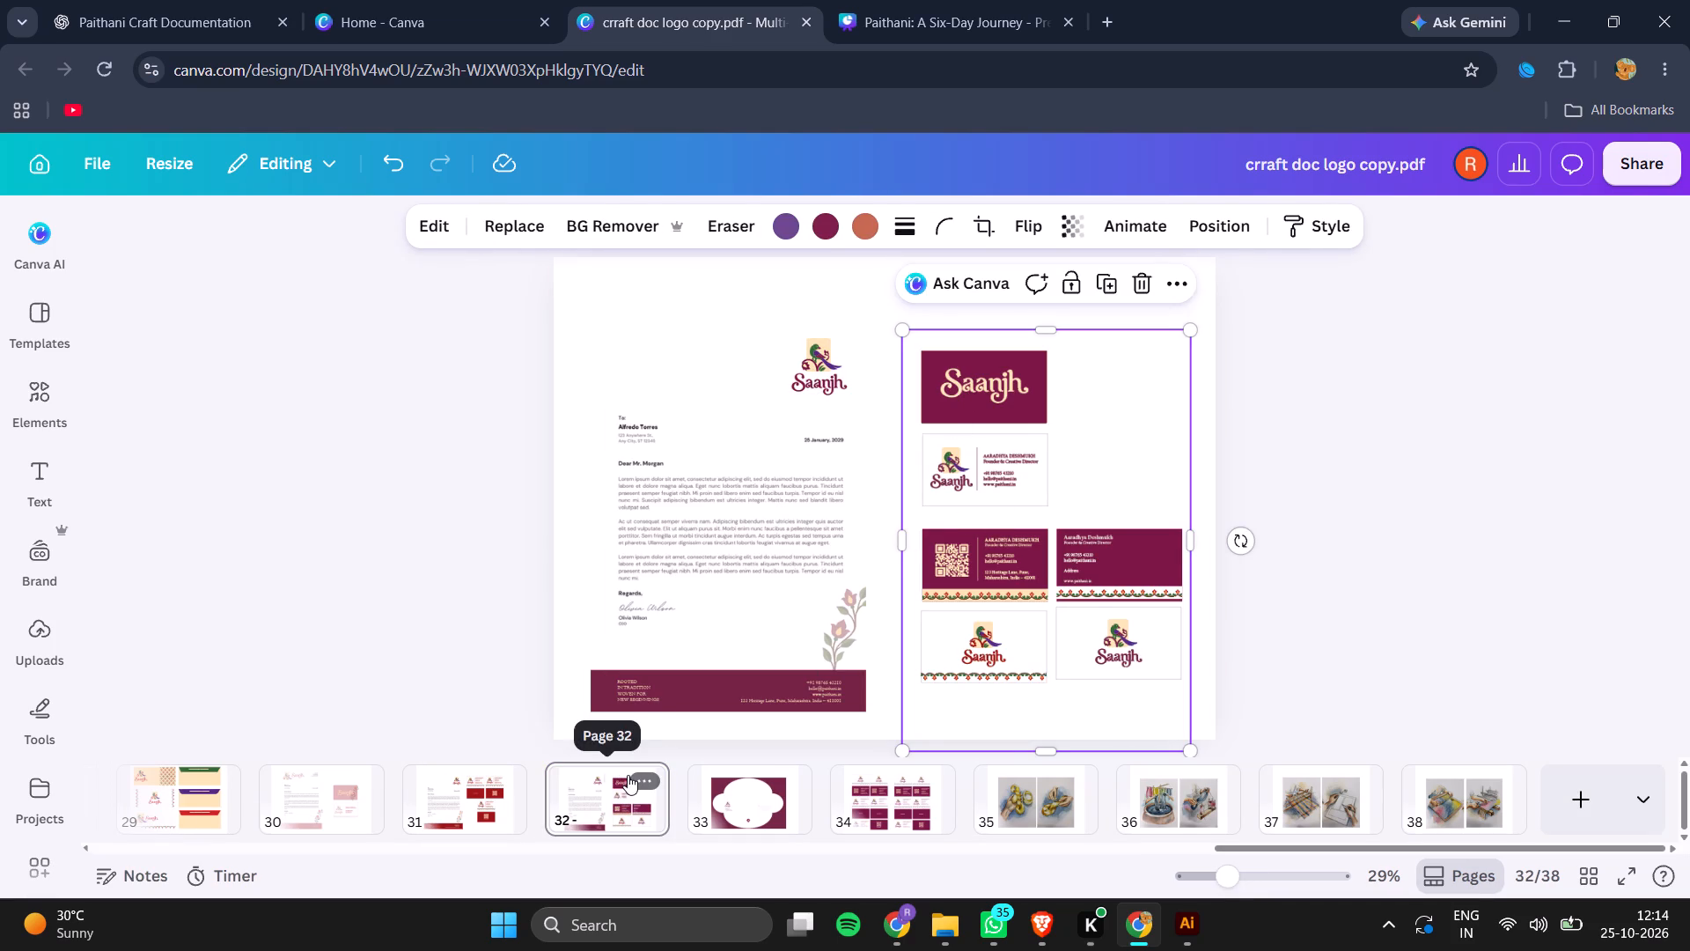
pyautogui.click(906, 785)
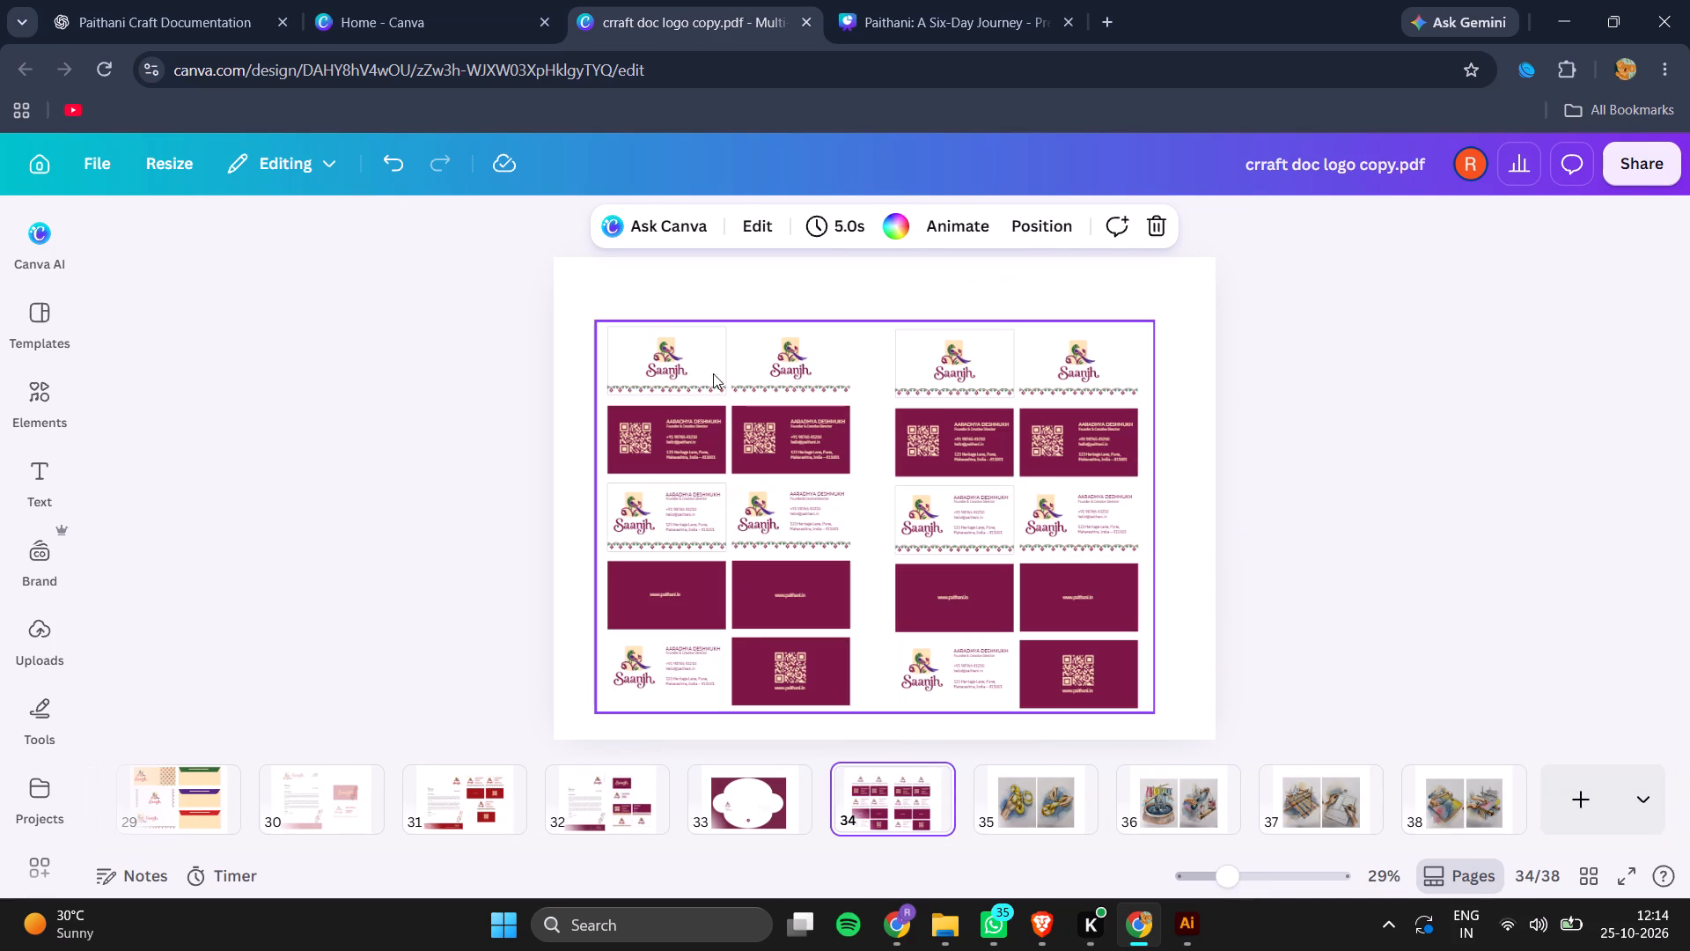
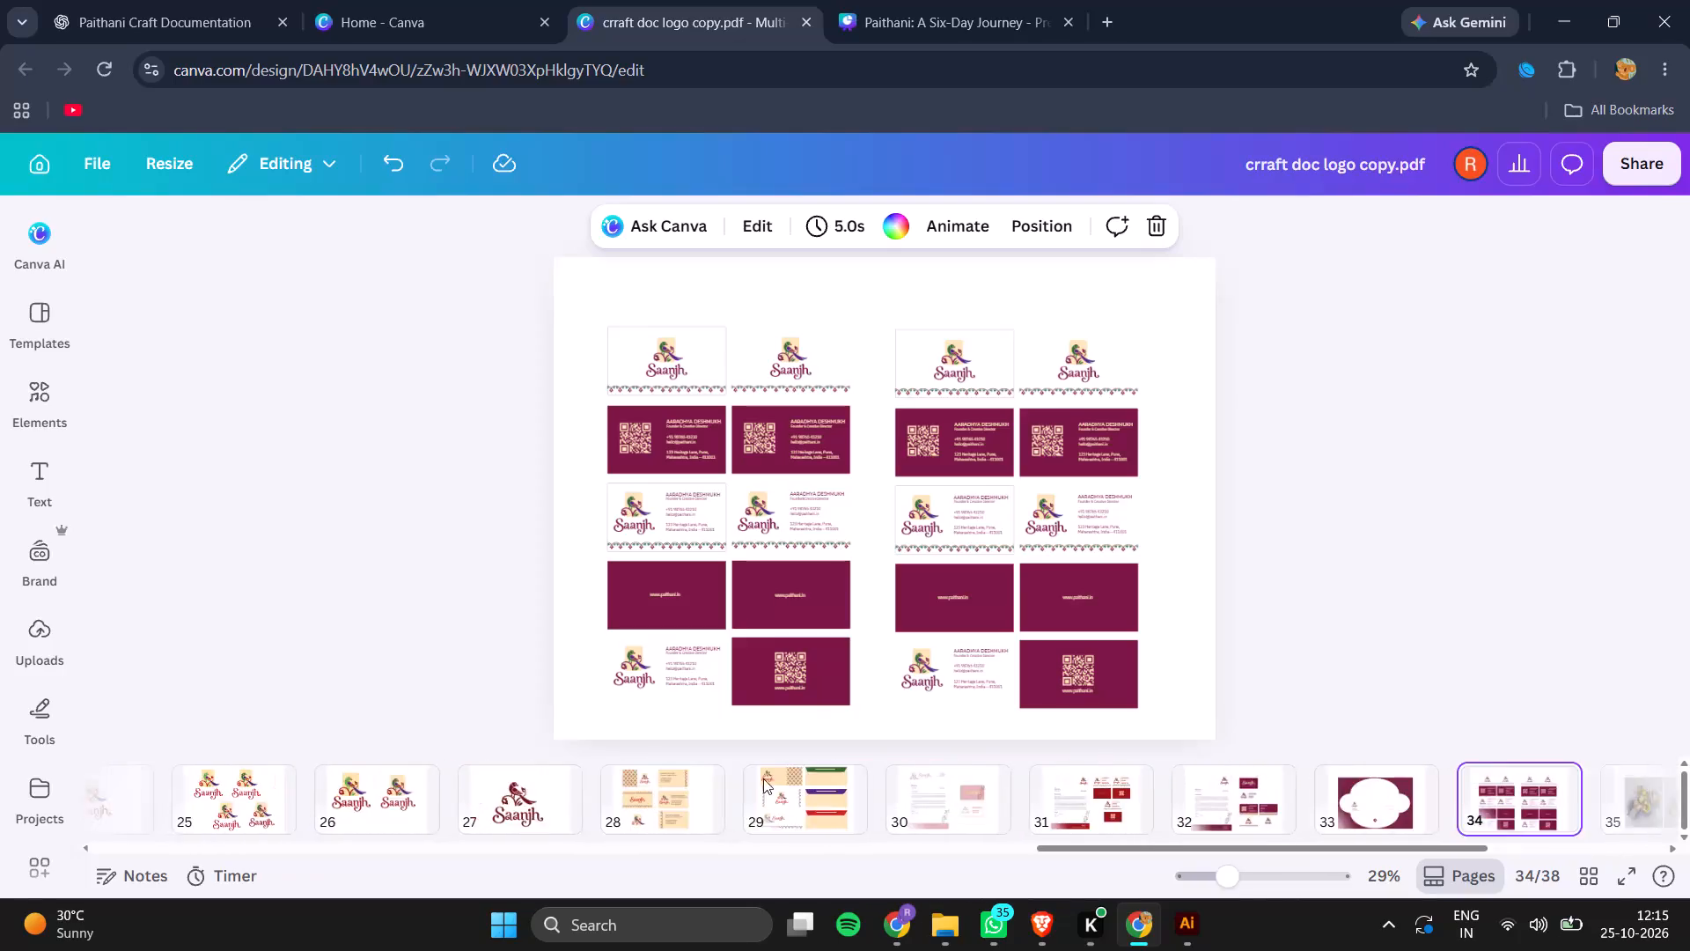
# Add a rectangle to the blank page 1 and enlarge it until it covers the whole page.
pyautogui.hscroll(13, 763, 778)
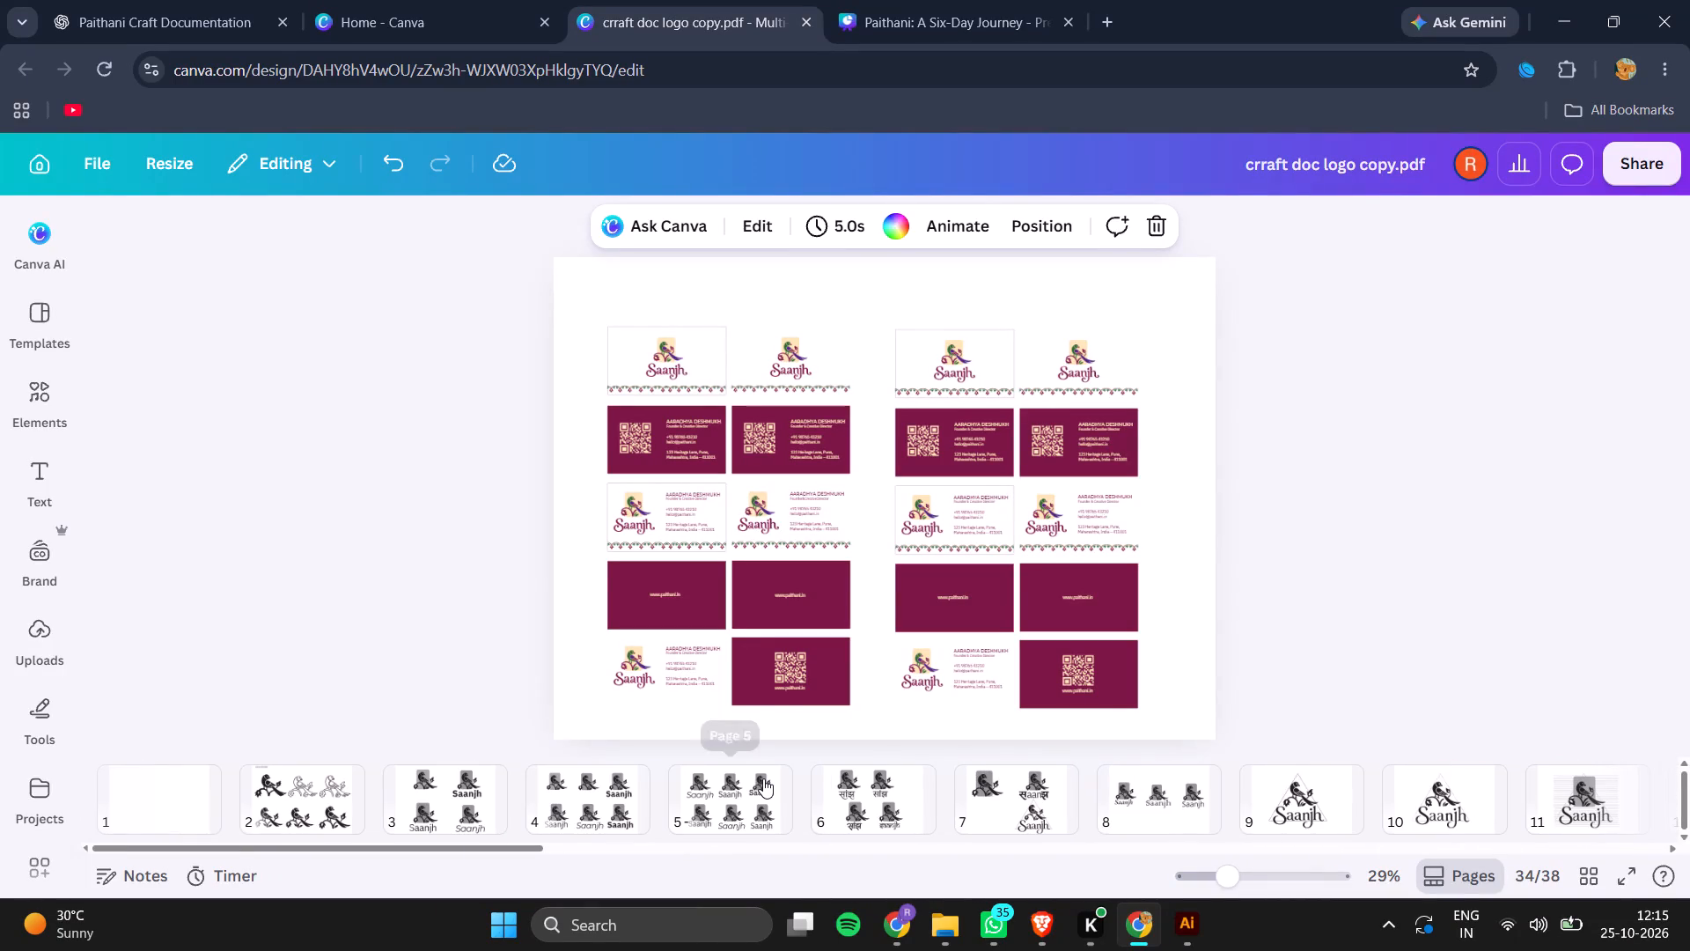
pyautogui.hscroll(6, 763, 778)
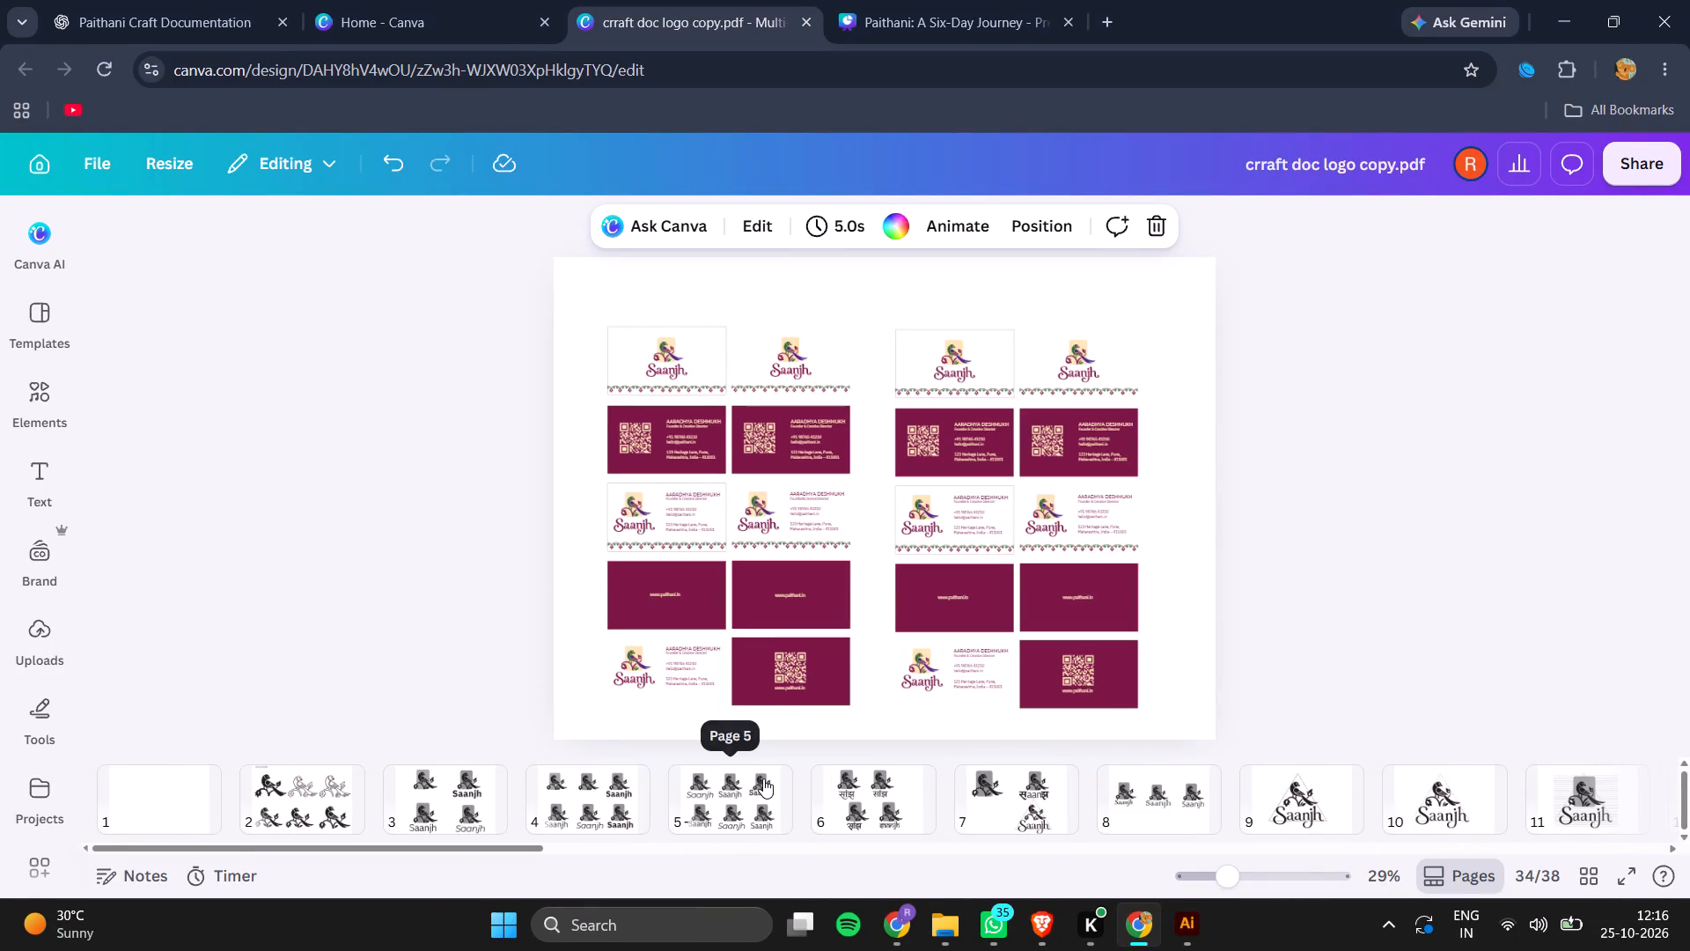
pyautogui.click(189, 778)
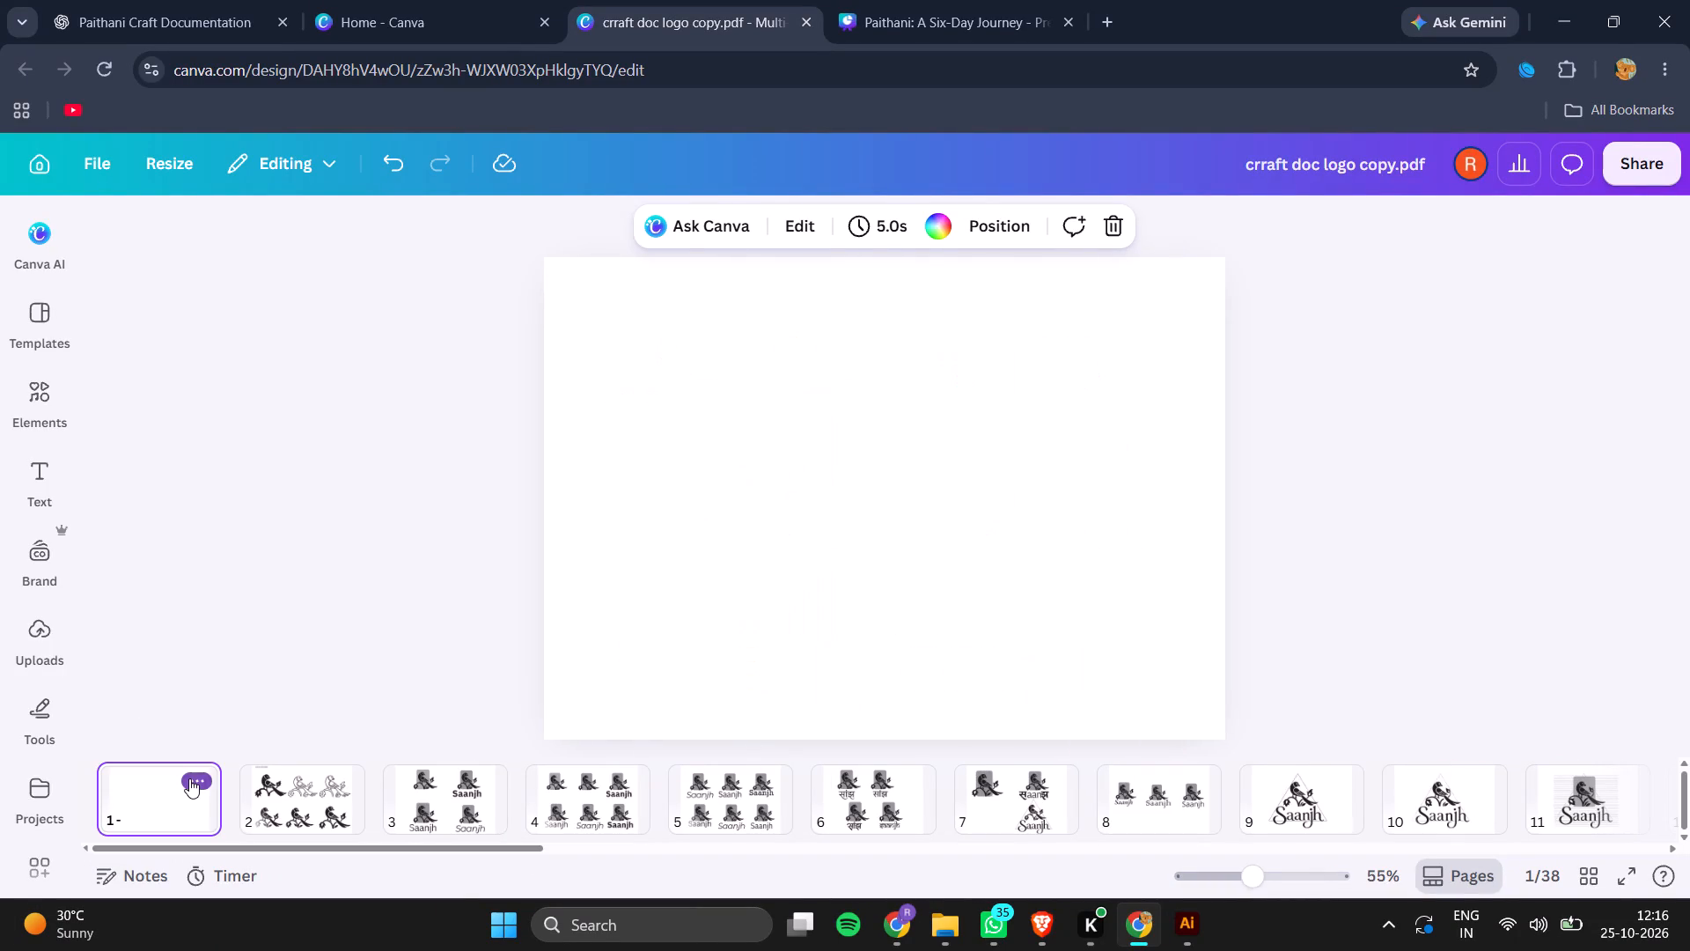
pyautogui.click(1135, 436)
pyautogui.press('r')
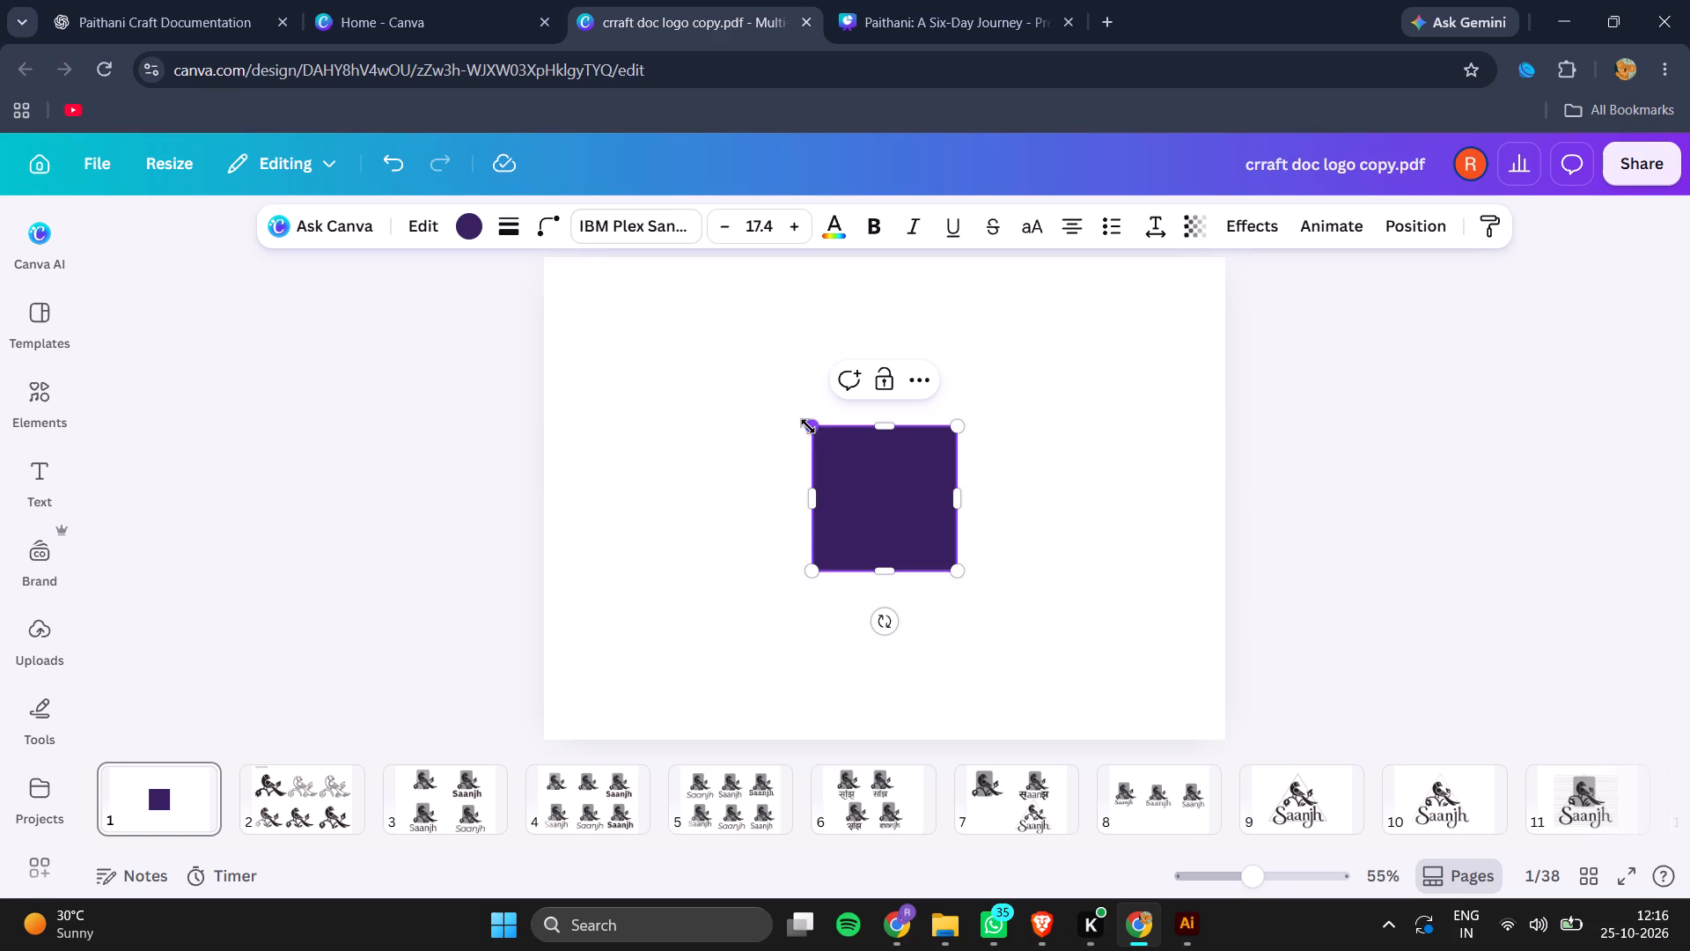
pyautogui.moveTo(808, 426); pyautogui.dragTo(534, 257)
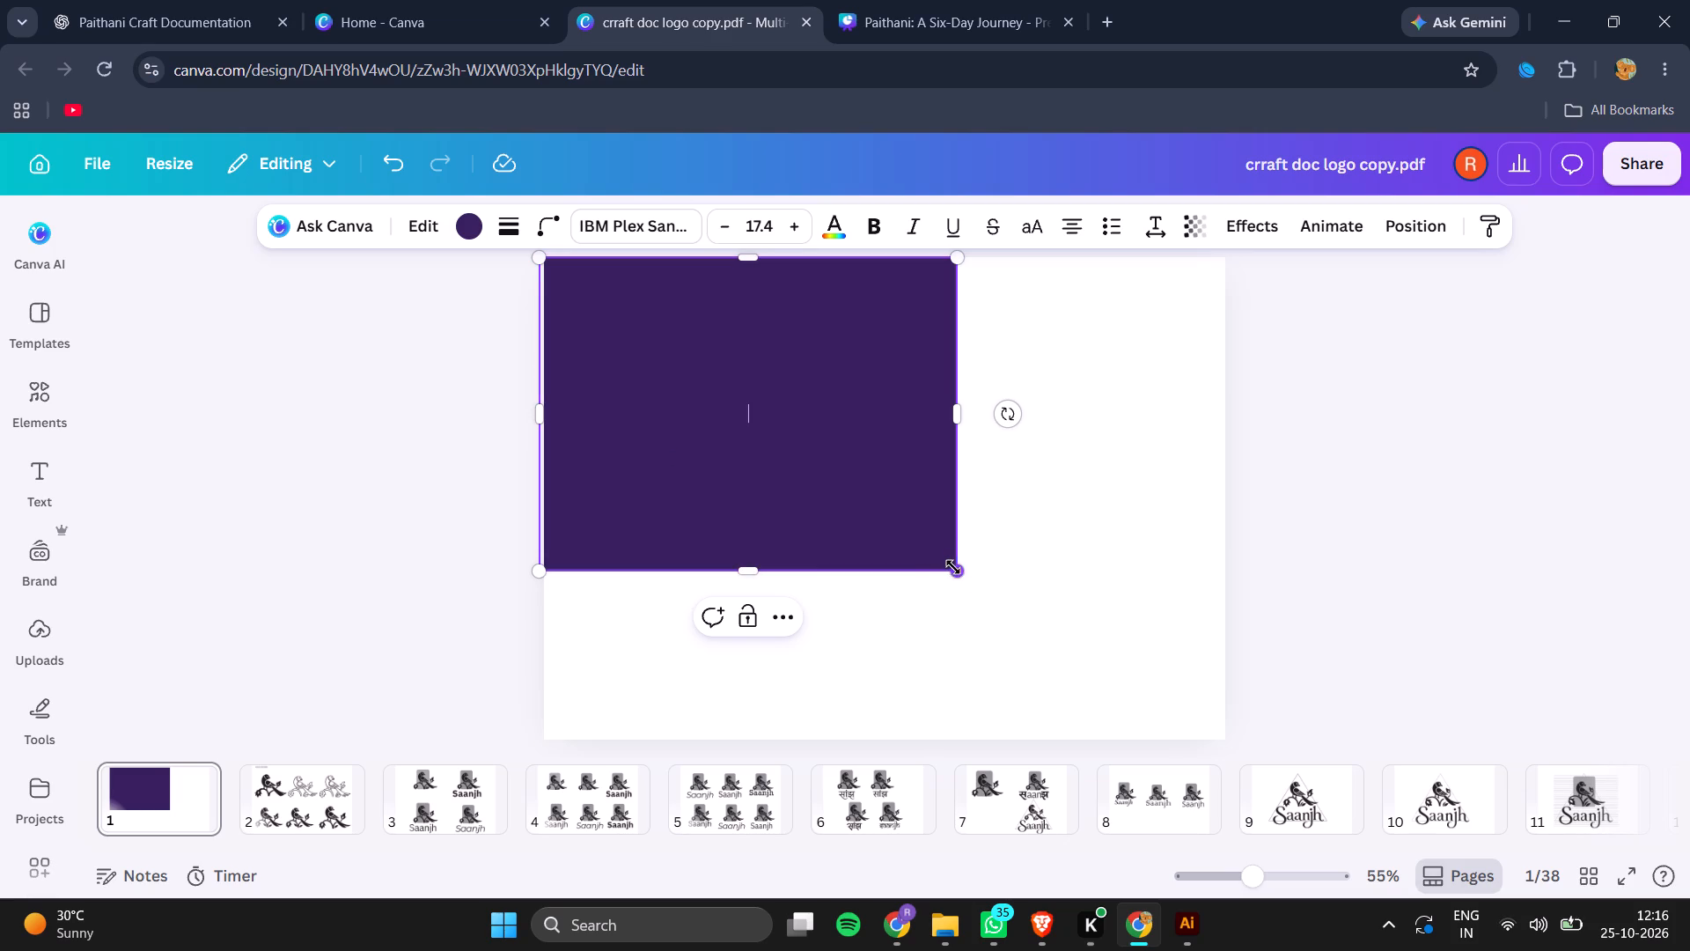
pyautogui.moveTo(953, 567); pyautogui.dragTo(1231, 734)
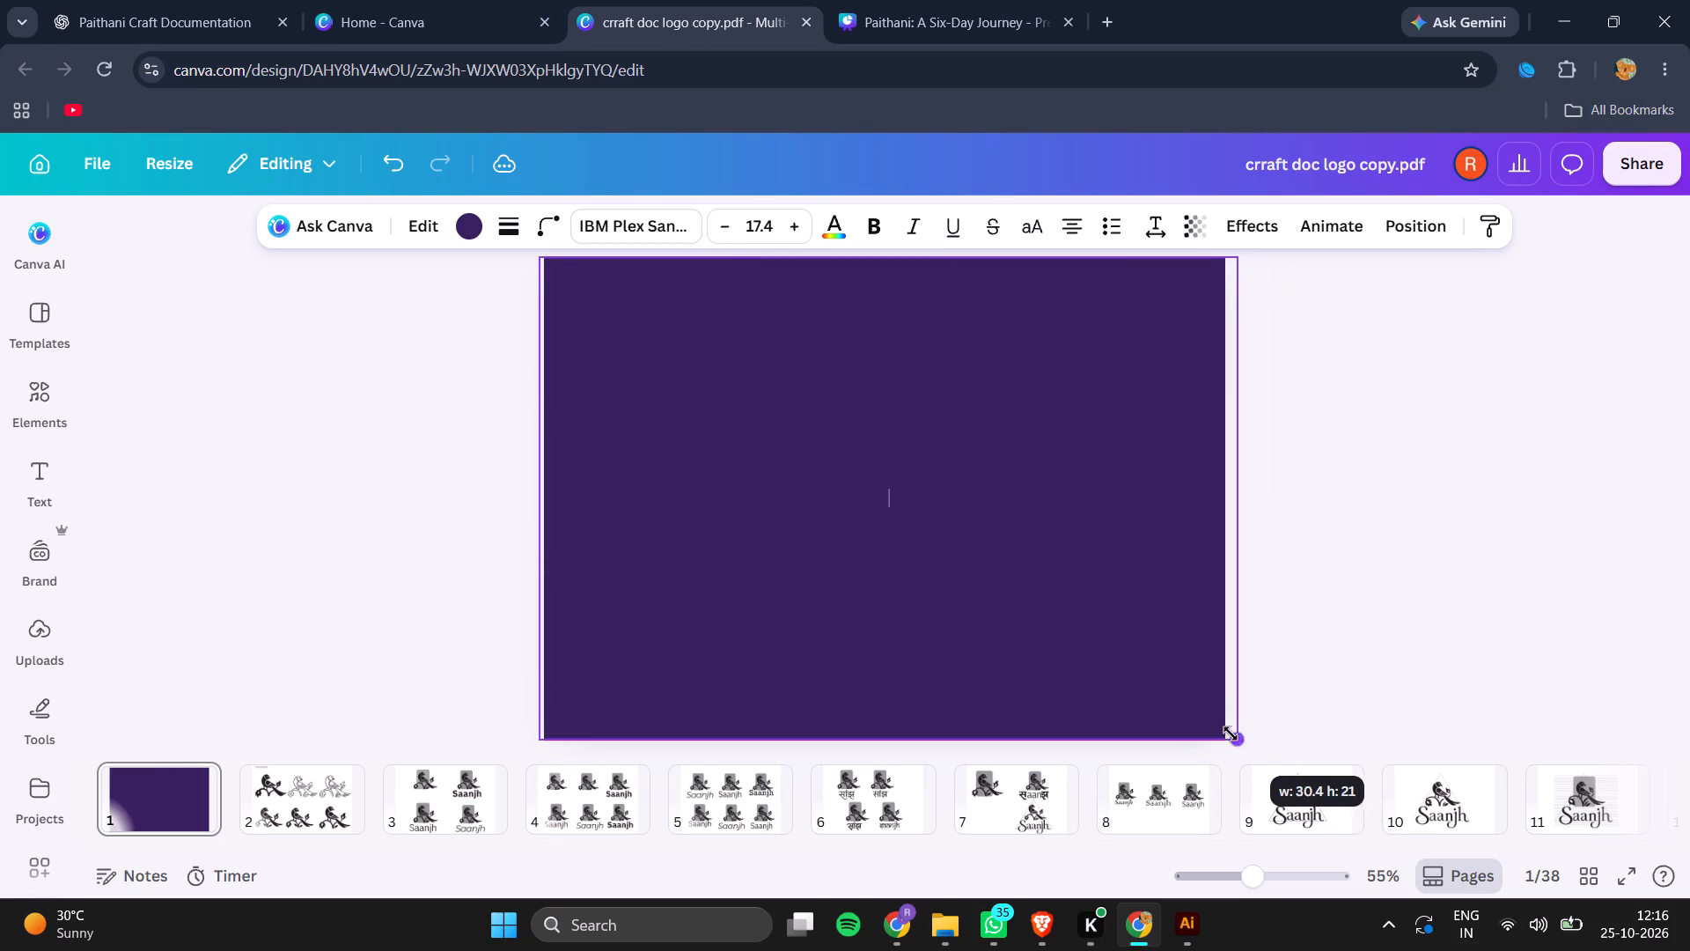
pyautogui.moveTo(1231, 734); pyautogui.dragTo(1212, 727)
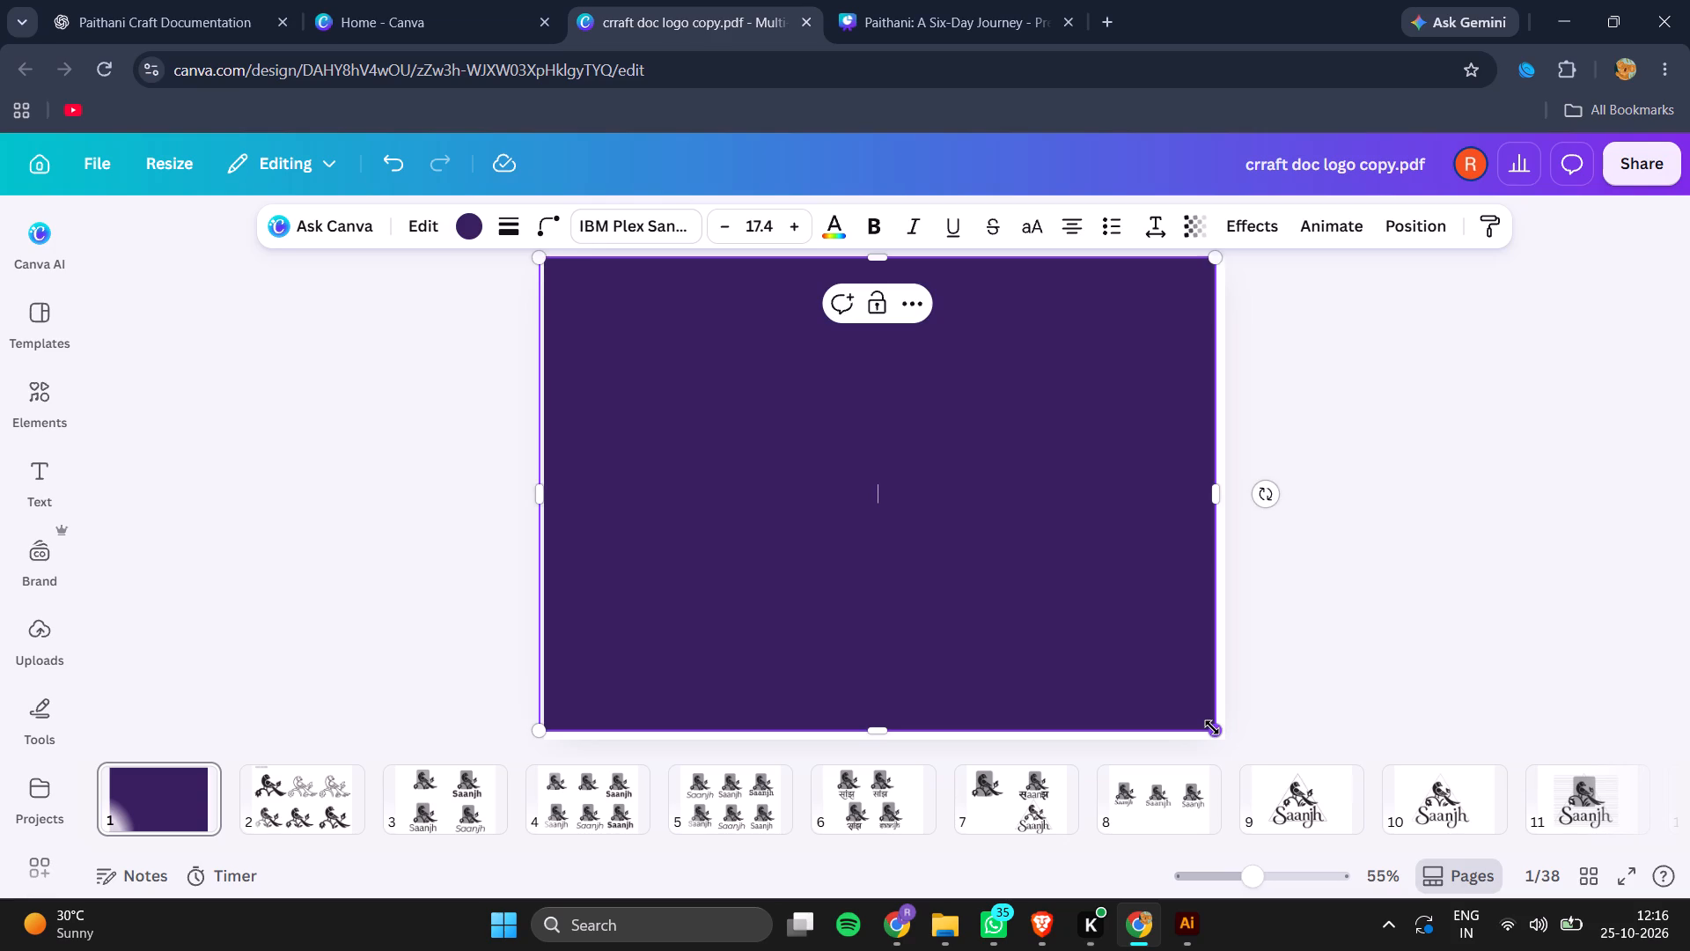
pyautogui.moveTo(1212, 727); pyautogui.dragTo(1237, 742)
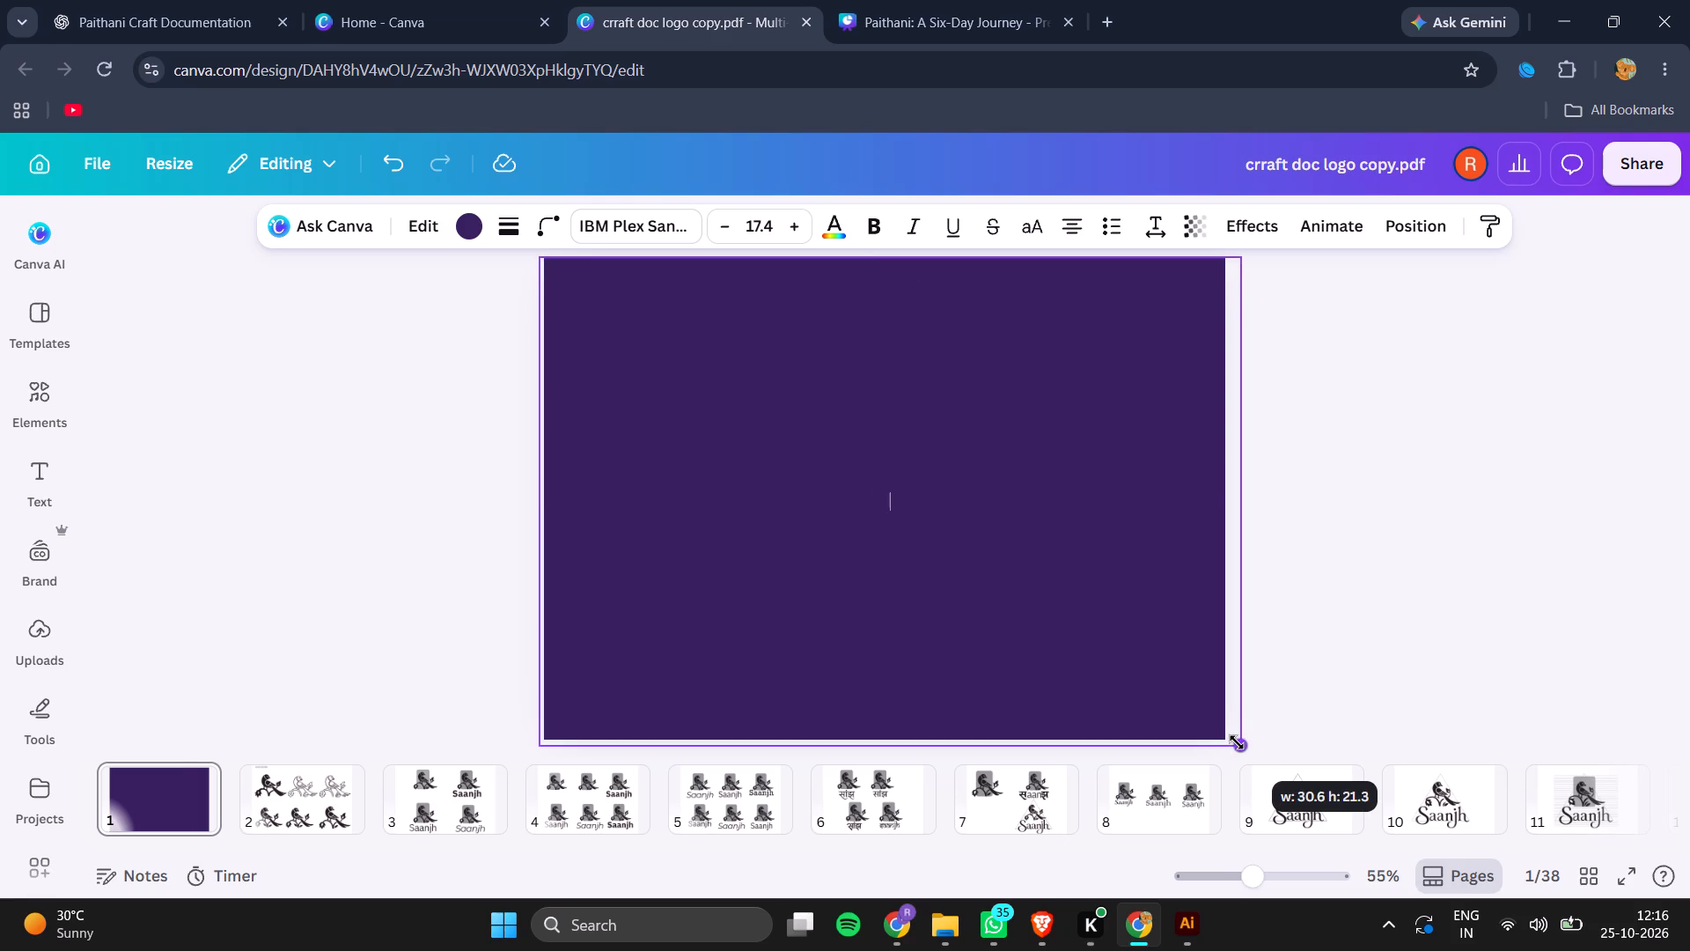
pyautogui.moveTo(1237, 742); pyautogui.dragTo(1219, 742)
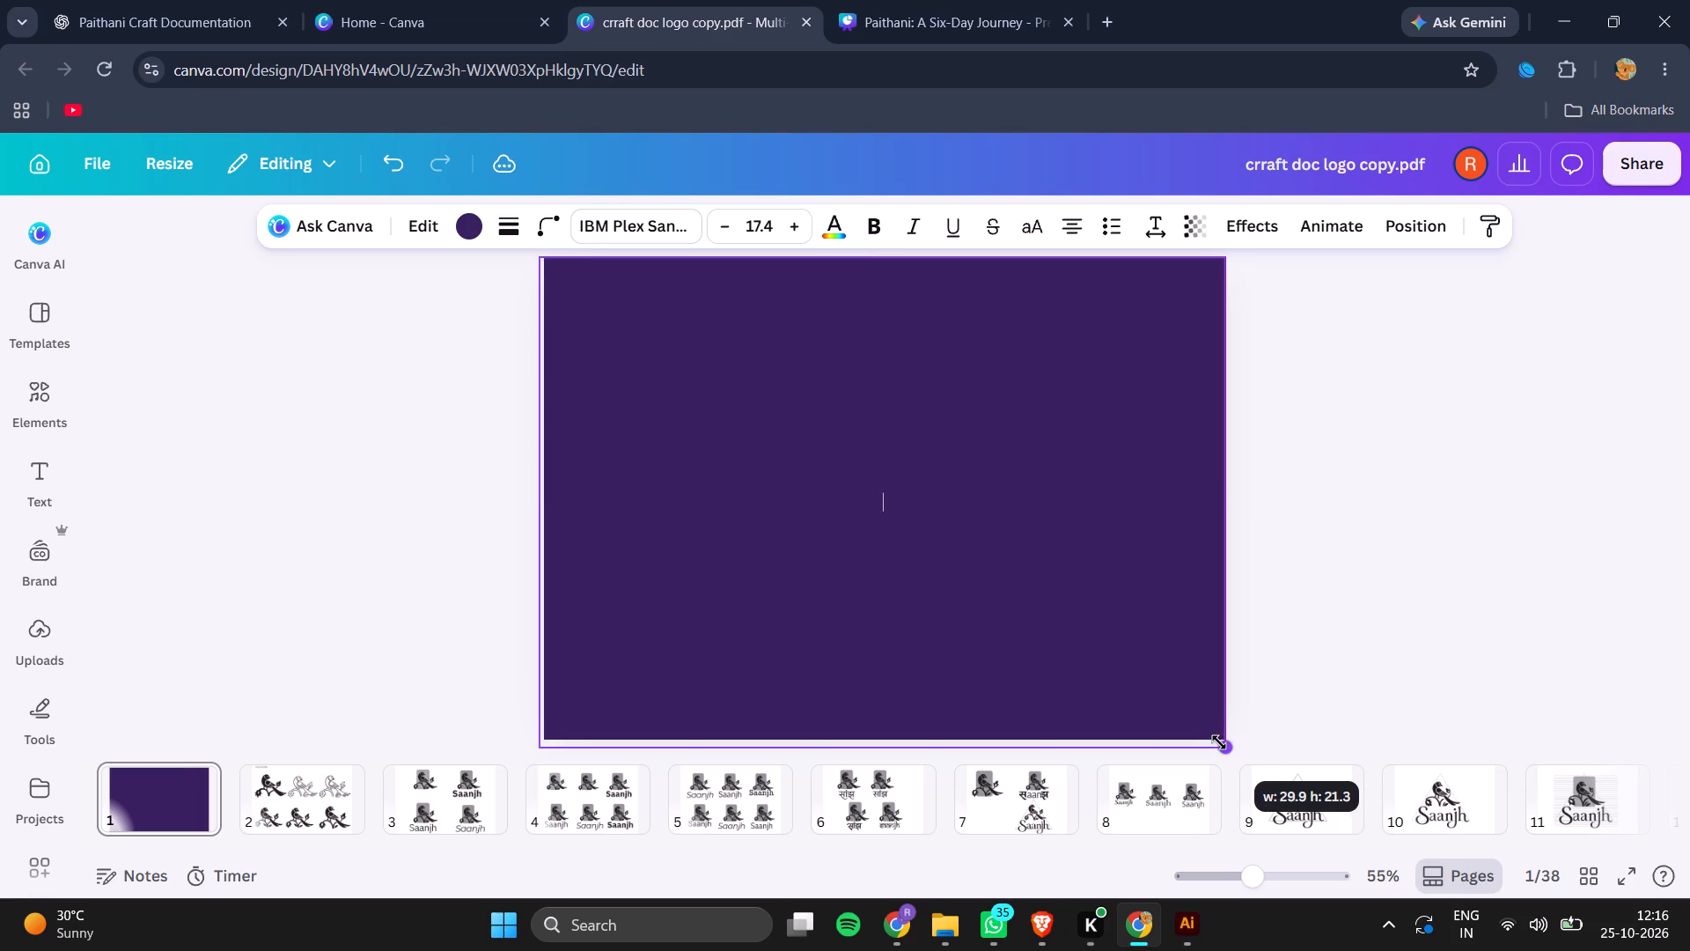
pyautogui.moveTo(1219, 742); pyautogui.dragTo(1227, 741)
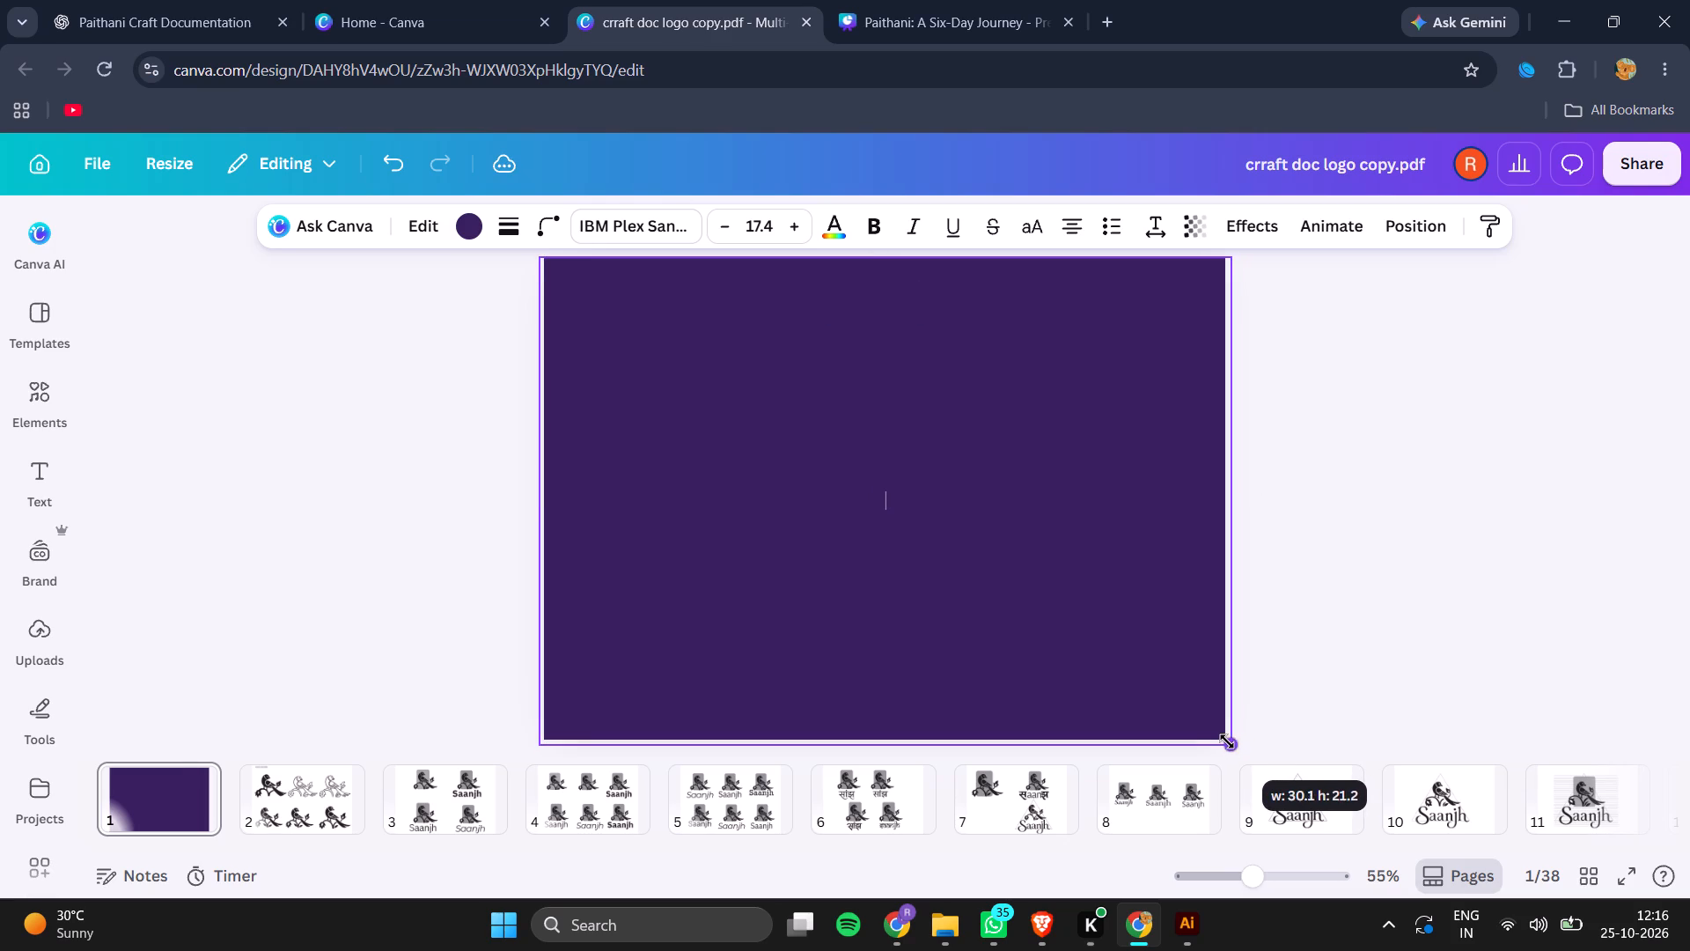
pyautogui.moveTo(1227, 741); pyautogui.dragTo(1225, 741)
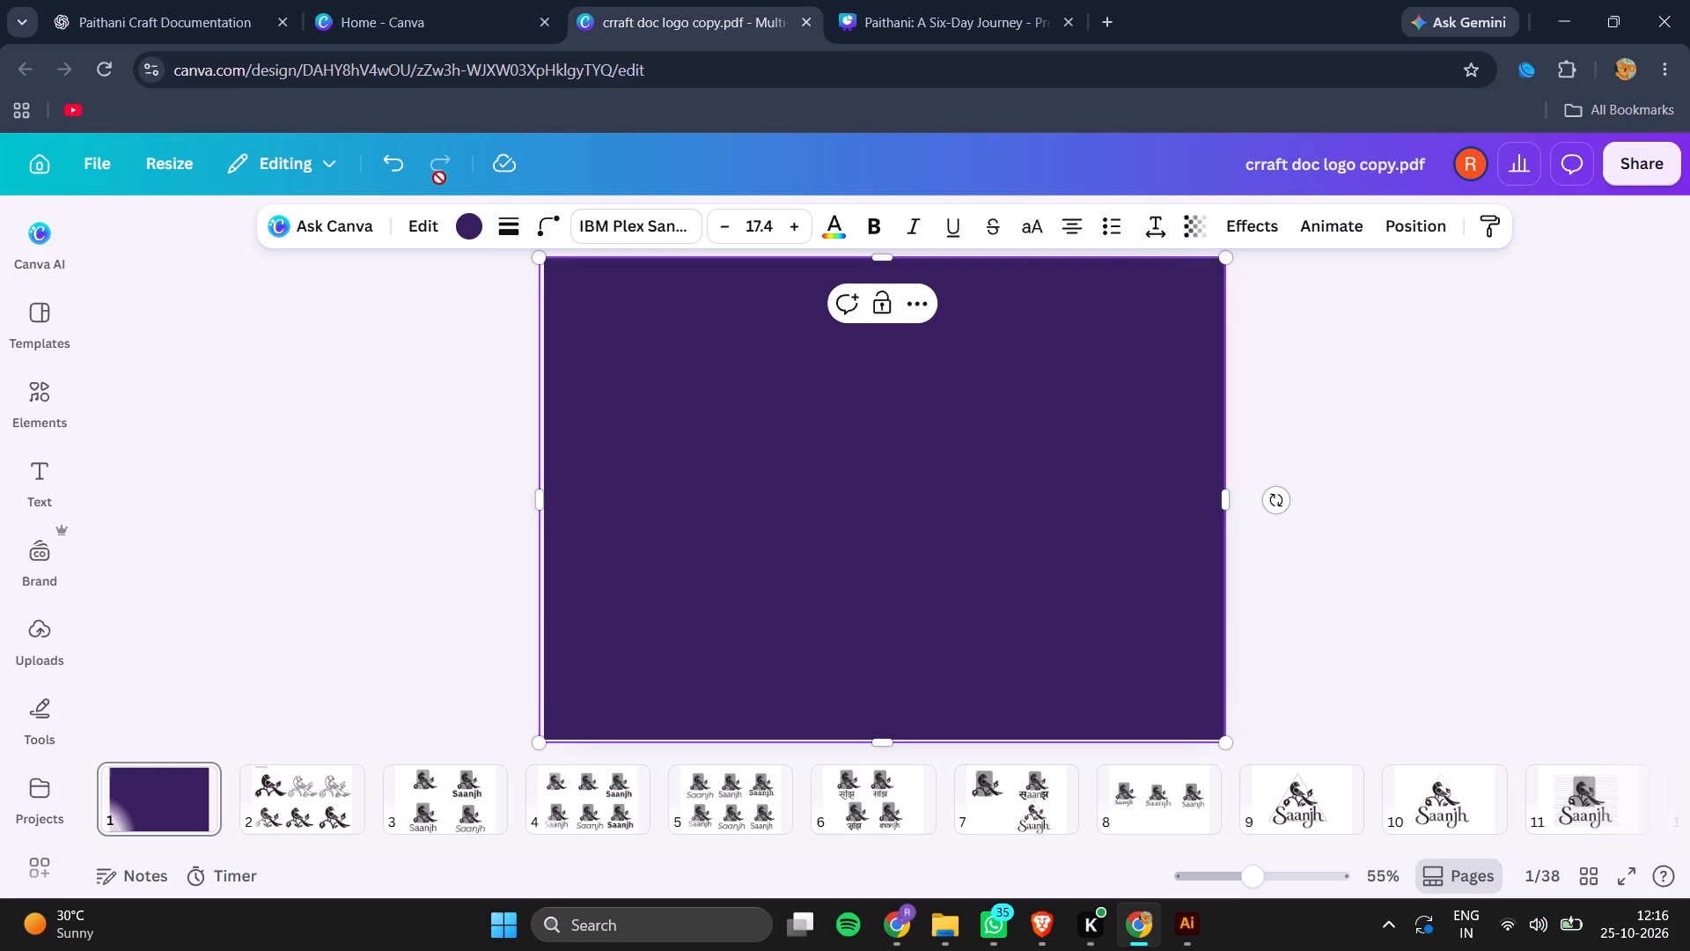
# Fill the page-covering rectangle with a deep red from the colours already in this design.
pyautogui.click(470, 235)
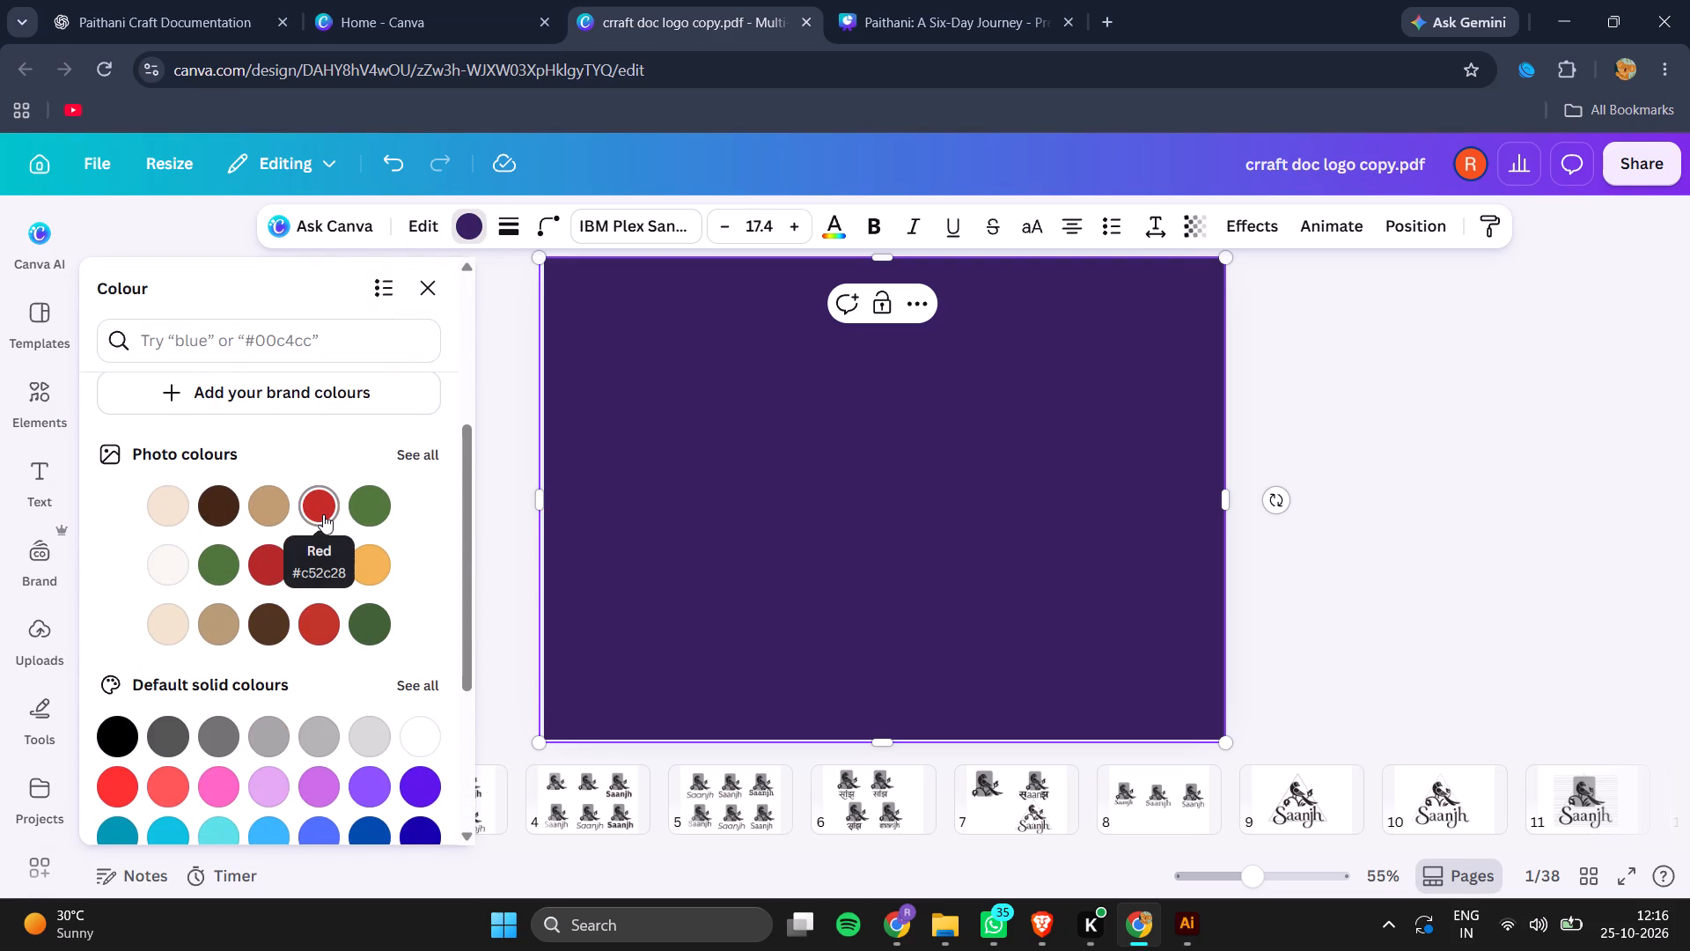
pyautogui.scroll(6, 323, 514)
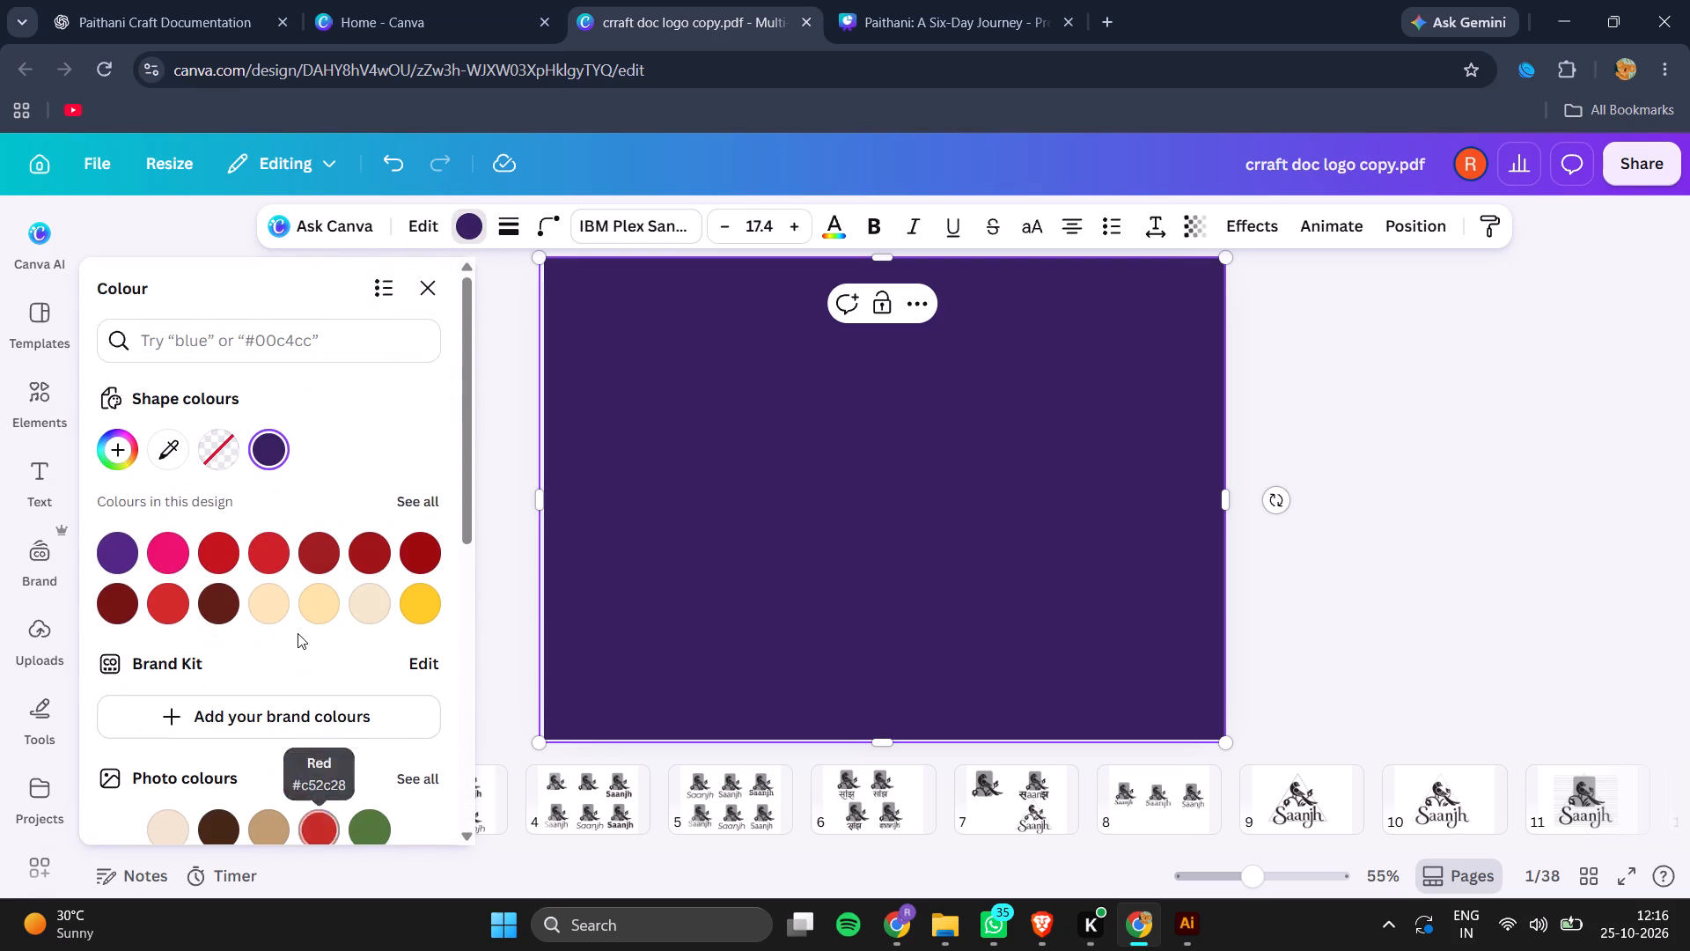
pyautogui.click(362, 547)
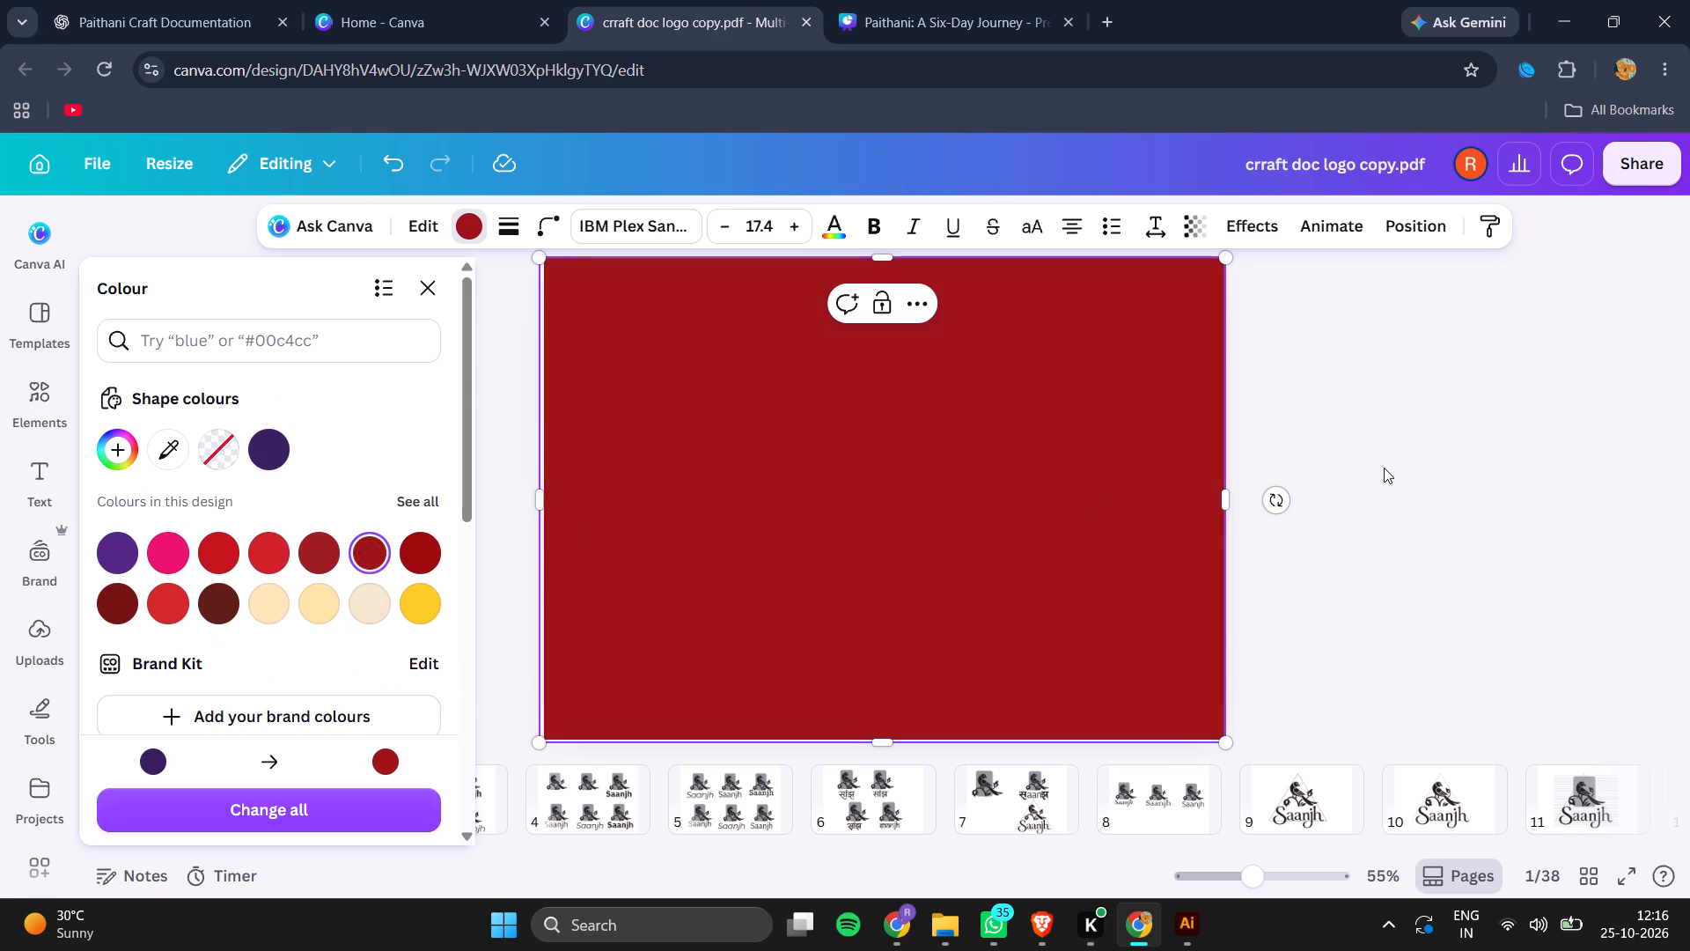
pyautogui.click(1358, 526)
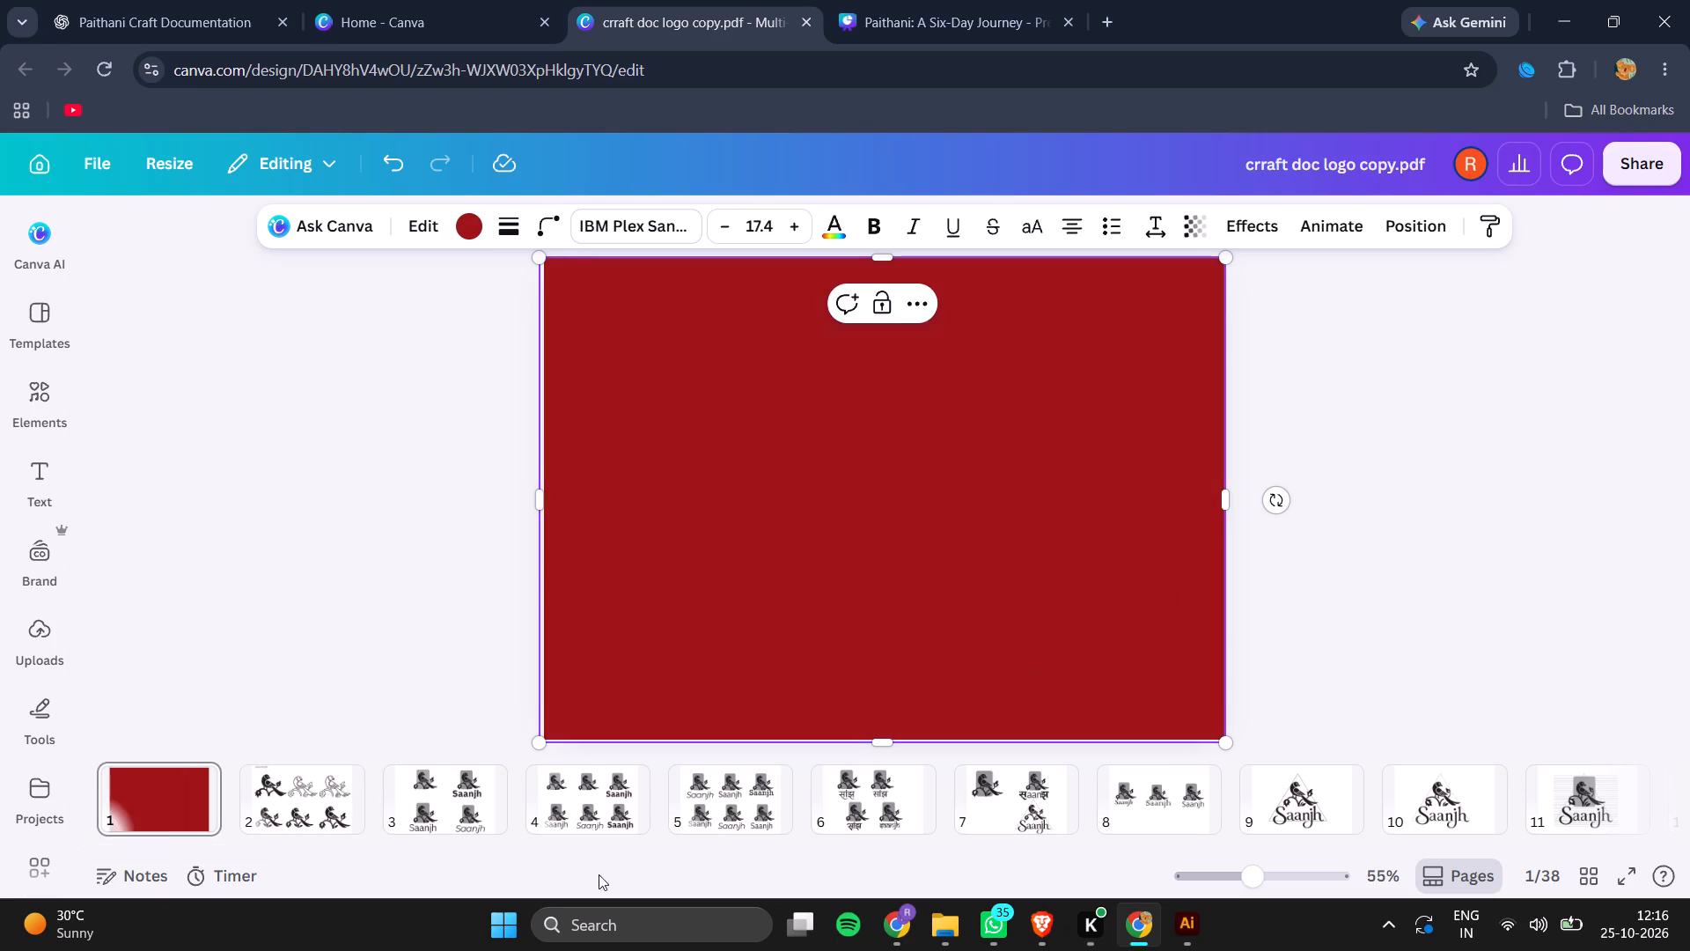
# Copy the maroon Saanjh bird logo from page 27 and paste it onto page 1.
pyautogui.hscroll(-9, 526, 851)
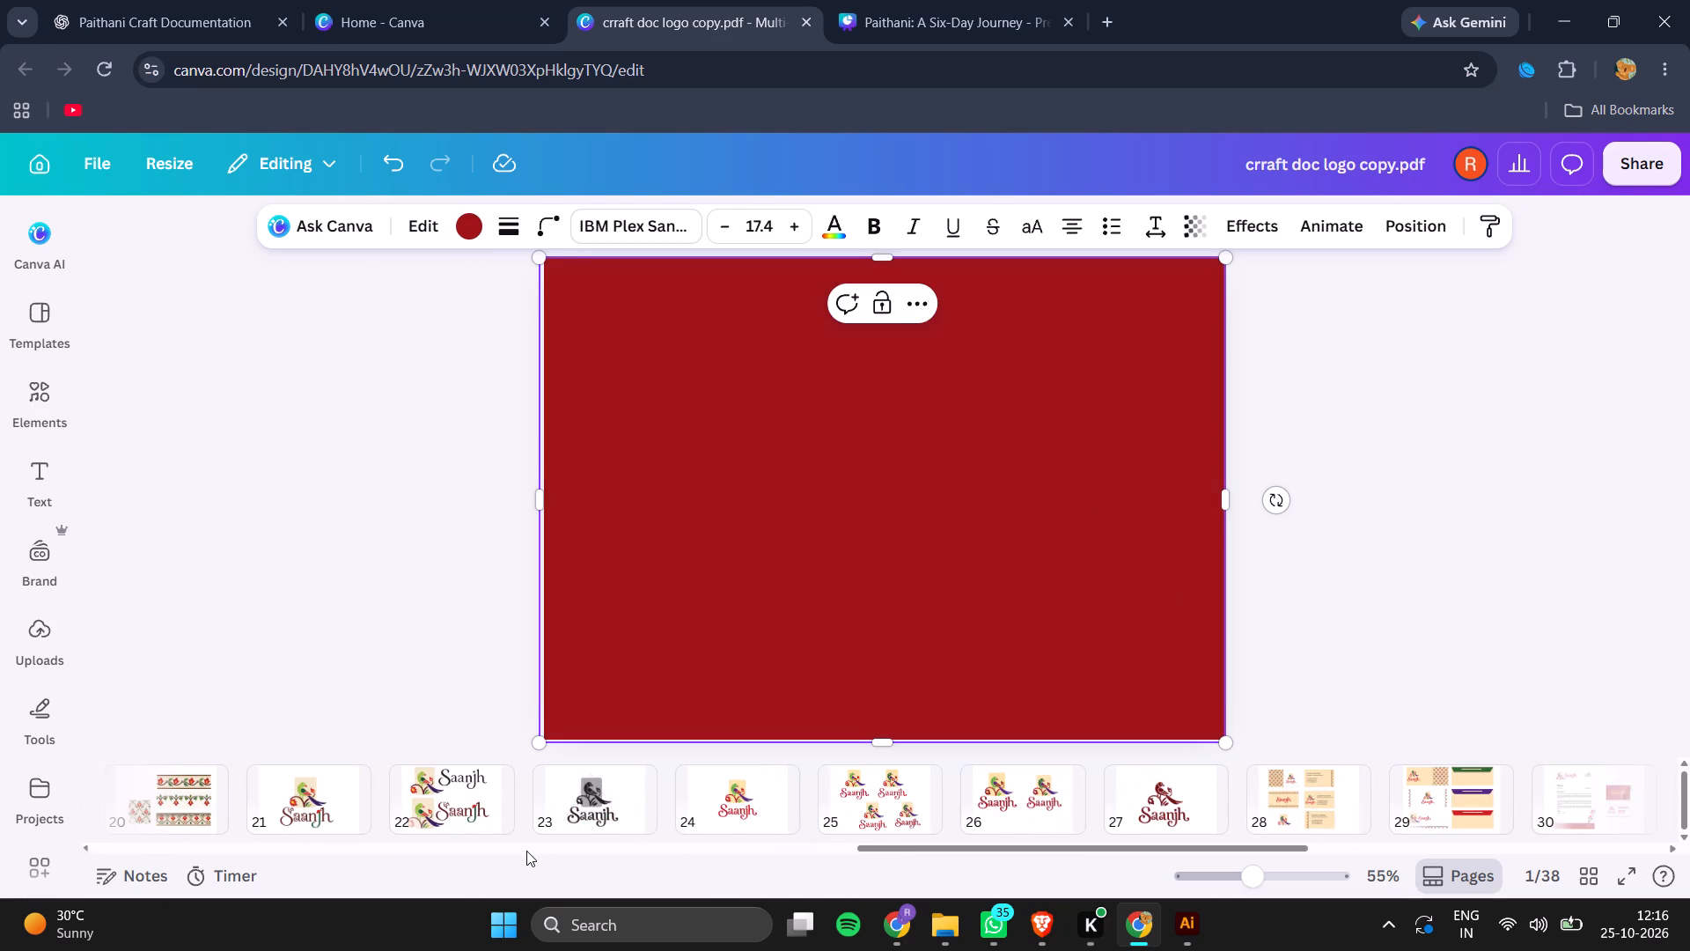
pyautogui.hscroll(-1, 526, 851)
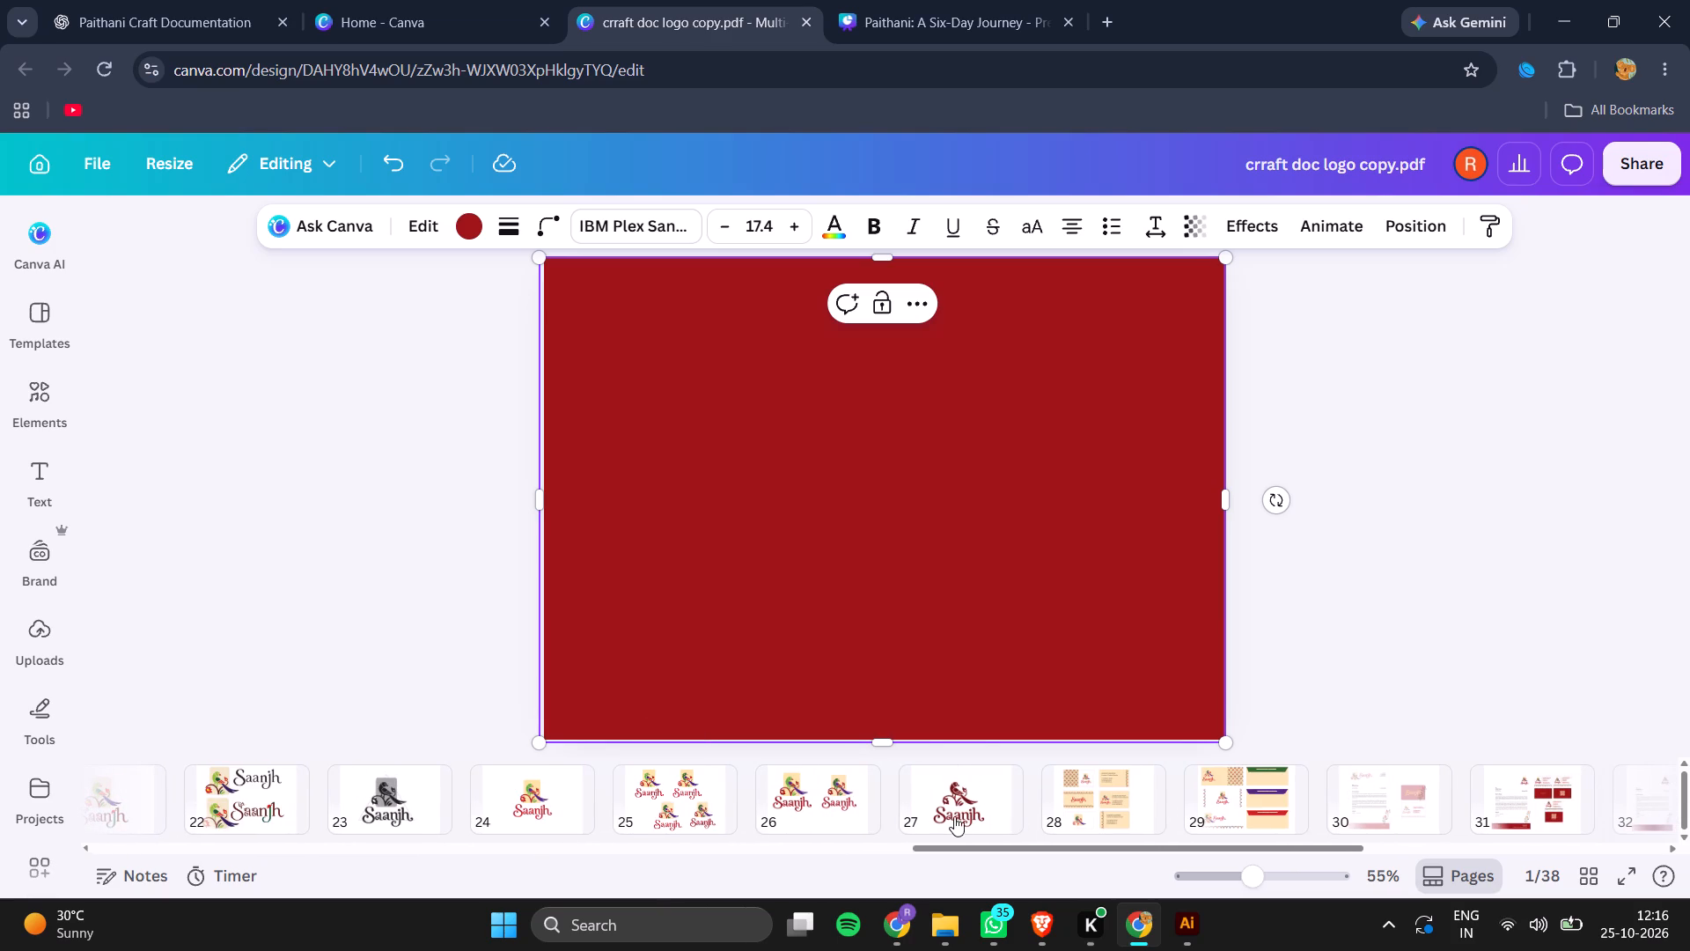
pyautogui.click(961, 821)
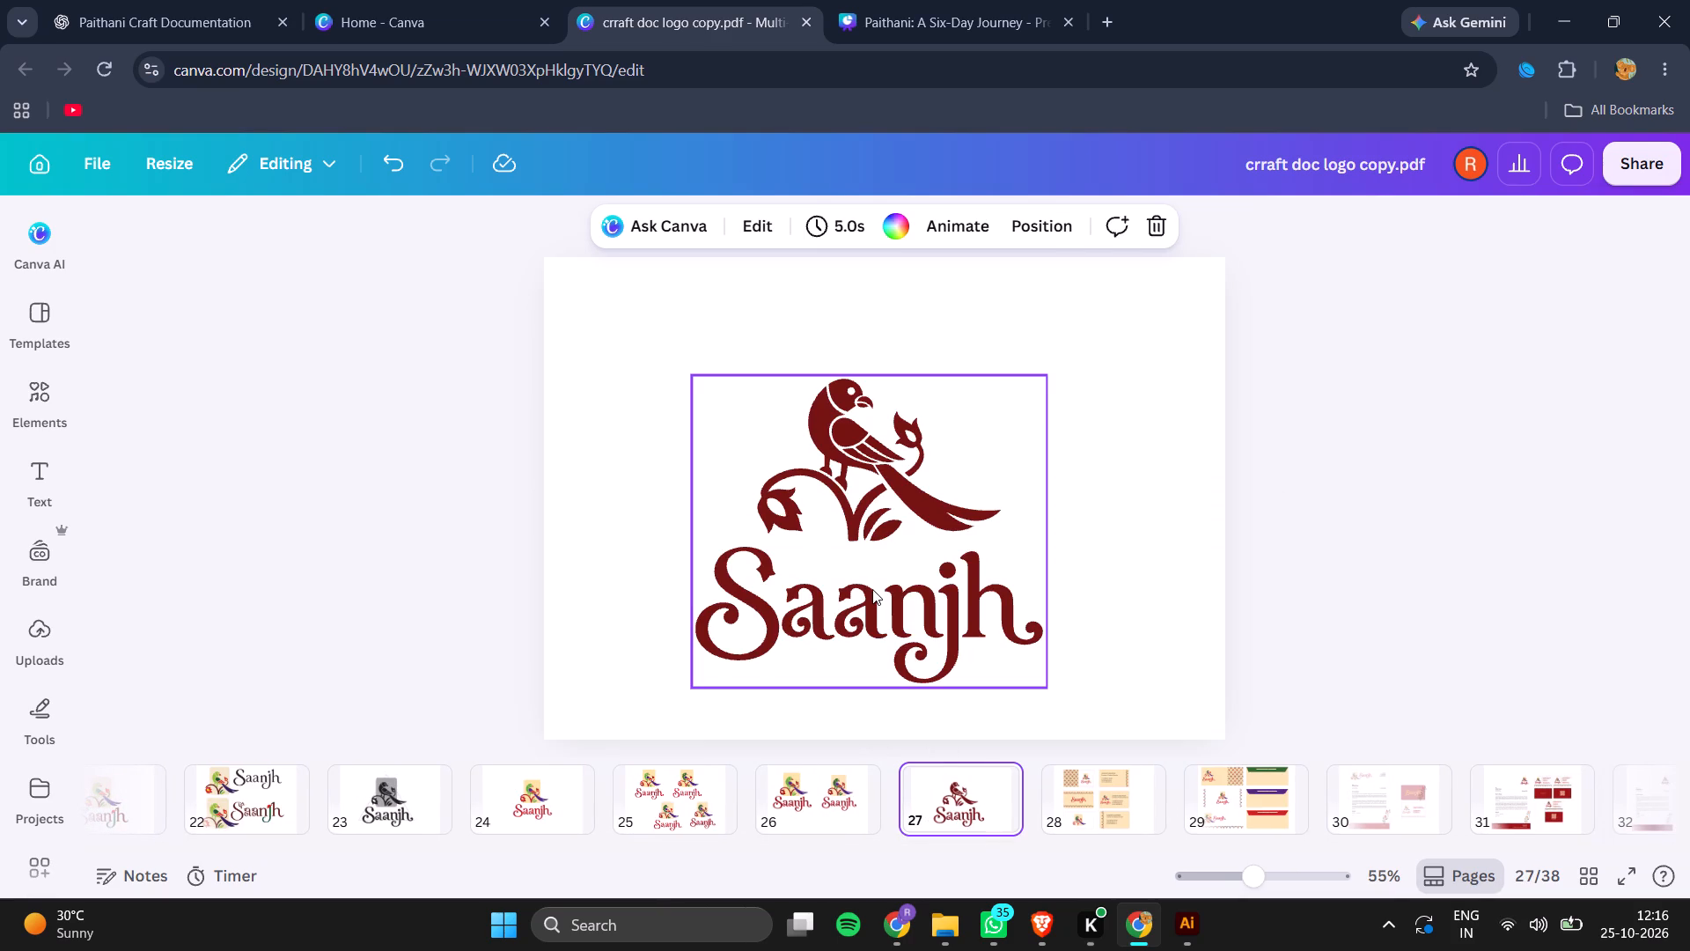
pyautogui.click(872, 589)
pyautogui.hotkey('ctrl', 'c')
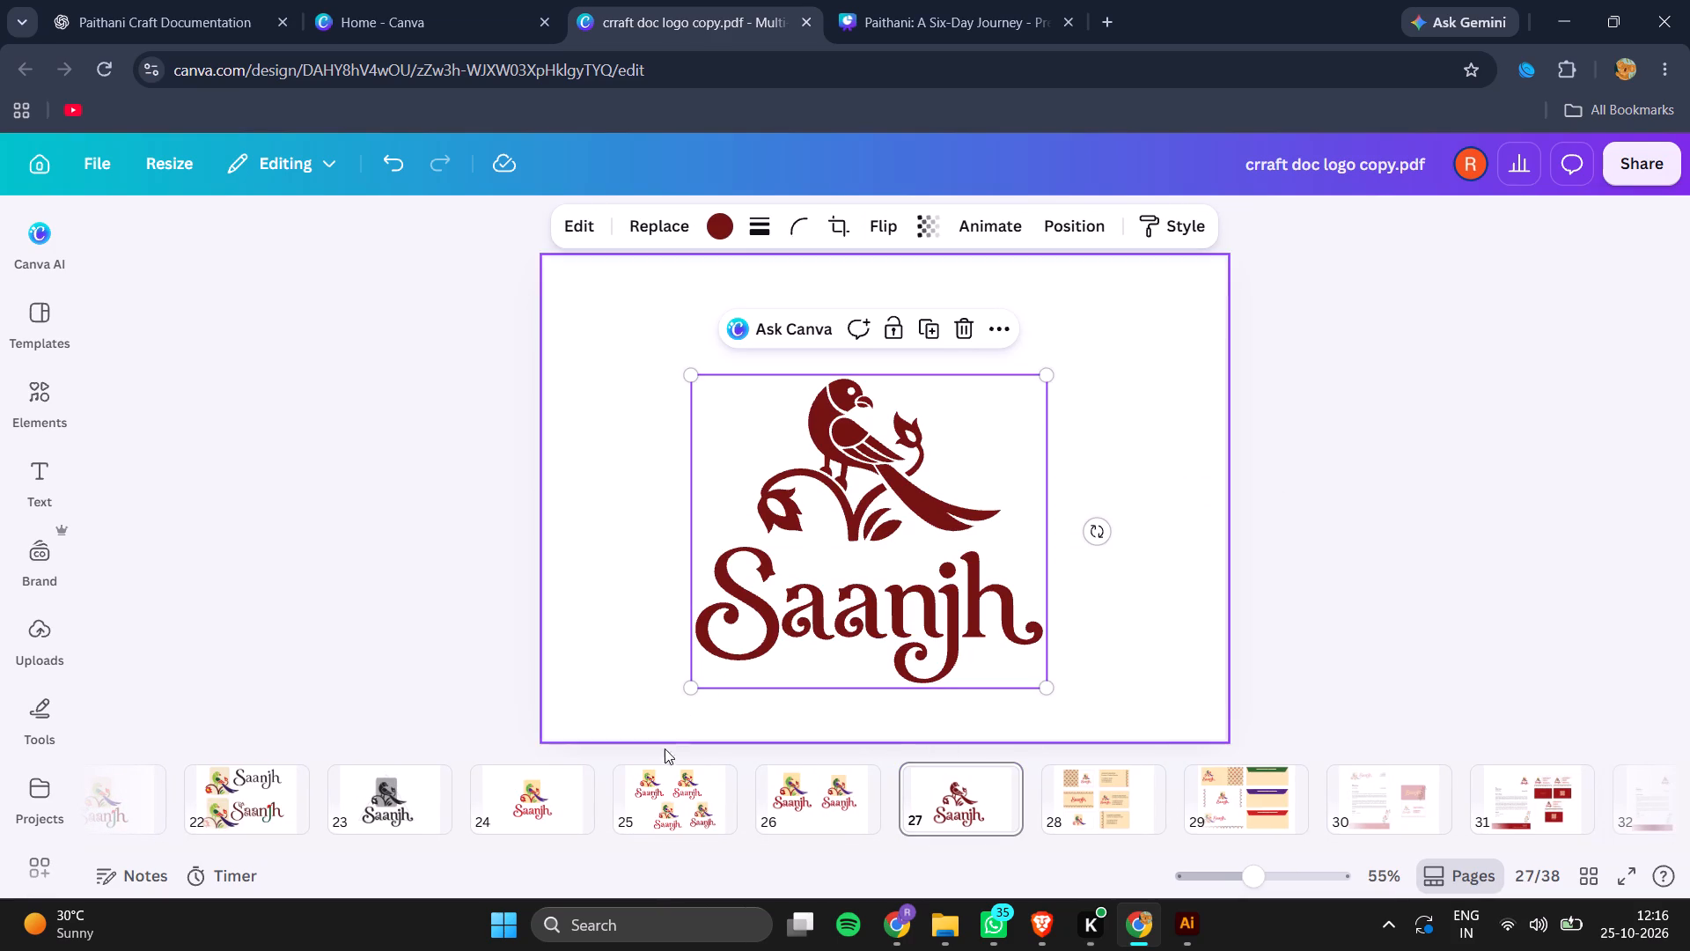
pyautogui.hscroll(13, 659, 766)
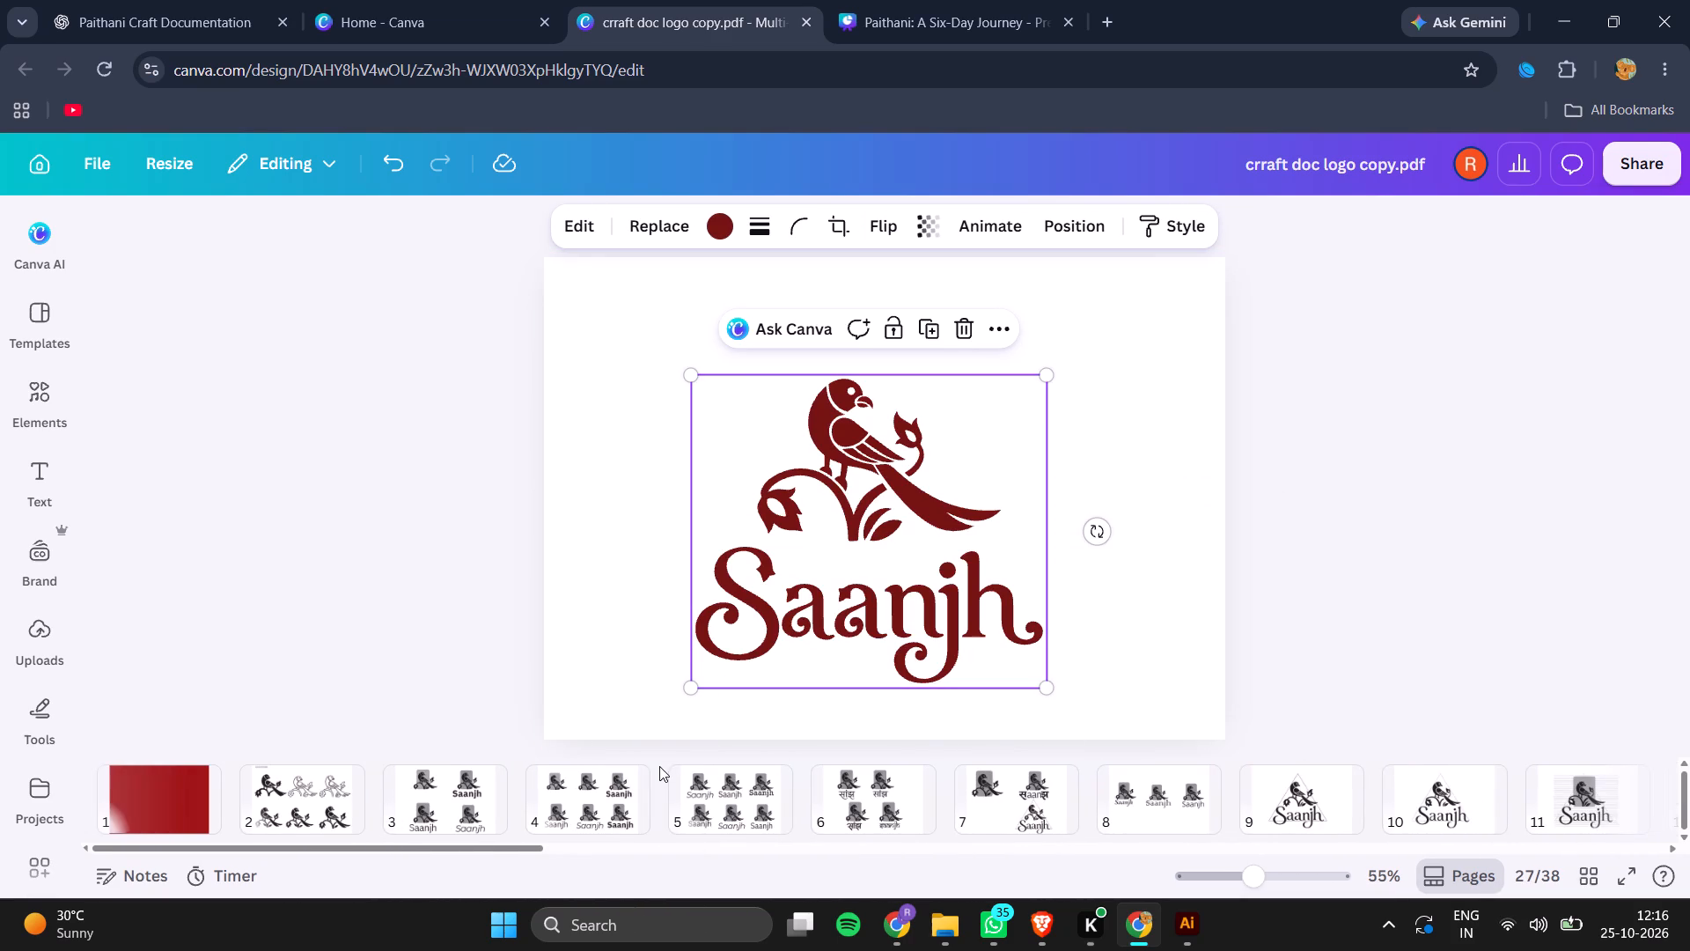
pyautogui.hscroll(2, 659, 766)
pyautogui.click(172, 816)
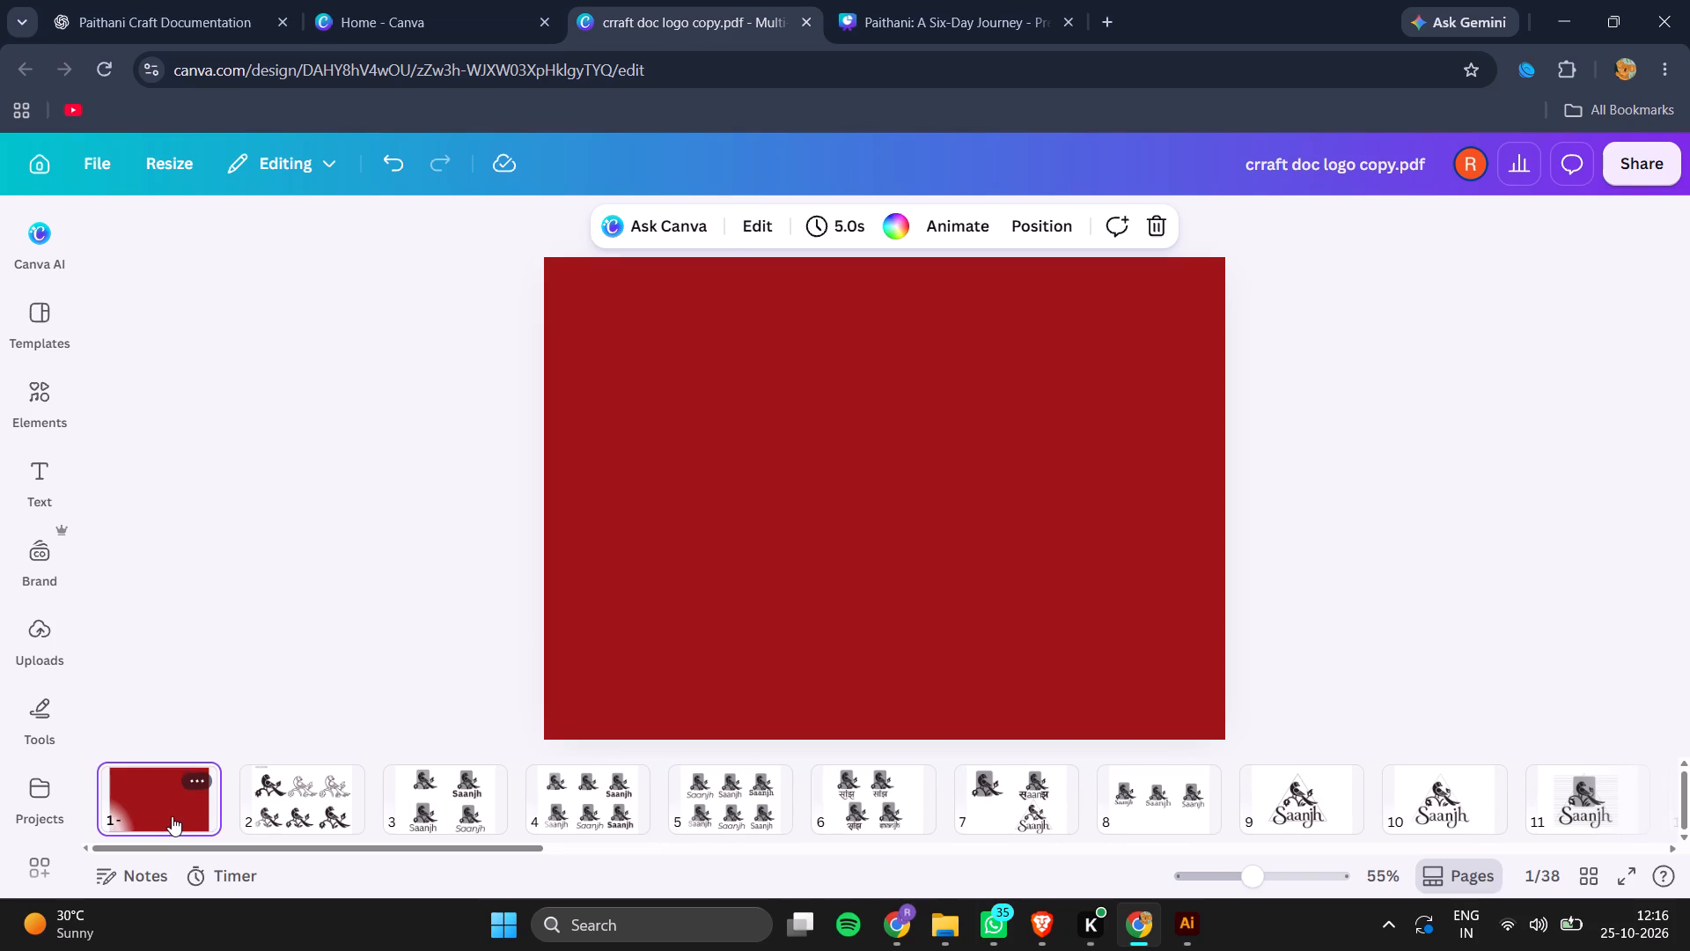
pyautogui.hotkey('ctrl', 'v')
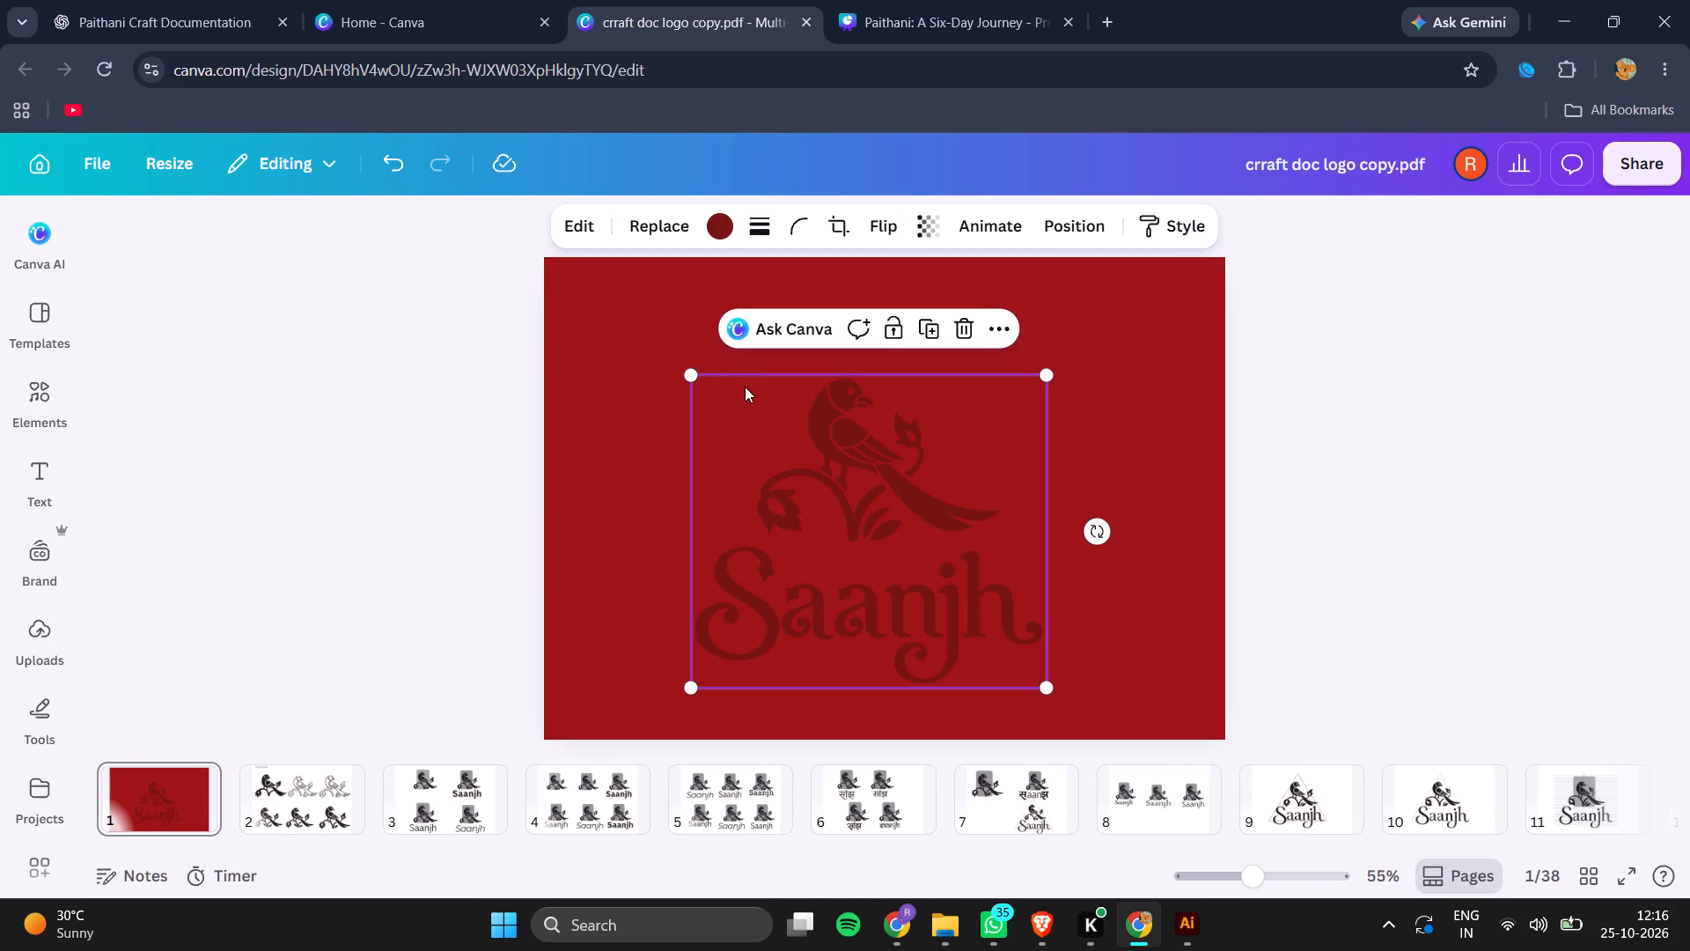
# Recolour the page 1 background rectangle to the design's dark maroon, matching the Saanjh logo colour.
pyautogui.click(1067, 328)
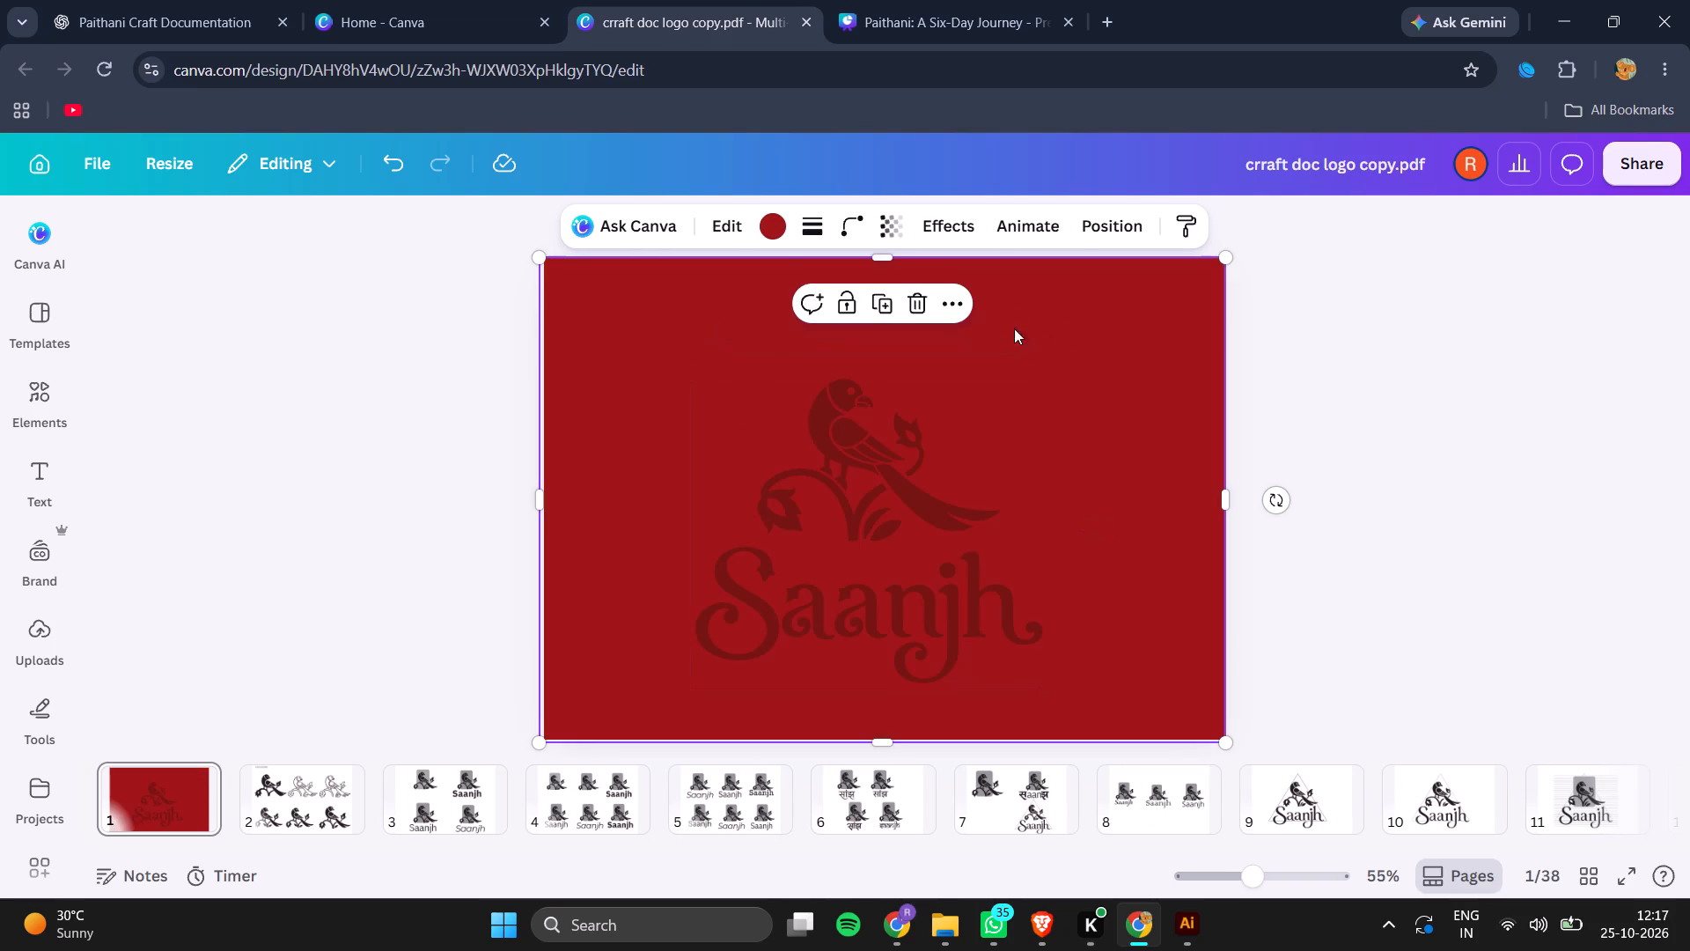
pyautogui.click(764, 227)
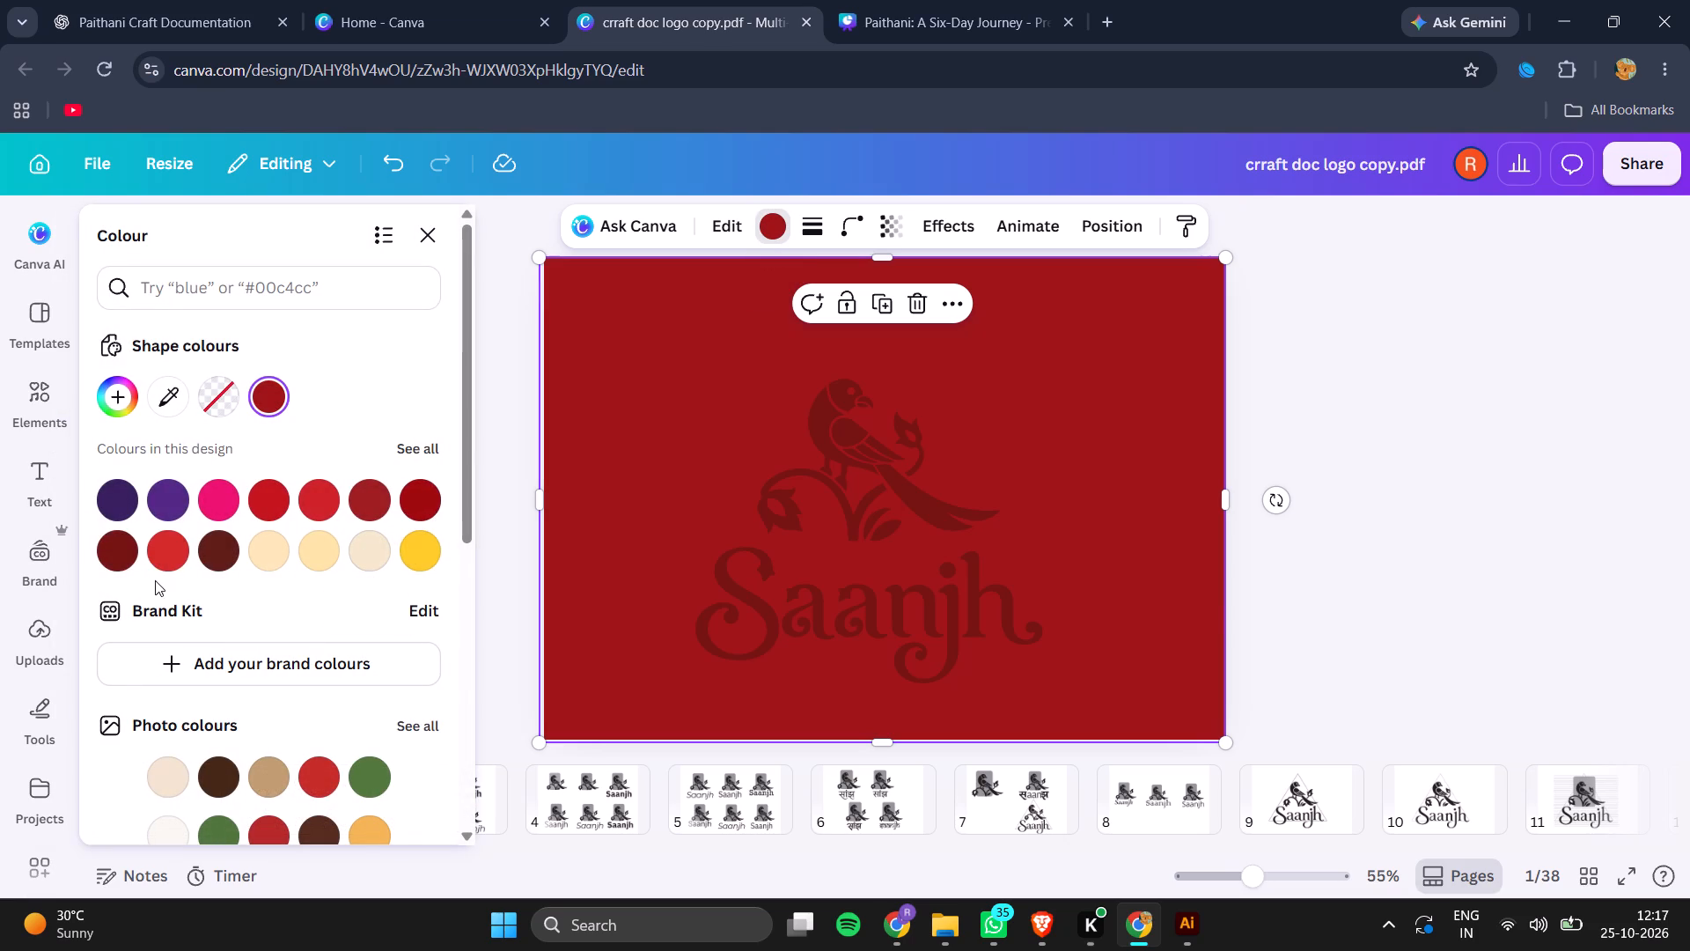
pyautogui.click(115, 561)
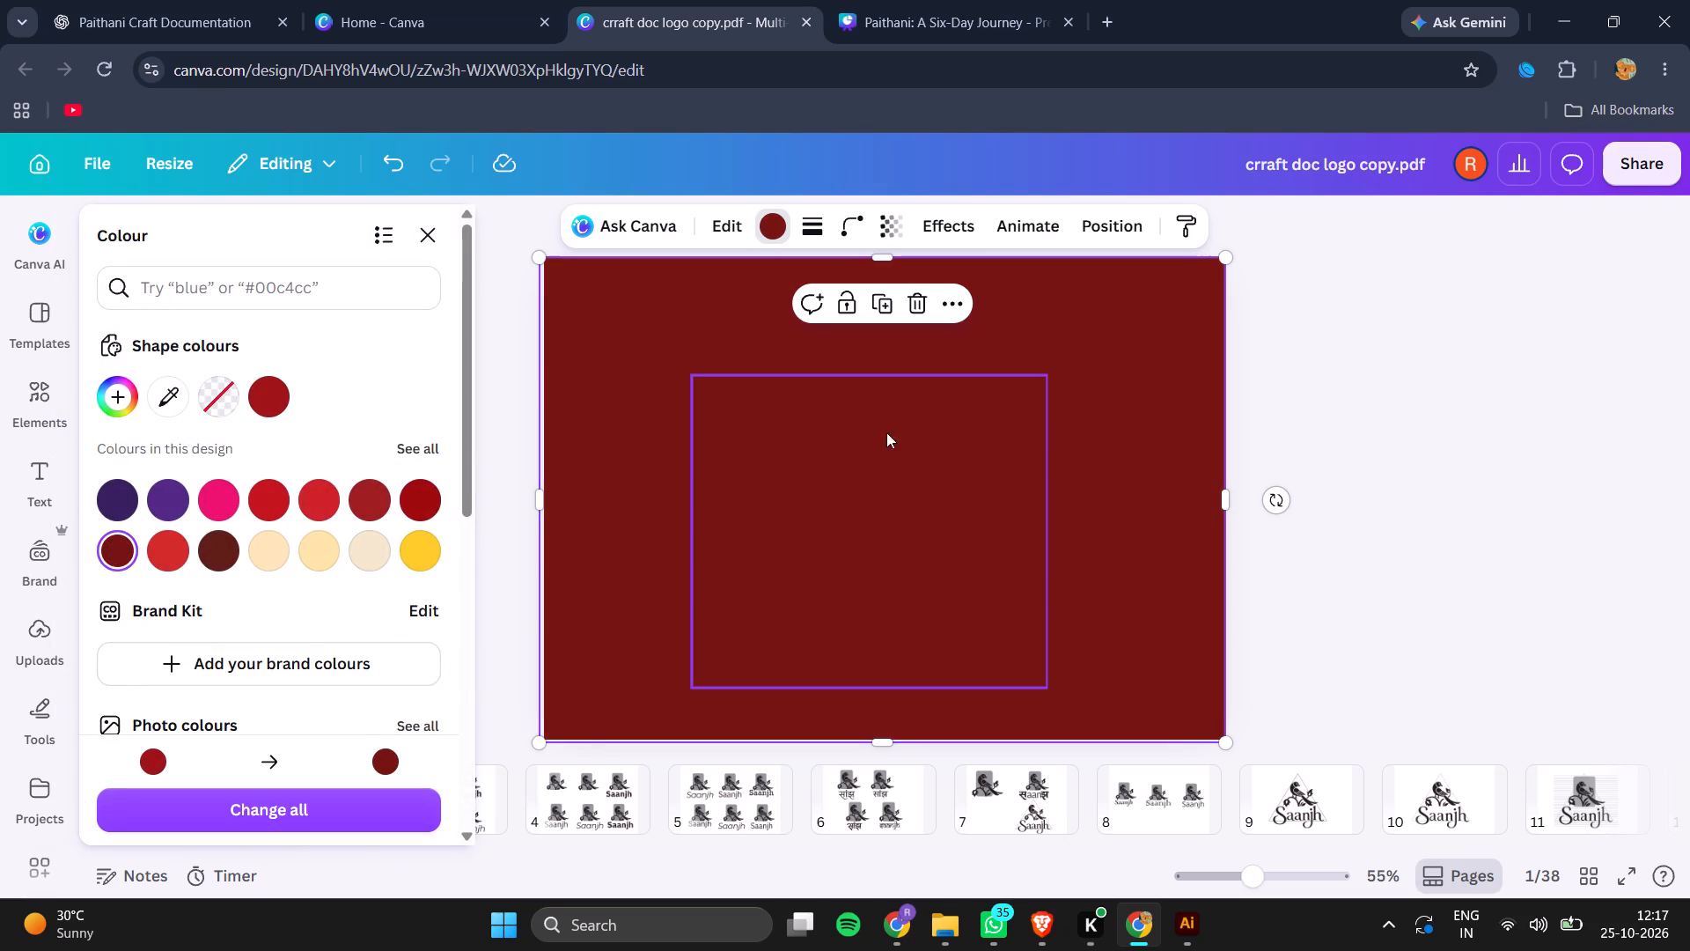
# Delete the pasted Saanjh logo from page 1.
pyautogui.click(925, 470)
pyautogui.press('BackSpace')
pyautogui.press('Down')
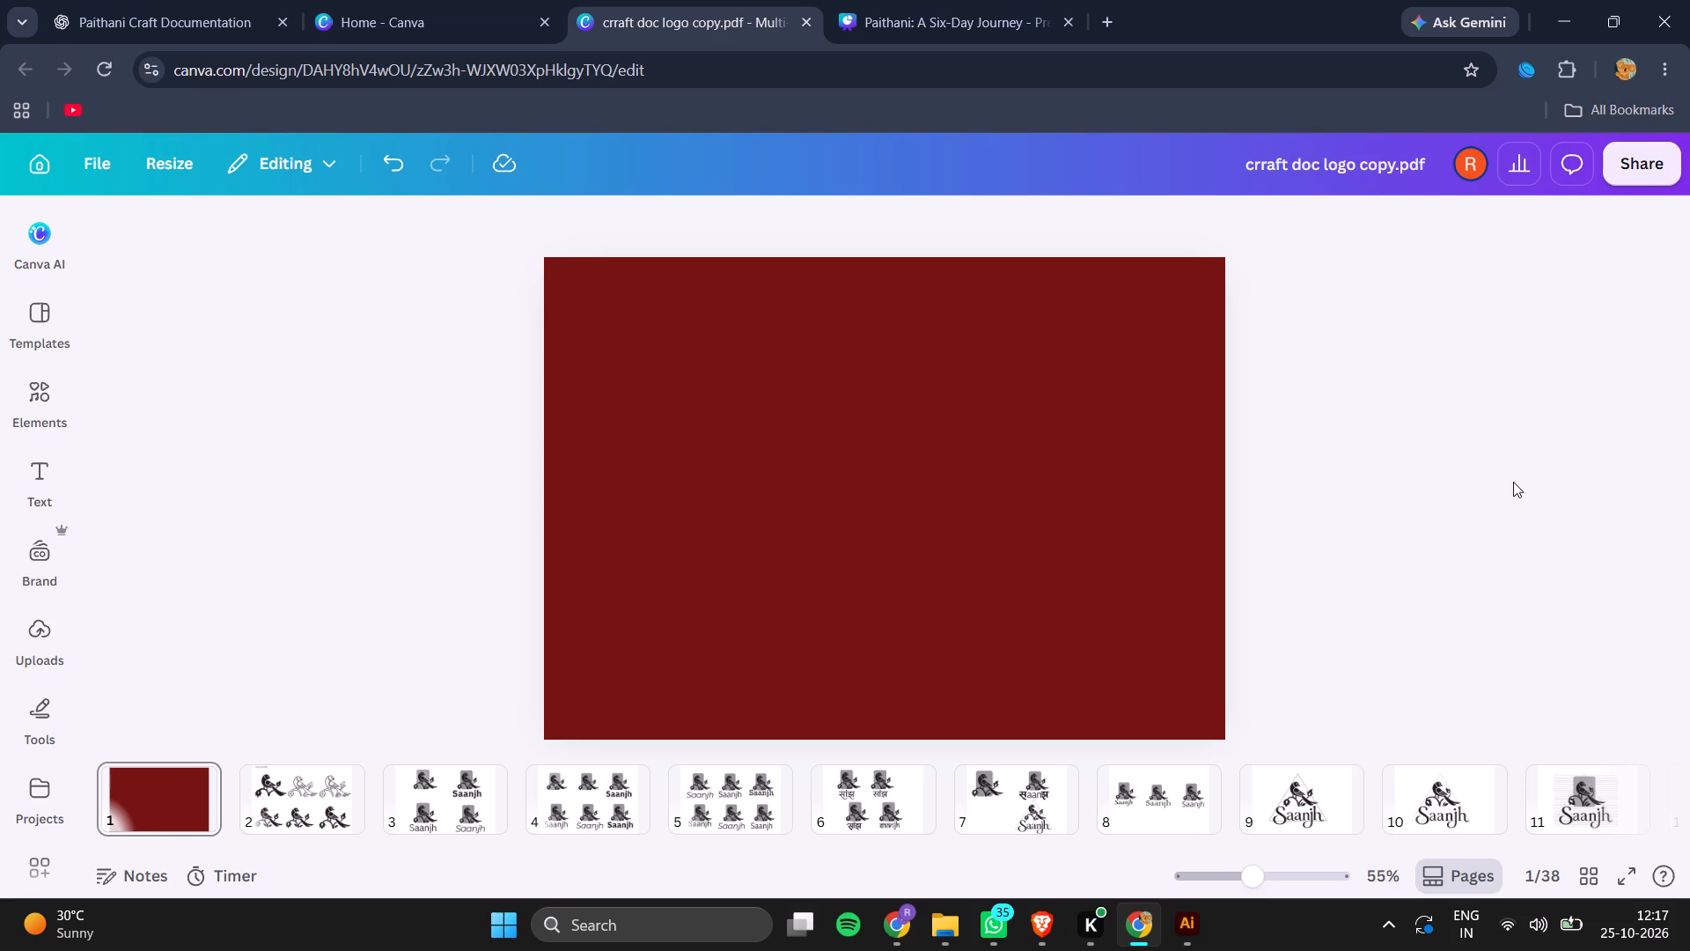
# Look through the black-and-grey logo variation pages after page 1, checking how the bird marks and wordmarks are arranged.
pyautogui.press('Down')
pyautogui.press('Right')
pyautogui.press('Right')
pyautogui.press('Right')
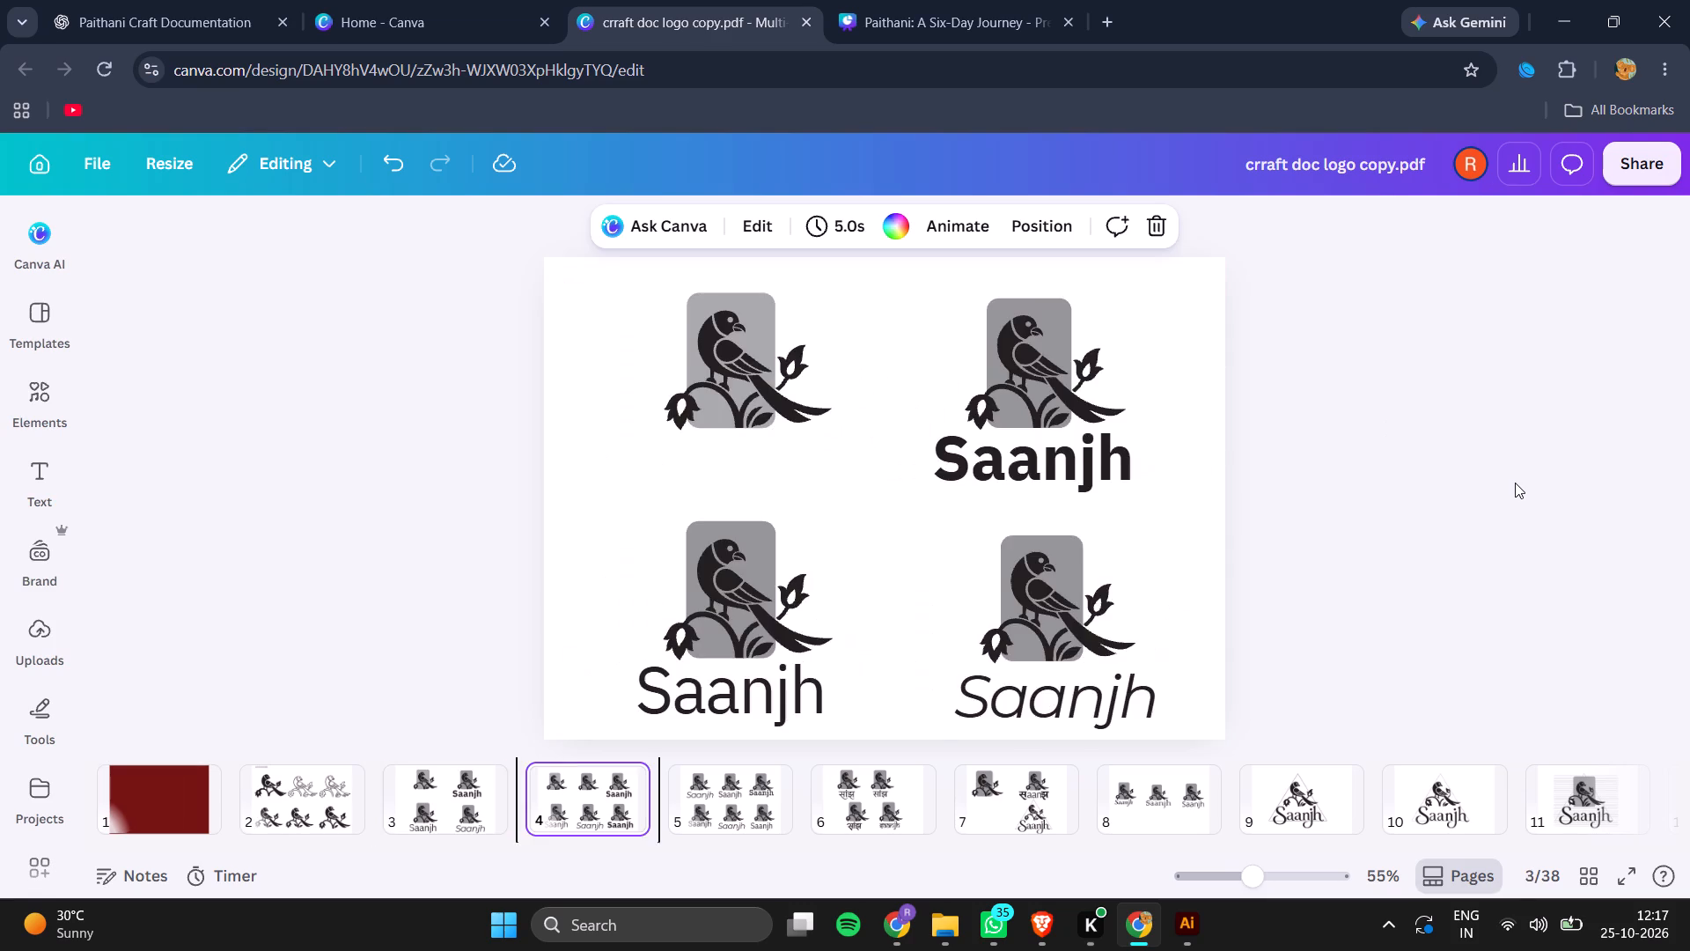
pyautogui.press('Right')
pyautogui.press('Right')
pyautogui.press('Right')
pyautogui.press('Right')
pyautogui.press('Right')
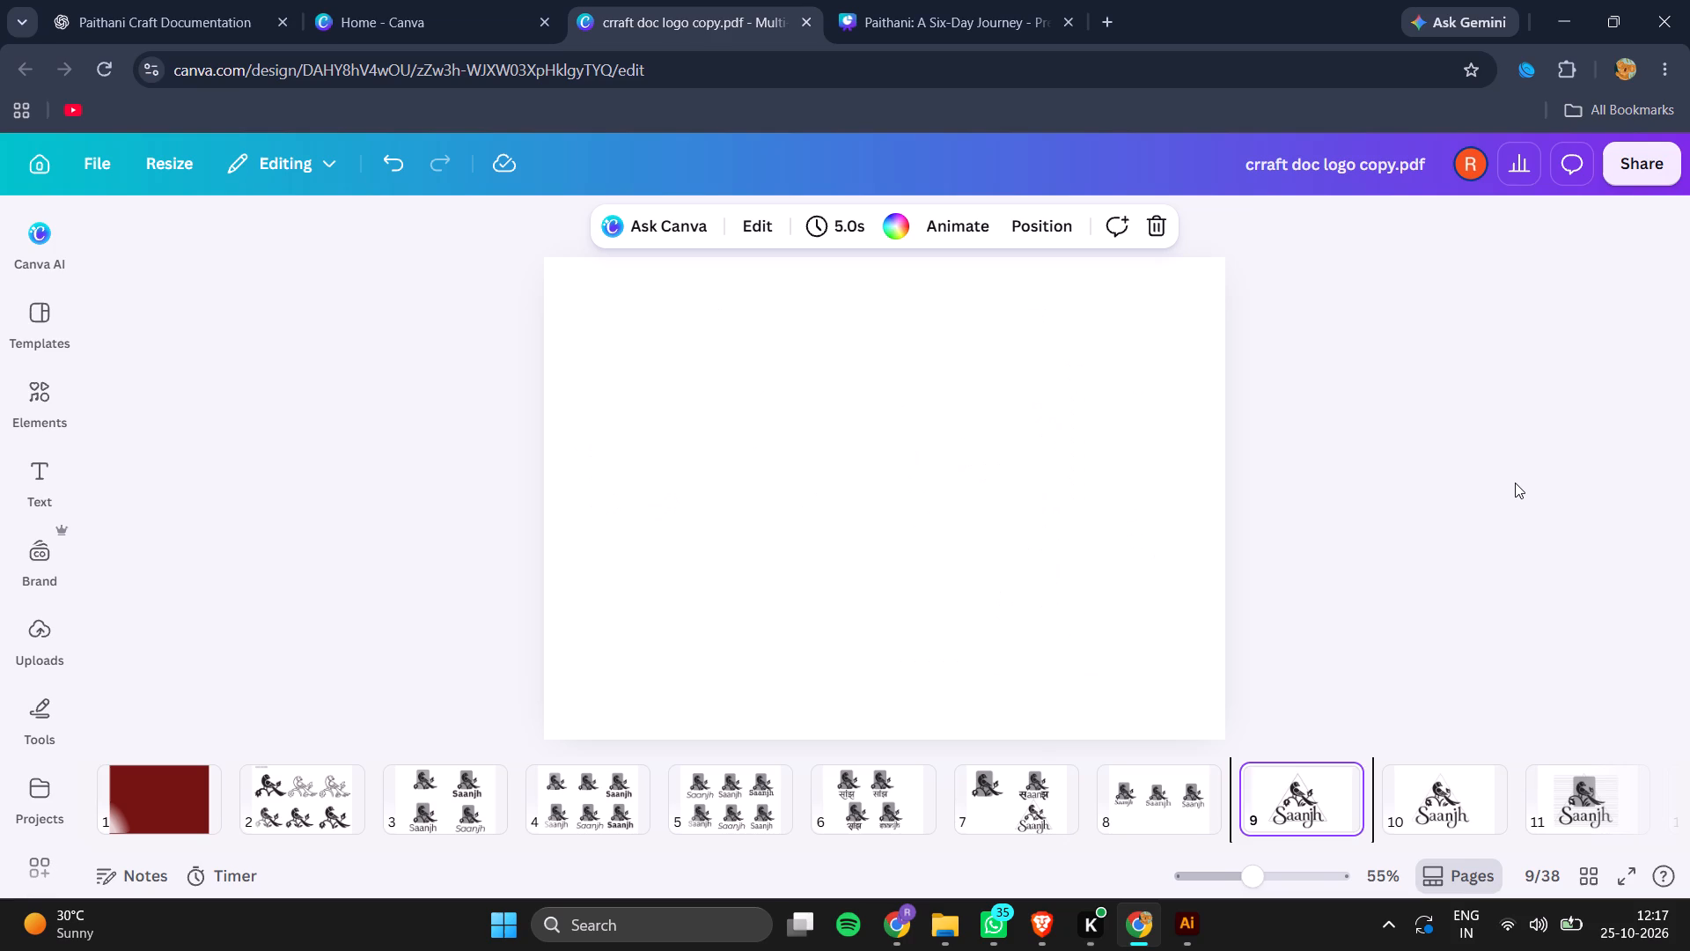
pyautogui.press('Right')
pyautogui.press('Left')
pyautogui.press('Left')
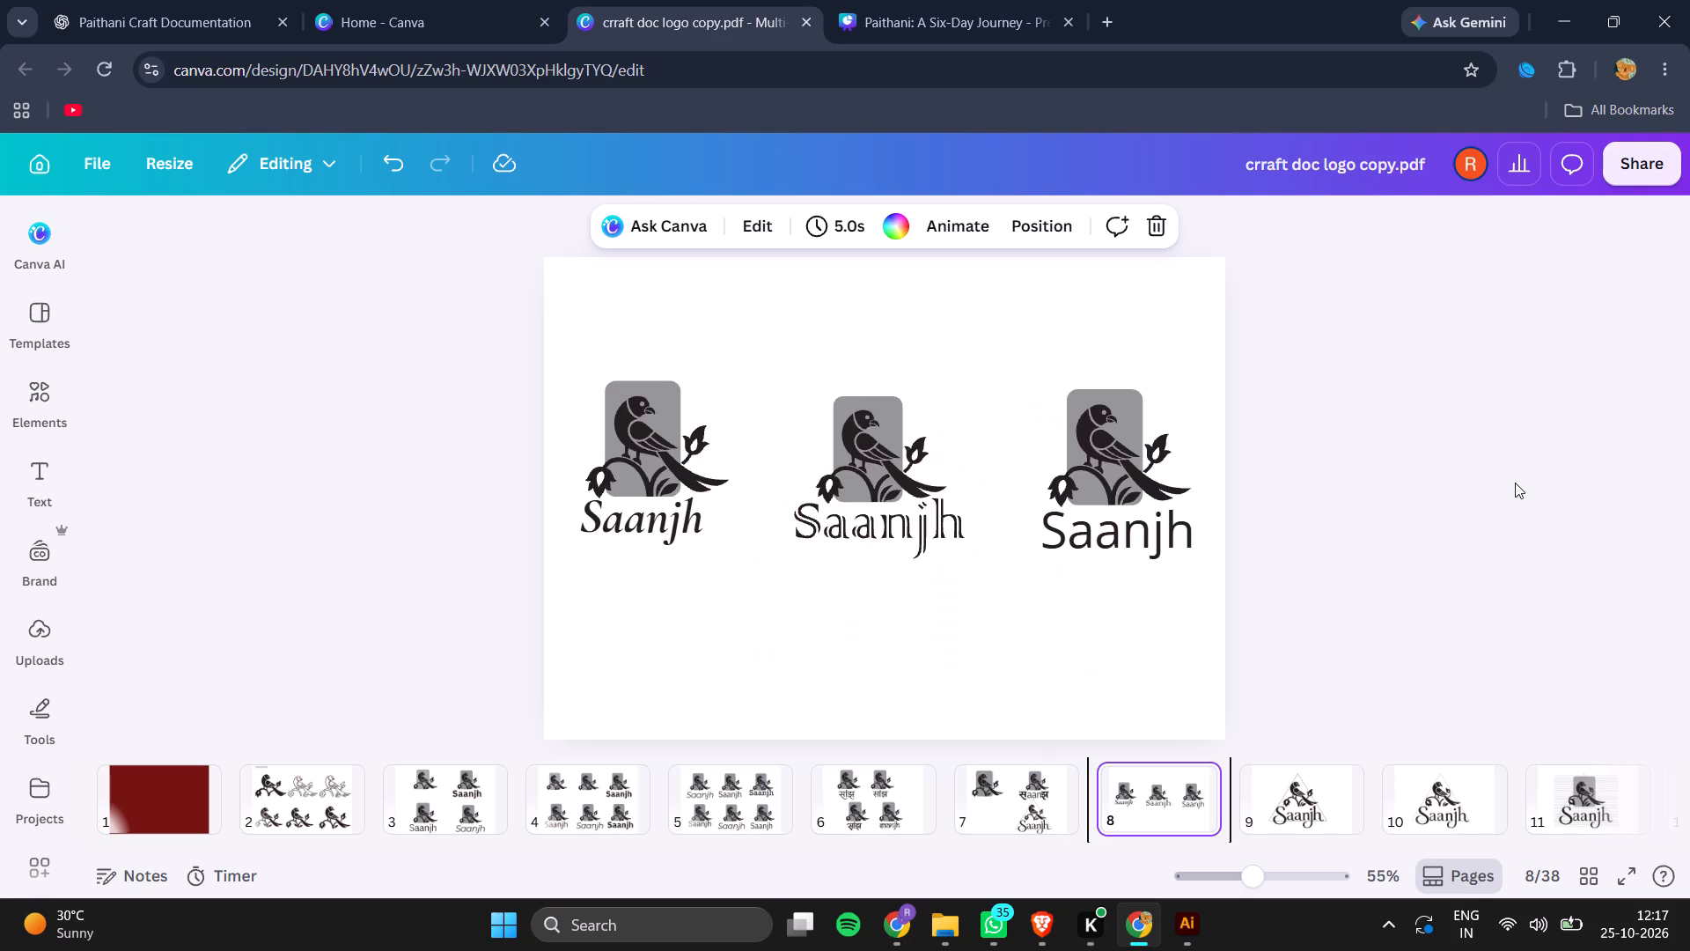
pyautogui.press('Left')
pyautogui.press('Left')
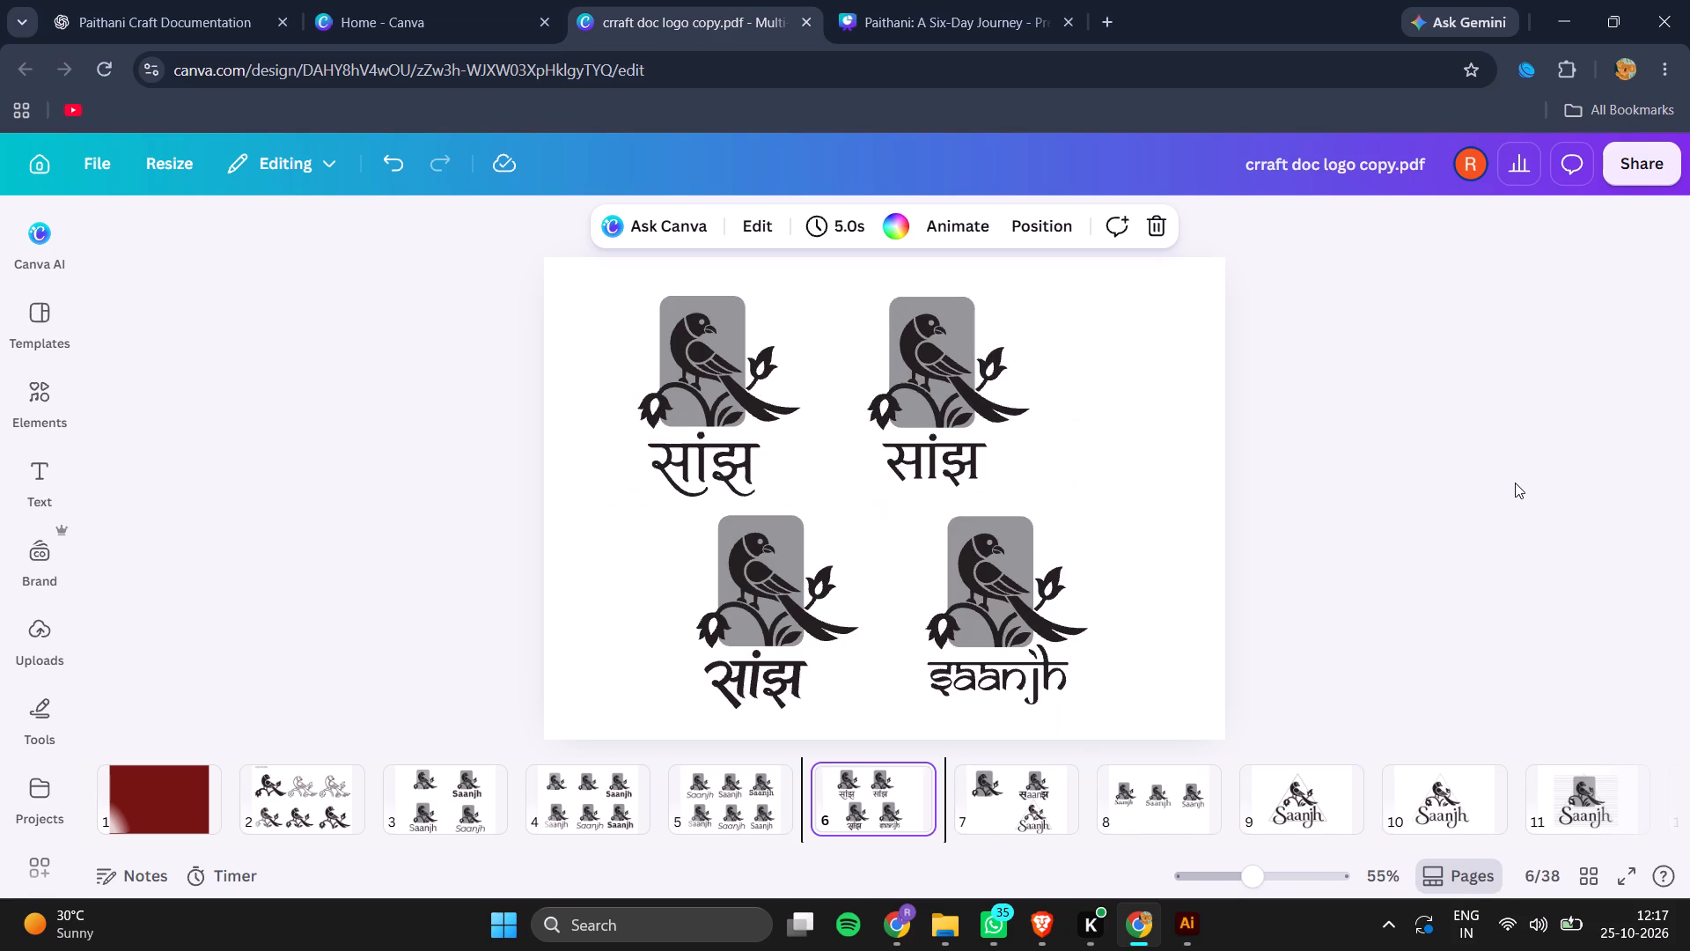
pyautogui.press('Right')
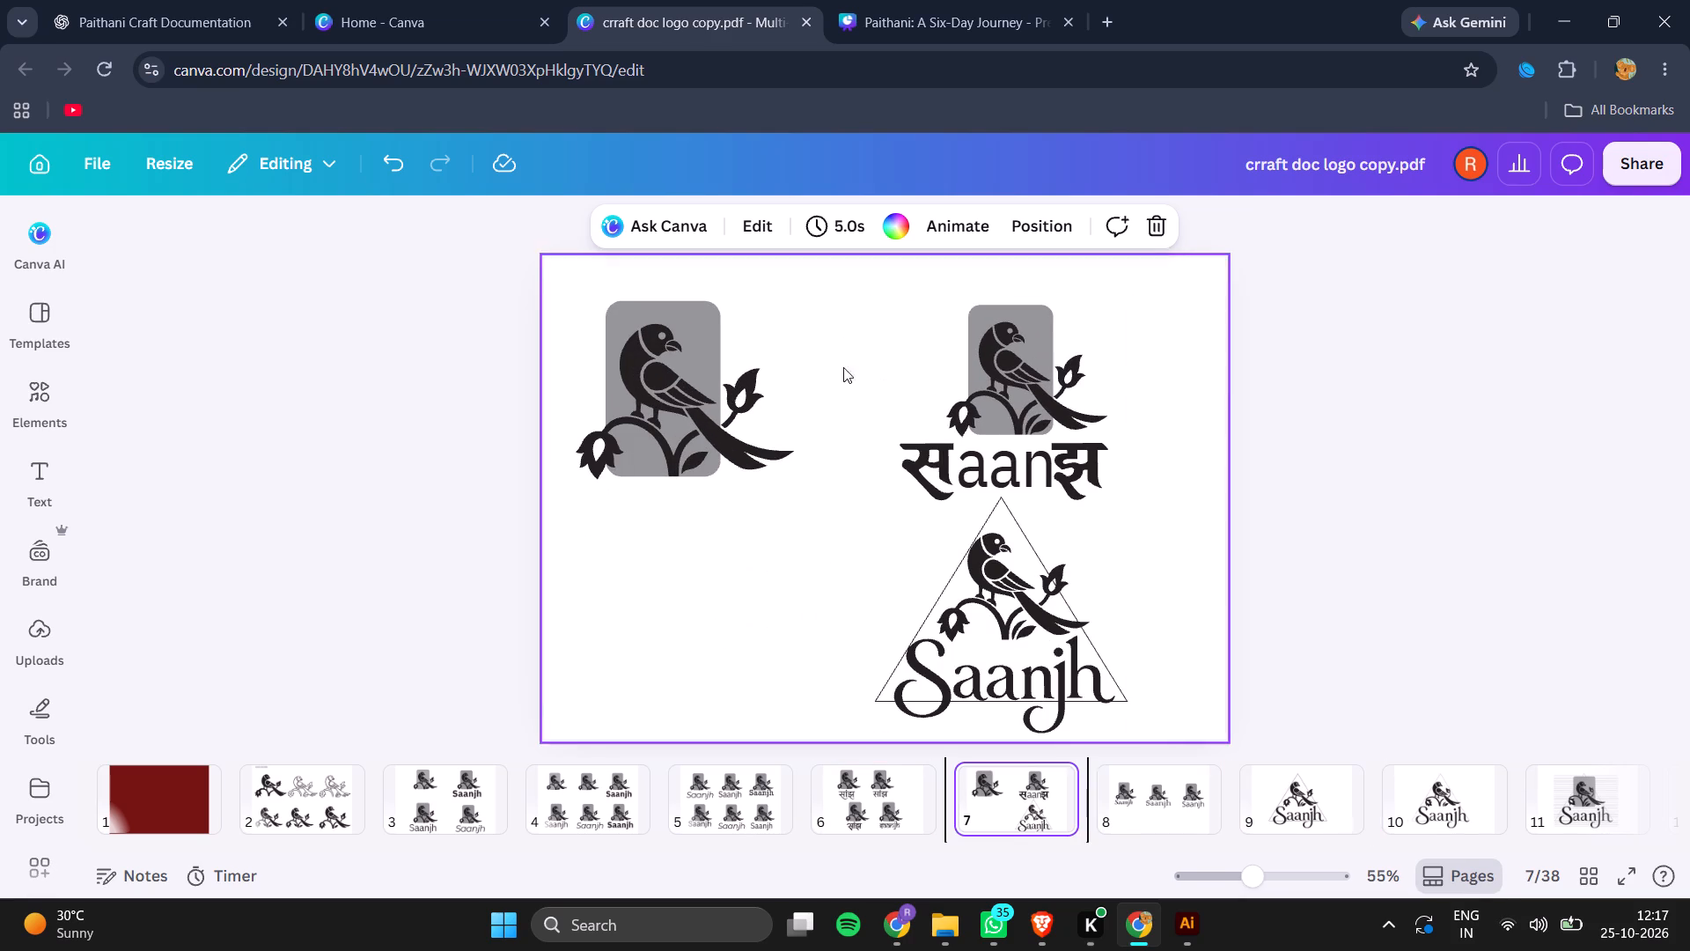
# Move the large standalone bird mark on page 7 down and inward, to about mid-height beside the two wordmark logos.
pyautogui.moveTo(715, 385); pyautogui.dragTo(778, 496)
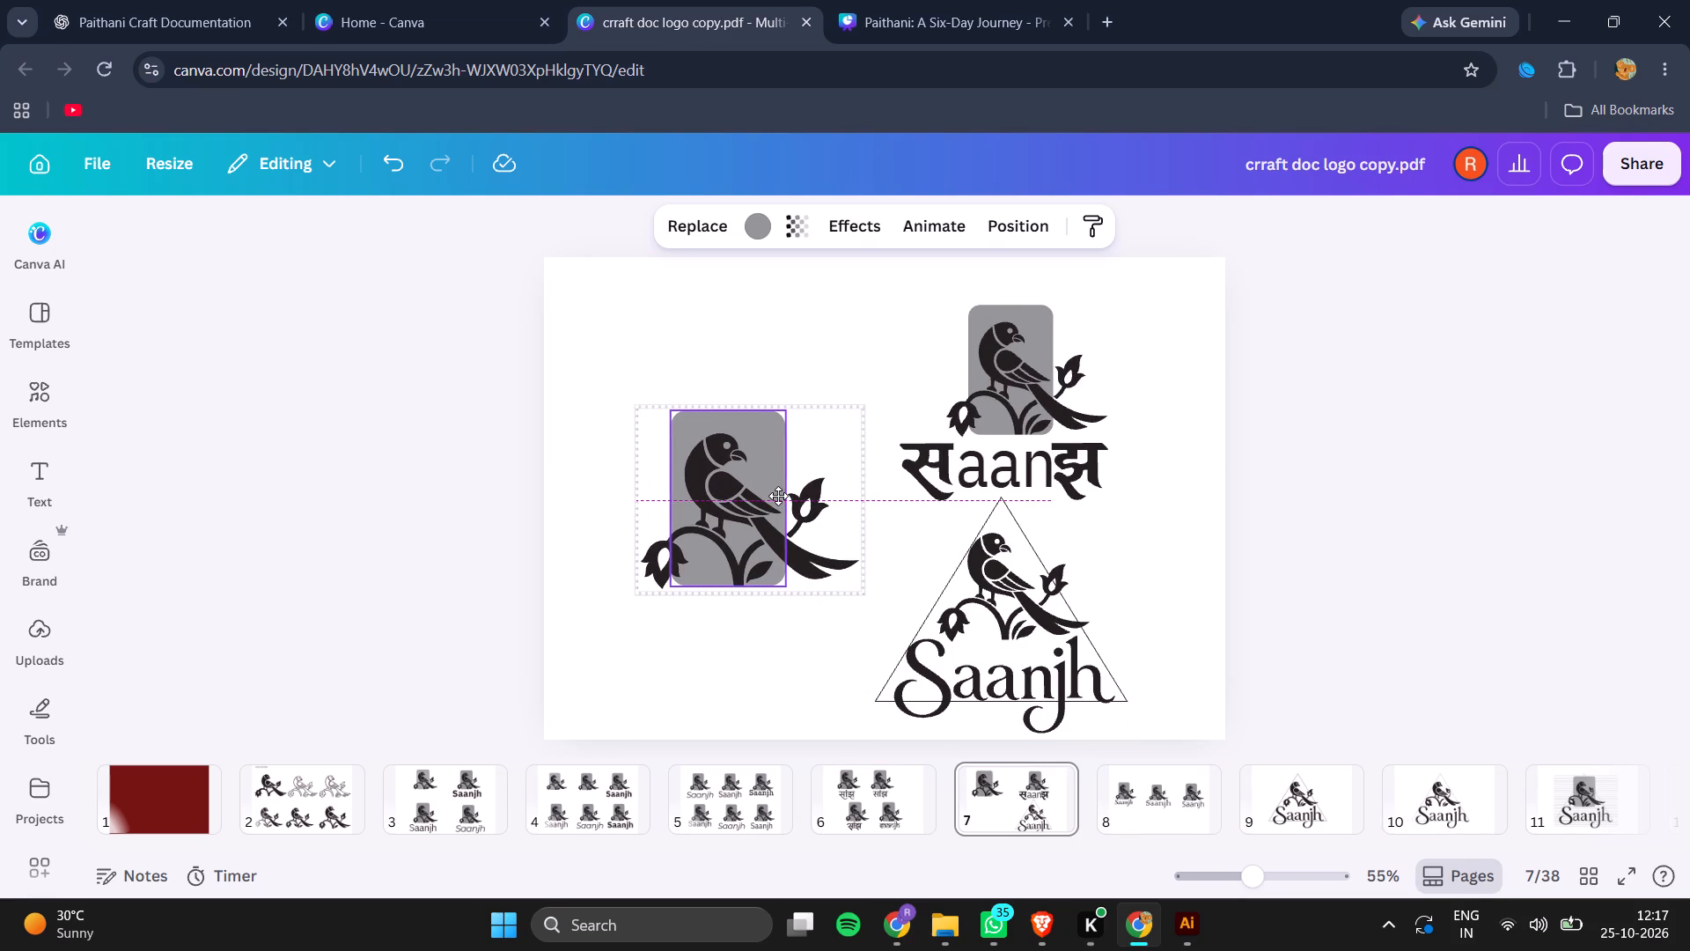
pyautogui.moveTo(778, 496); pyautogui.dragTo(783, 509)
# Enlarge the bold italic Saanjh logo on page 8 together with its bird mark, bringing the wordmark to about size 76.6.
pyautogui.press('Right')
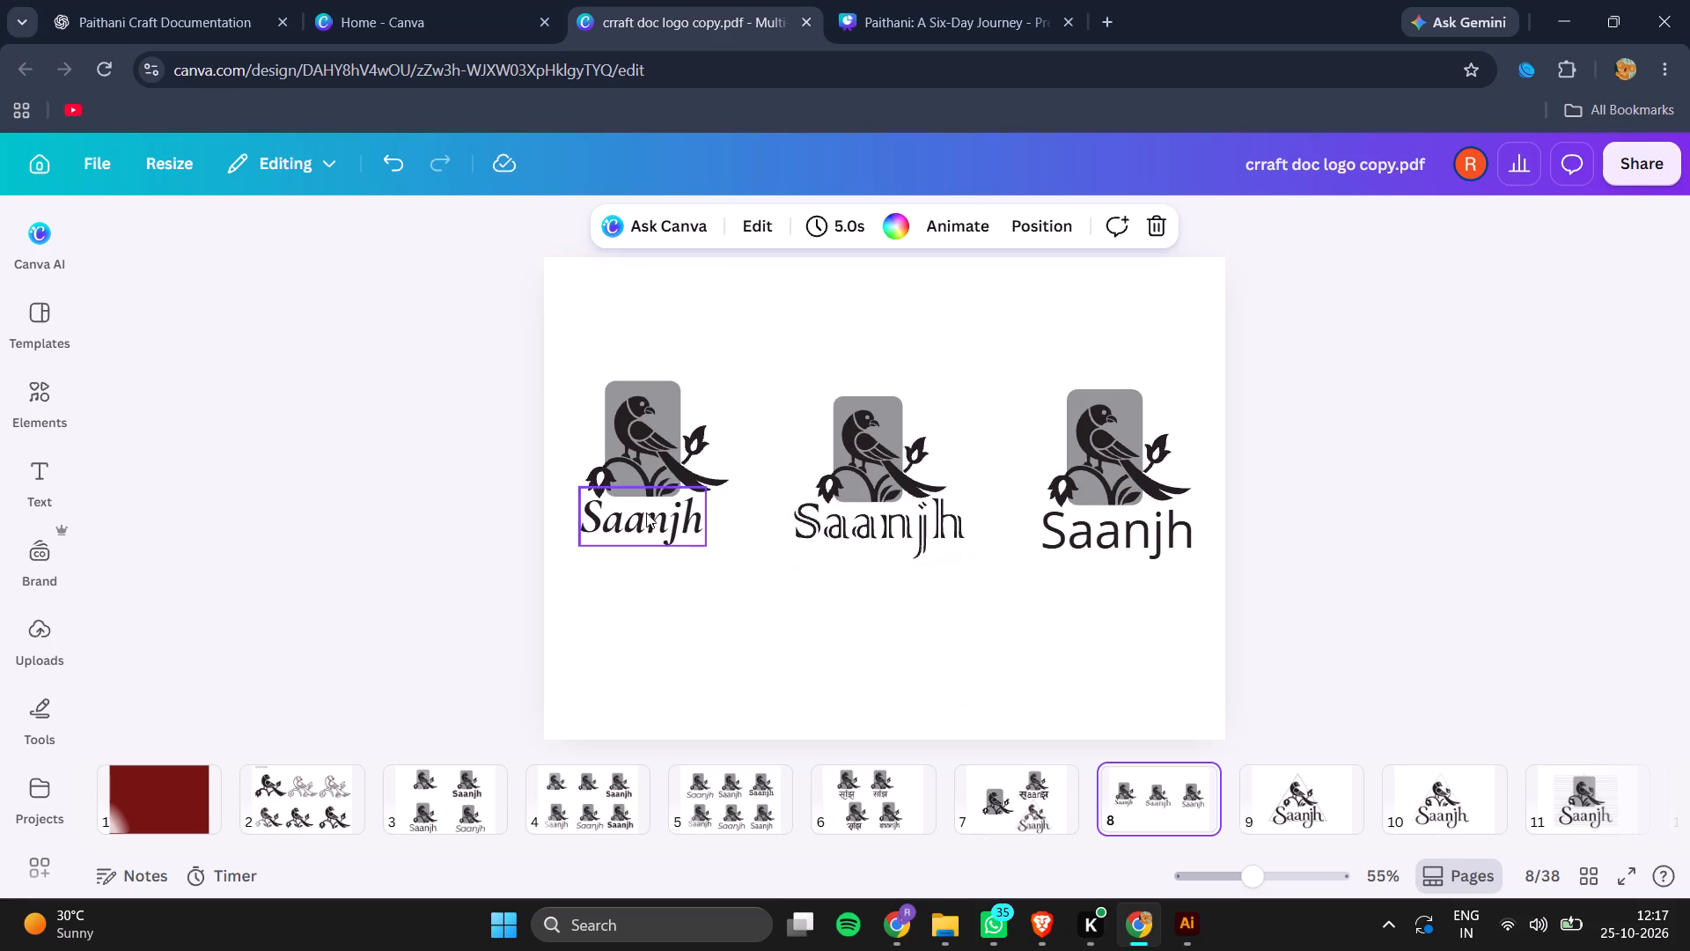
pyautogui.moveTo(522, 383); pyautogui.dragTo(683, 542)
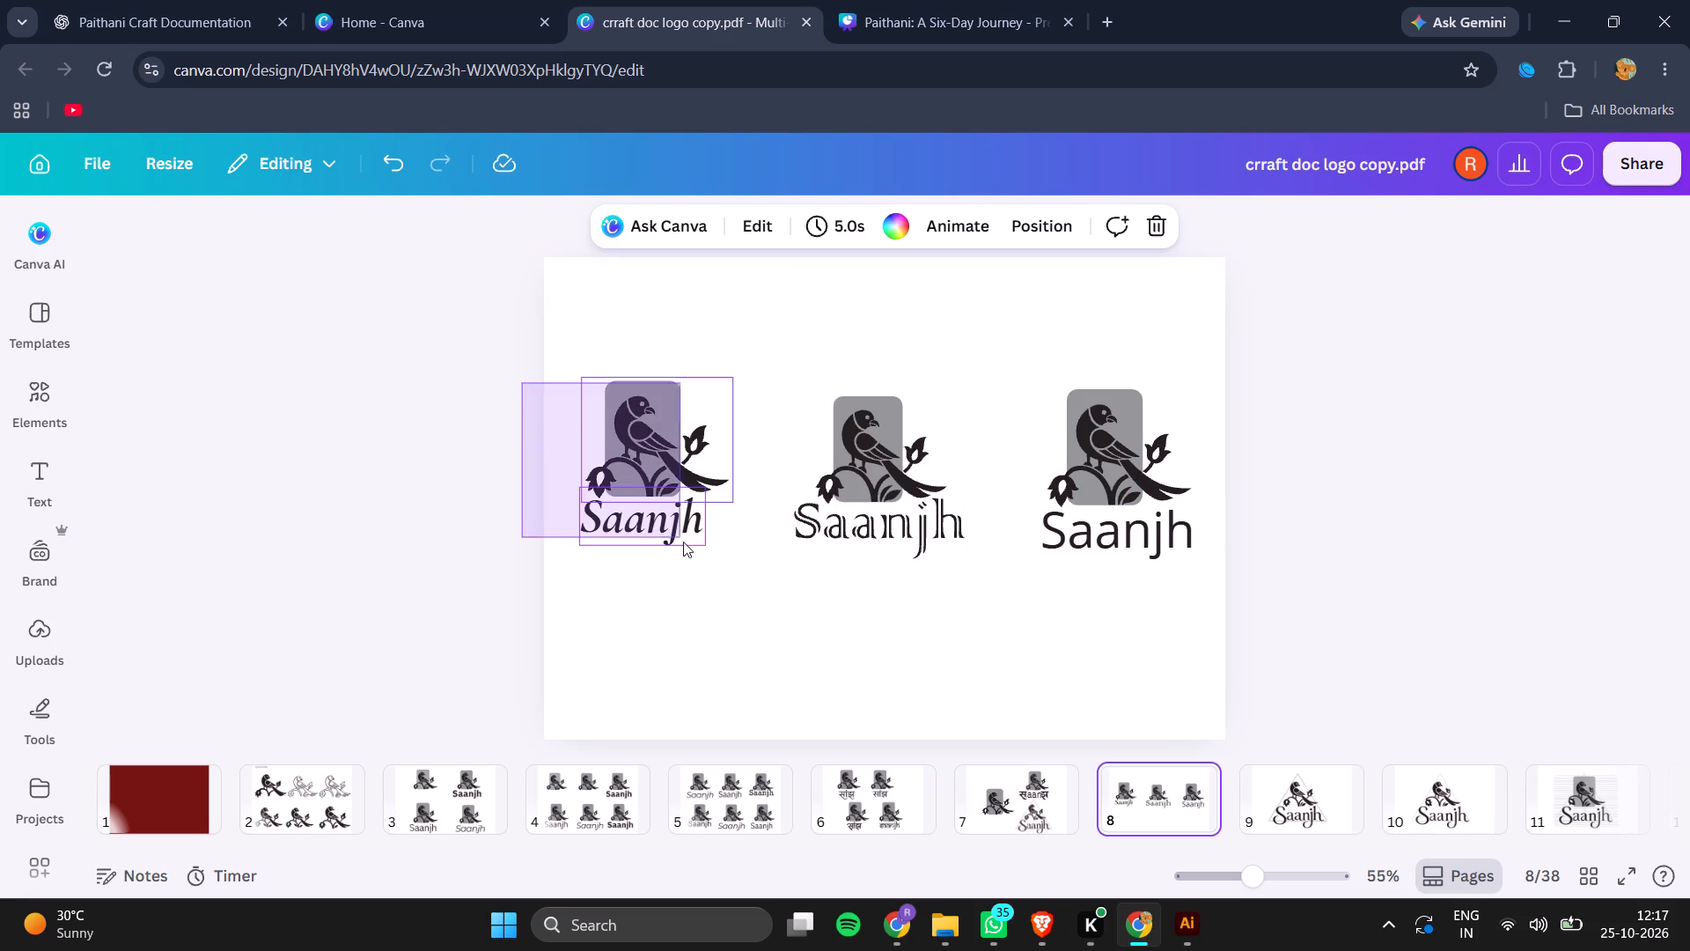
pyautogui.moveTo(683, 542); pyautogui.dragTo(694, 551)
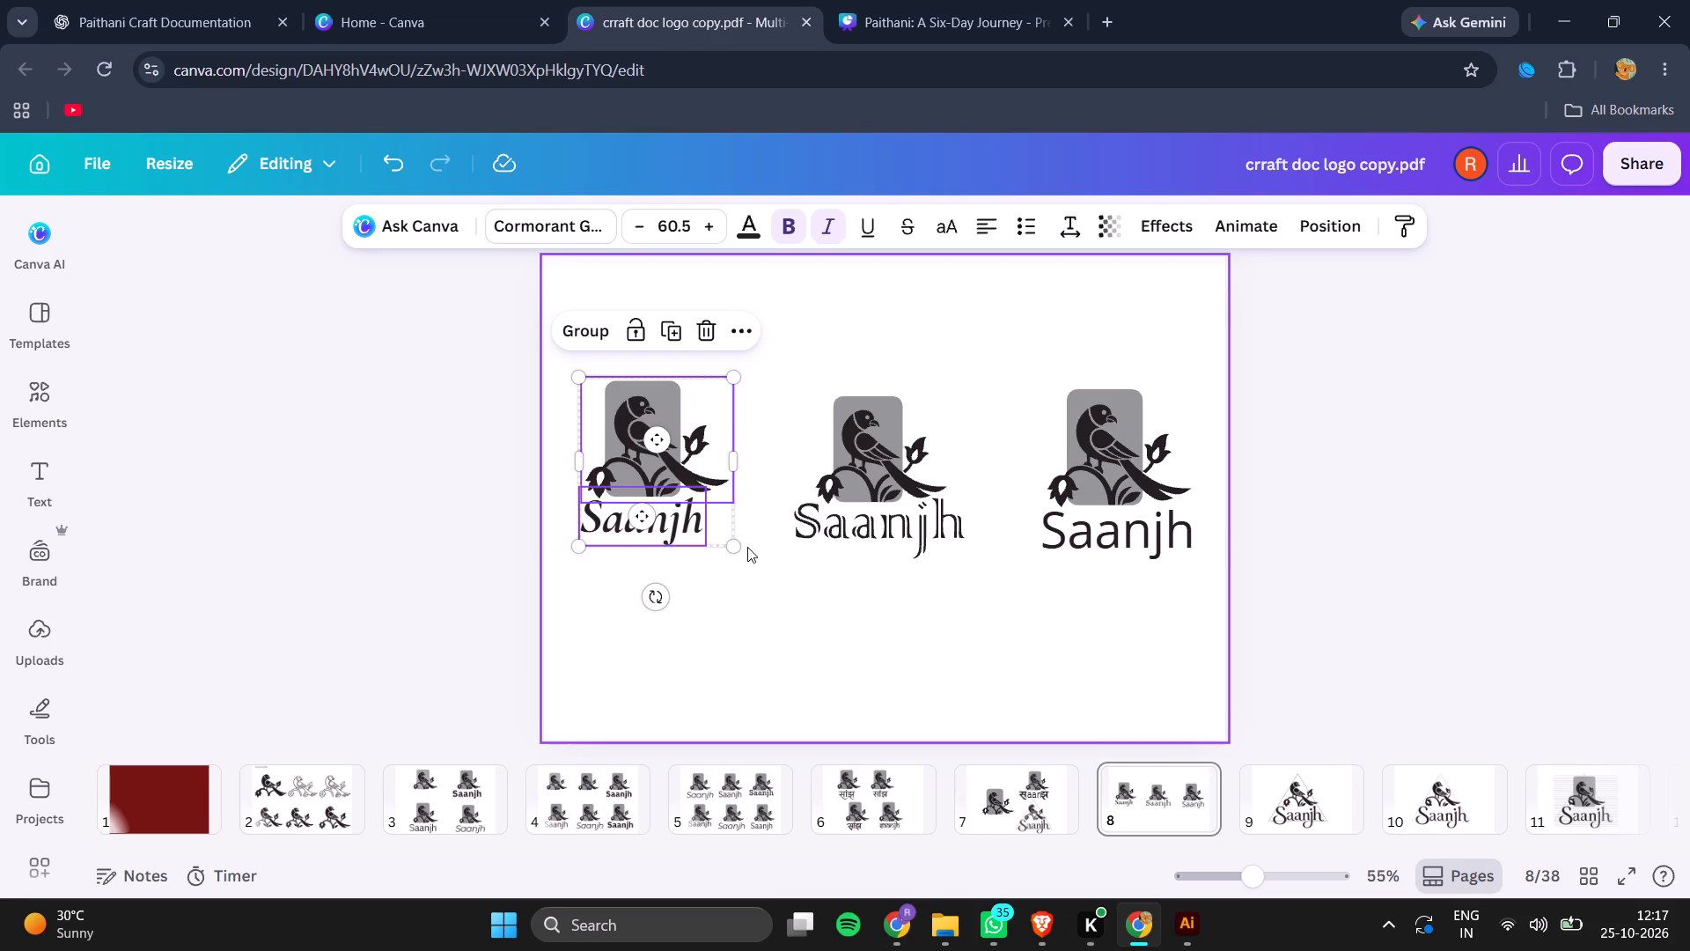
pyautogui.moveTo(724, 540); pyautogui.dragTo(771, 579)
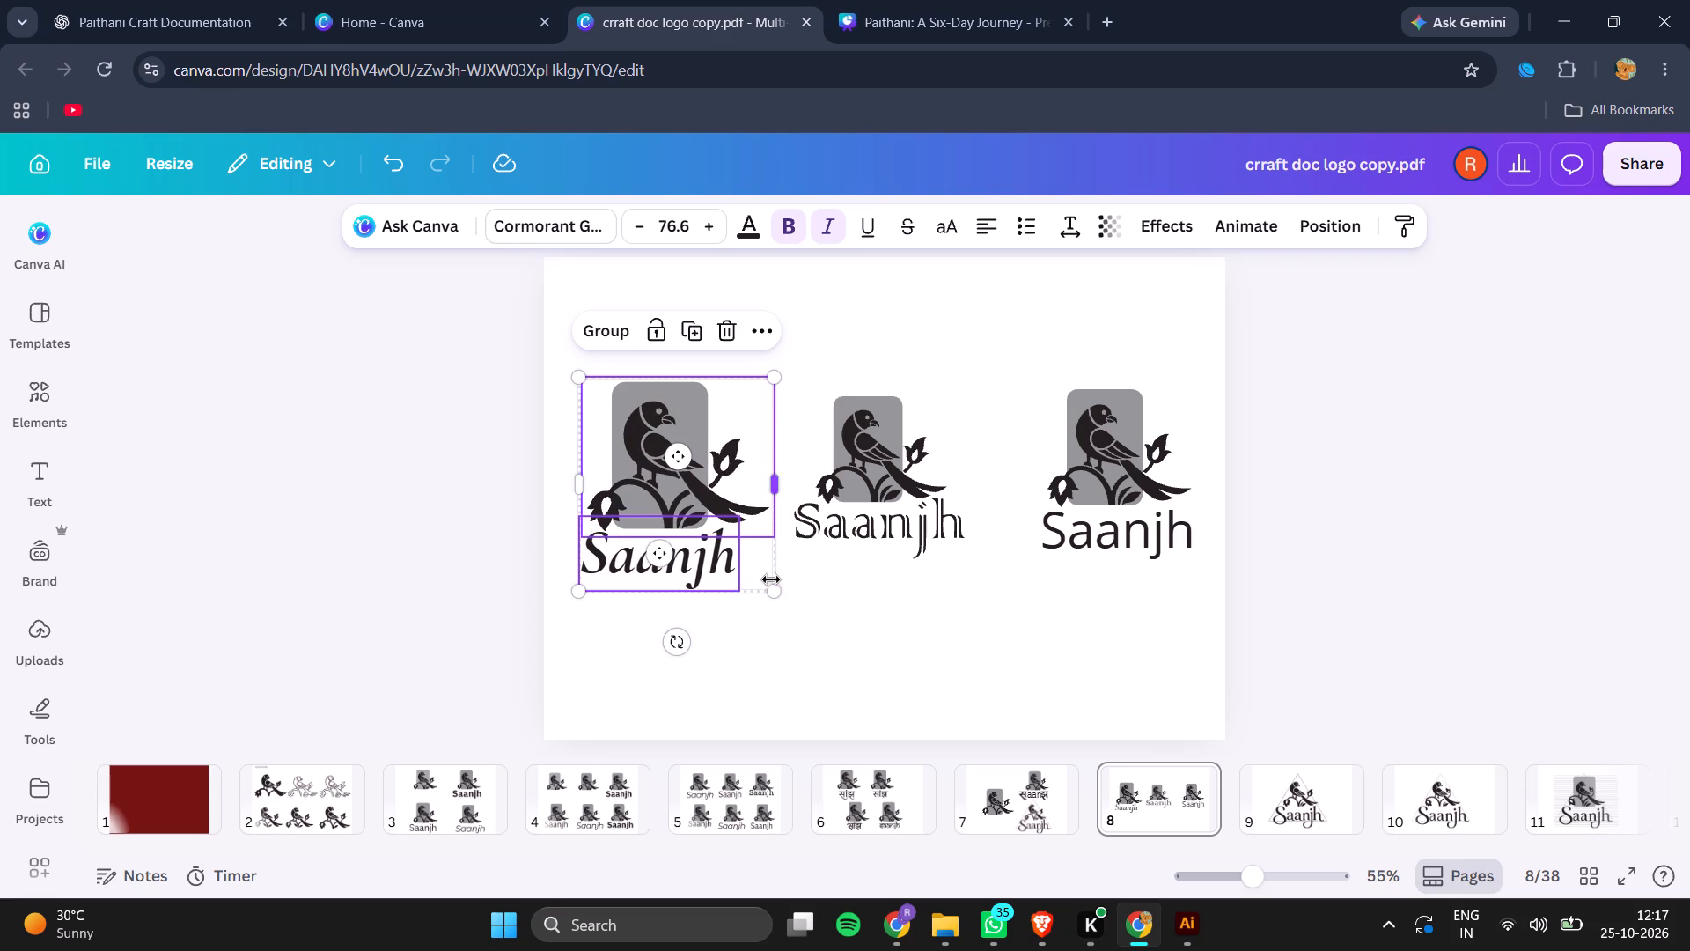
# Enlarge the middle Saanjh logo with outlined lettering on page 8 and move it down, lower than the two outer logos.
pyautogui.moveTo(834, 340); pyautogui.dragTo(913, 583)
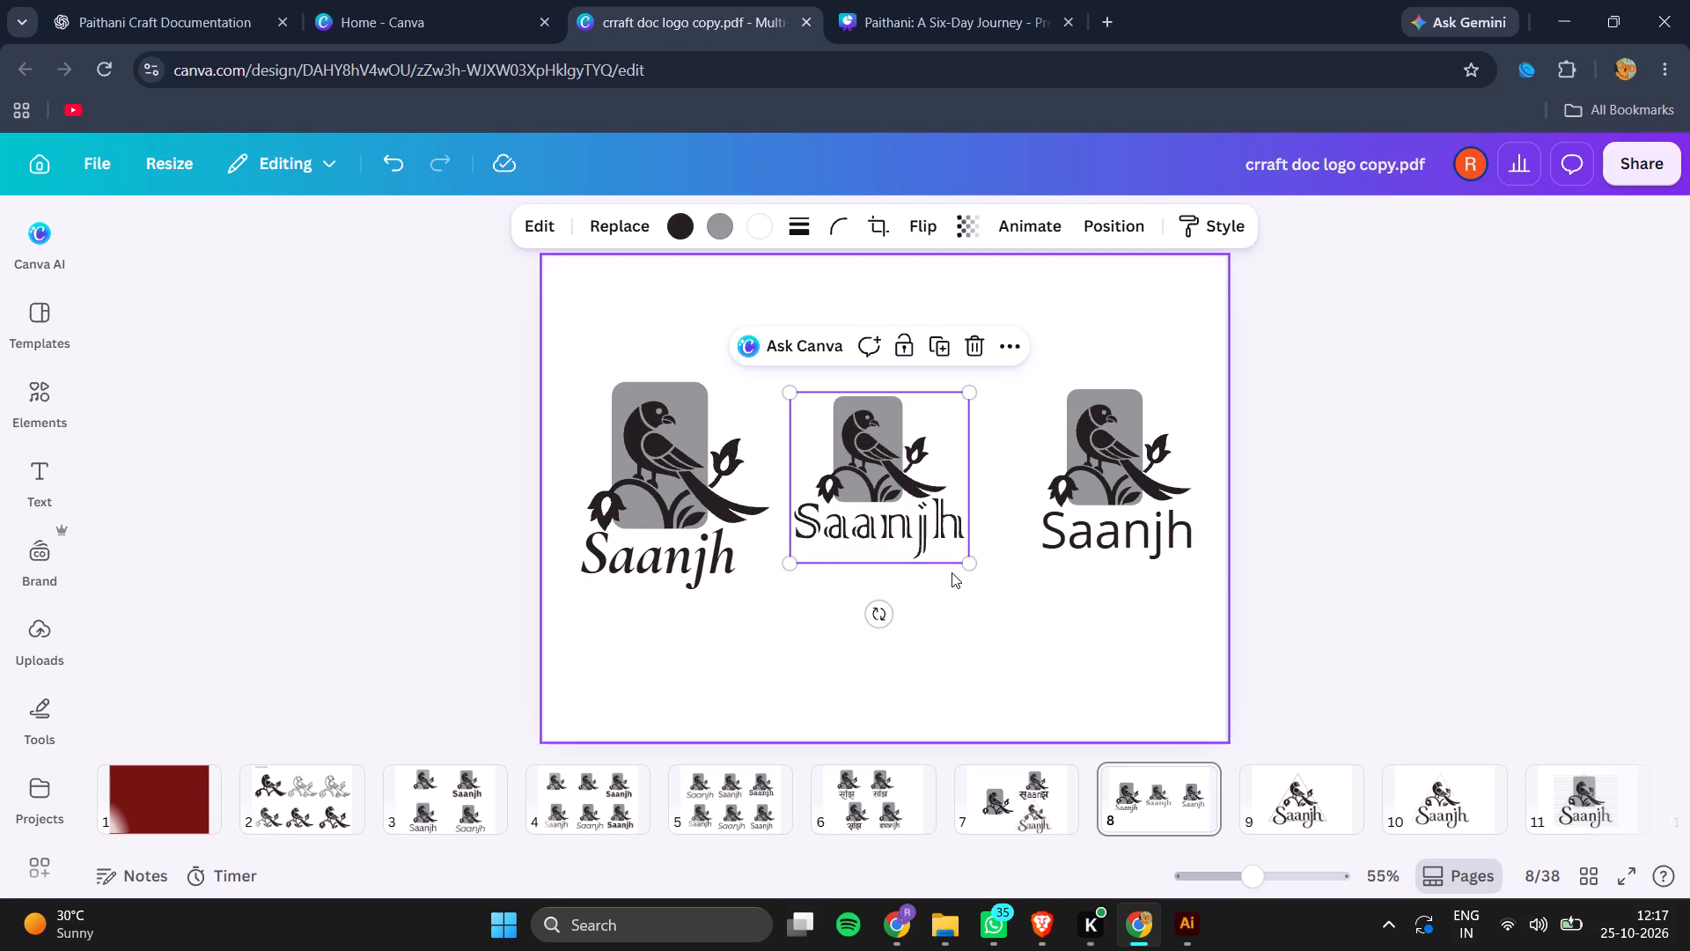
pyautogui.moveTo(966, 561); pyautogui.dragTo(993, 617)
pyautogui.moveTo(904, 477); pyautogui.dragTo(878, 627)
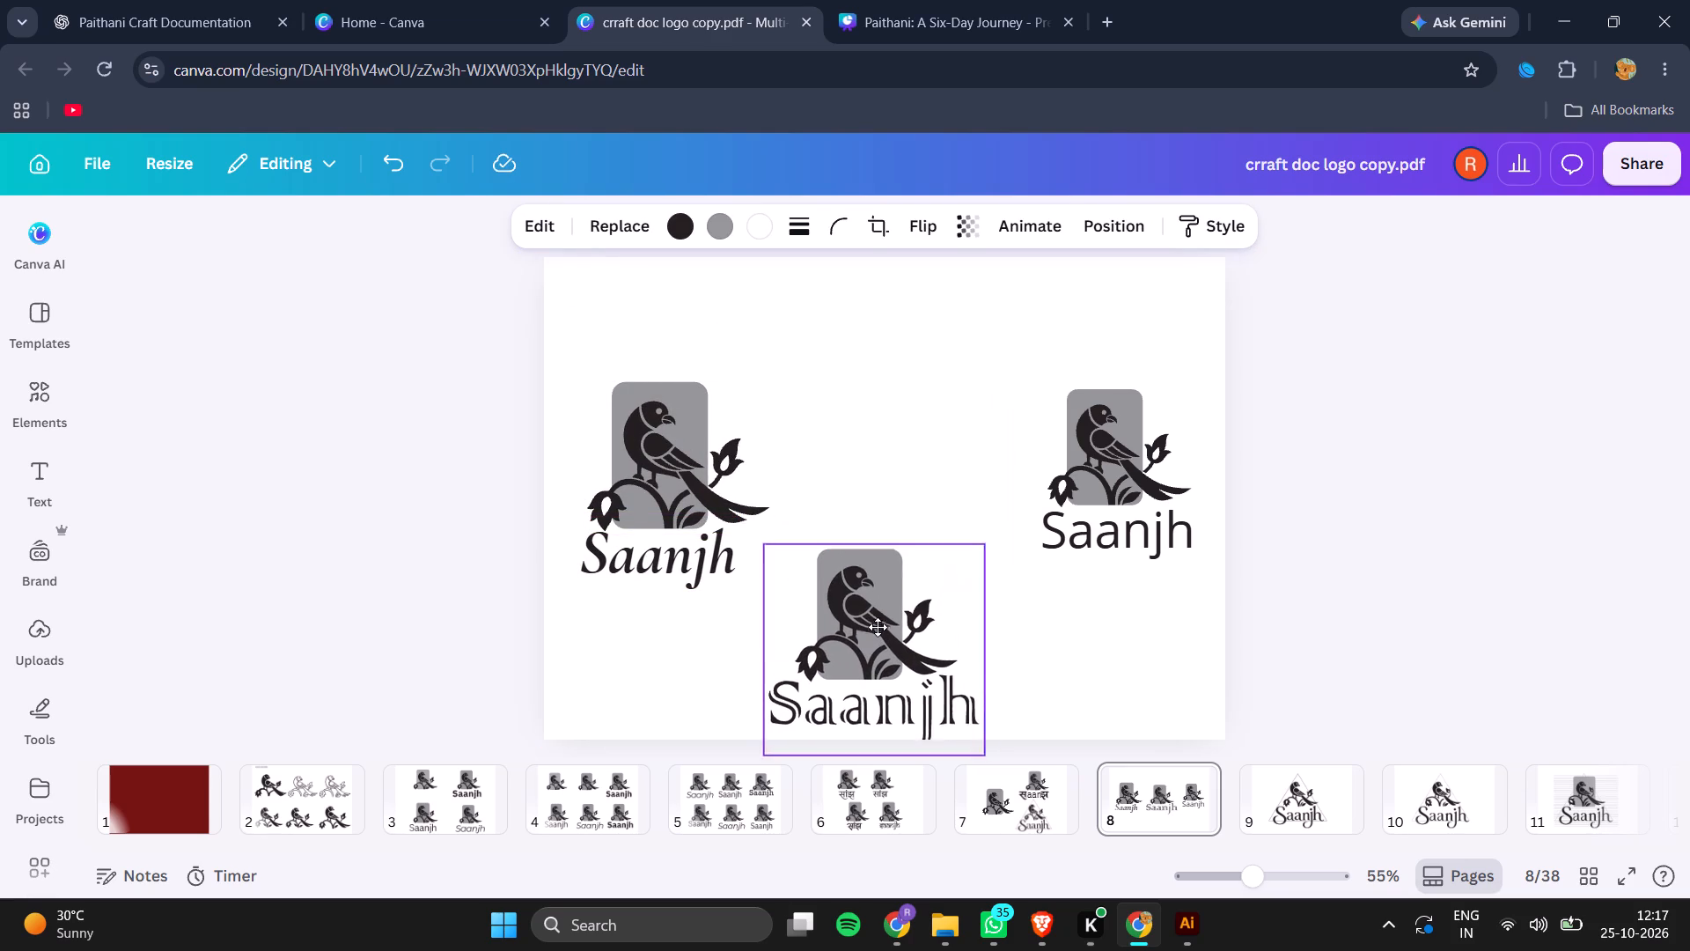
pyautogui.moveTo(878, 627); pyautogui.dragTo(885, 583)
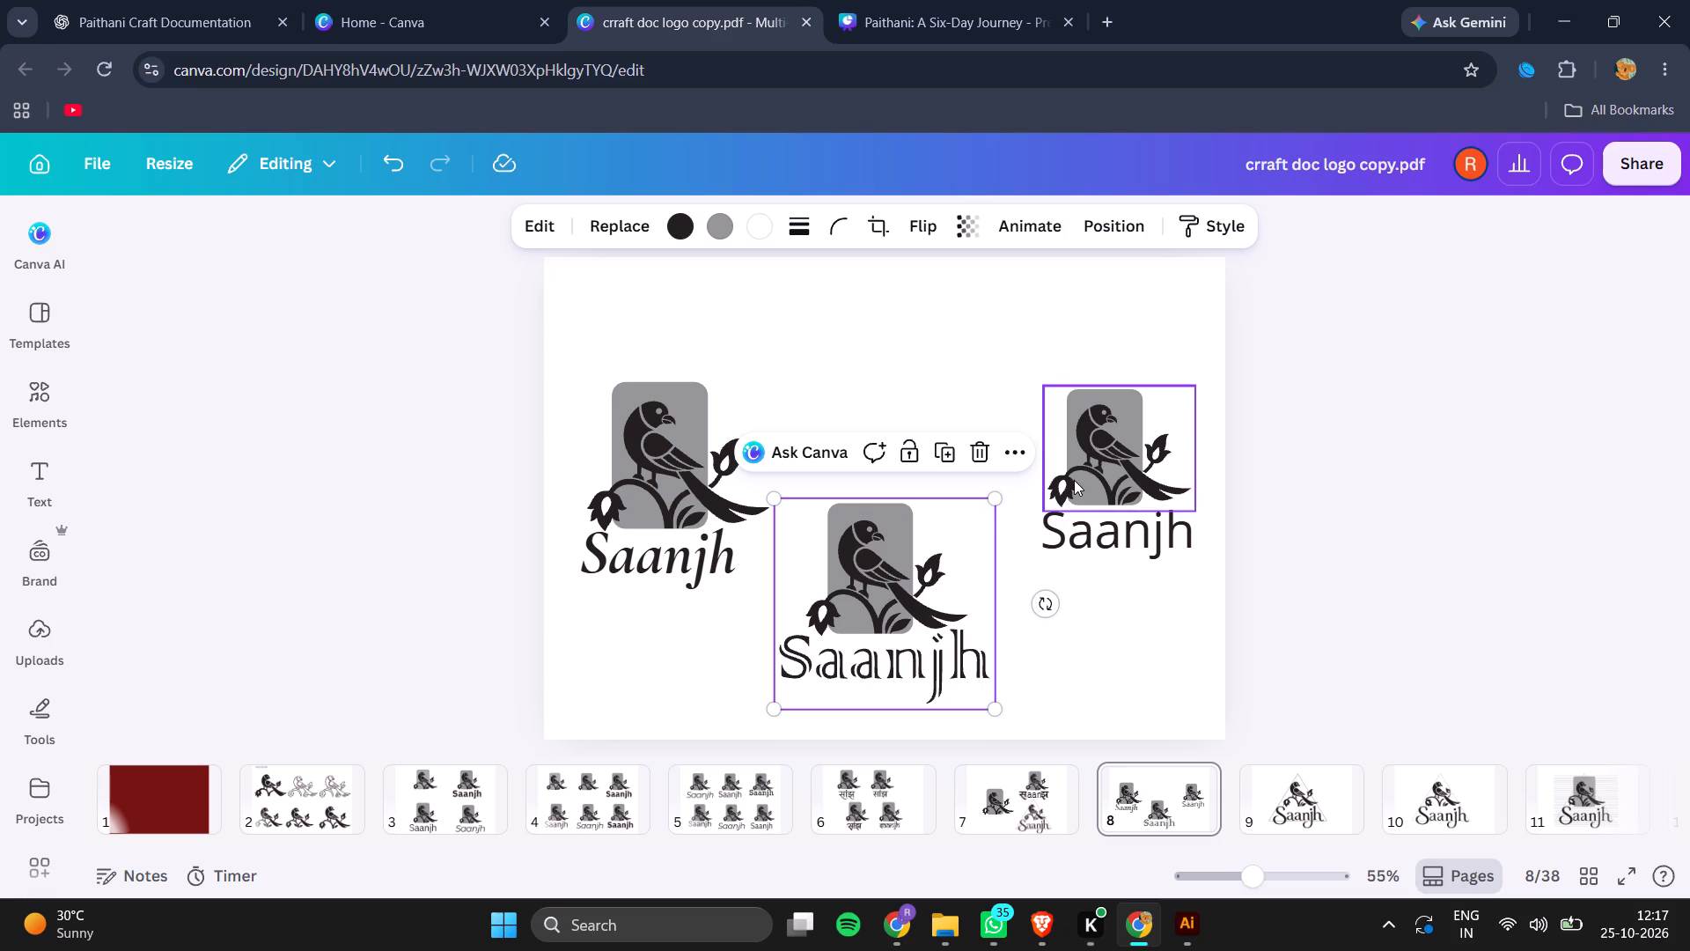
# Slightly enlarge the Open Sans Saanjh logo on page 8 together with its bird mark, bringing the wordmark to about size 64.5.
pyautogui.moveTo(1126, 321); pyautogui.dragTo(1133, 566)
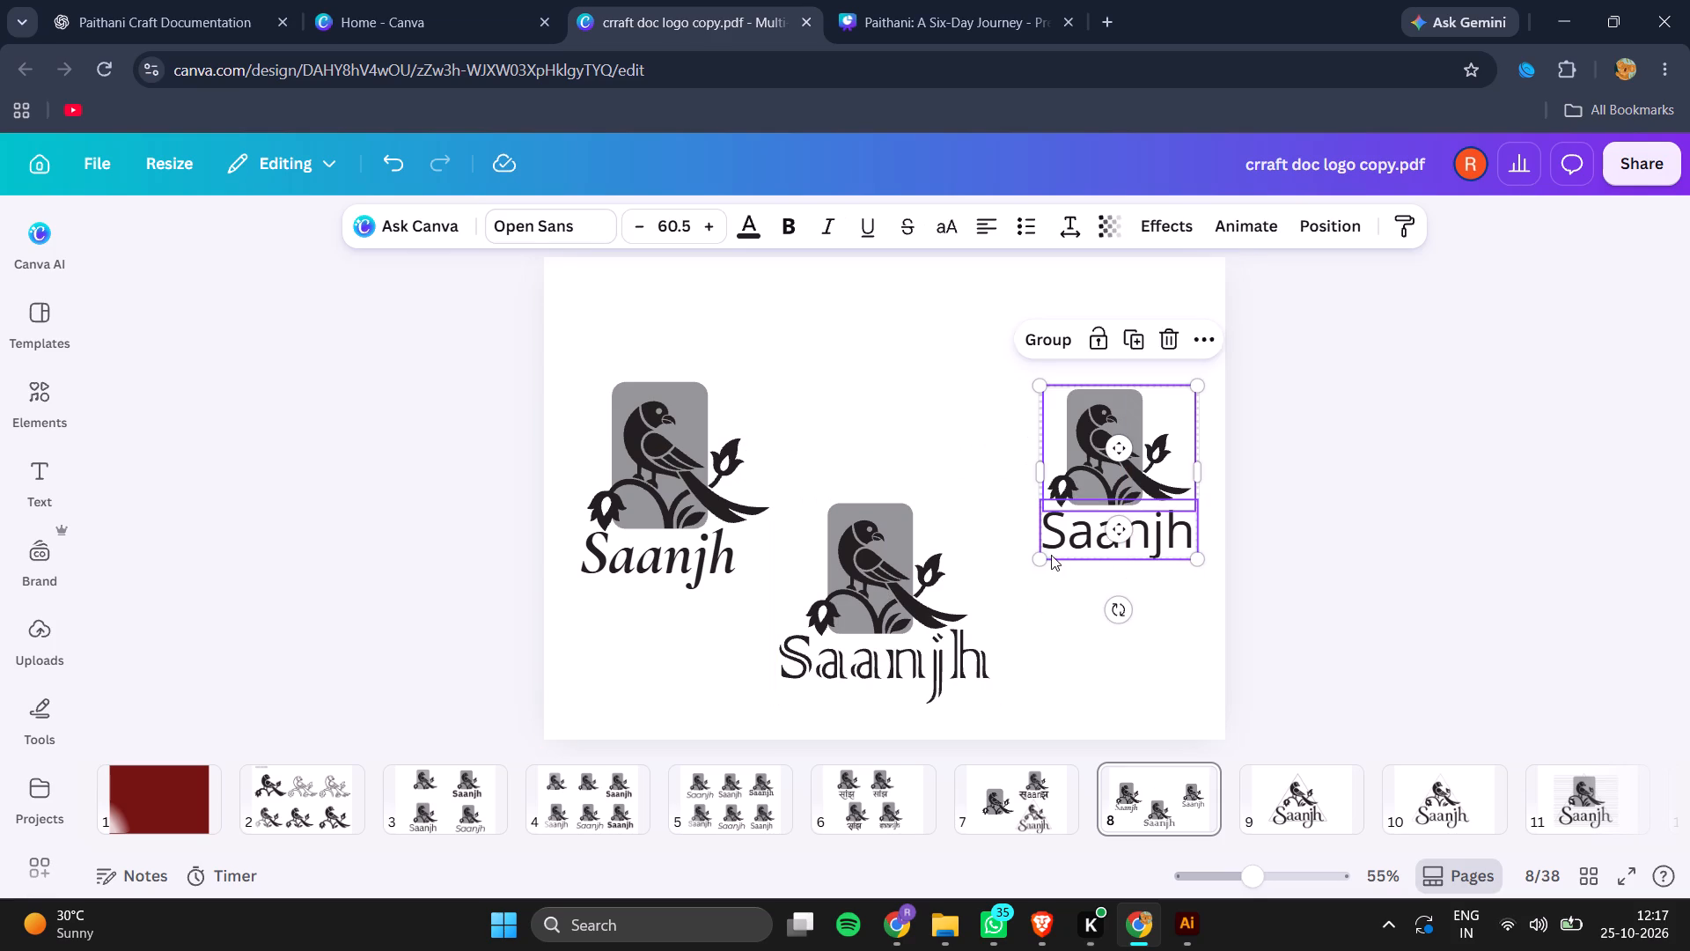
pyautogui.moveTo(1033, 558); pyautogui.dragTo(1010, 568)
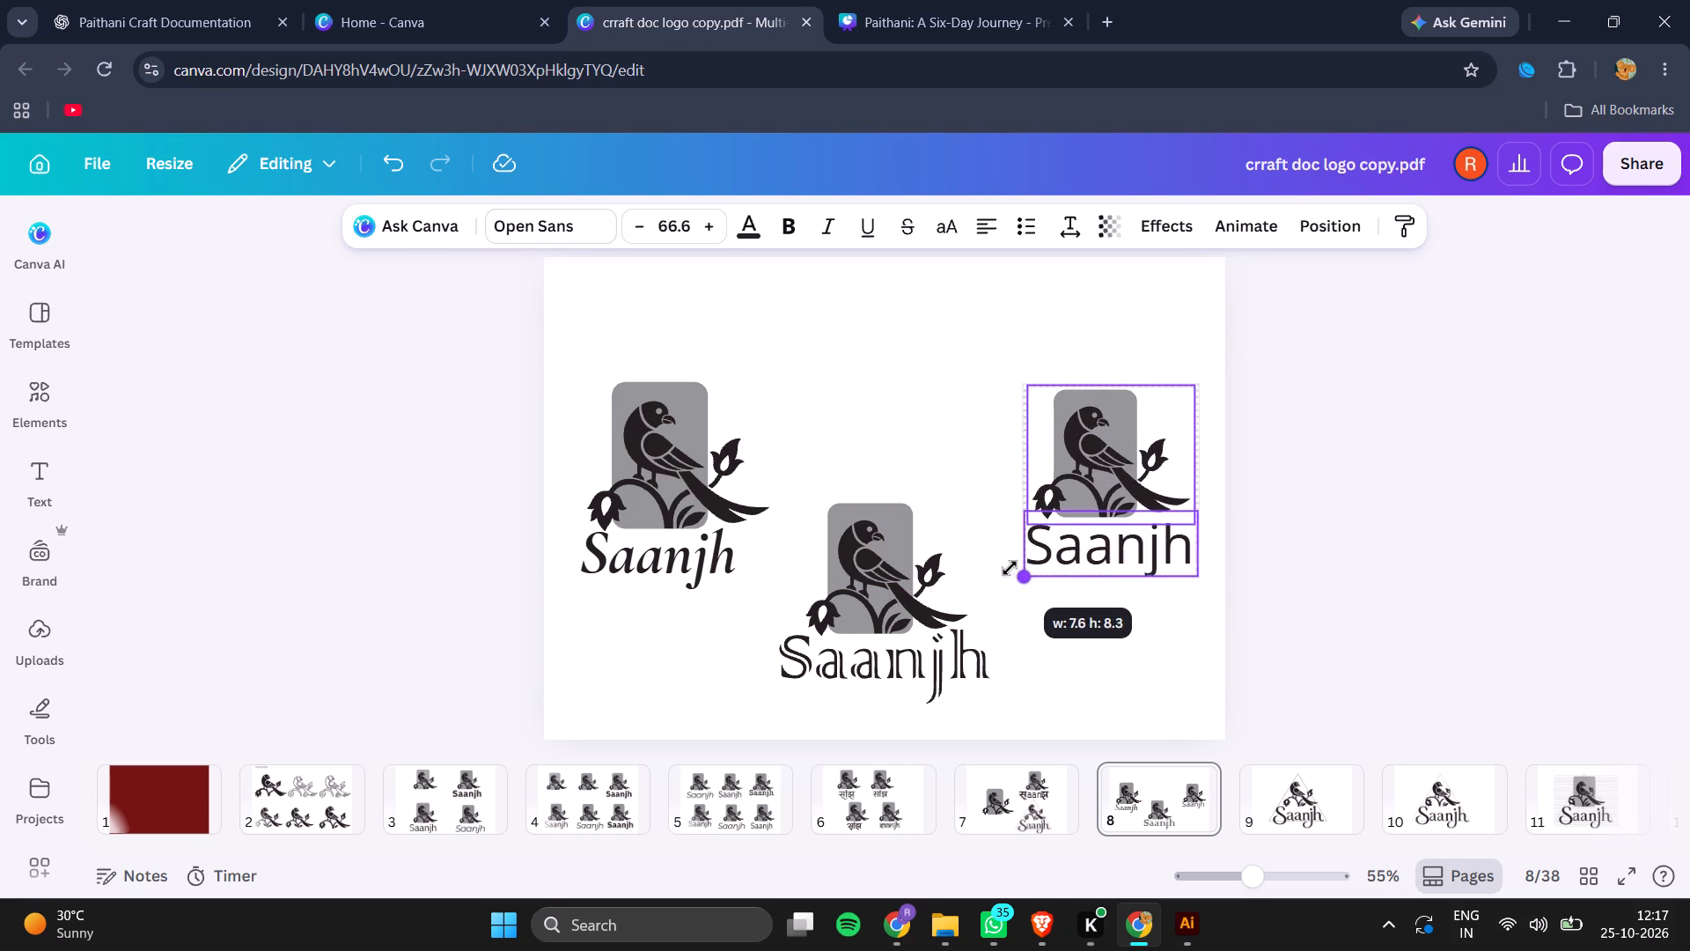
pyautogui.moveTo(1010, 568); pyautogui.dragTo(1010, 566)
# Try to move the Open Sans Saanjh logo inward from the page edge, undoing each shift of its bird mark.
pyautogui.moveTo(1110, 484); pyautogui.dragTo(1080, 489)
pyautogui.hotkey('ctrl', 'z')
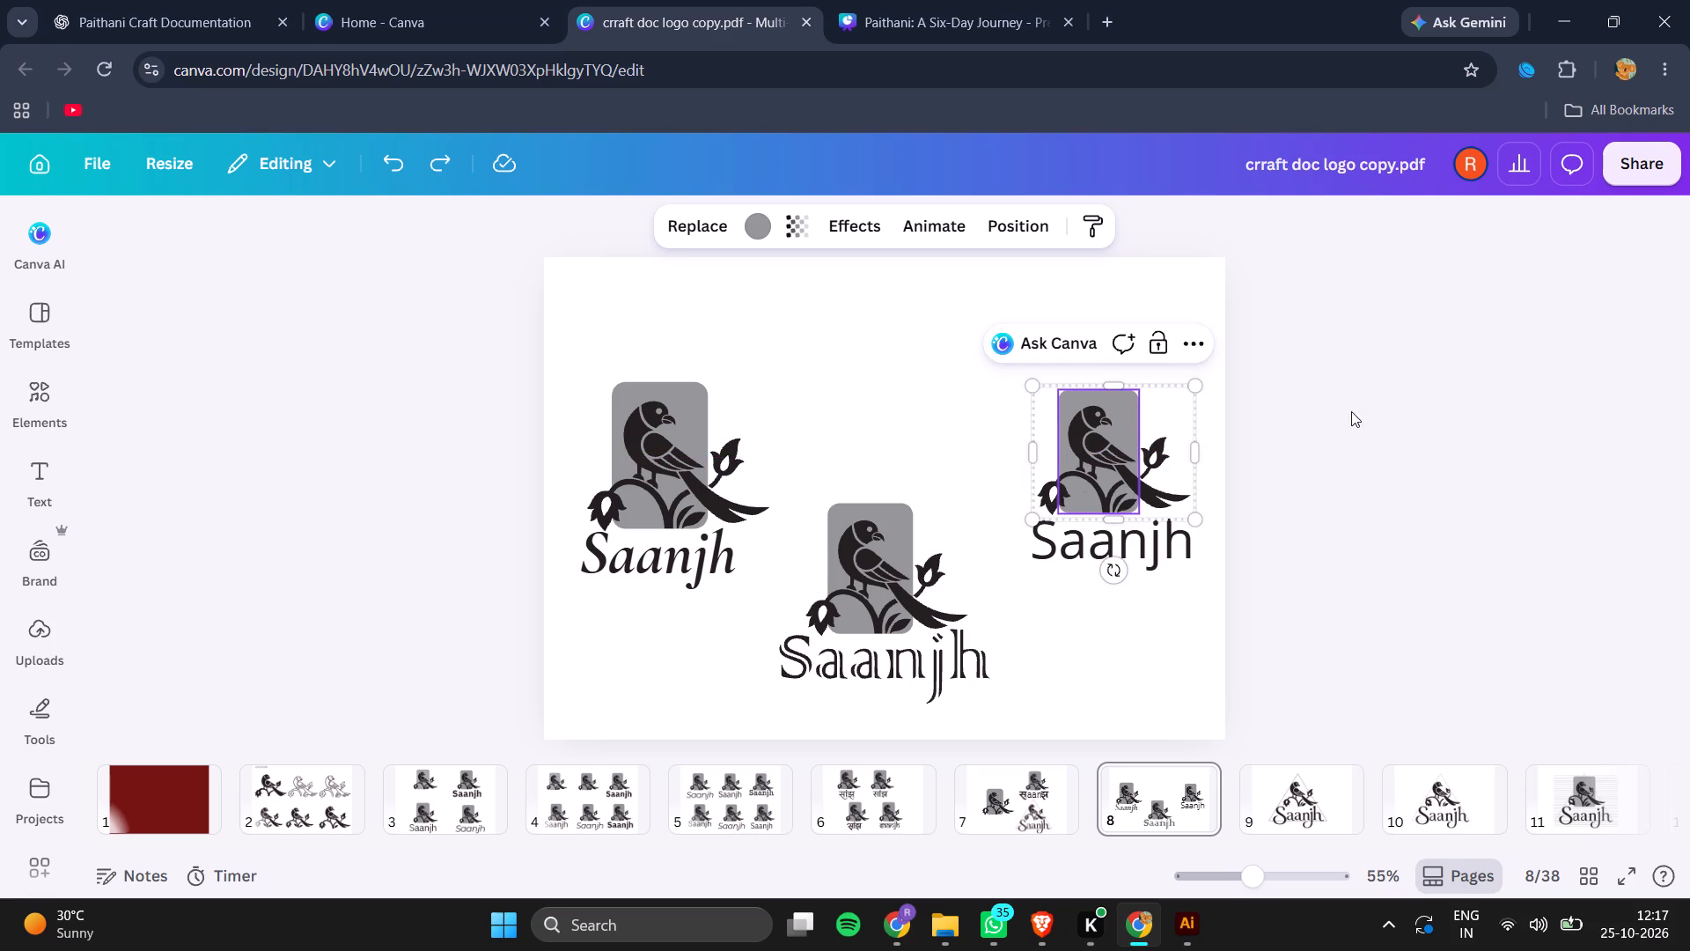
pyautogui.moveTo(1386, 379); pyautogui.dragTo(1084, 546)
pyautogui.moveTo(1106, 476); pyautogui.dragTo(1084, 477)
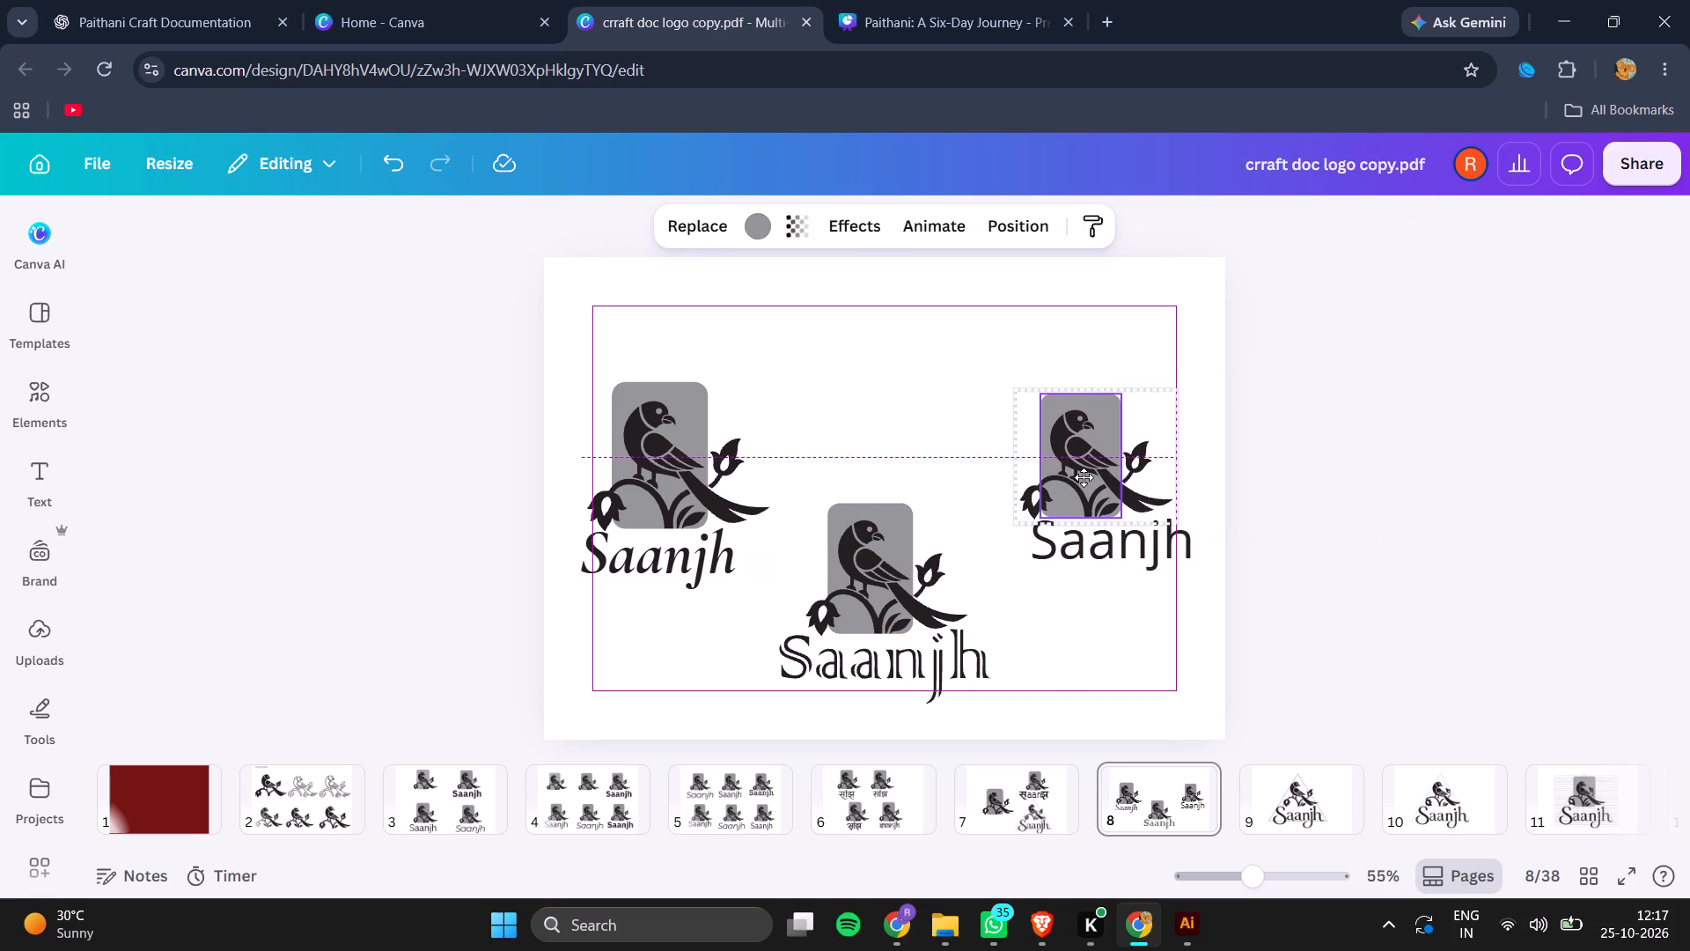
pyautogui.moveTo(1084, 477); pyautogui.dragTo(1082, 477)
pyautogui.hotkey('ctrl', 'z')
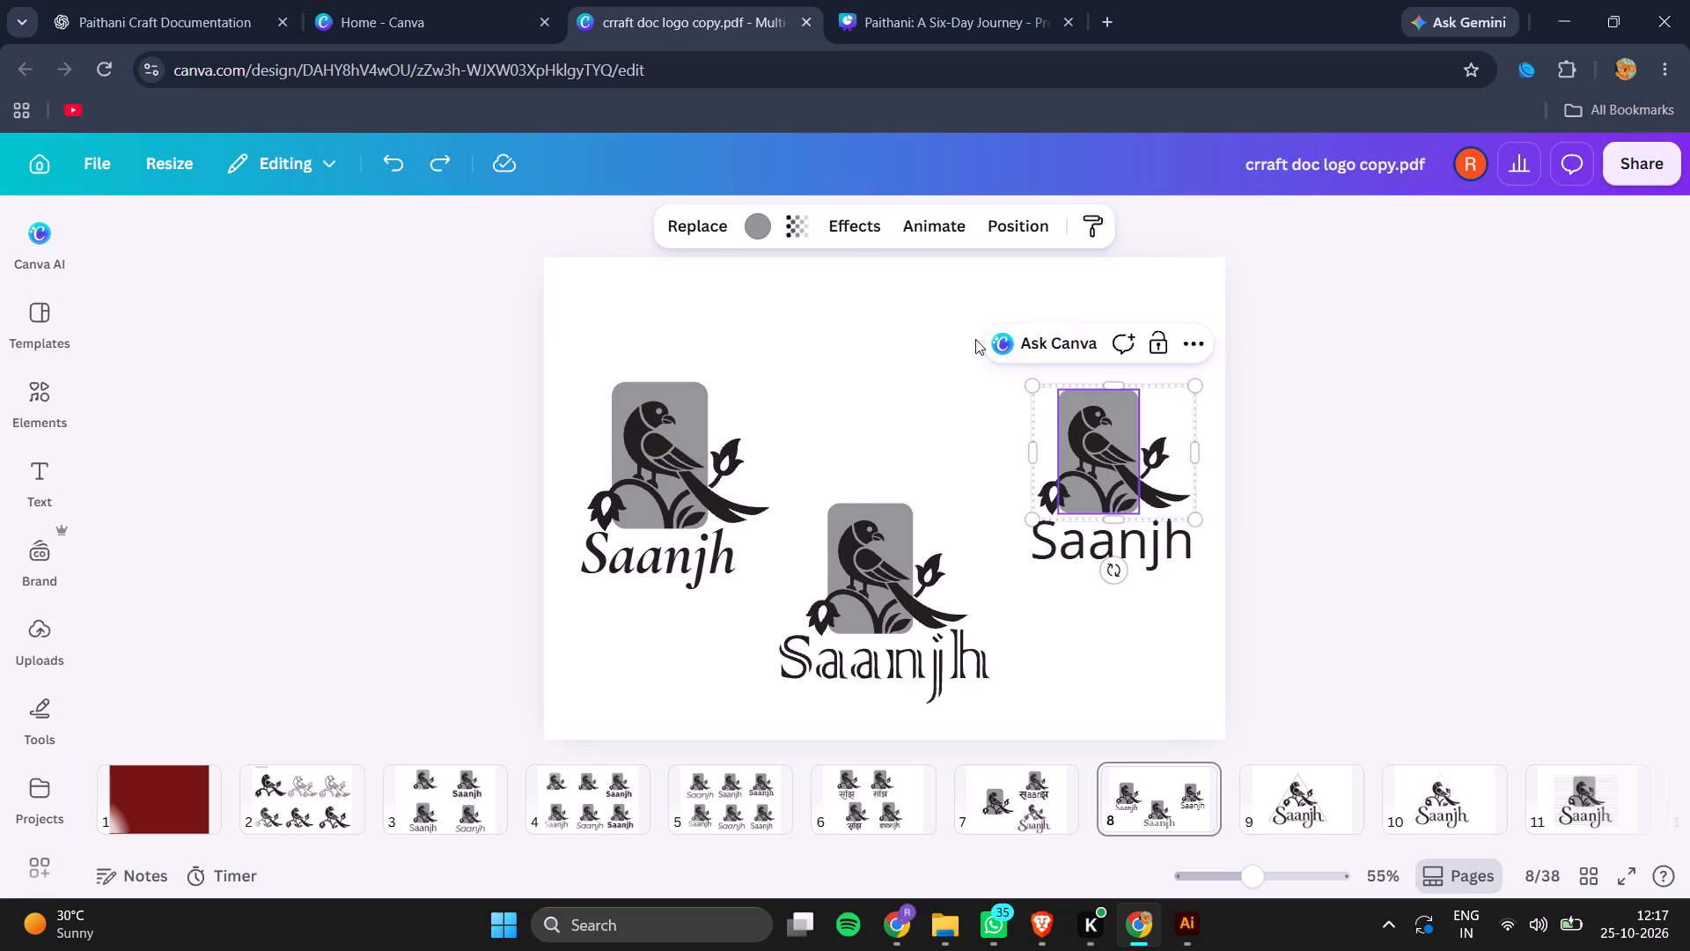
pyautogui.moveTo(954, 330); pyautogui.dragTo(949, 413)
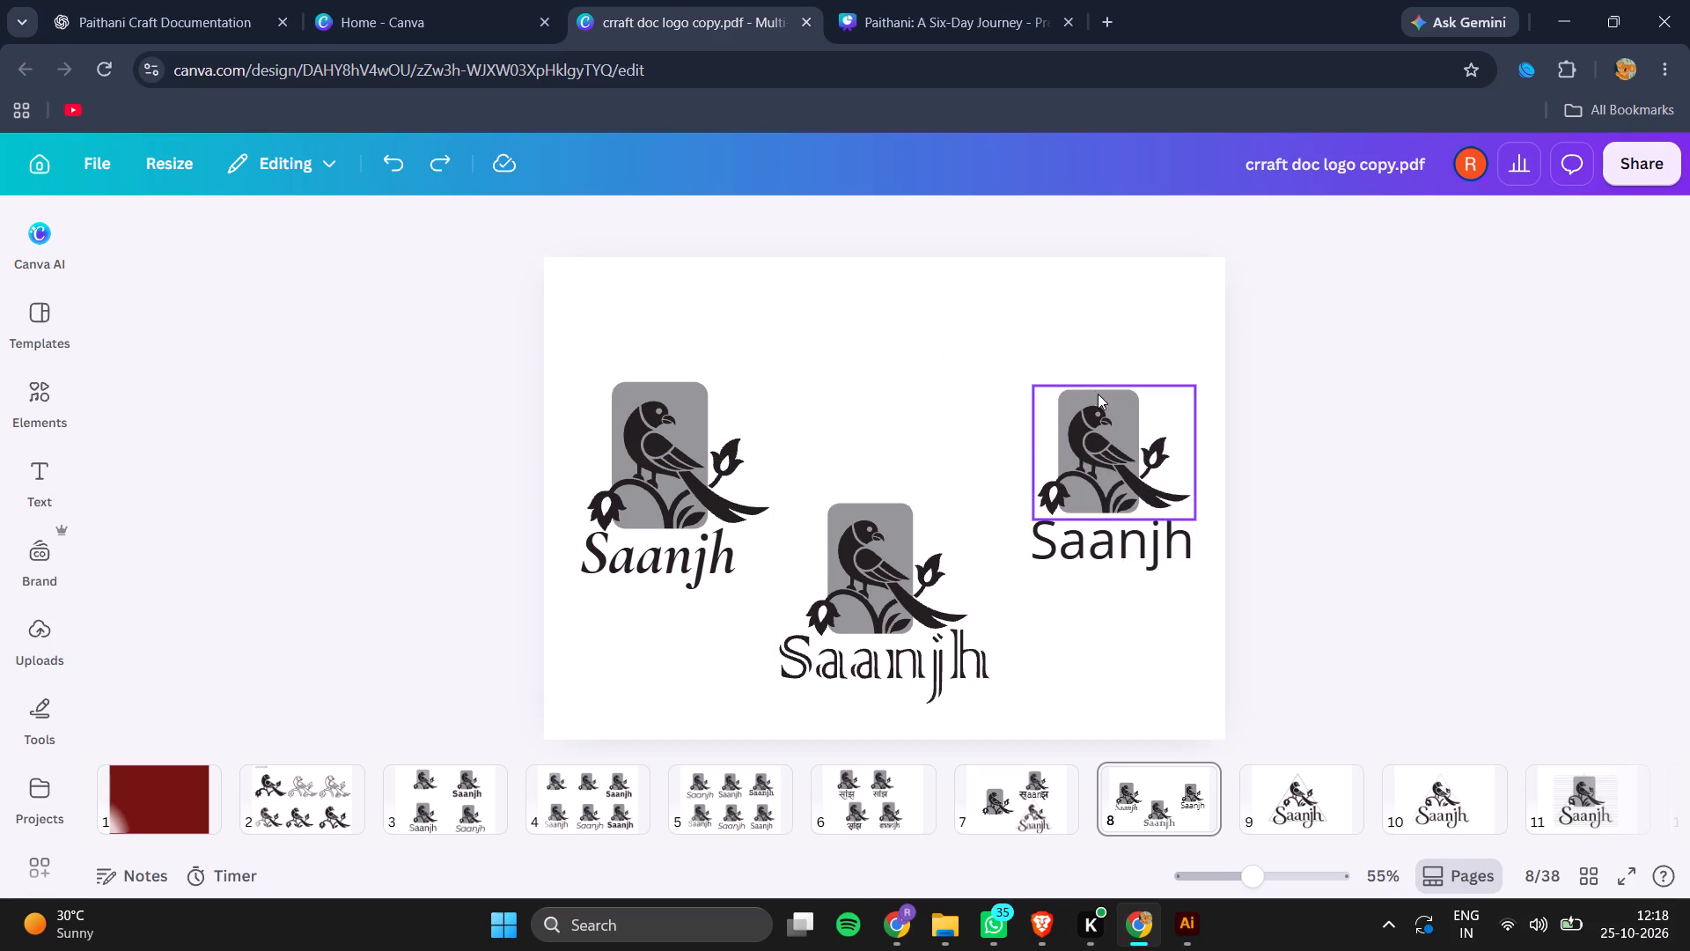
# Nudge the Open Sans Saanjh wordmark and its bird mark together inward, away from the edge of page 8.
pyautogui.moveTo(1069, 318); pyautogui.dragTo(1171, 586)
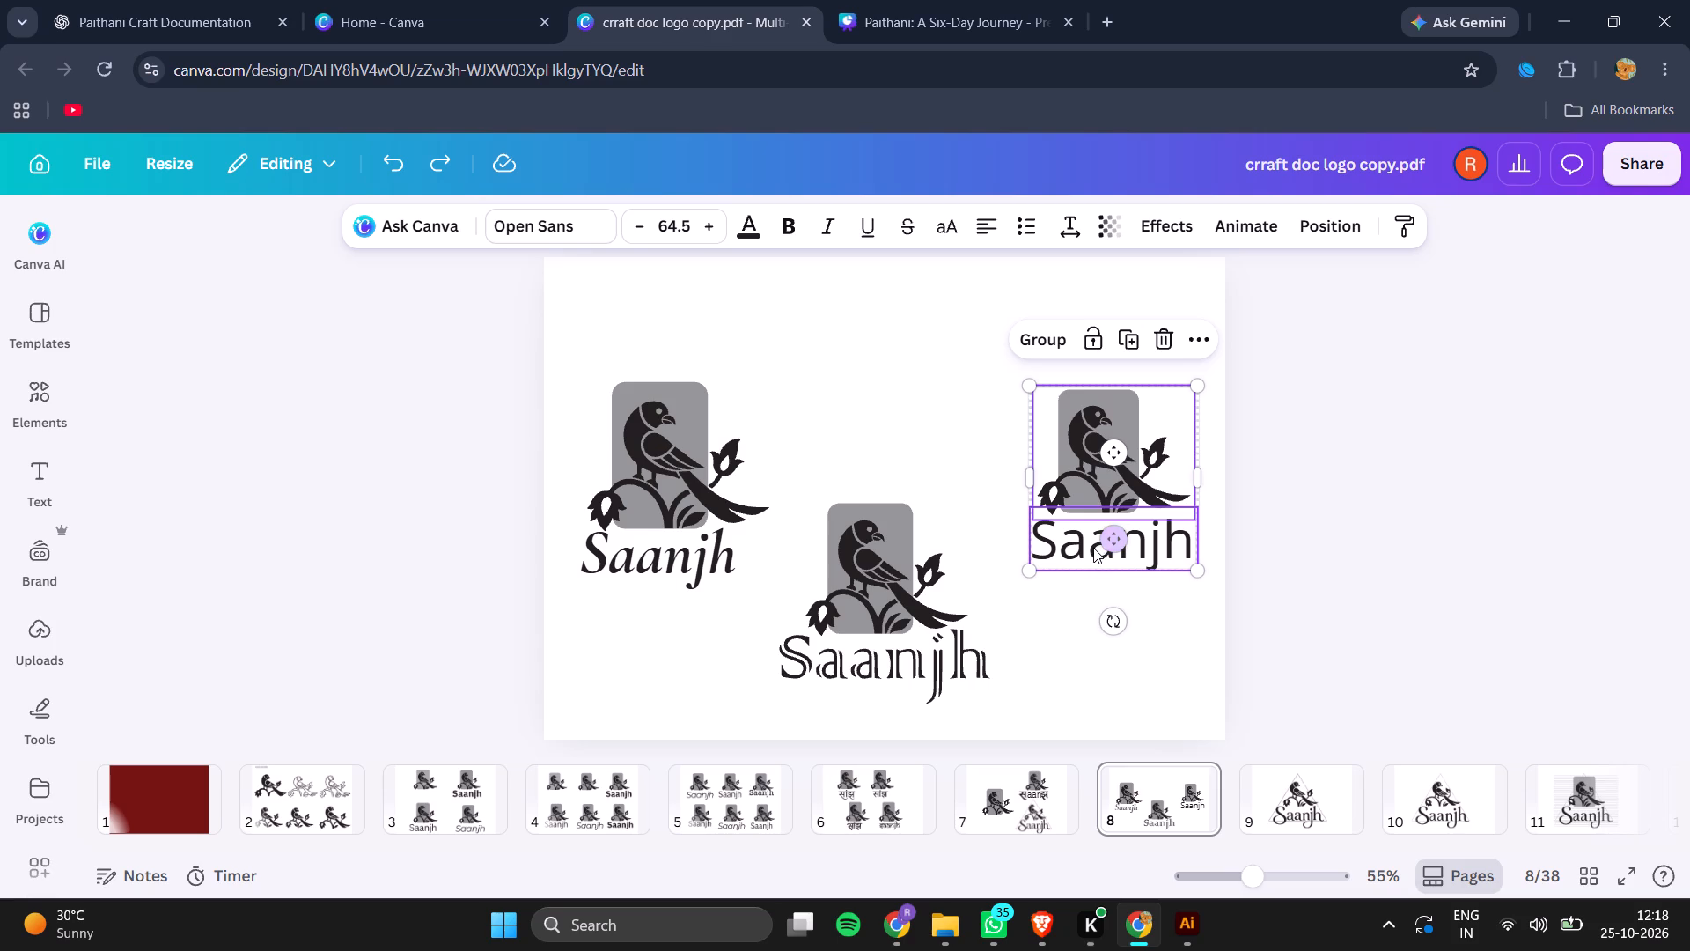
pyautogui.click(1113, 457)
pyautogui.press('Left')
pyautogui.press('Left')
pyautogui.press('Left')
pyautogui.press('Left')
pyautogui.press('Left')
pyautogui.press('Left')
pyautogui.press('Left')
pyautogui.press('Left')
pyautogui.press('Left')
pyautogui.press('Left')
pyautogui.press('Left')
pyautogui.press('Left')
pyautogui.press('Left')
pyautogui.press('Left')
pyautogui.press('Left')
pyautogui.press('Left')
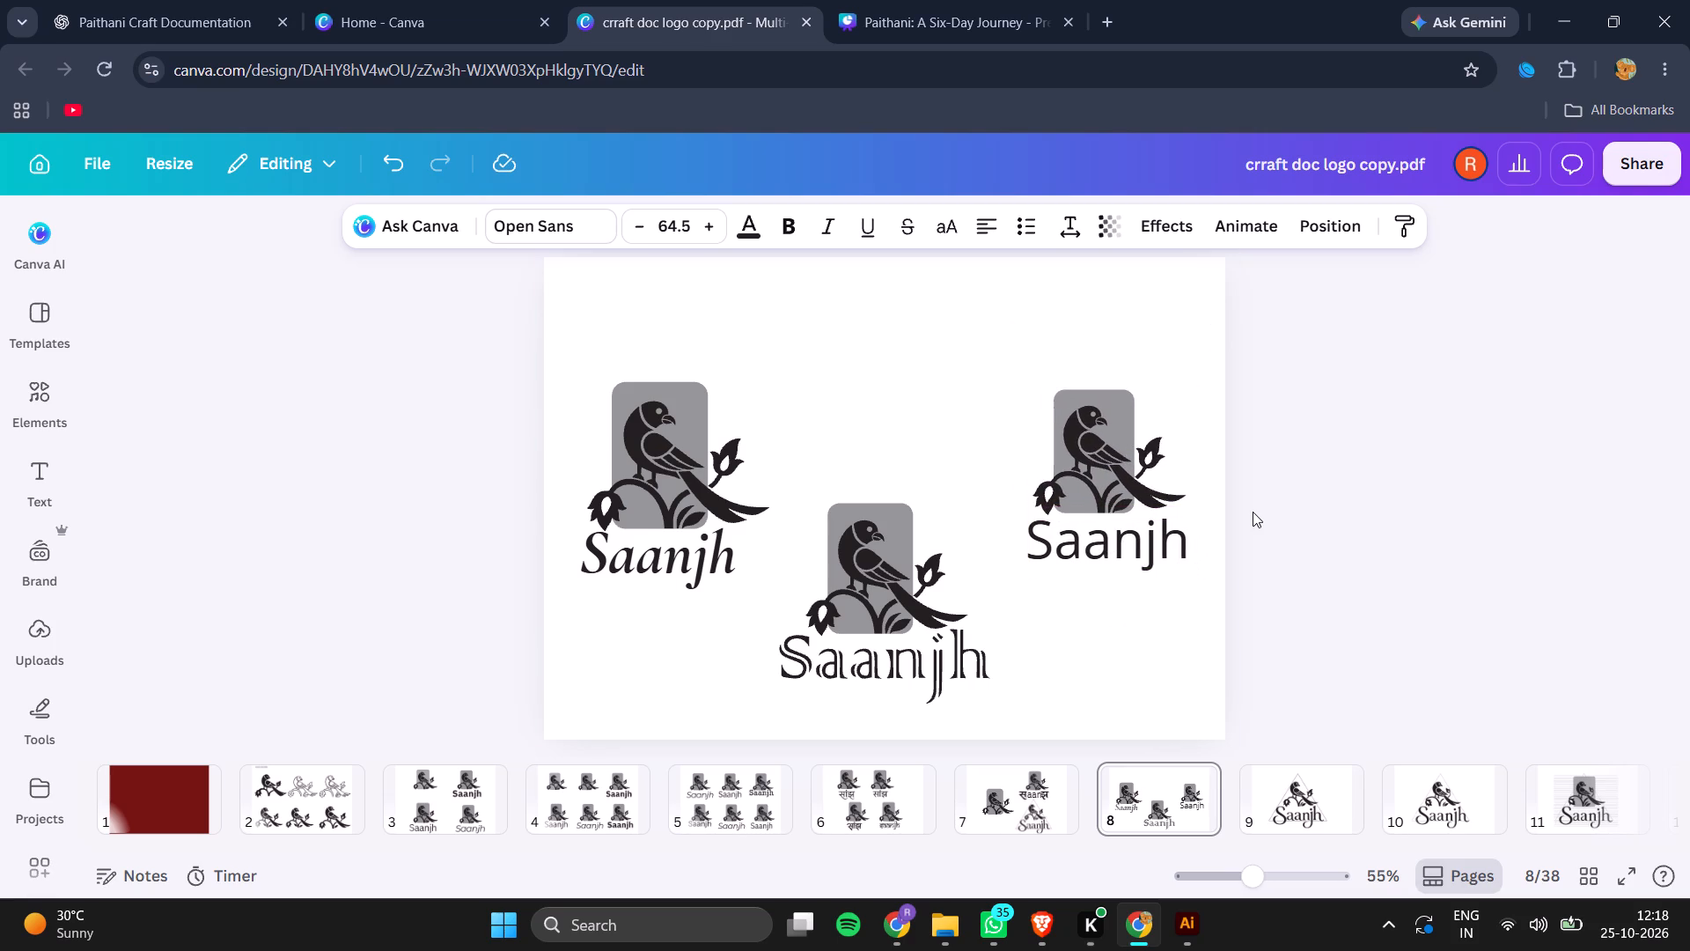
pyautogui.press('Right')
pyautogui.press('Right')
pyautogui.press('Right')
pyautogui.press('Right')
pyautogui.press('Right')
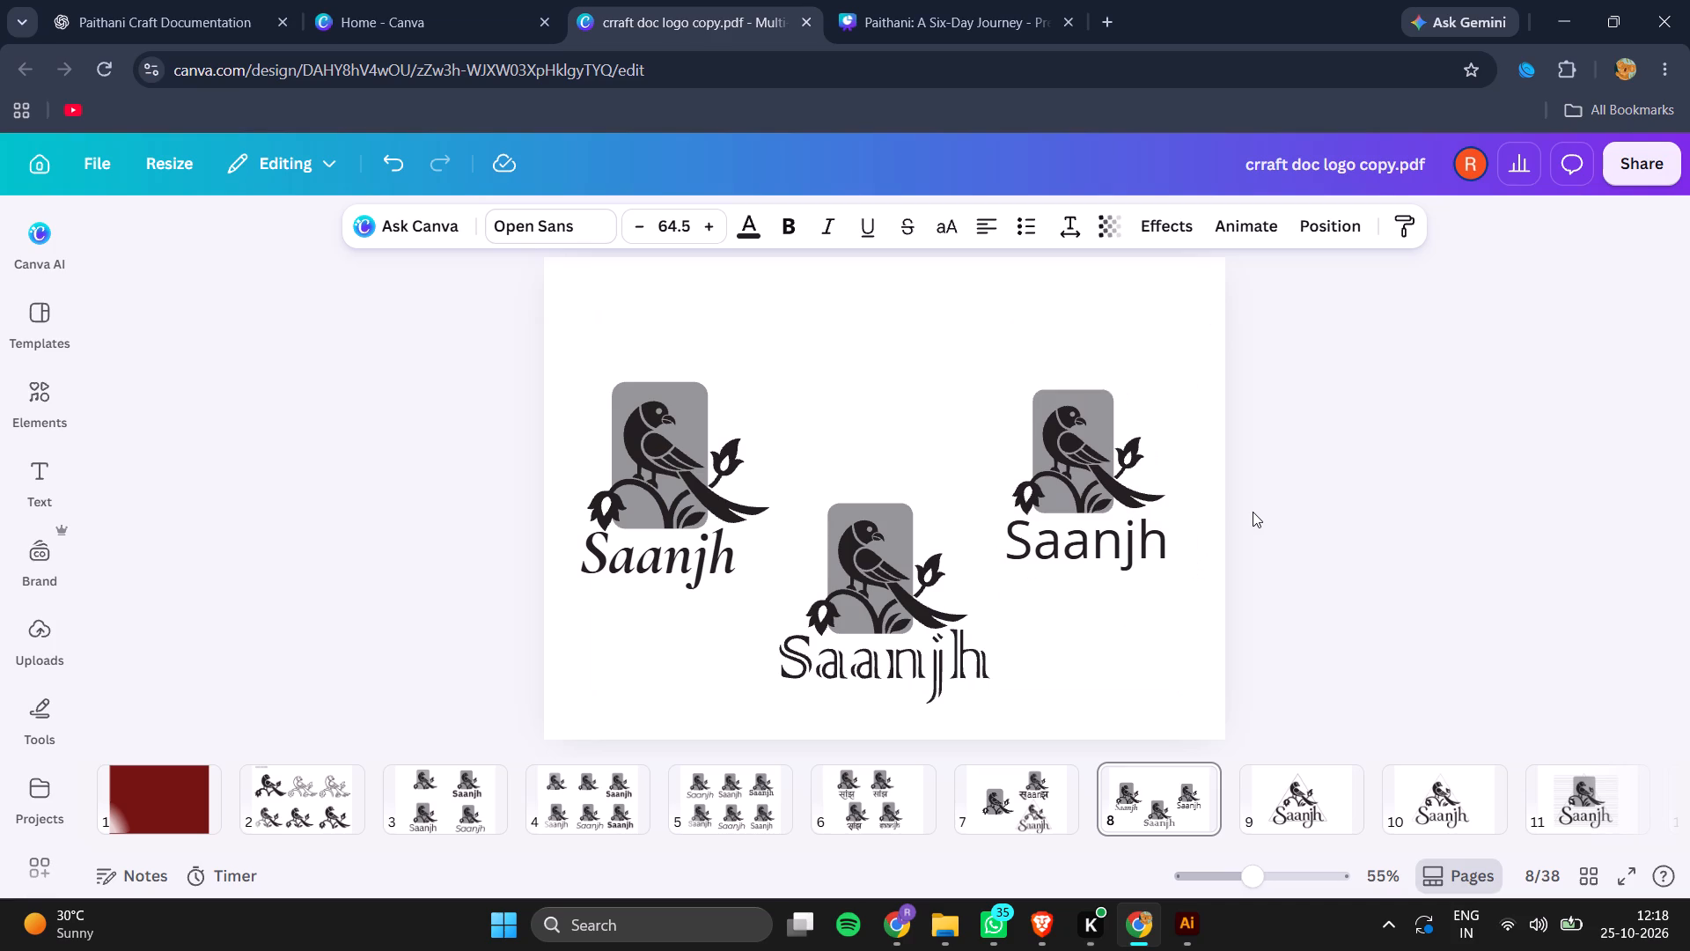
pyautogui.click(1539, 614)
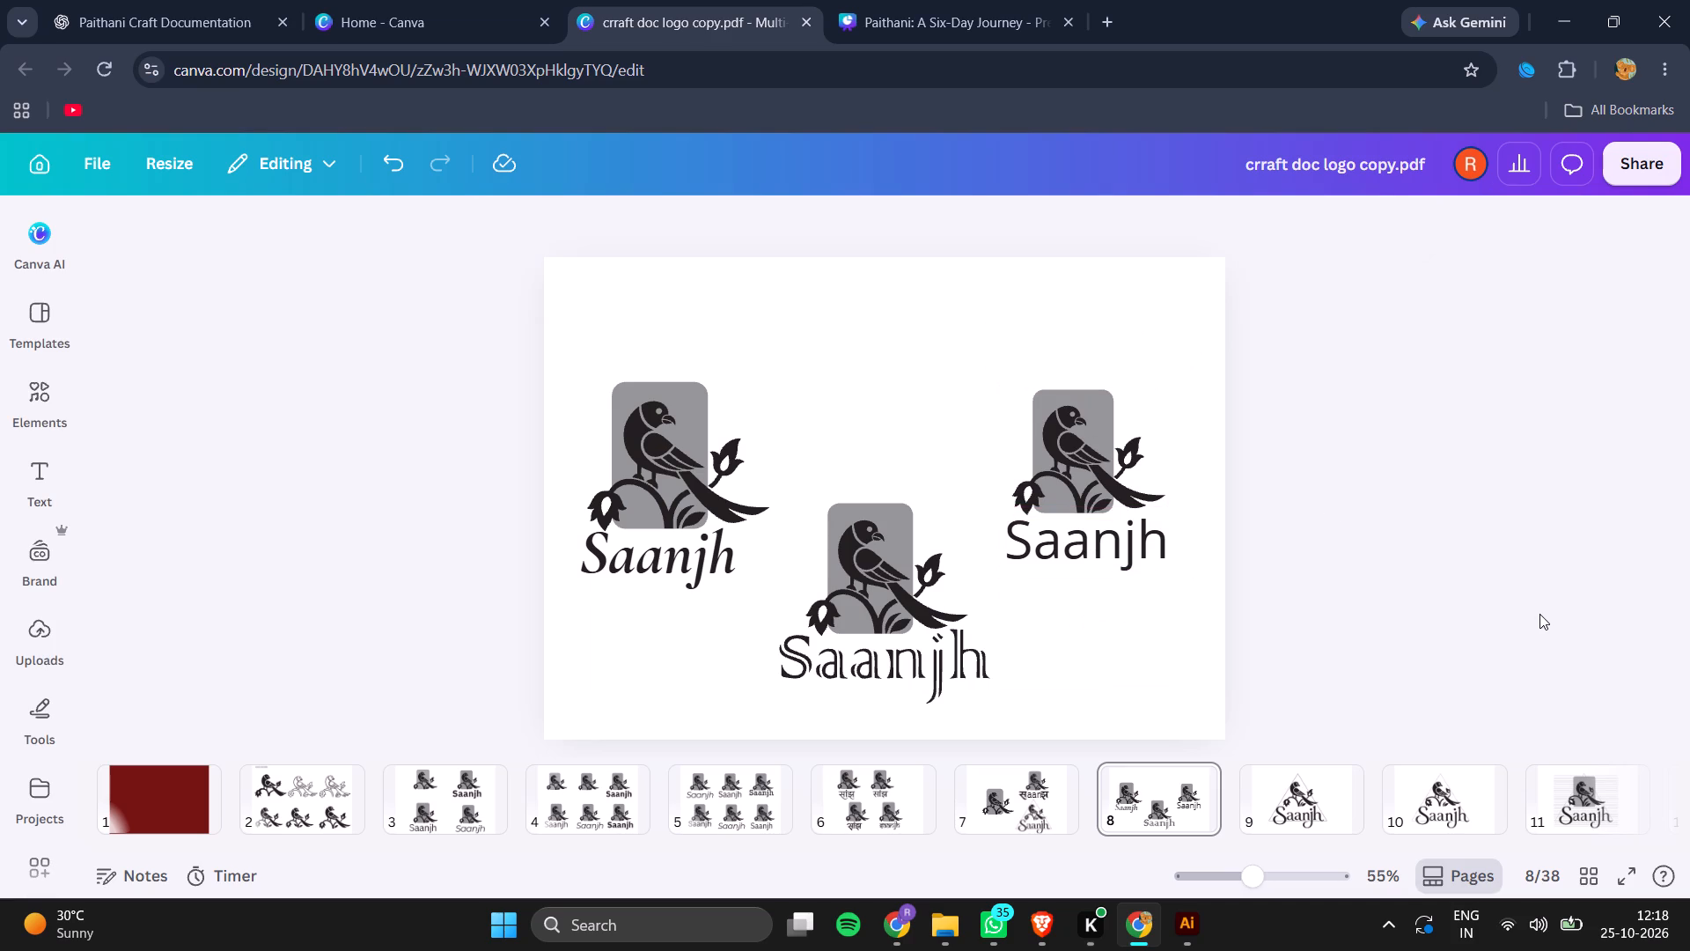
# Go to page 9 of the design.
pyautogui.press('Right')
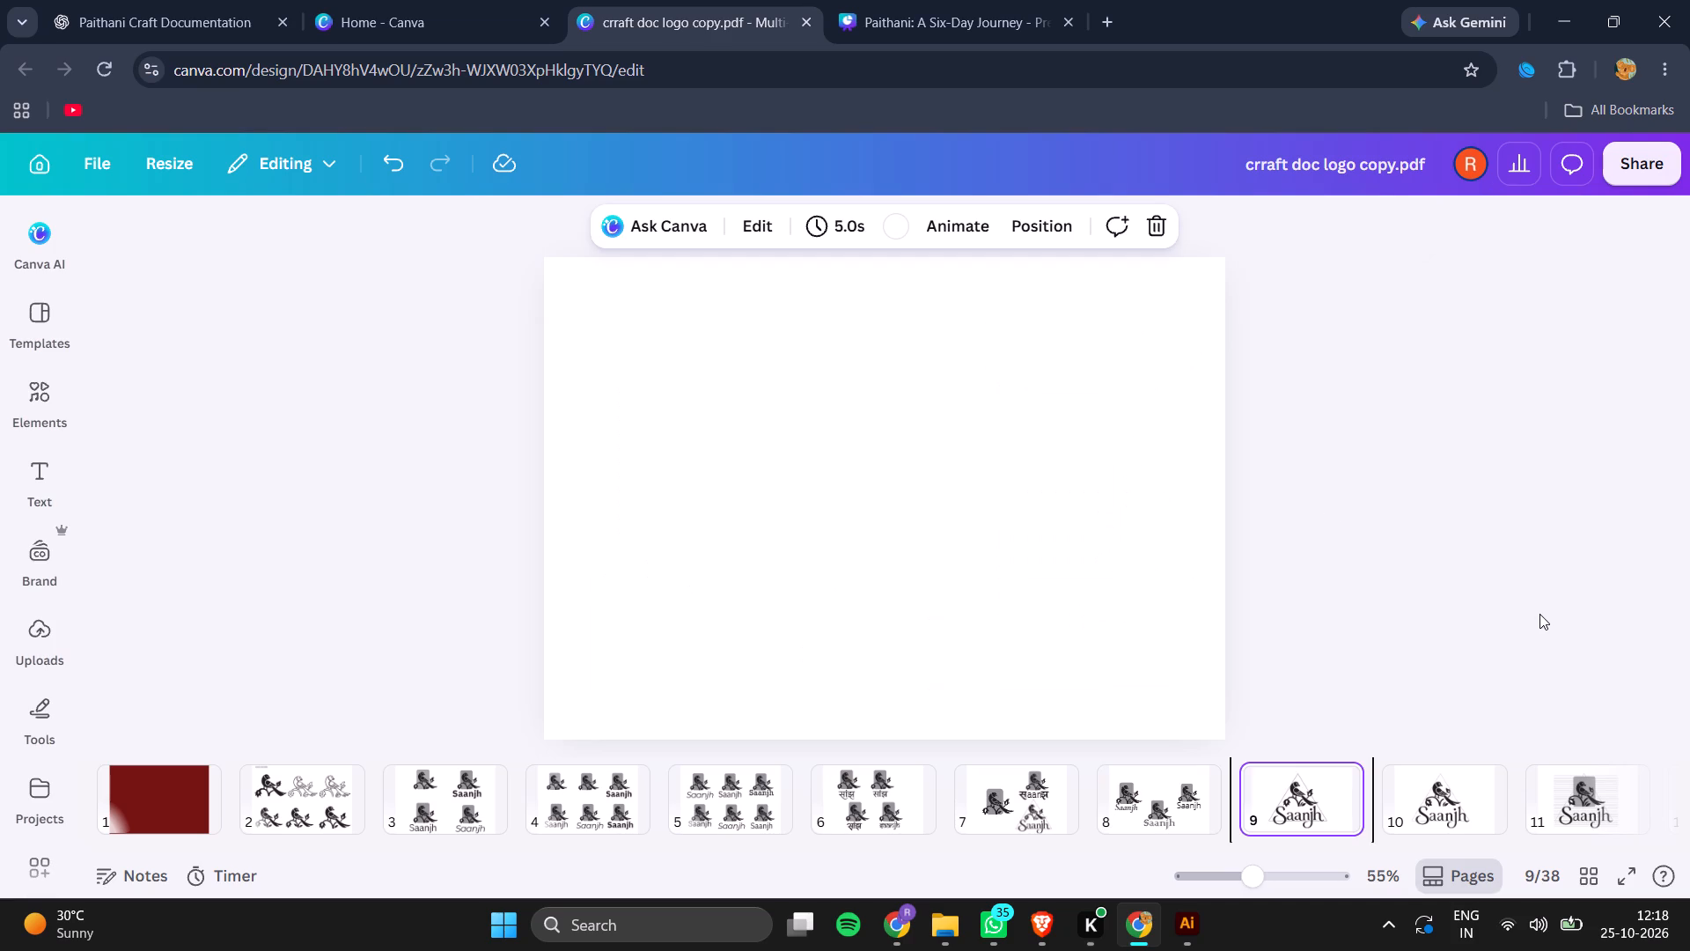
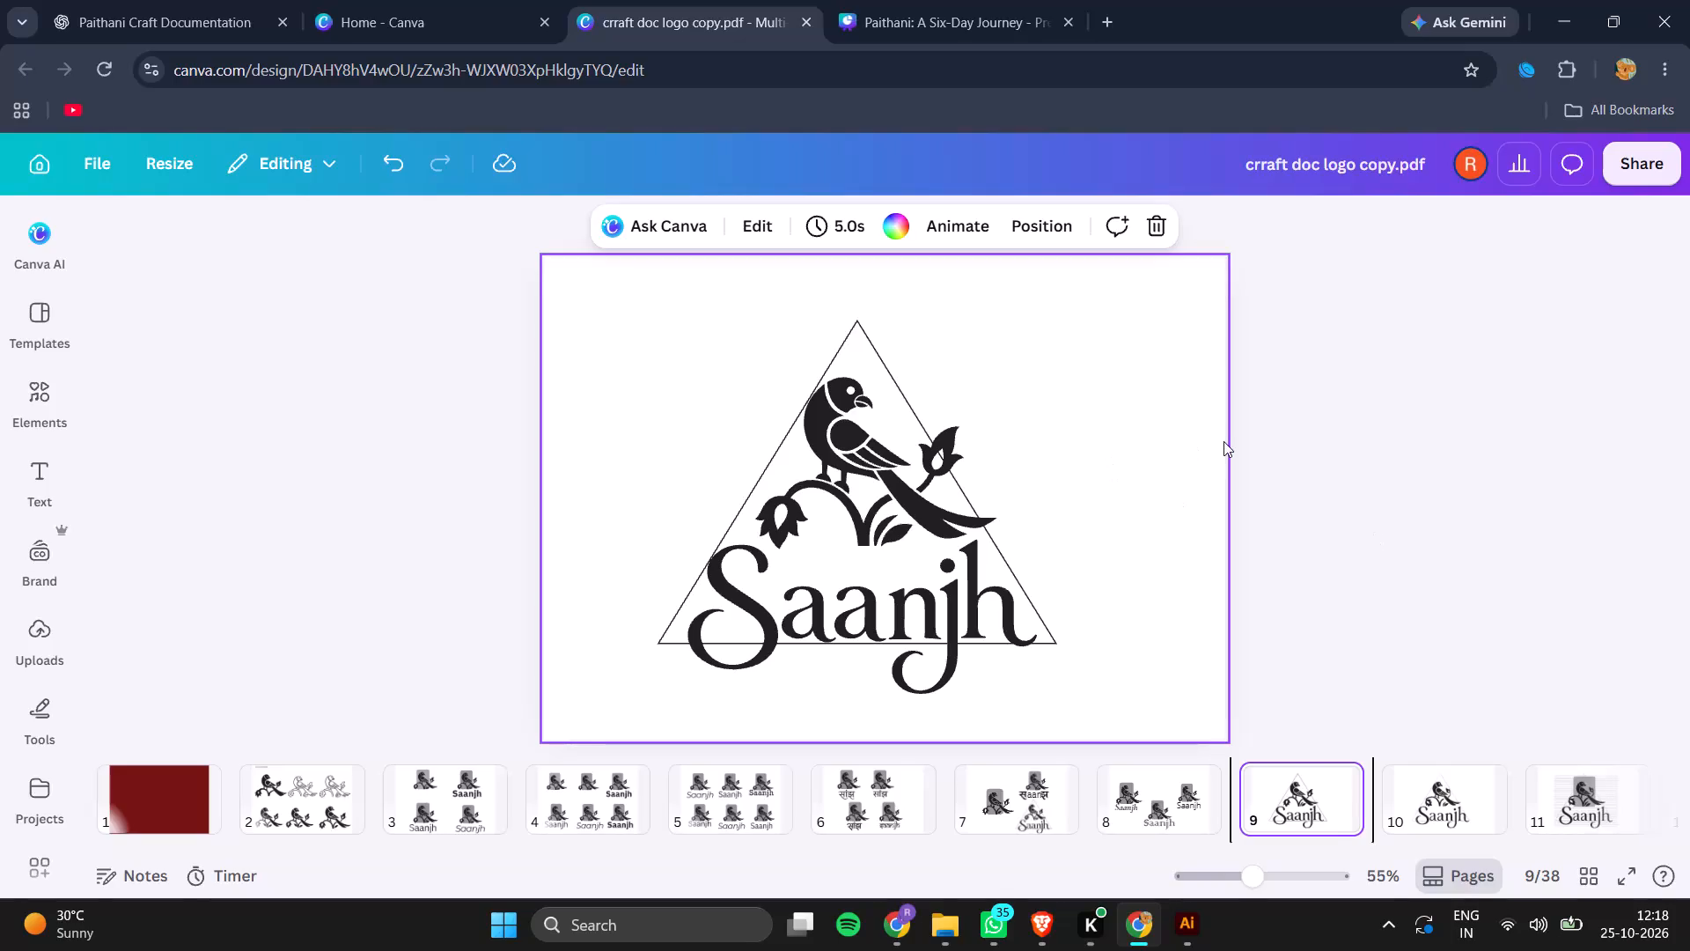
# Look through the logo development pages from page 9 to page 24, checking the layout of each Saanjh variation.
pyautogui.press('Right')
pyautogui.press('Left')
pyautogui.press('Right')
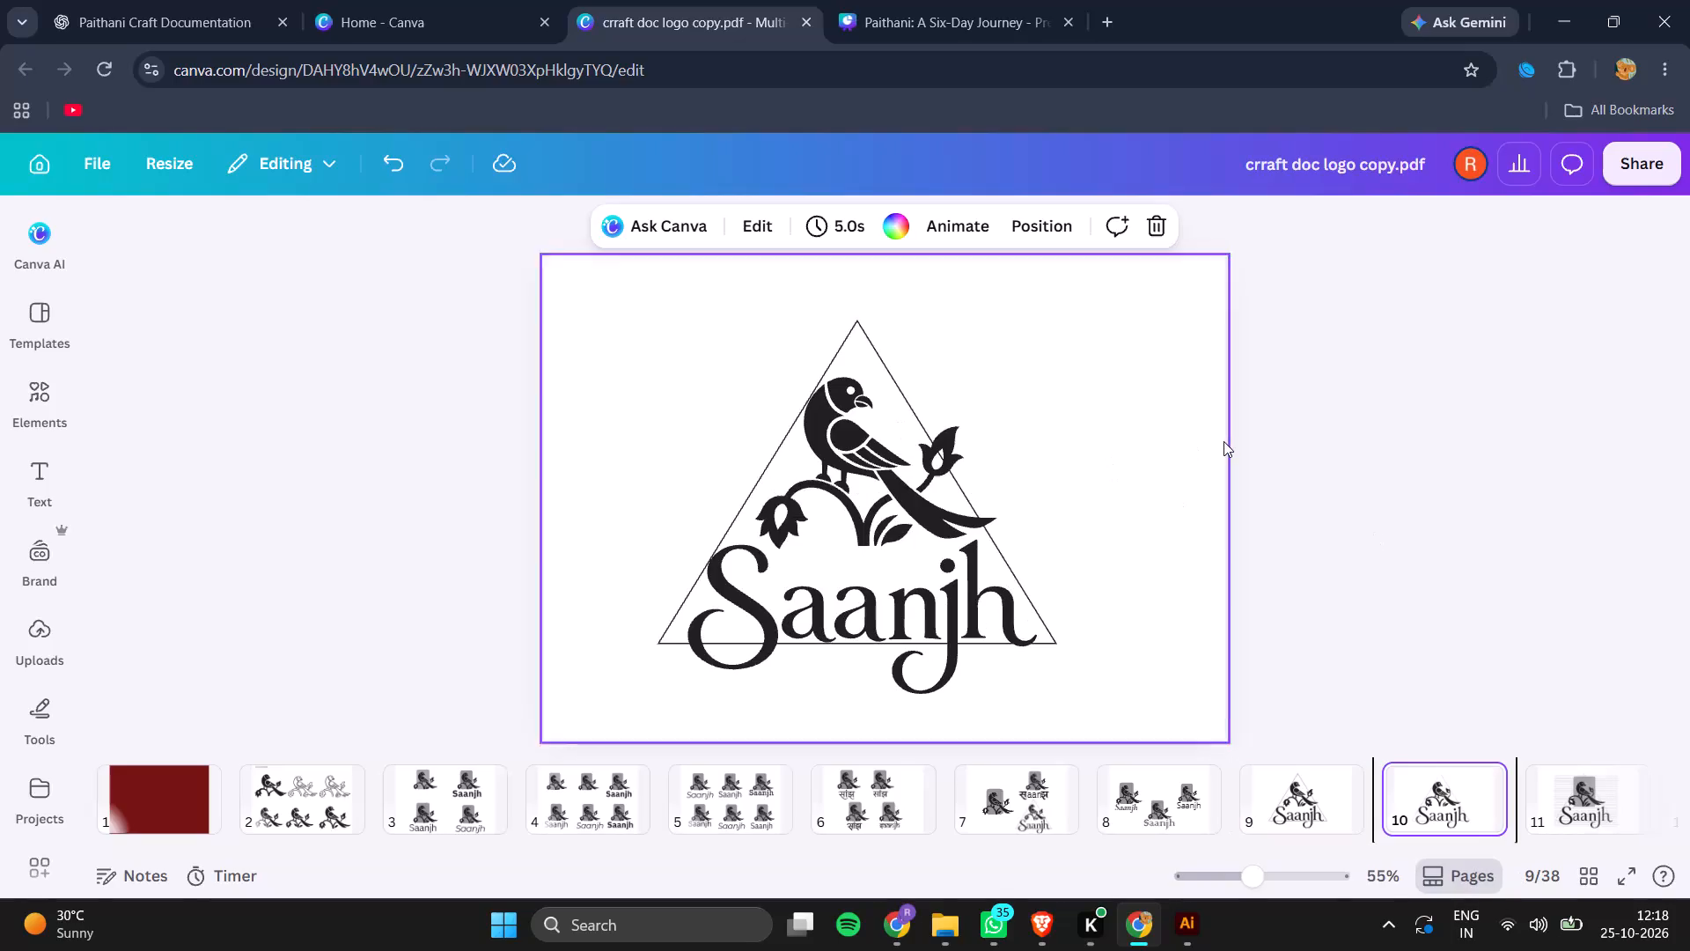
pyautogui.press('Right')
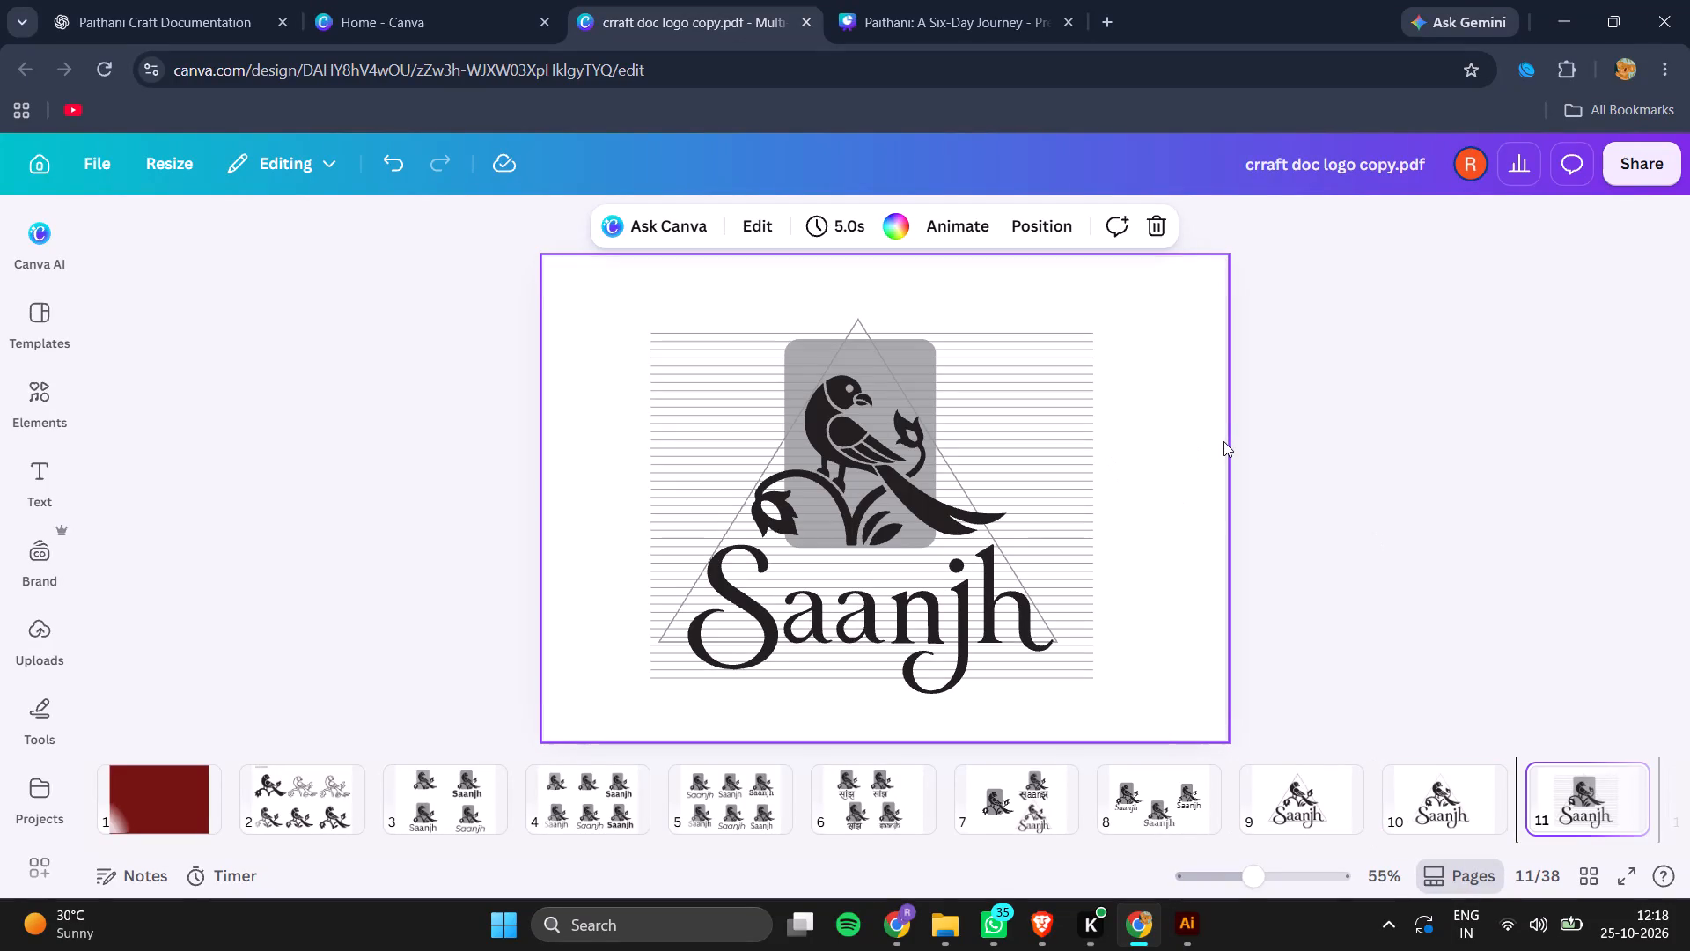
pyautogui.press('Right')
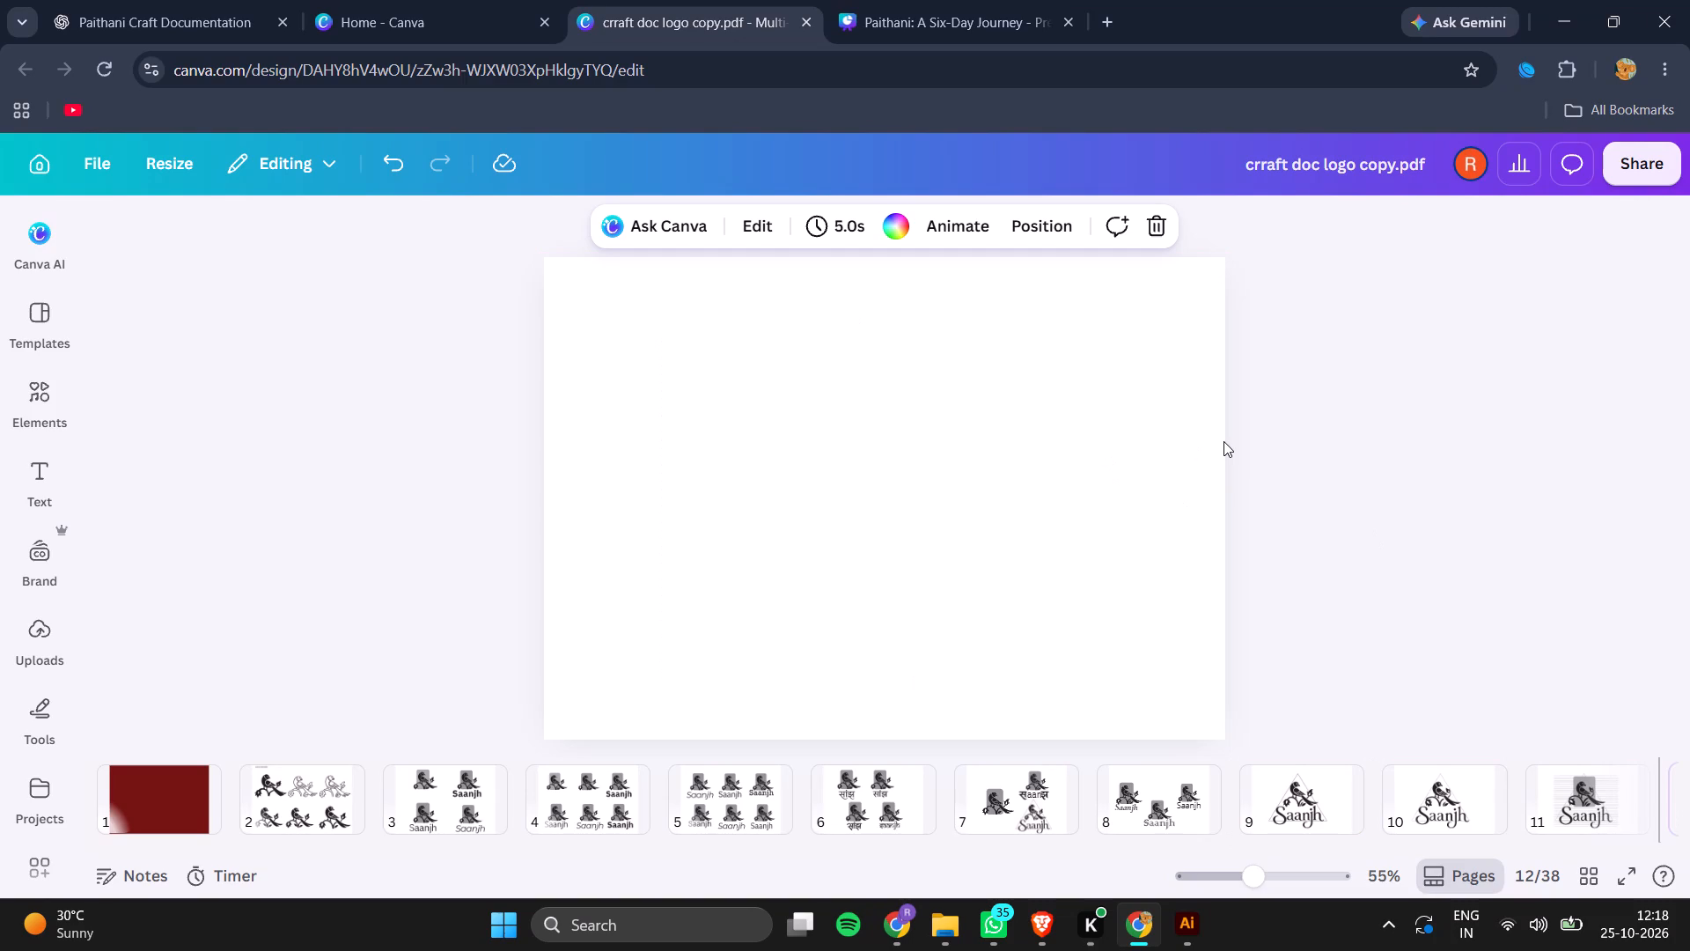
pyautogui.press('Right')
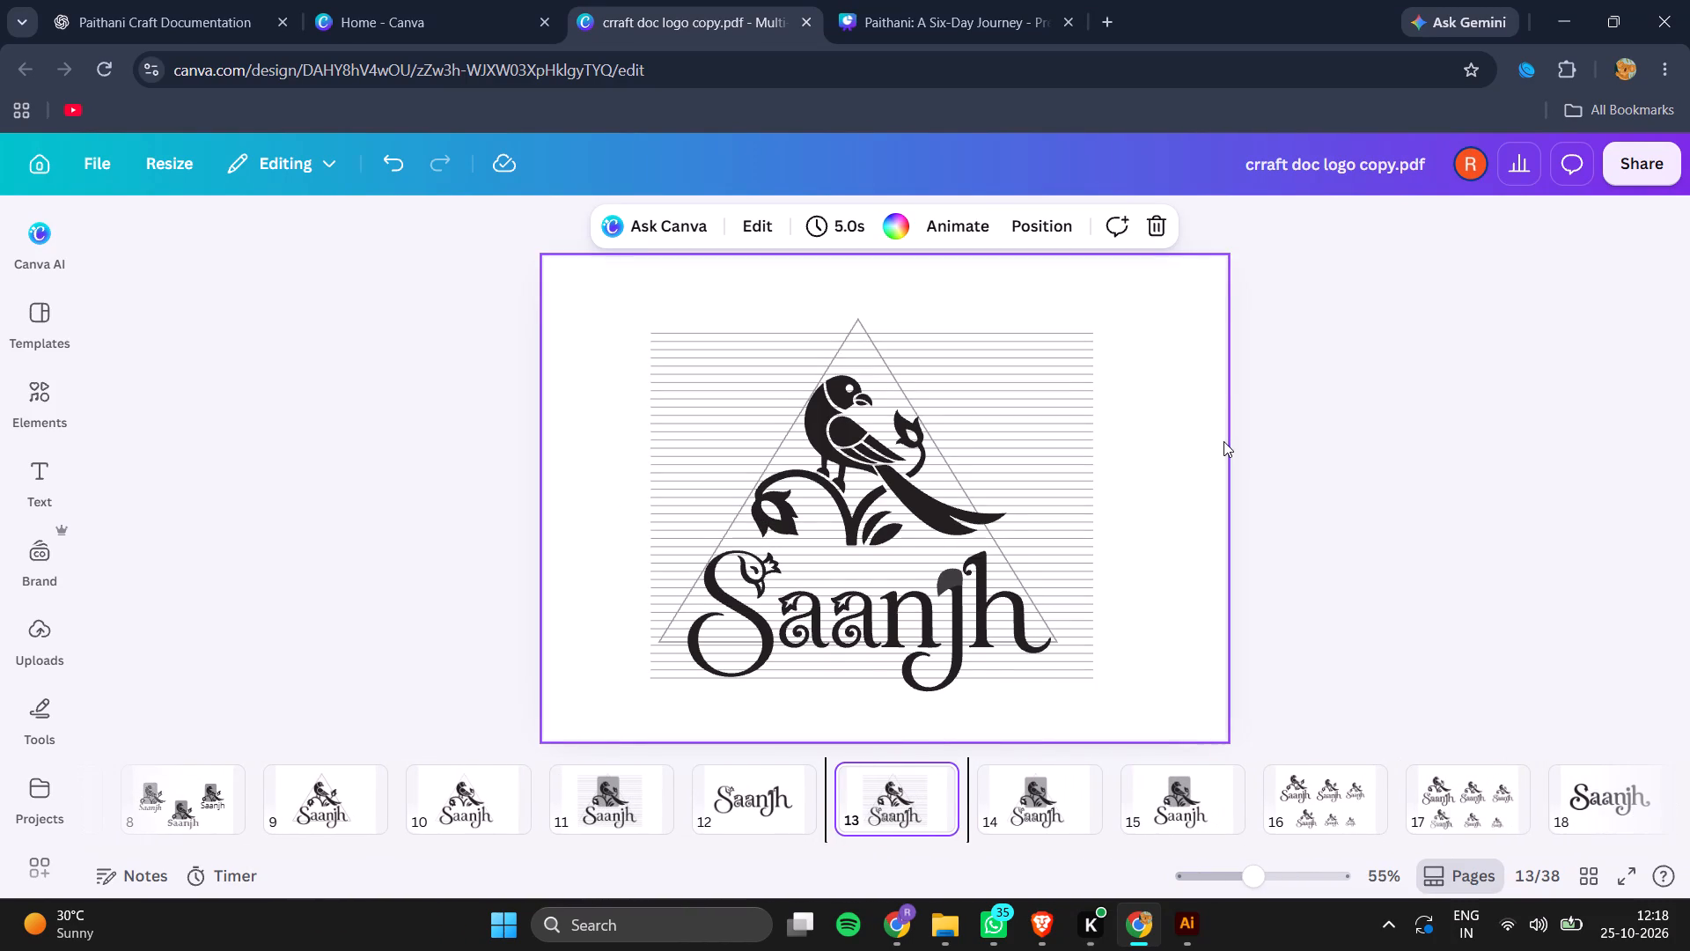
pyautogui.press('Left')
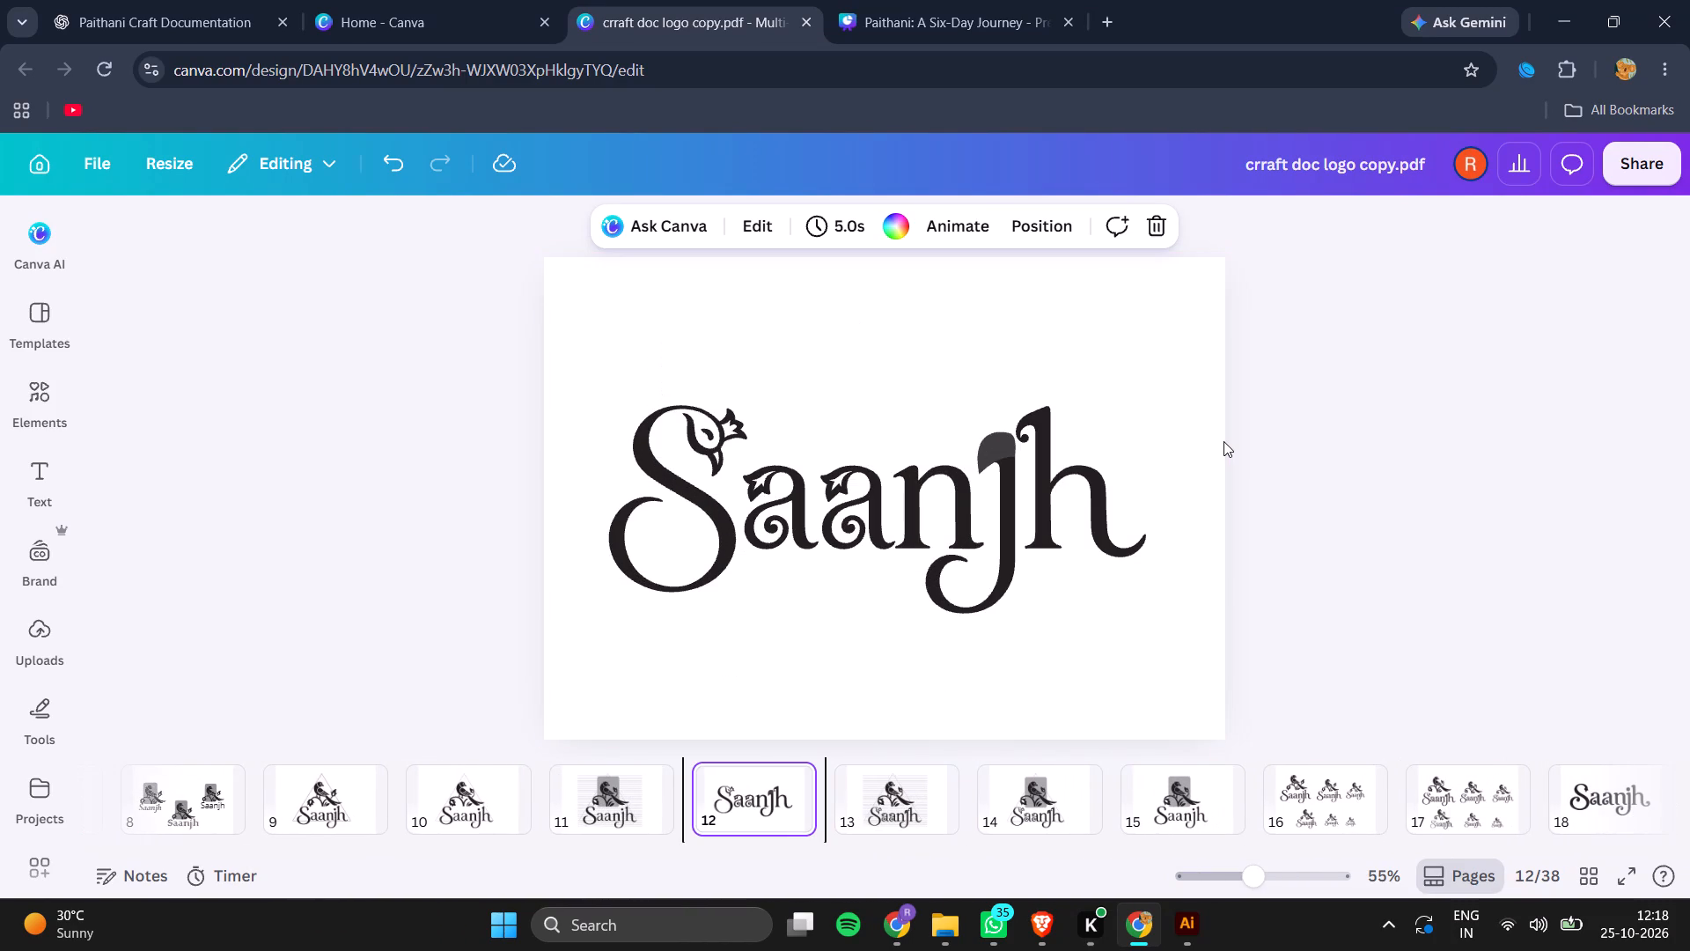
pyautogui.press('Left')
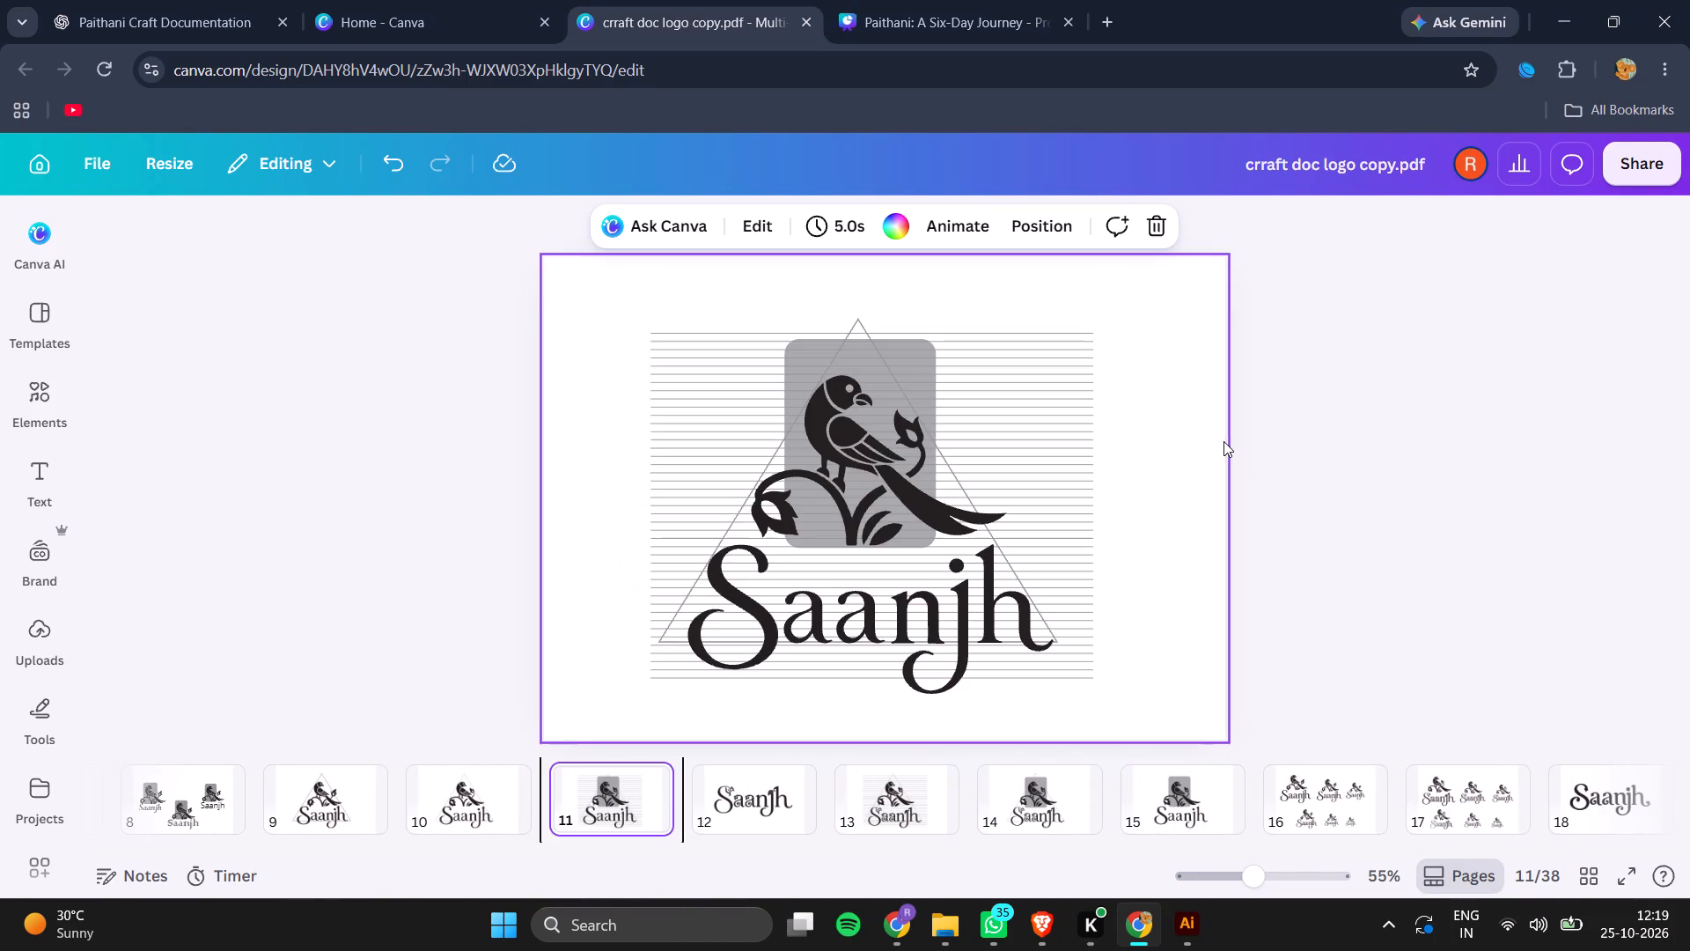
pyautogui.press('Right')
pyautogui.press('Right')
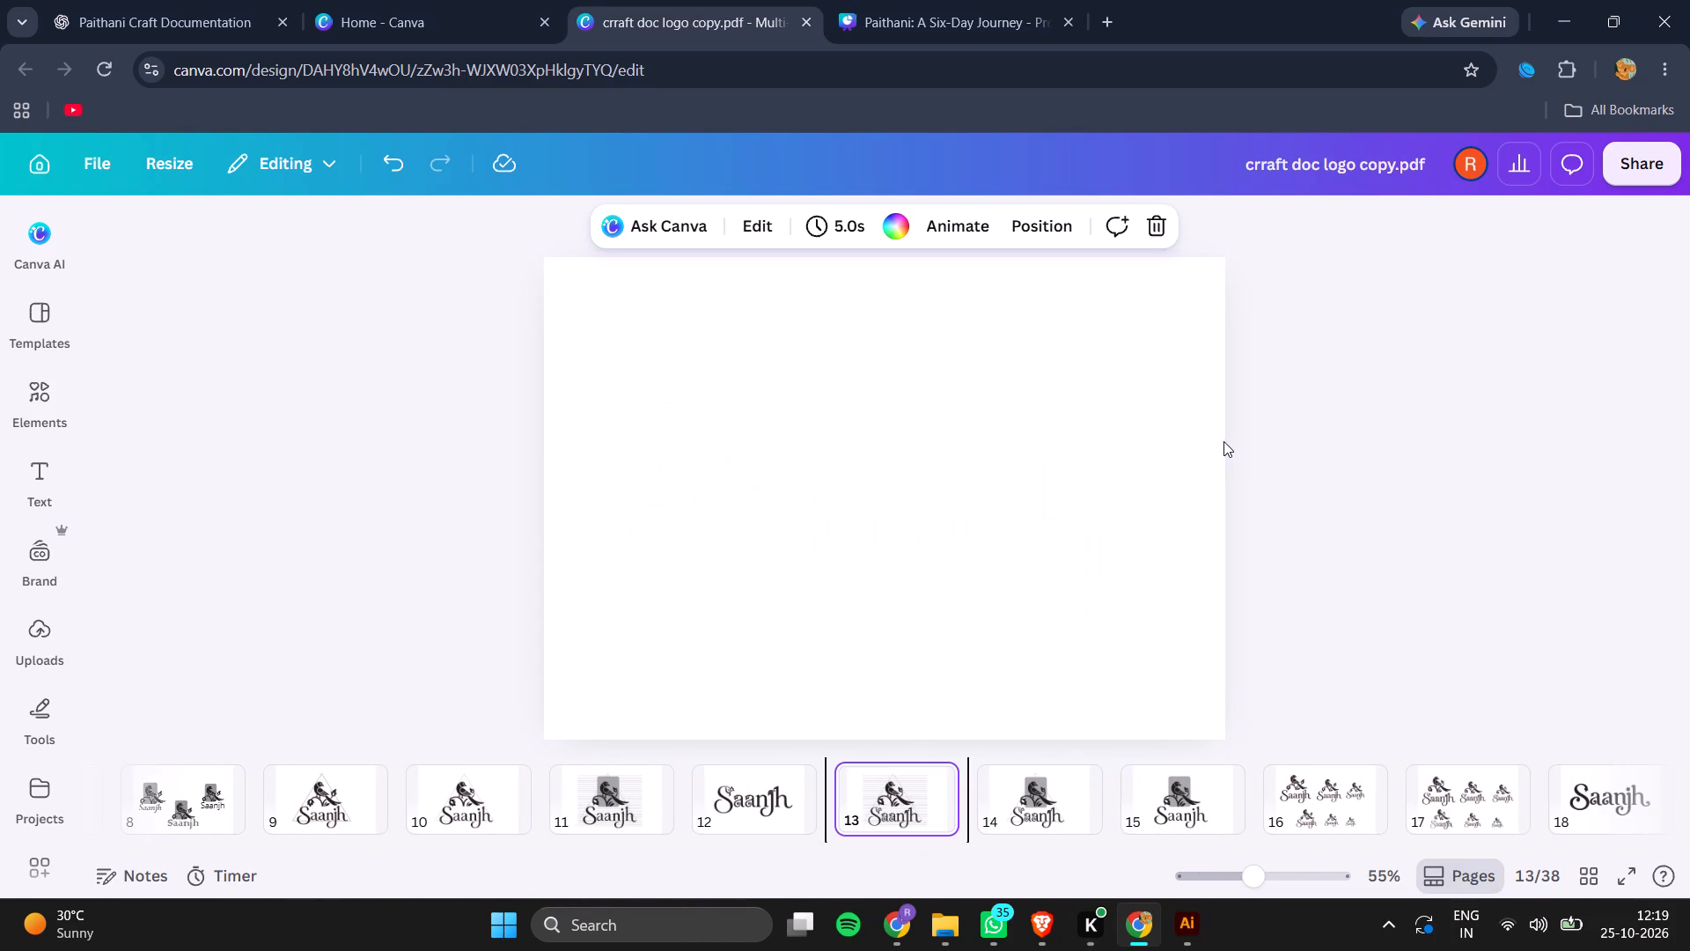
pyautogui.press('Right')
pyautogui.press('Right')
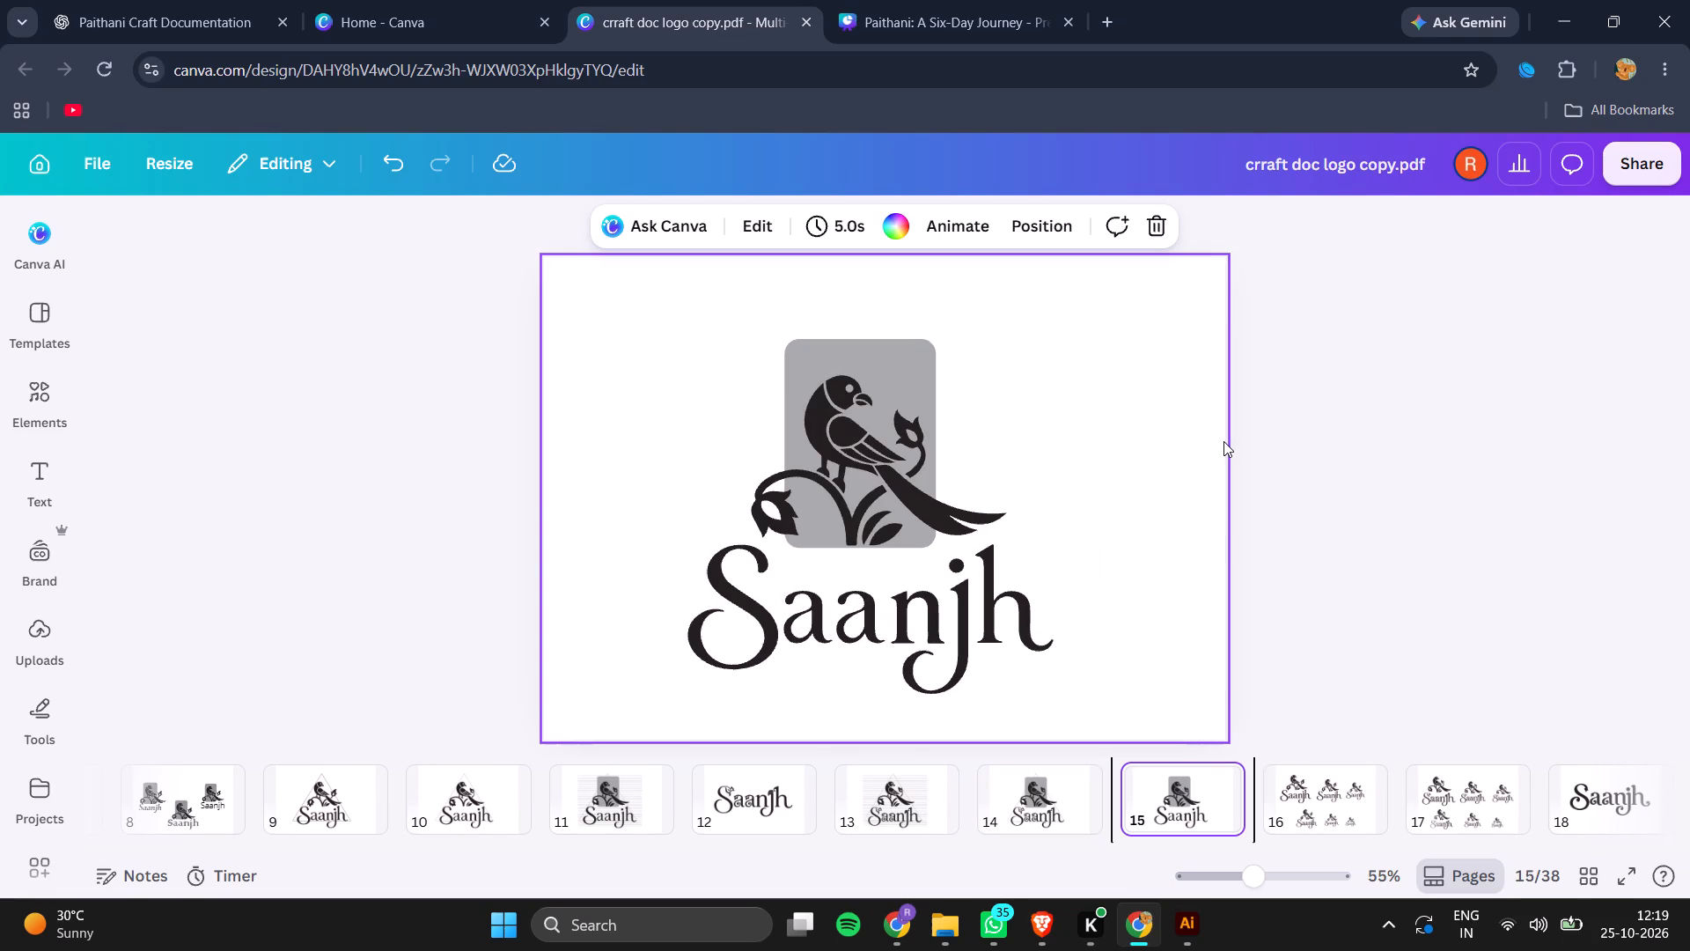
pyautogui.press('Right')
pyautogui.press('Right')
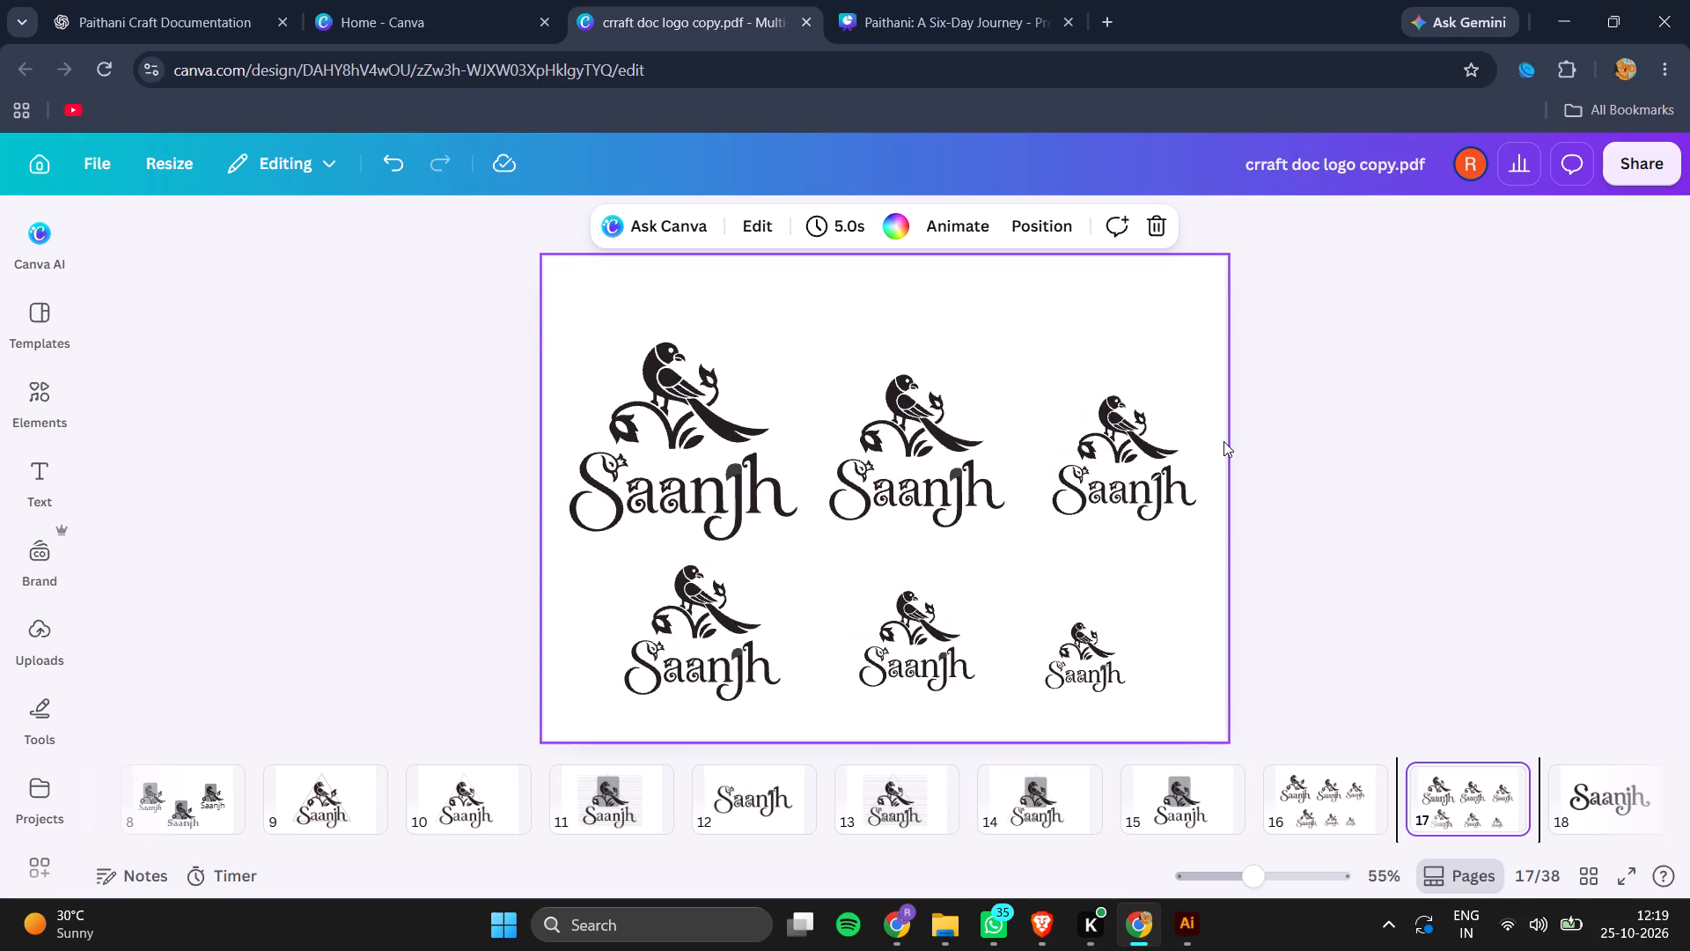
pyautogui.press('Right')
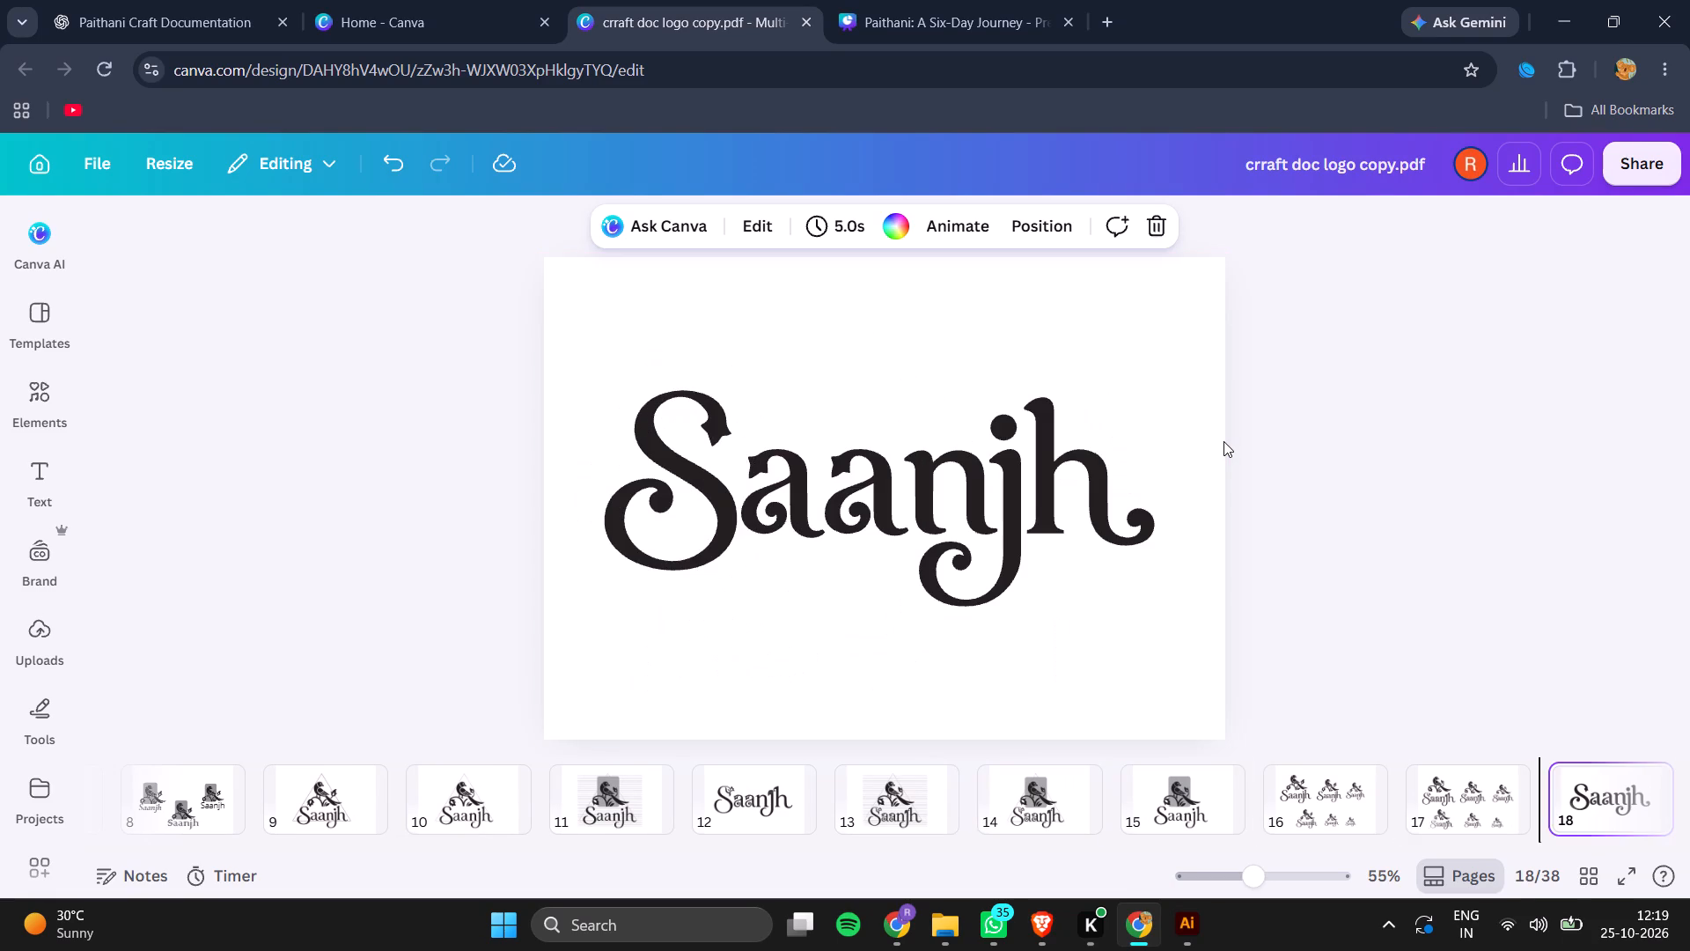
pyautogui.press('Right')
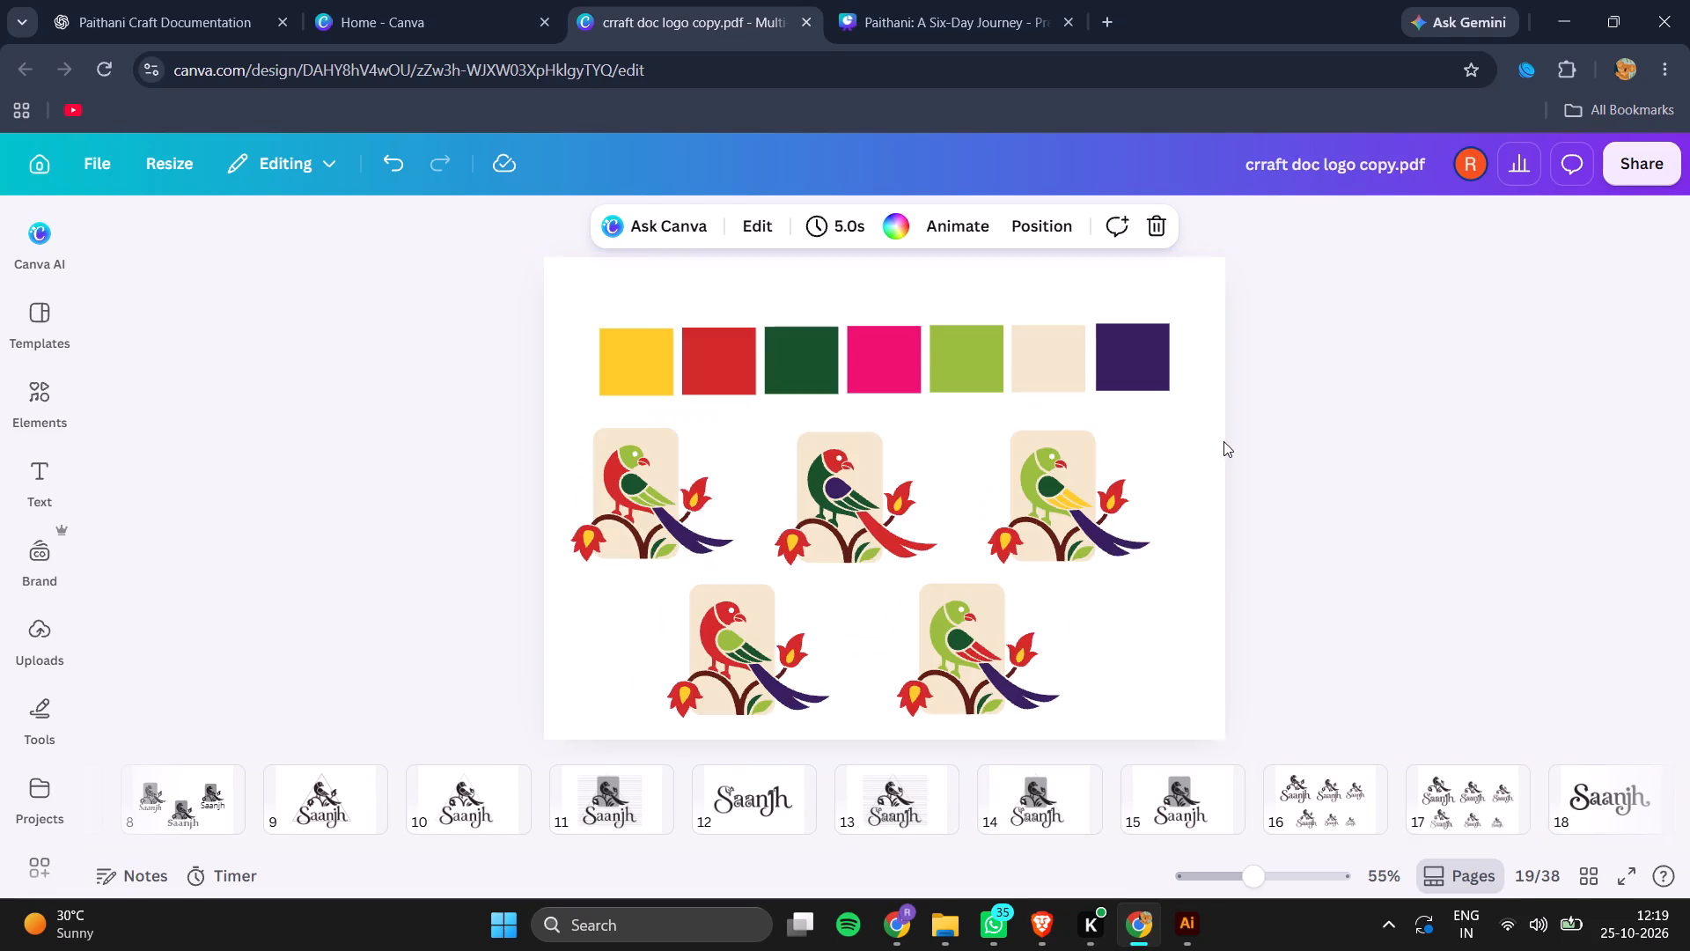
pyautogui.press('Right')
pyautogui.press('Right')
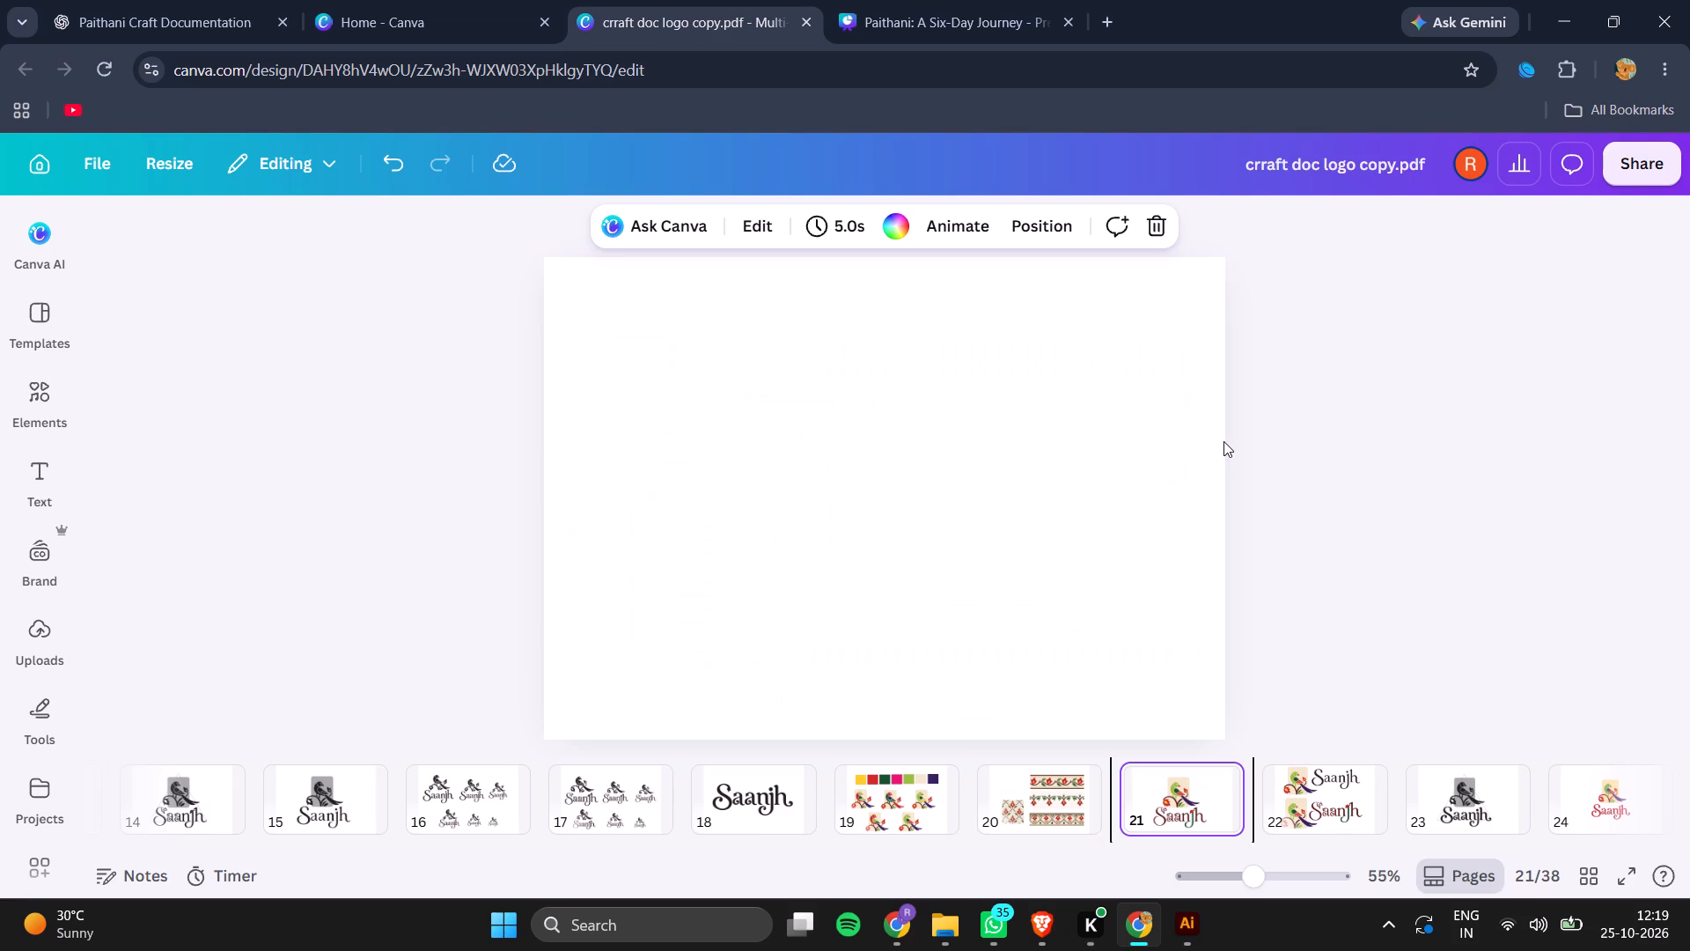
pyautogui.press('Right')
pyautogui.press('Right')
pyautogui.press('Left')
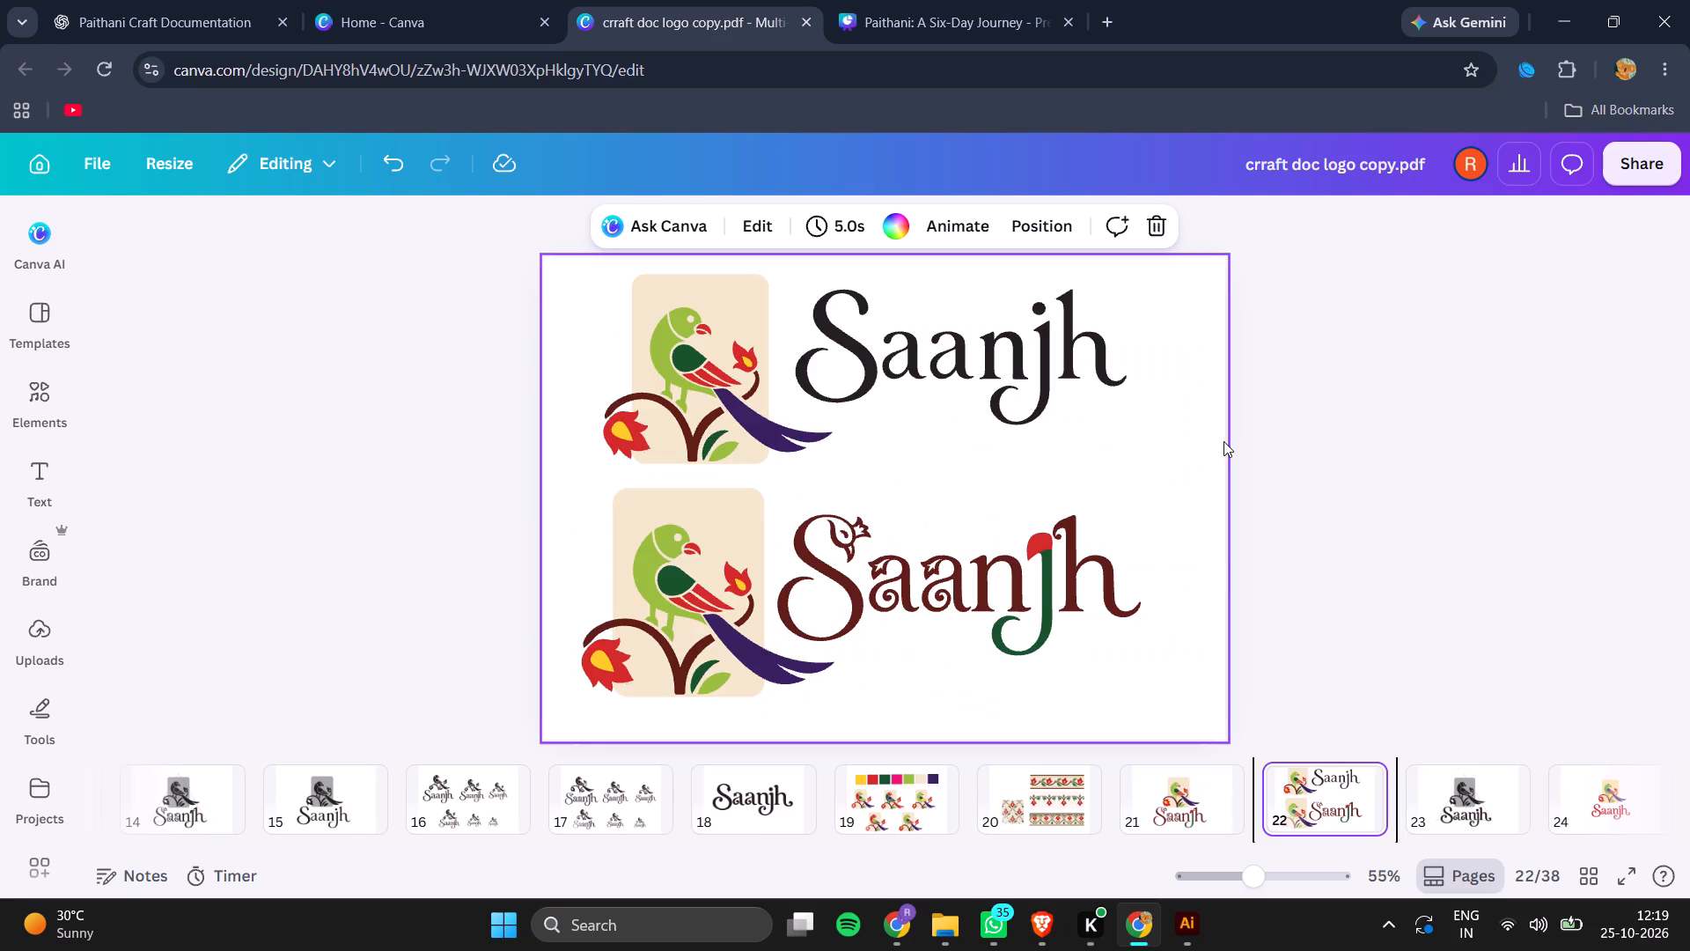
pyautogui.press('Right')
pyautogui.press('Right')
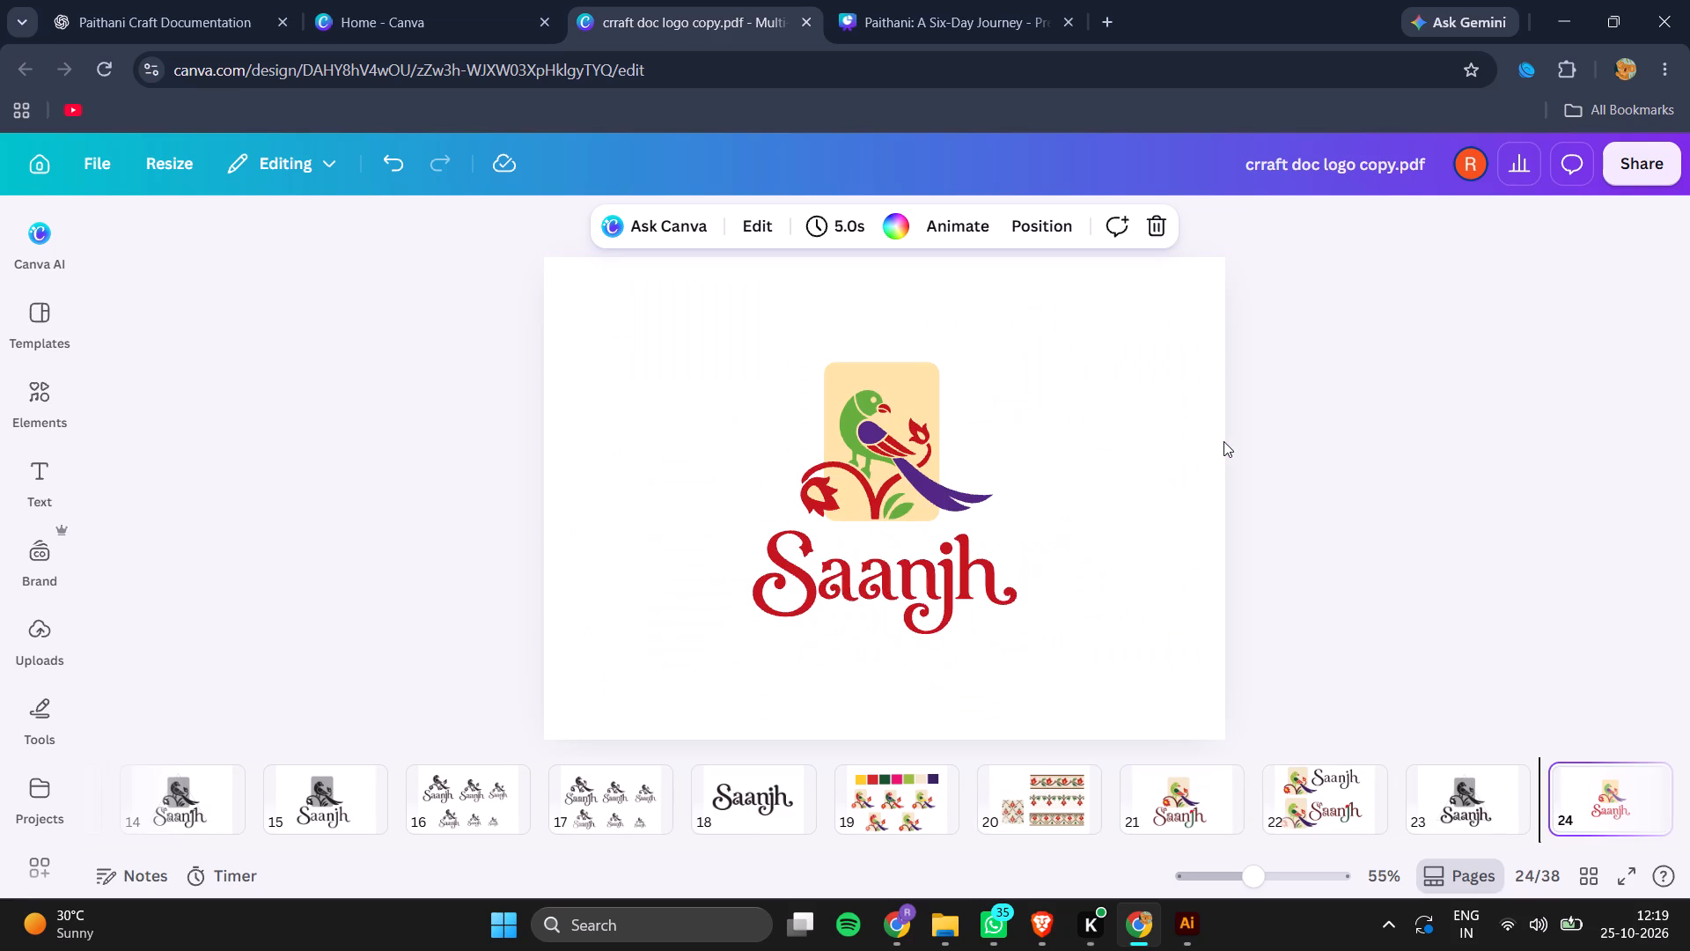
pyautogui.press('Left')
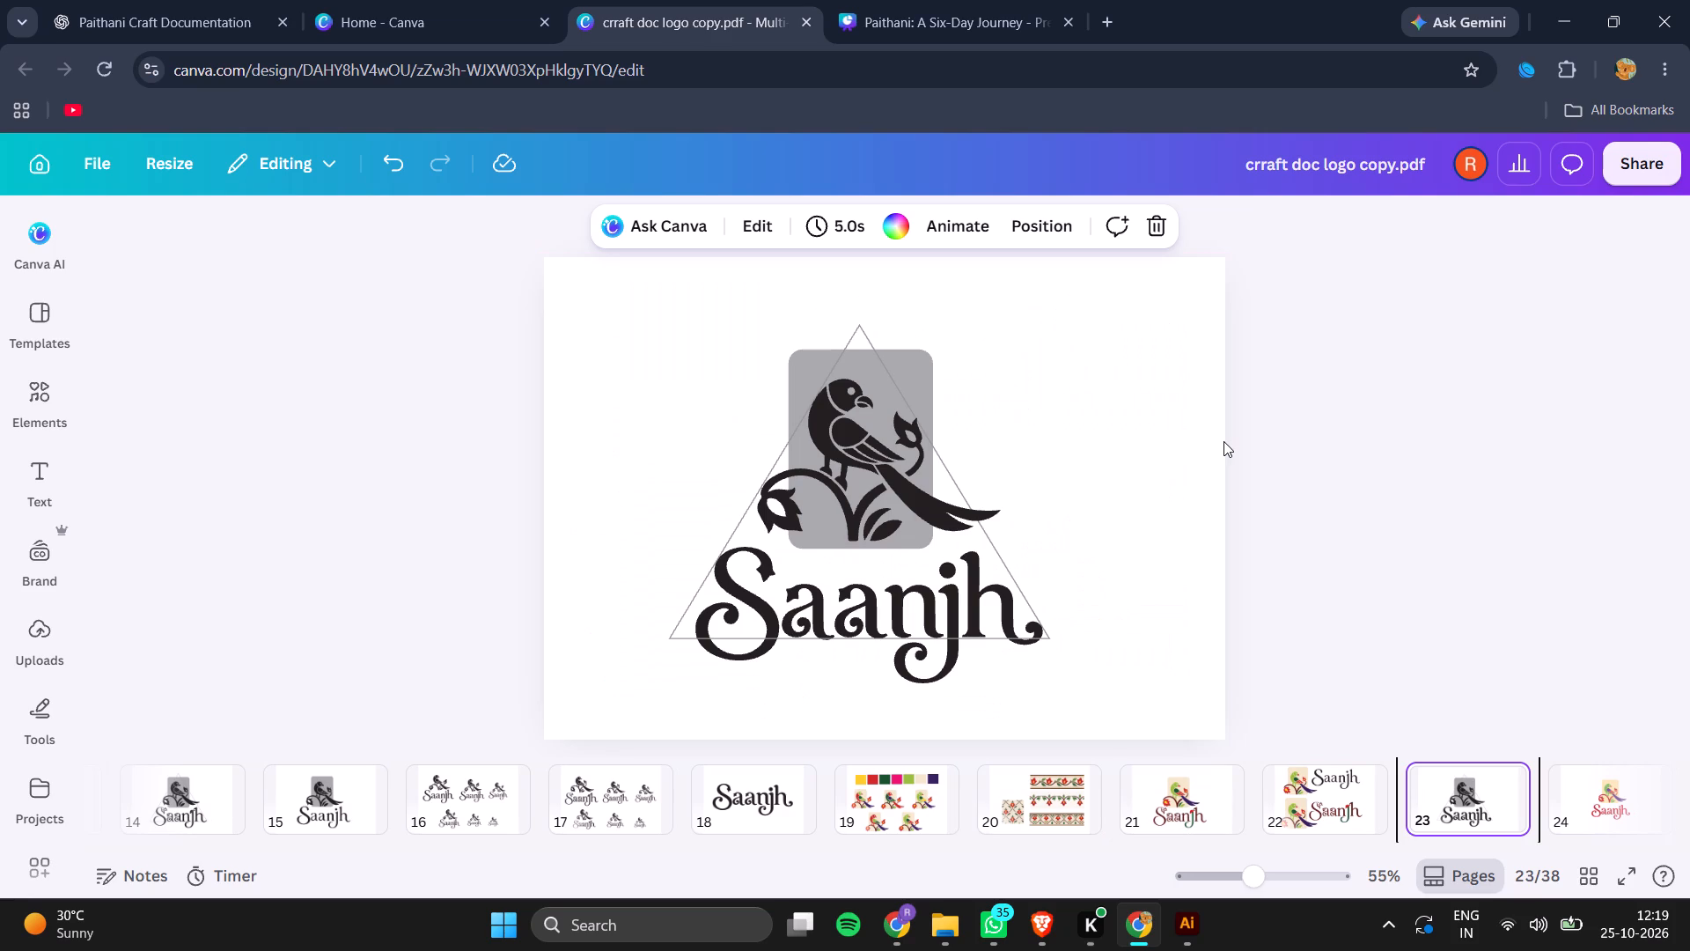
# Go back to page 16 and review the colour palette, pattern and coloured logo pages up to page 27.
pyautogui.click(599, 771)
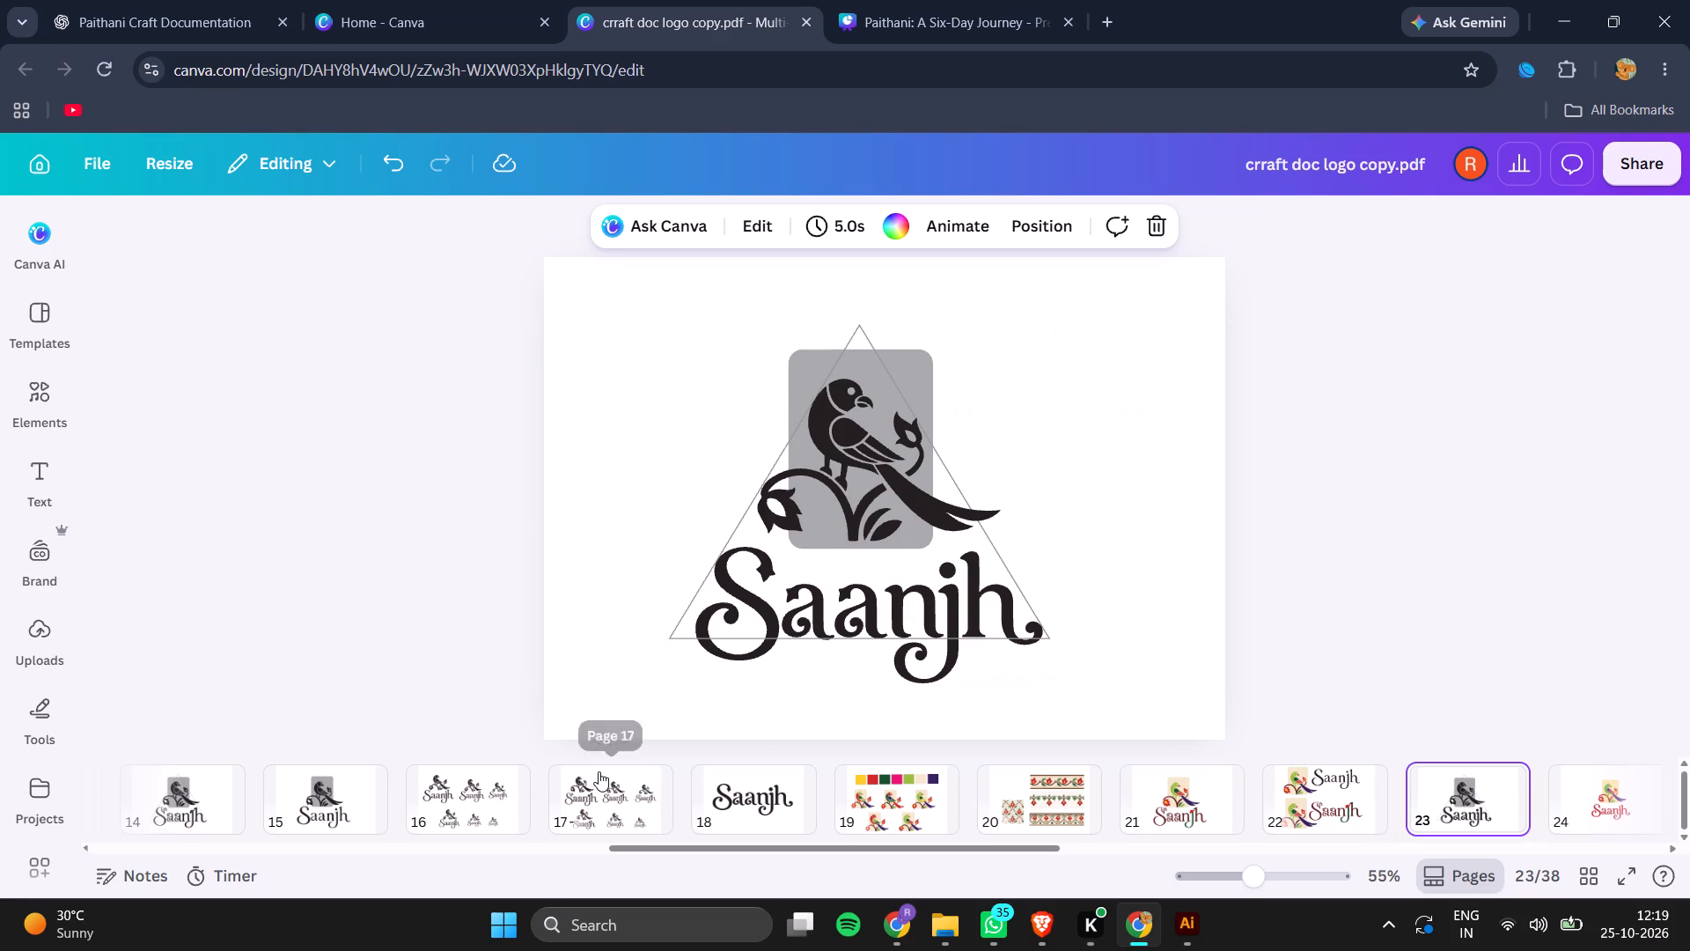
pyautogui.click(462, 808)
pyautogui.press('Right')
pyautogui.press('Right')
pyautogui.press('Right')
pyautogui.press('Right')
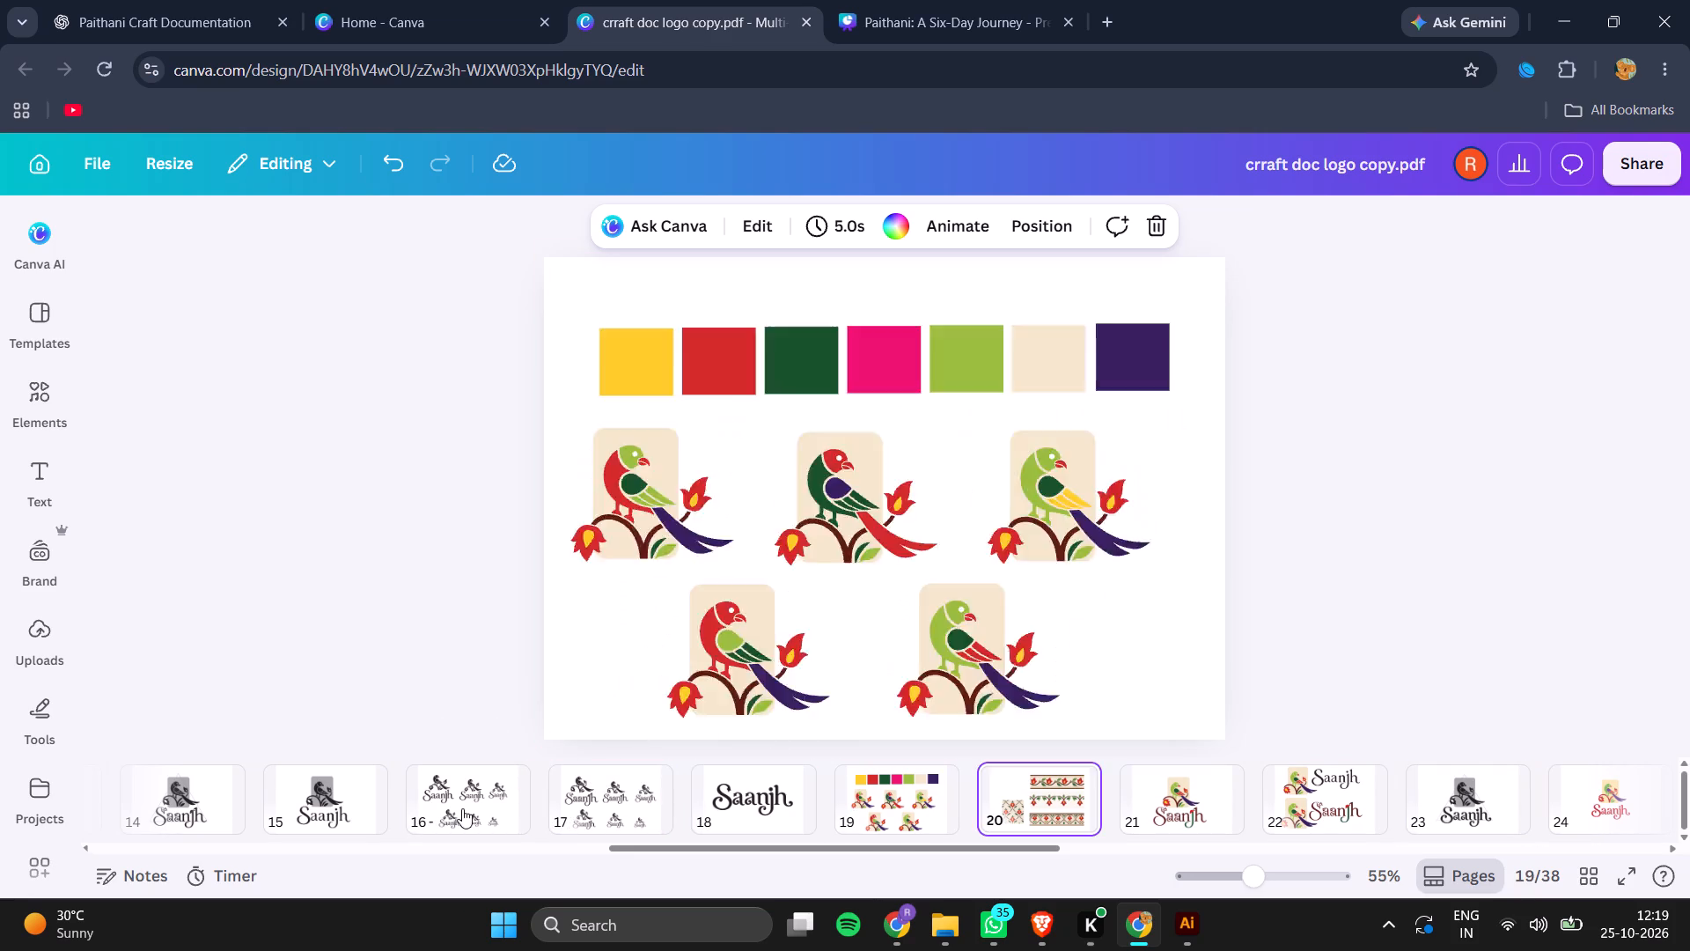
pyautogui.press('Right')
pyautogui.press('Right')
pyautogui.press('Right')
pyautogui.press('Right')
pyautogui.press('Right')
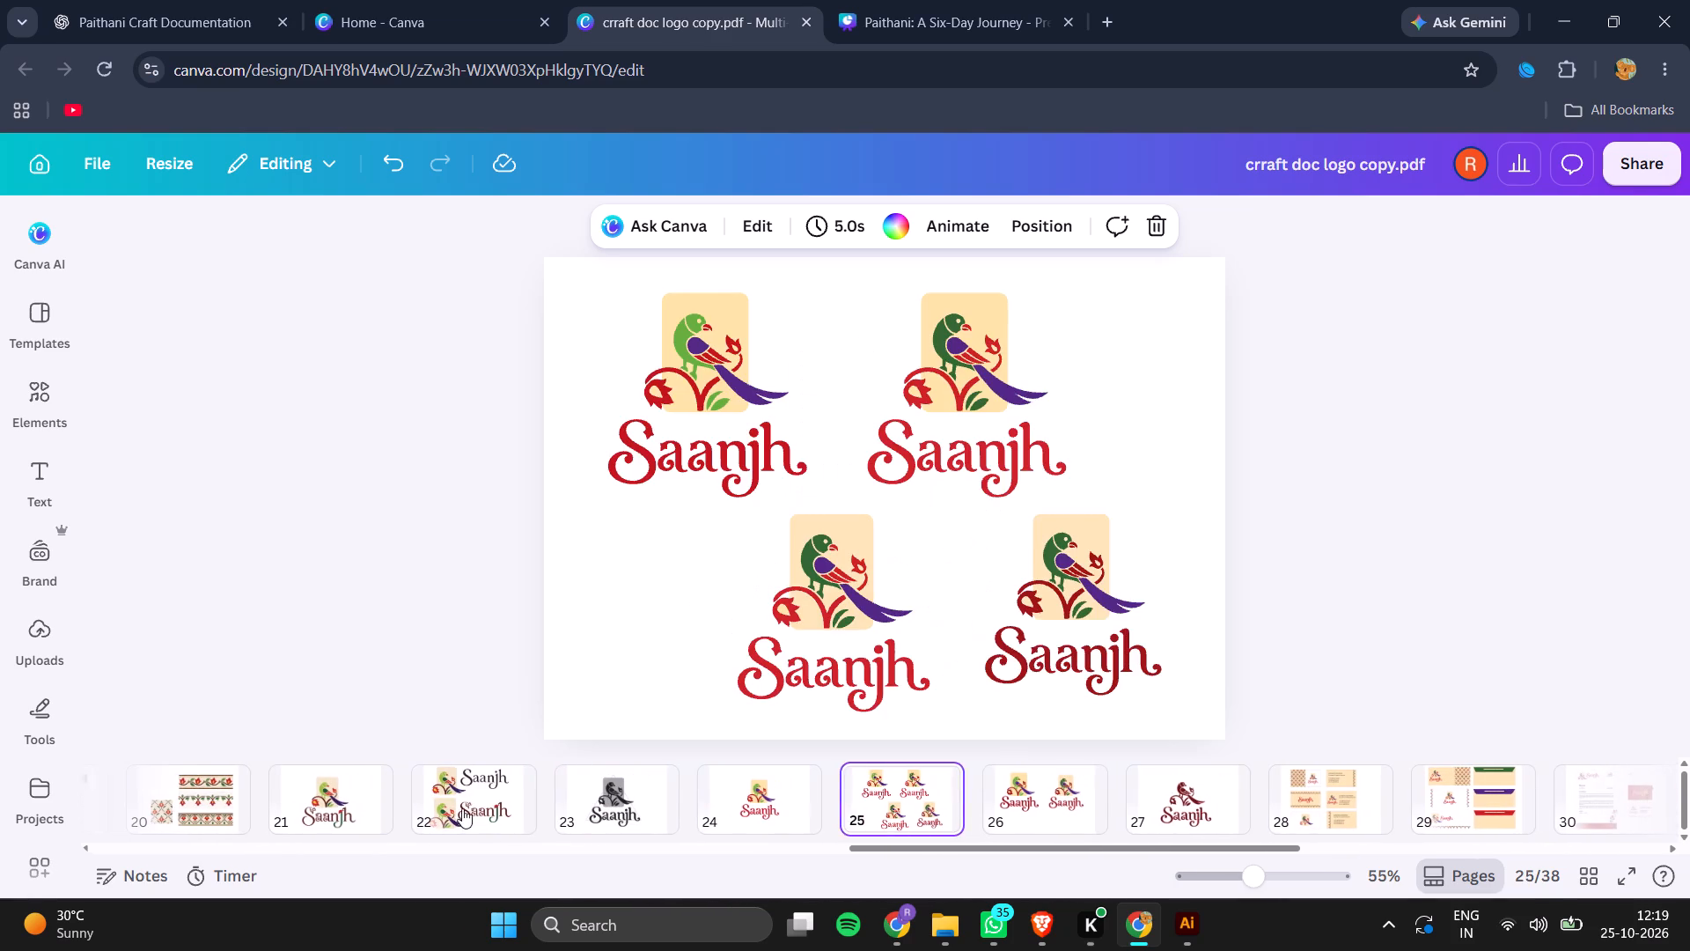
pyautogui.press('Right')
pyautogui.press('Right')
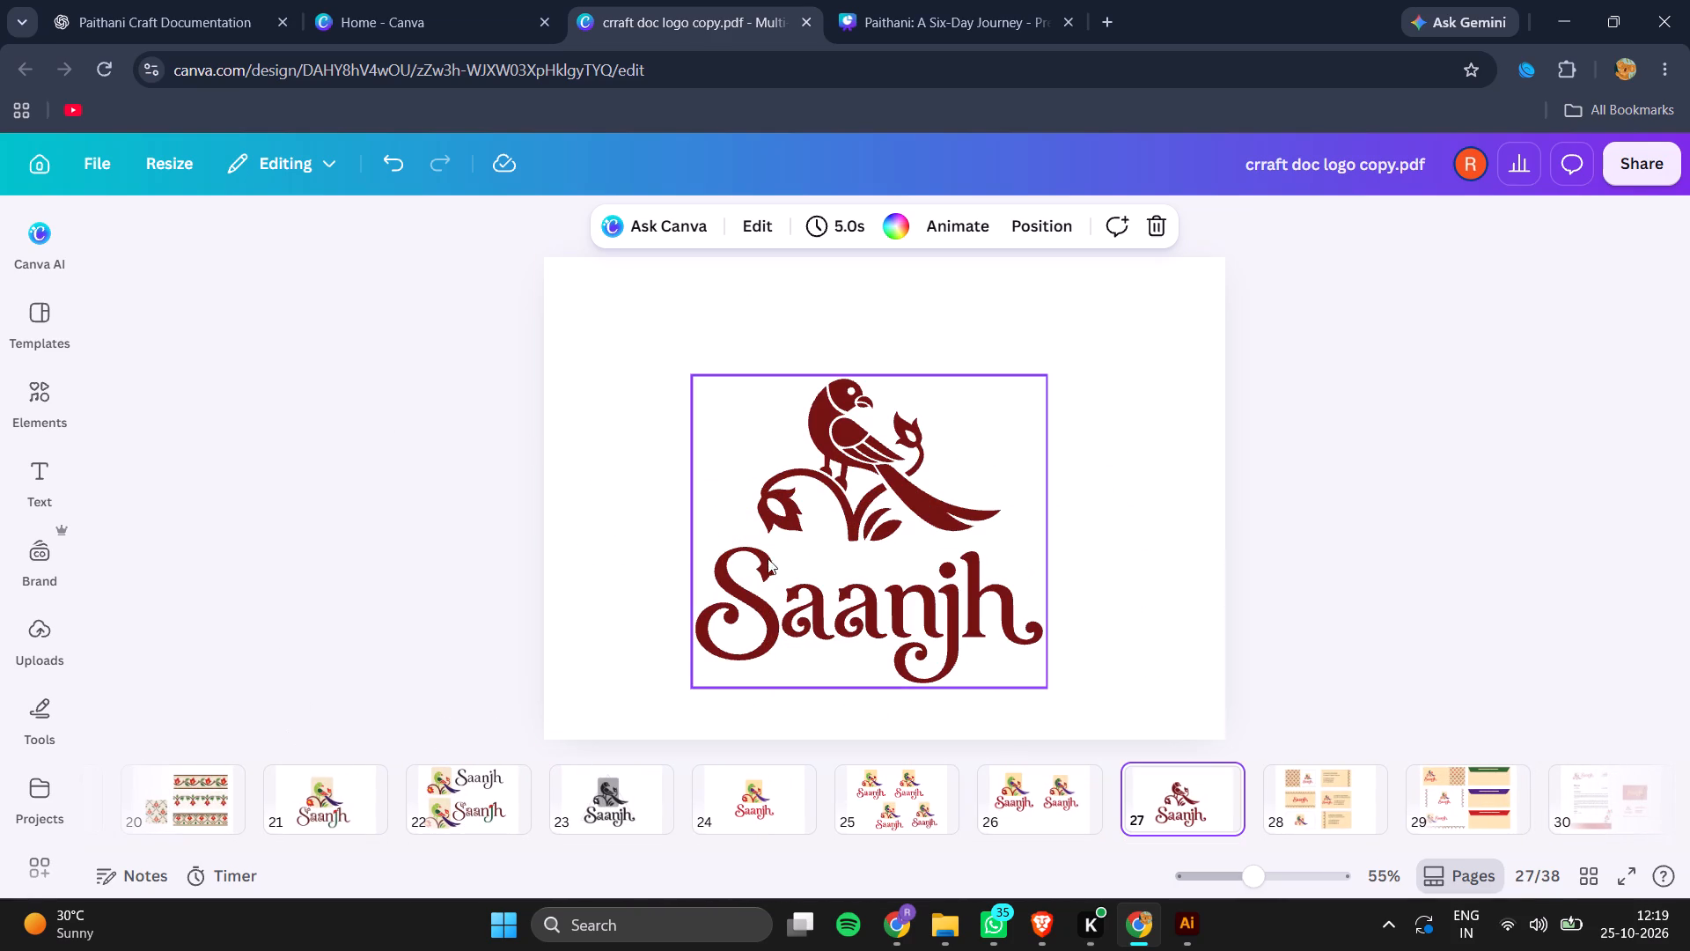
# Check the colour options of the single-colour Saanjh bird logo on page 27.
pyautogui.click(945, 600)
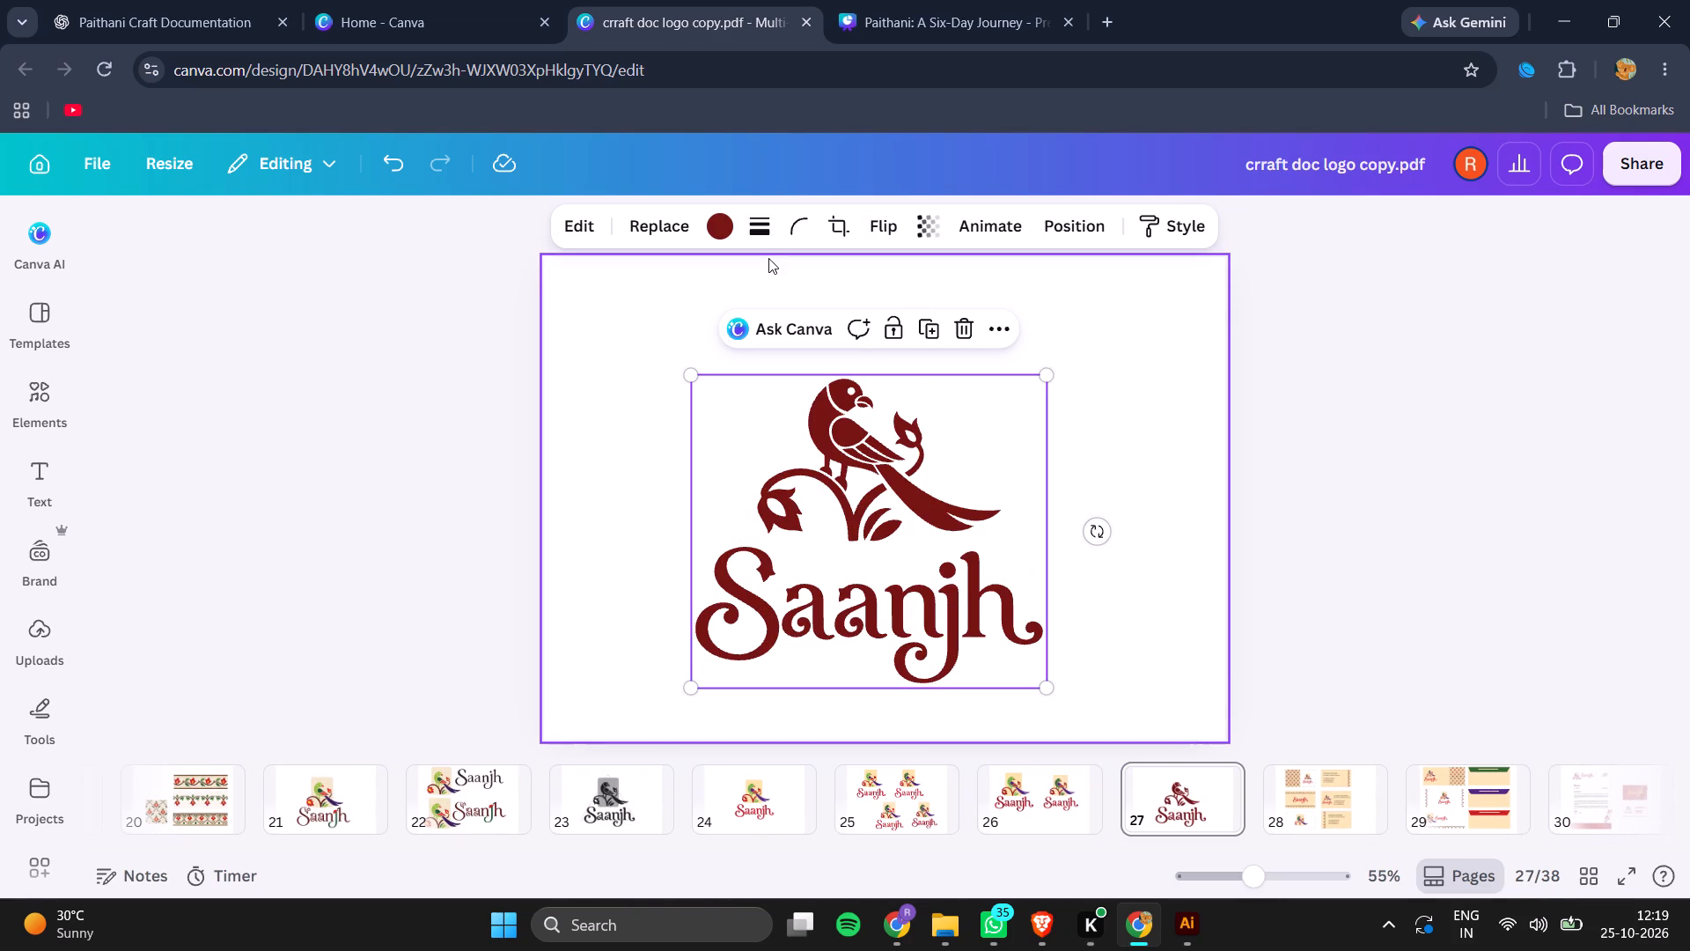
pyautogui.click(727, 231)
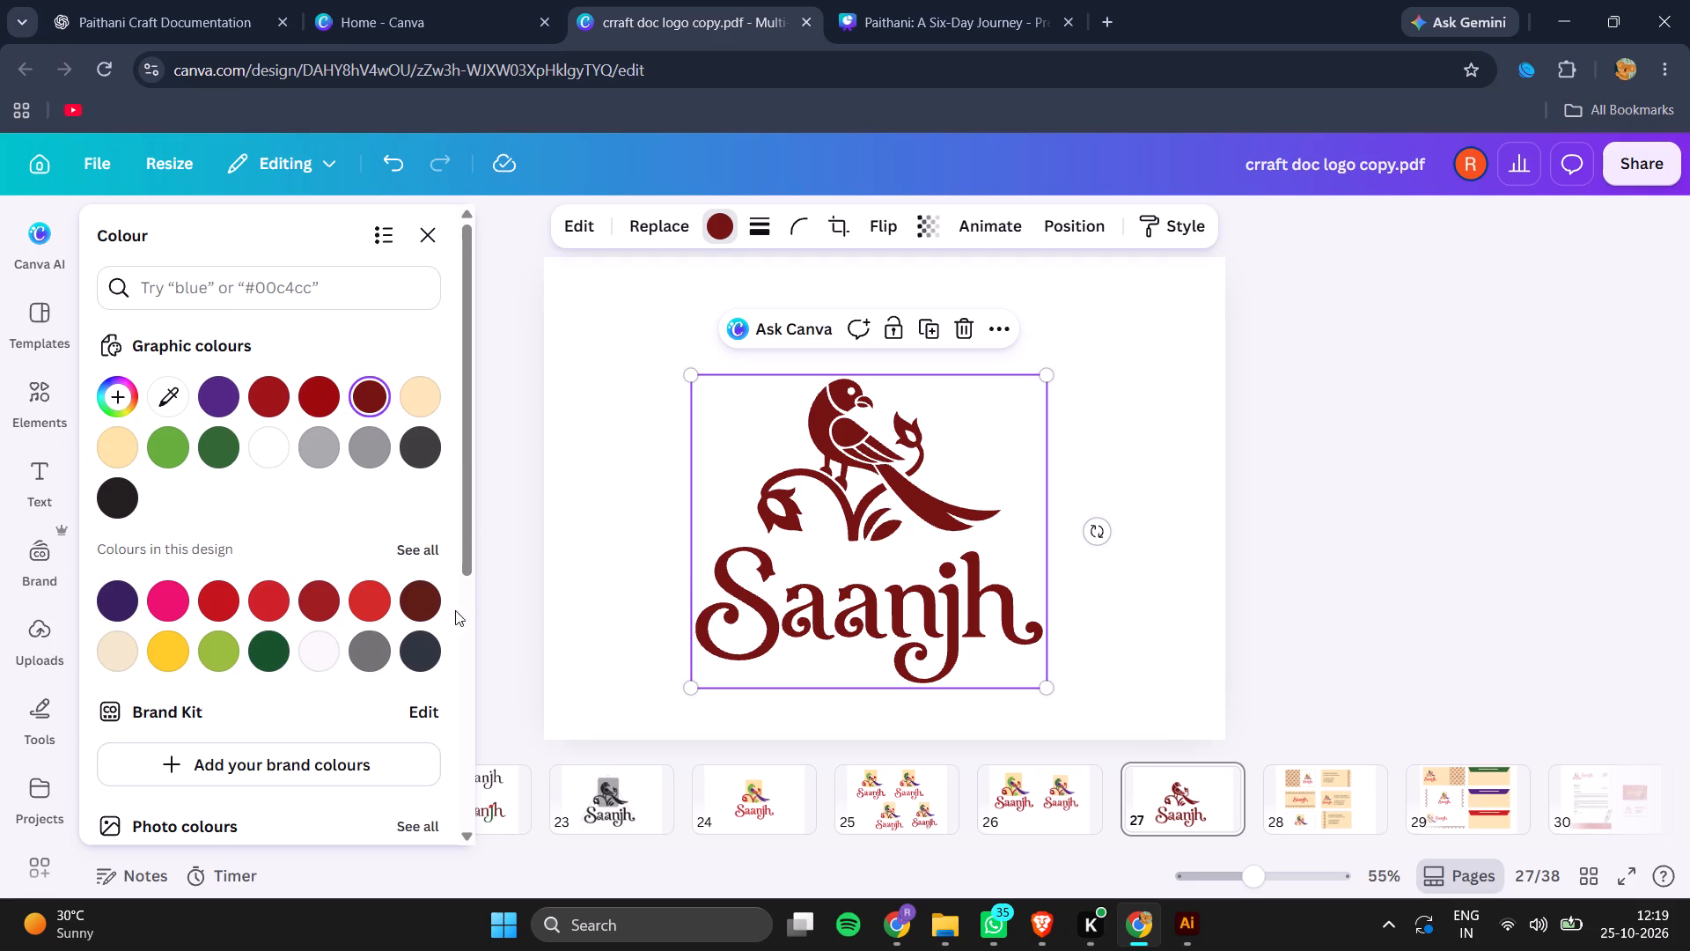
pyautogui.click(1150, 386)
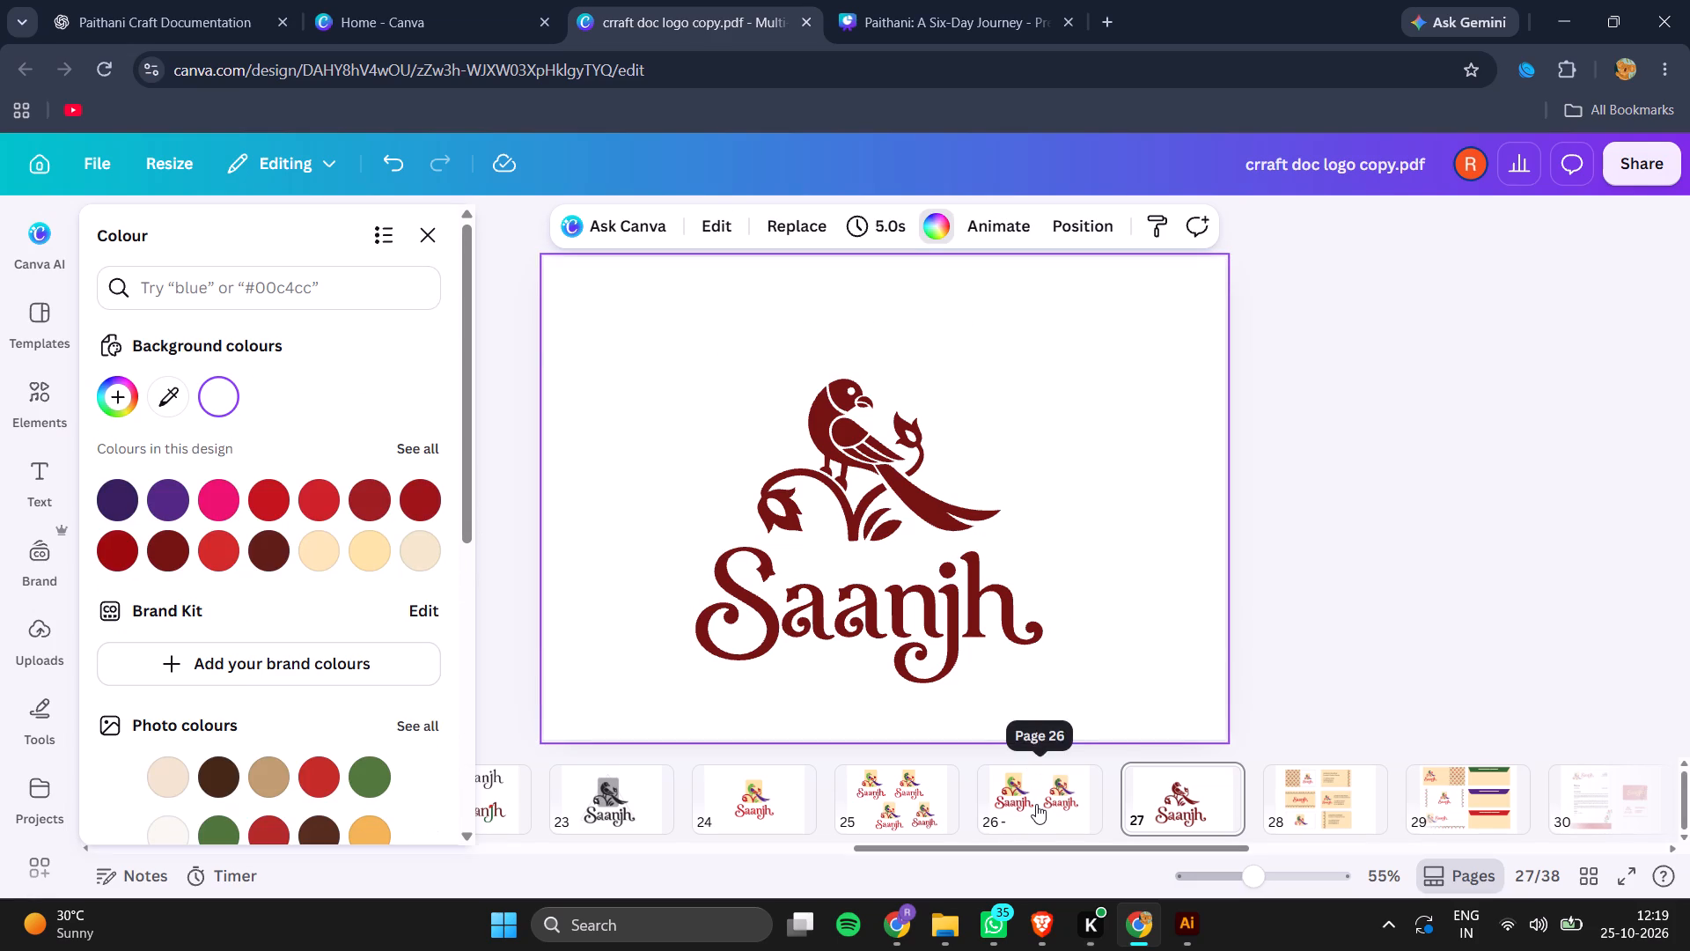
# Go to page 26 of the design.
pyautogui.click(1036, 804)
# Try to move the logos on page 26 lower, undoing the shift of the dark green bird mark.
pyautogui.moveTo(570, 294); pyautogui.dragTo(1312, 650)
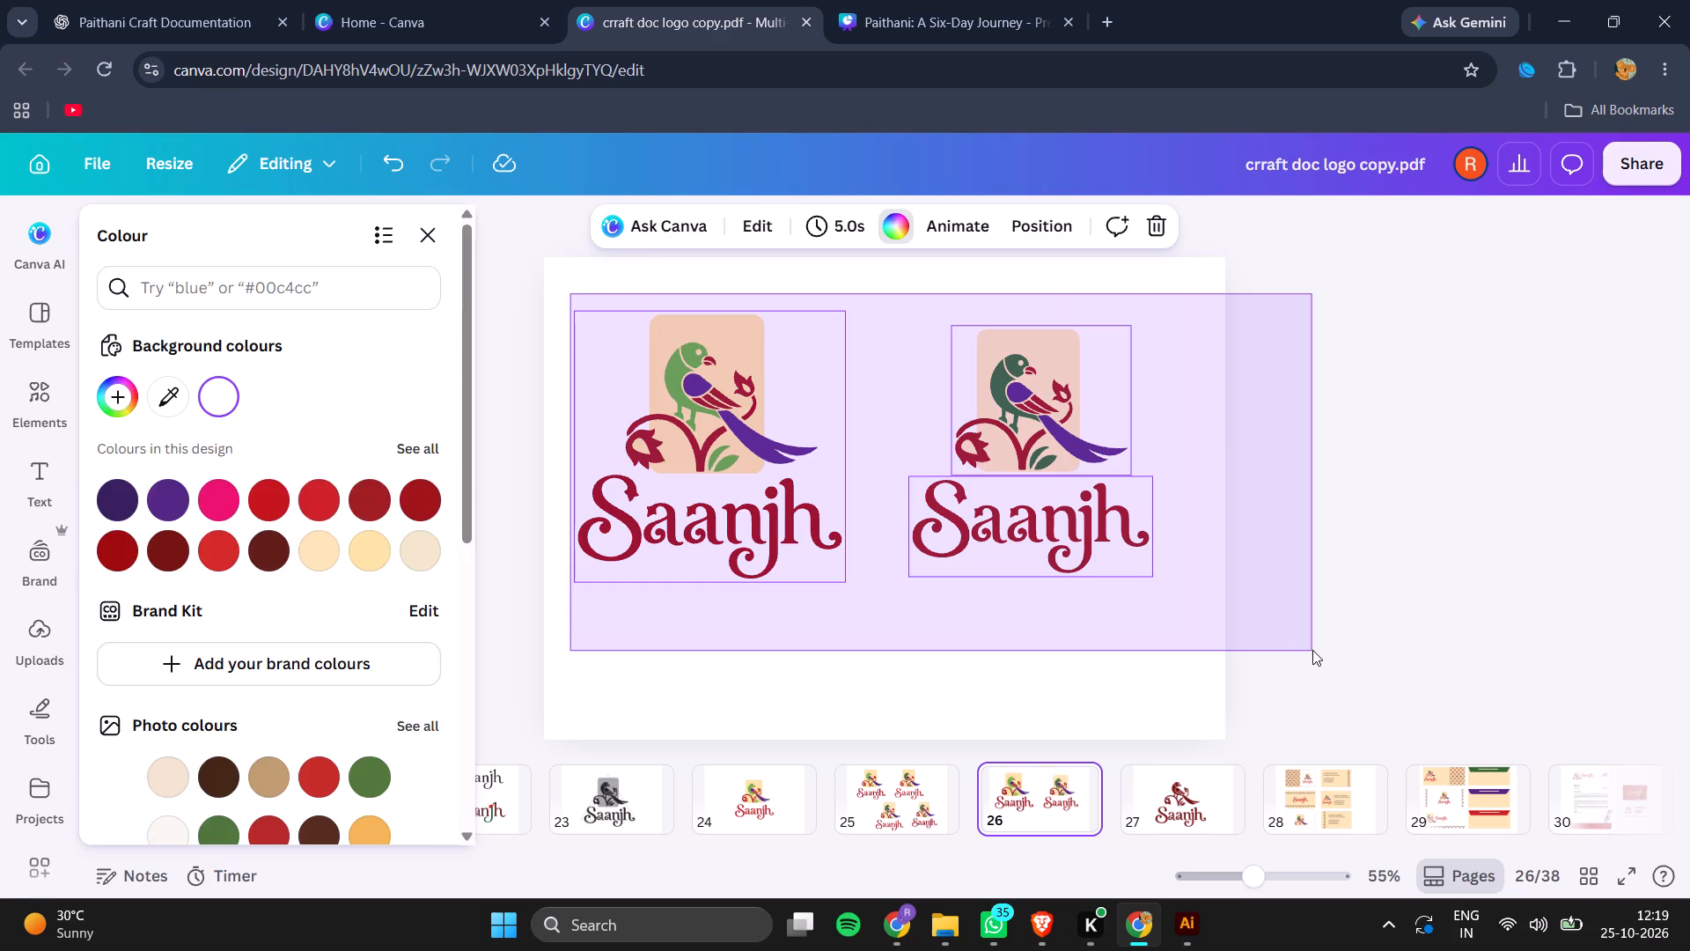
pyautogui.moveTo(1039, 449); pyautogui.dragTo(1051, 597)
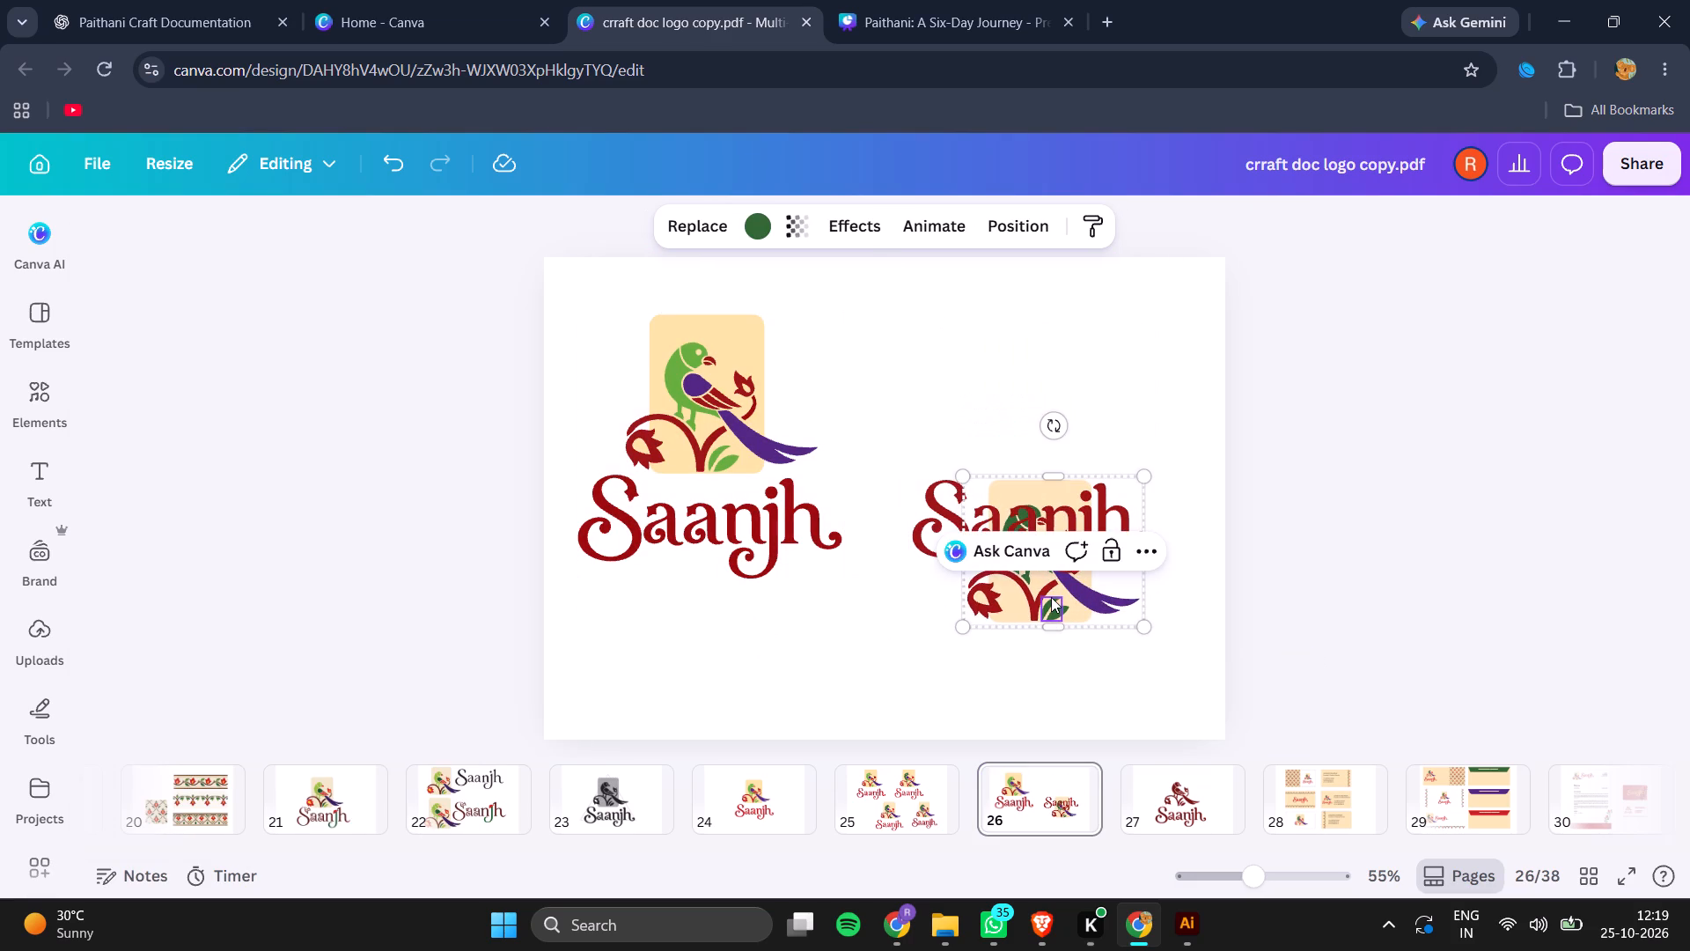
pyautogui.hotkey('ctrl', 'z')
# Select both coloured Saanjh logos on page 26 and nudge them together down the page and slightly to the right.
pyautogui.moveTo(544, 295); pyautogui.dragTo(1202, 650)
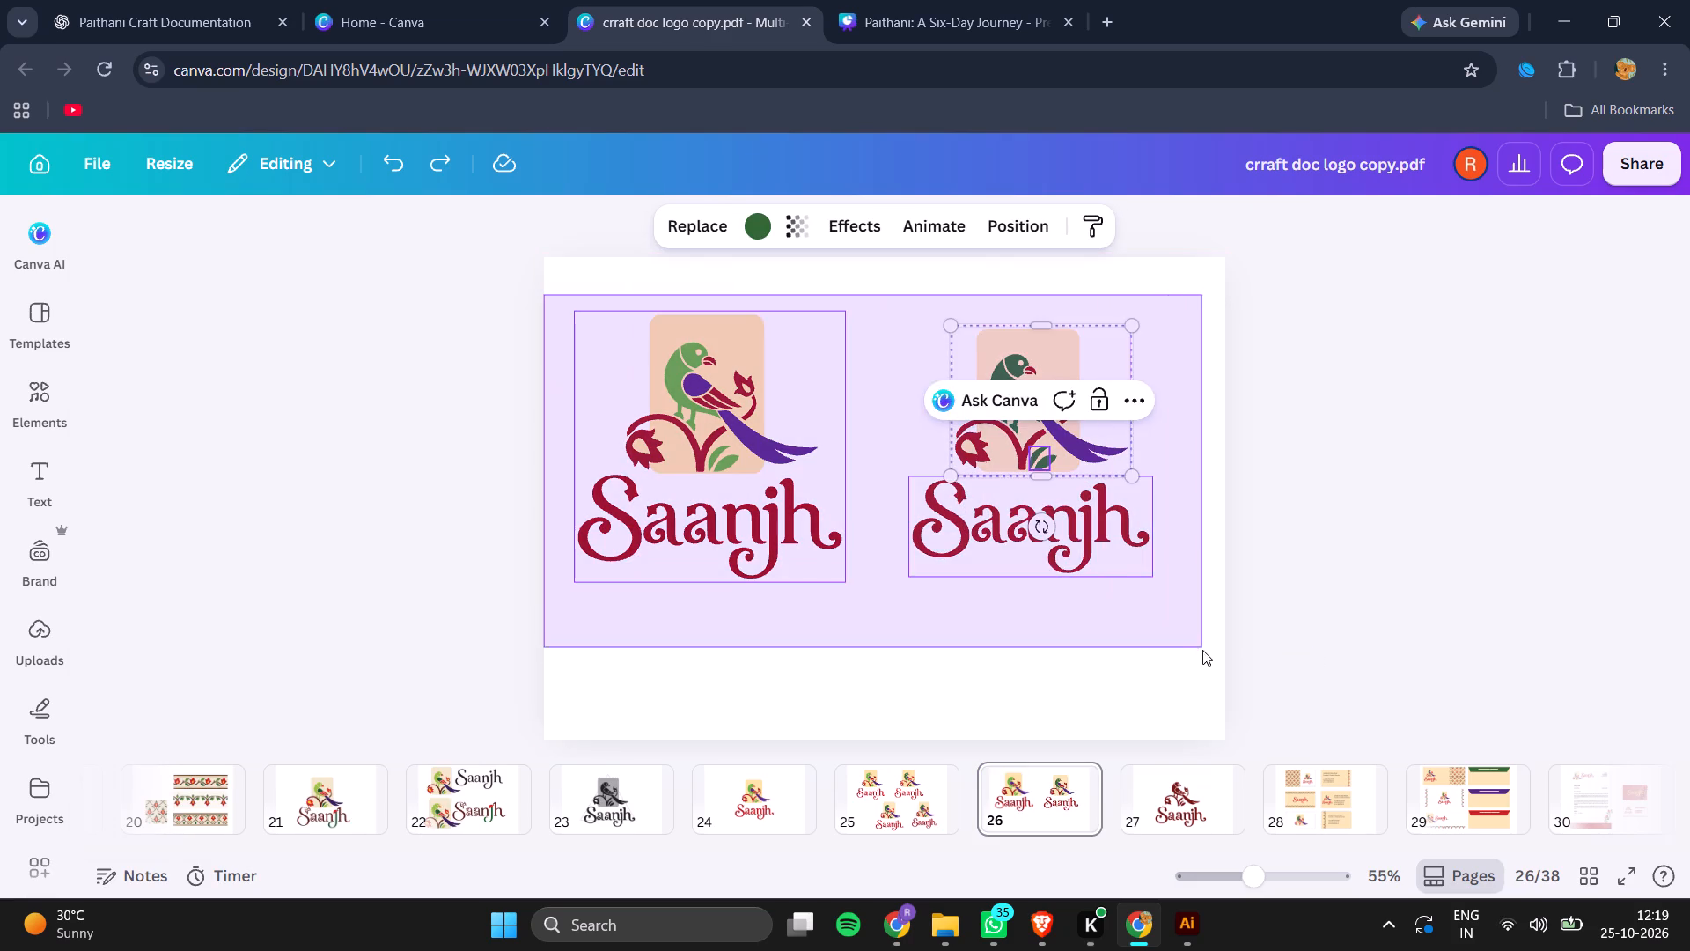
pyautogui.moveTo(1202, 650); pyautogui.dragTo(1255, 668)
pyautogui.press('Down')
pyautogui.press('Down')
pyautogui.press('Down')
pyautogui.press('Down')
pyautogui.press('Down')
pyautogui.press('Down')
pyautogui.press('Down')
pyautogui.press('Down')
pyautogui.press('Down')
pyautogui.press('Down')
pyautogui.press('Down')
pyautogui.press('Down')
pyautogui.press('Down')
pyautogui.press('Down')
pyautogui.press('Down')
pyautogui.press('Down')
pyautogui.press('Down')
pyautogui.press('Down')
pyautogui.press('Down')
pyautogui.press('Down')
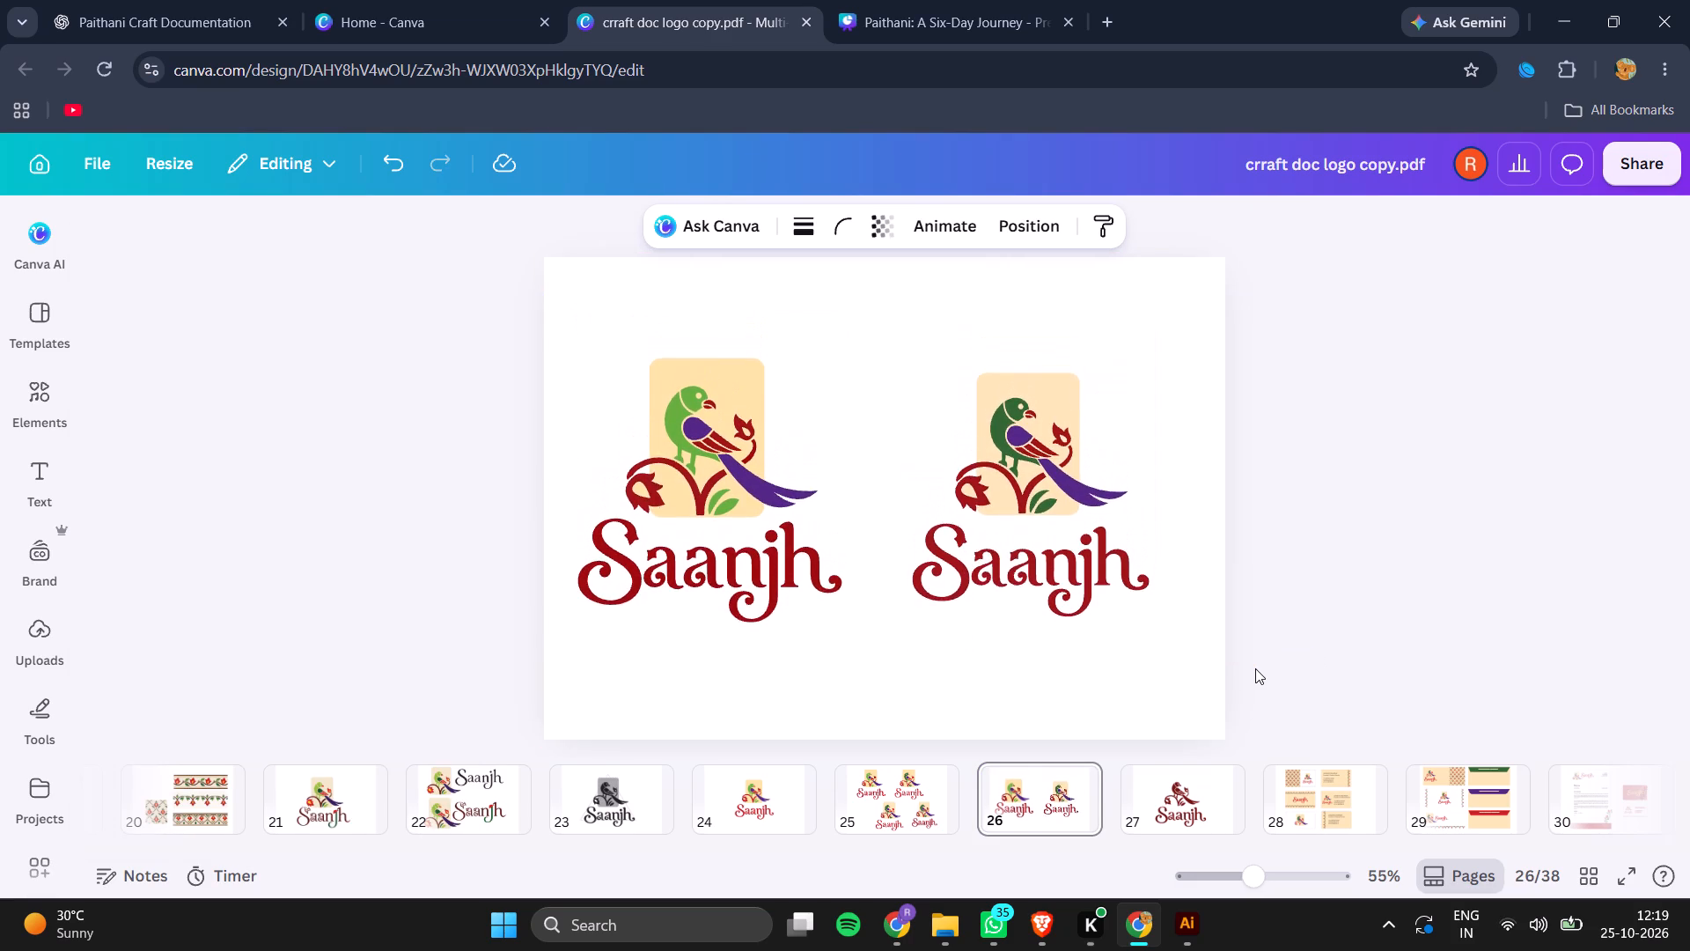
pyautogui.press('Right')
pyautogui.press('Right')
pyautogui.press('Right')
pyautogui.press('Right')
pyautogui.press('Right')
pyautogui.press('Right')
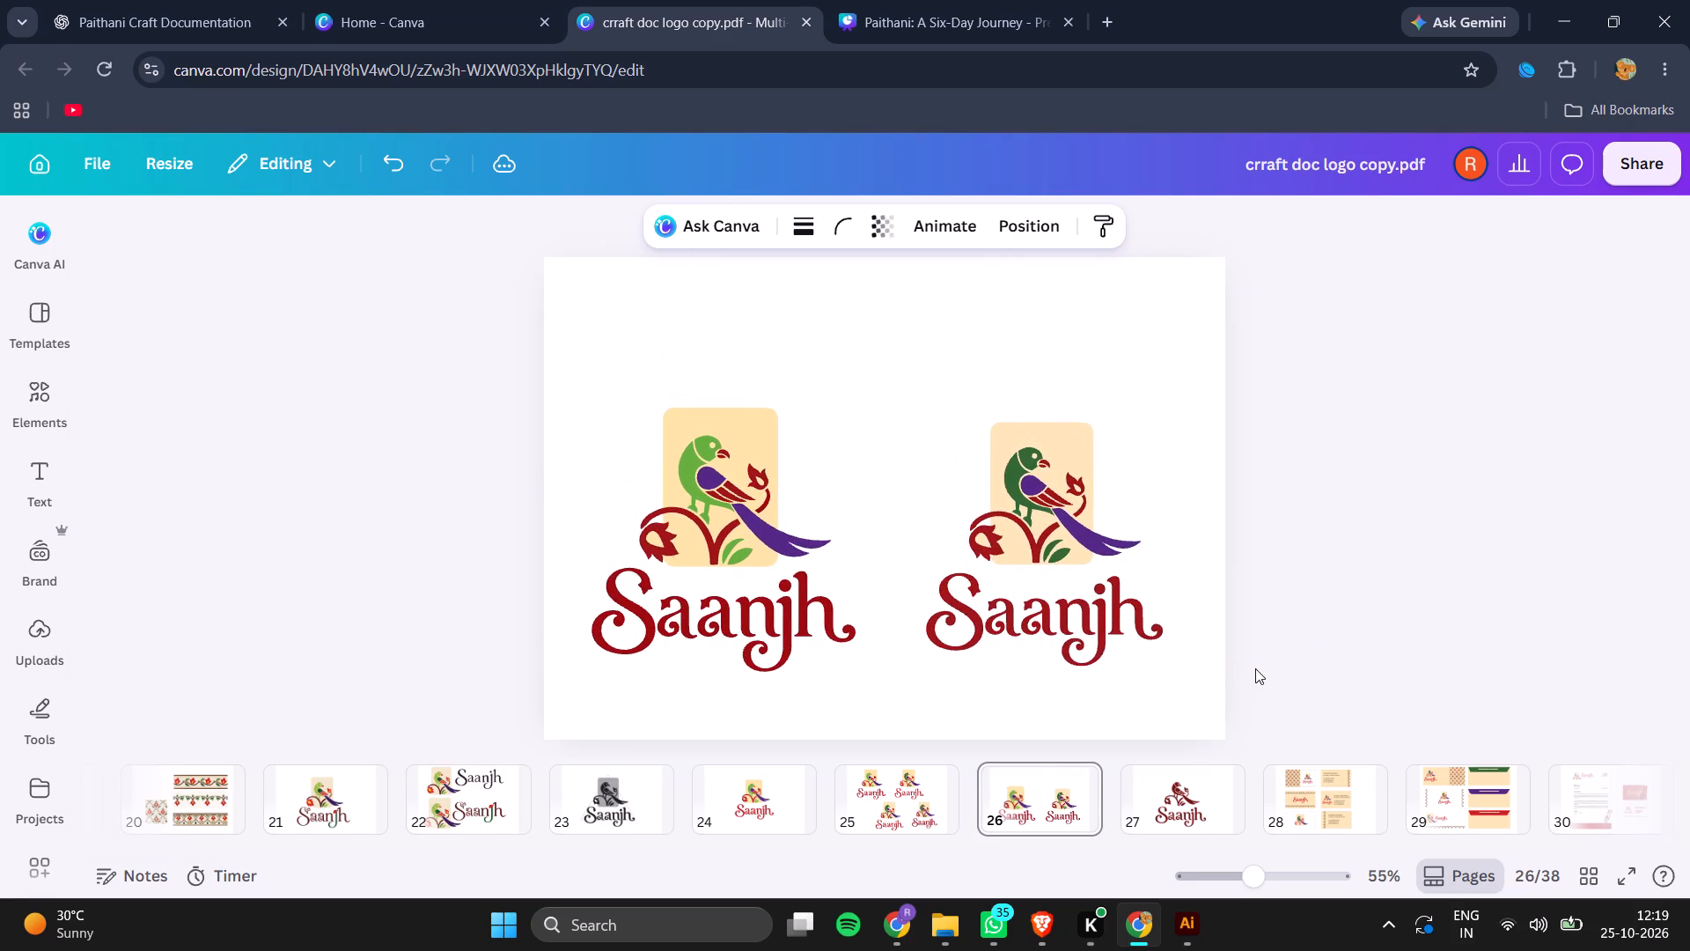
pyautogui.press('Right')
pyautogui.press('Right')
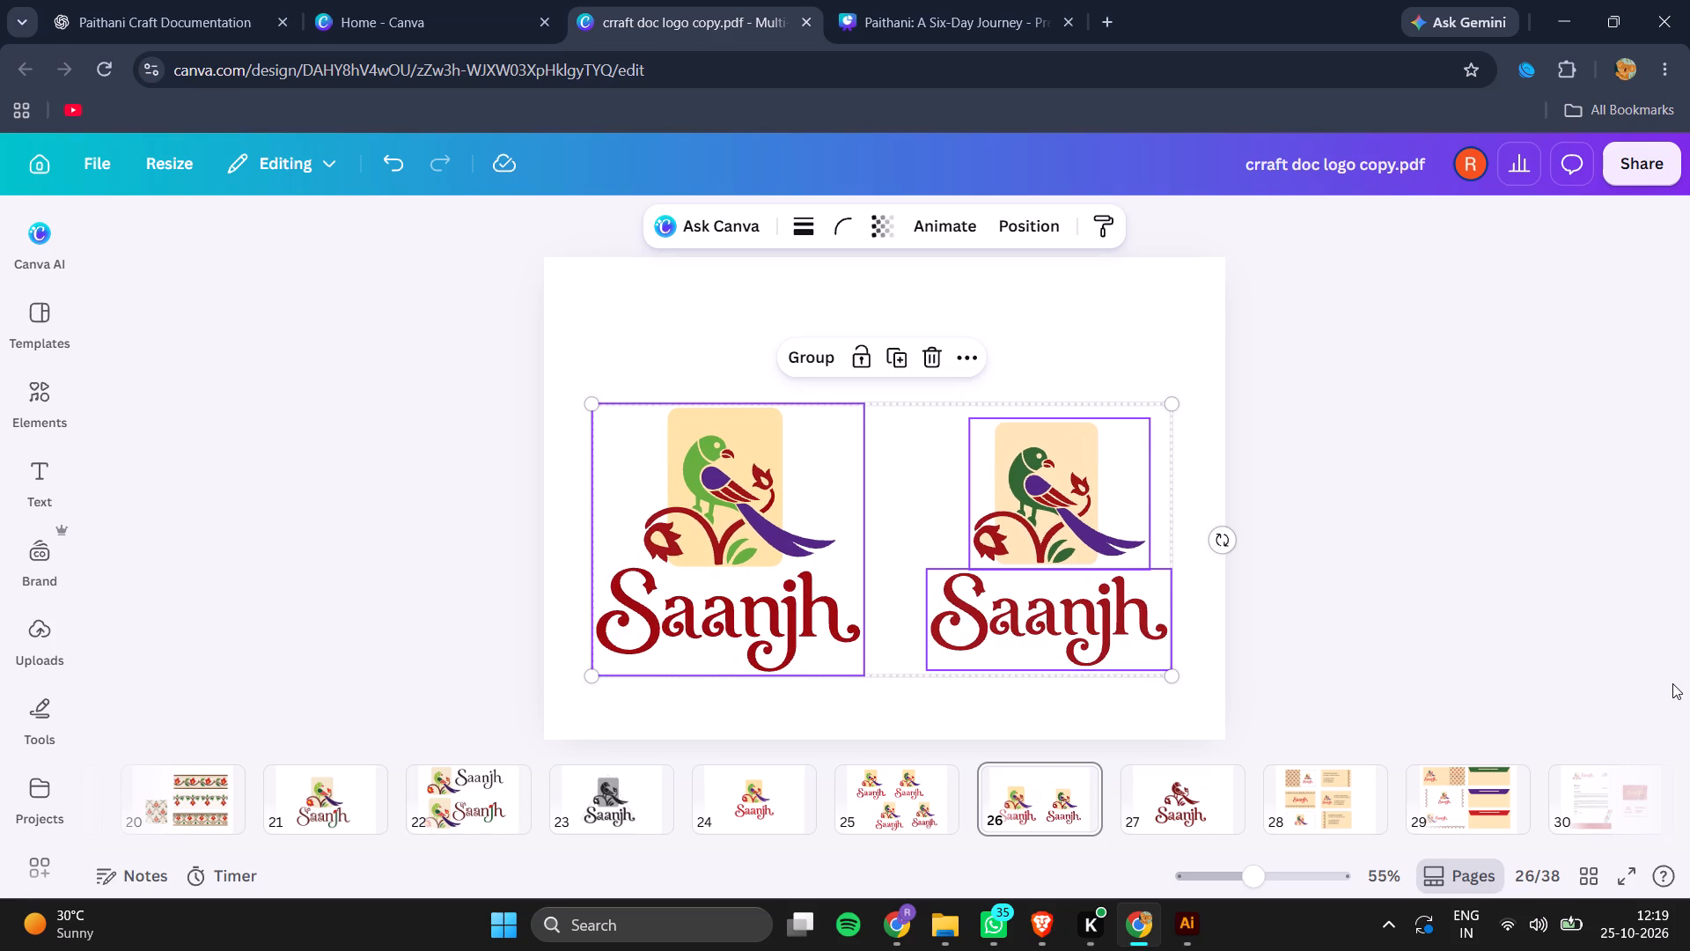
pyautogui.click(1689, 645)
# Review the business card and stationery pages through page 33, and return through the coloured logo pages to page 24.
pyautogui.press('Right')
pyautogui.press('Right')
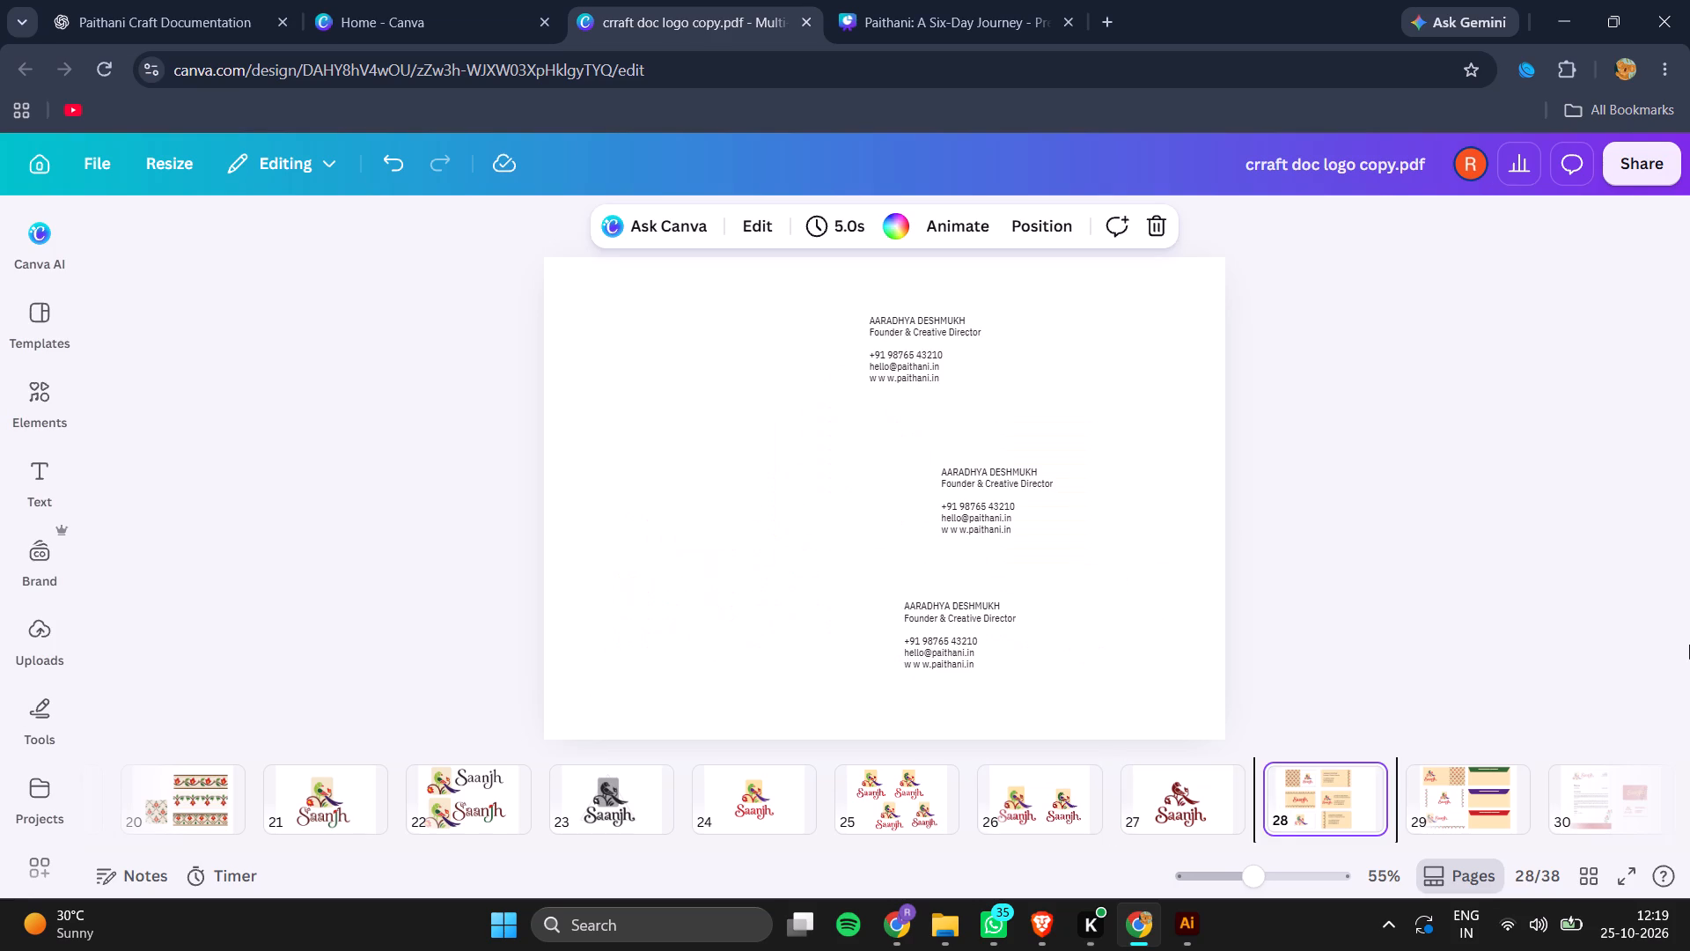
pyautogui.press('Right')
pyautogui.press('Right')
pyautogui.press('Right')
pyautogui.press('Right')
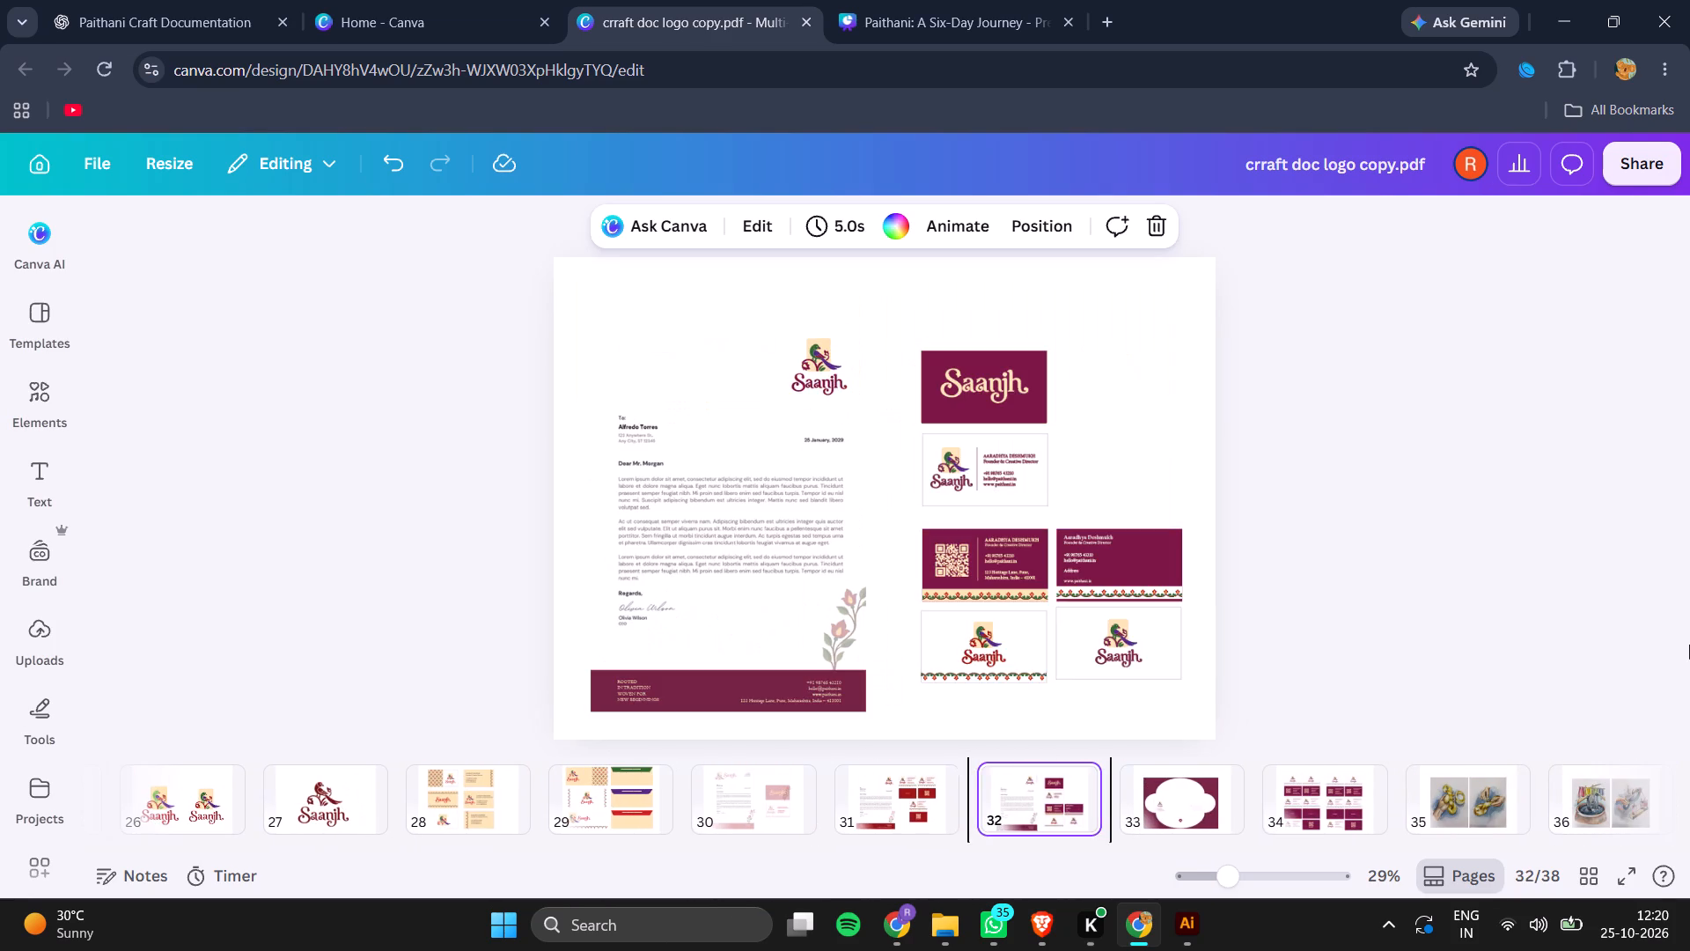
pyautogui.press('Right')
pyautogui.press('Left')
pyautogui.press('Left')
pyautogui.press('Left')
pyautogui.press('Left')
pyautogui.press('Left')
pyautogui.press('Left')
pyautogui.press('Left')
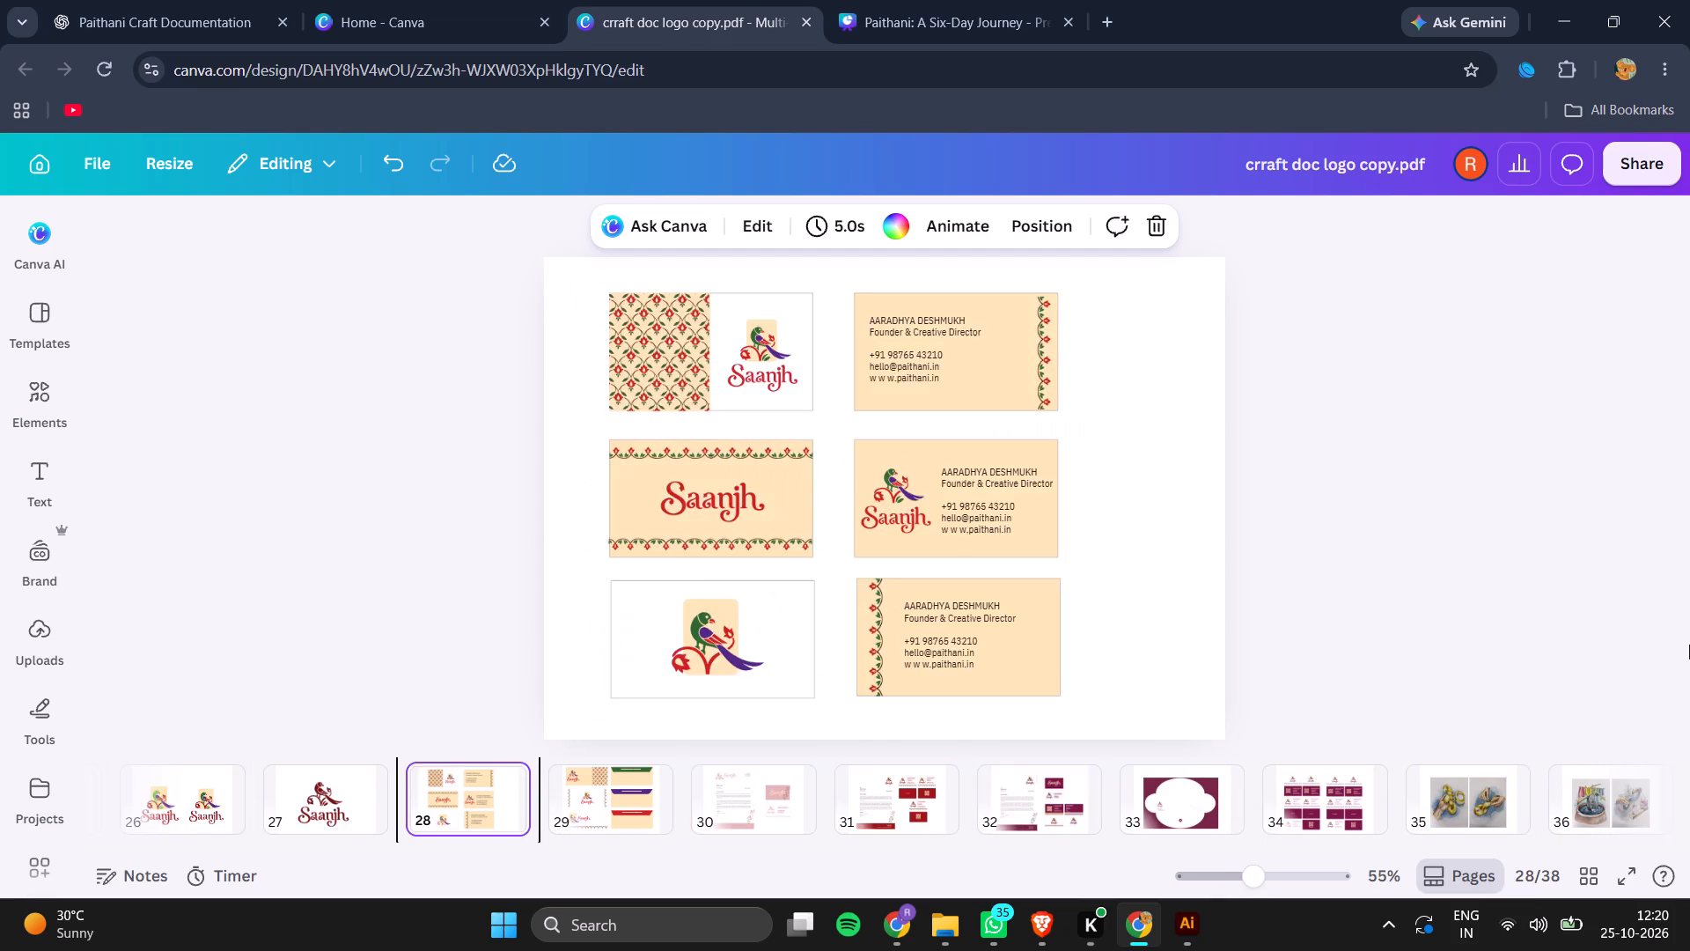
pyautogui.press('Left')
pyautogui.press('Left')
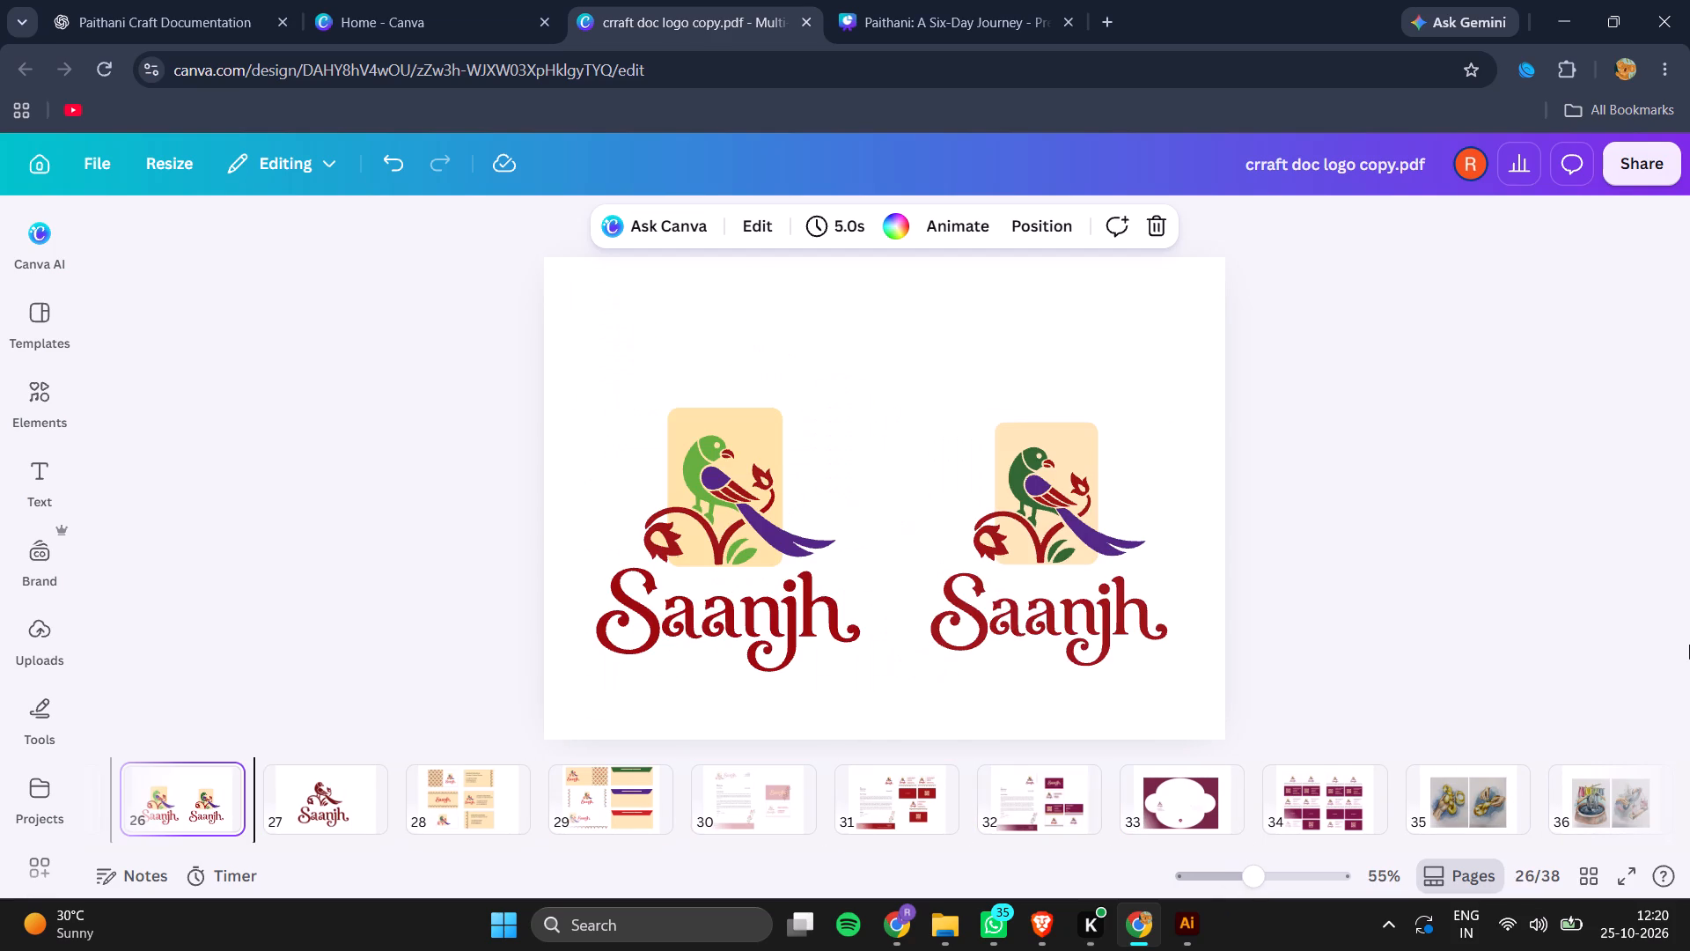
pyautogui.press('Right')
pyautogui.press('Left')
pyautogui.press('Left')
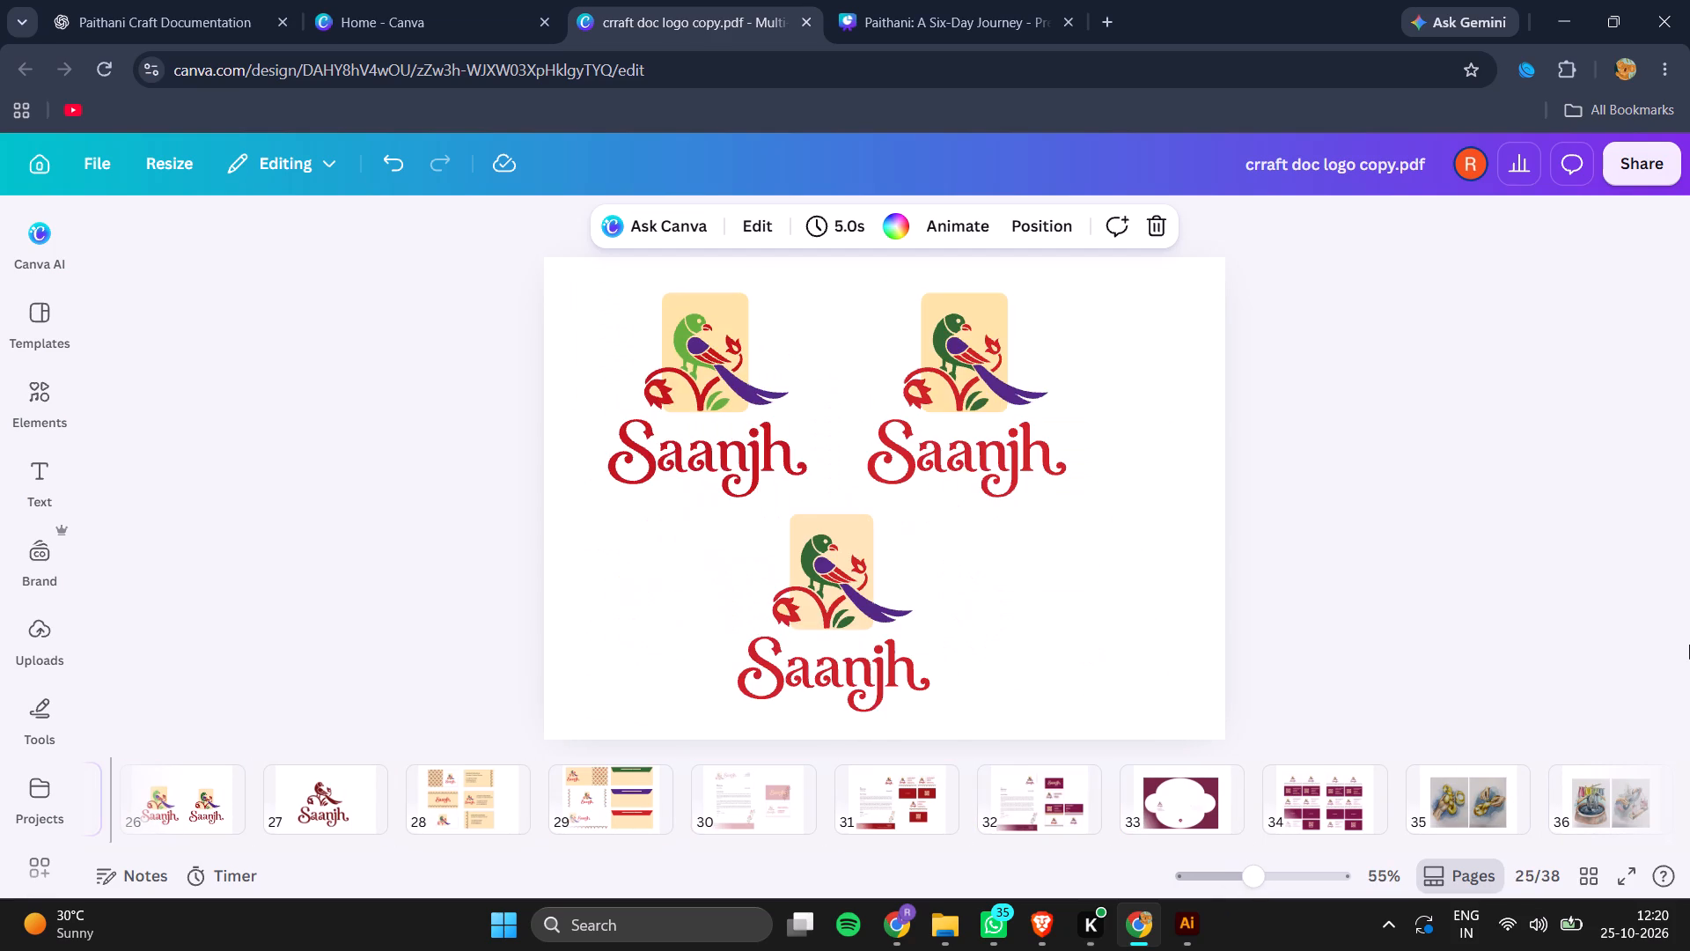
pyautogui.press('Left')
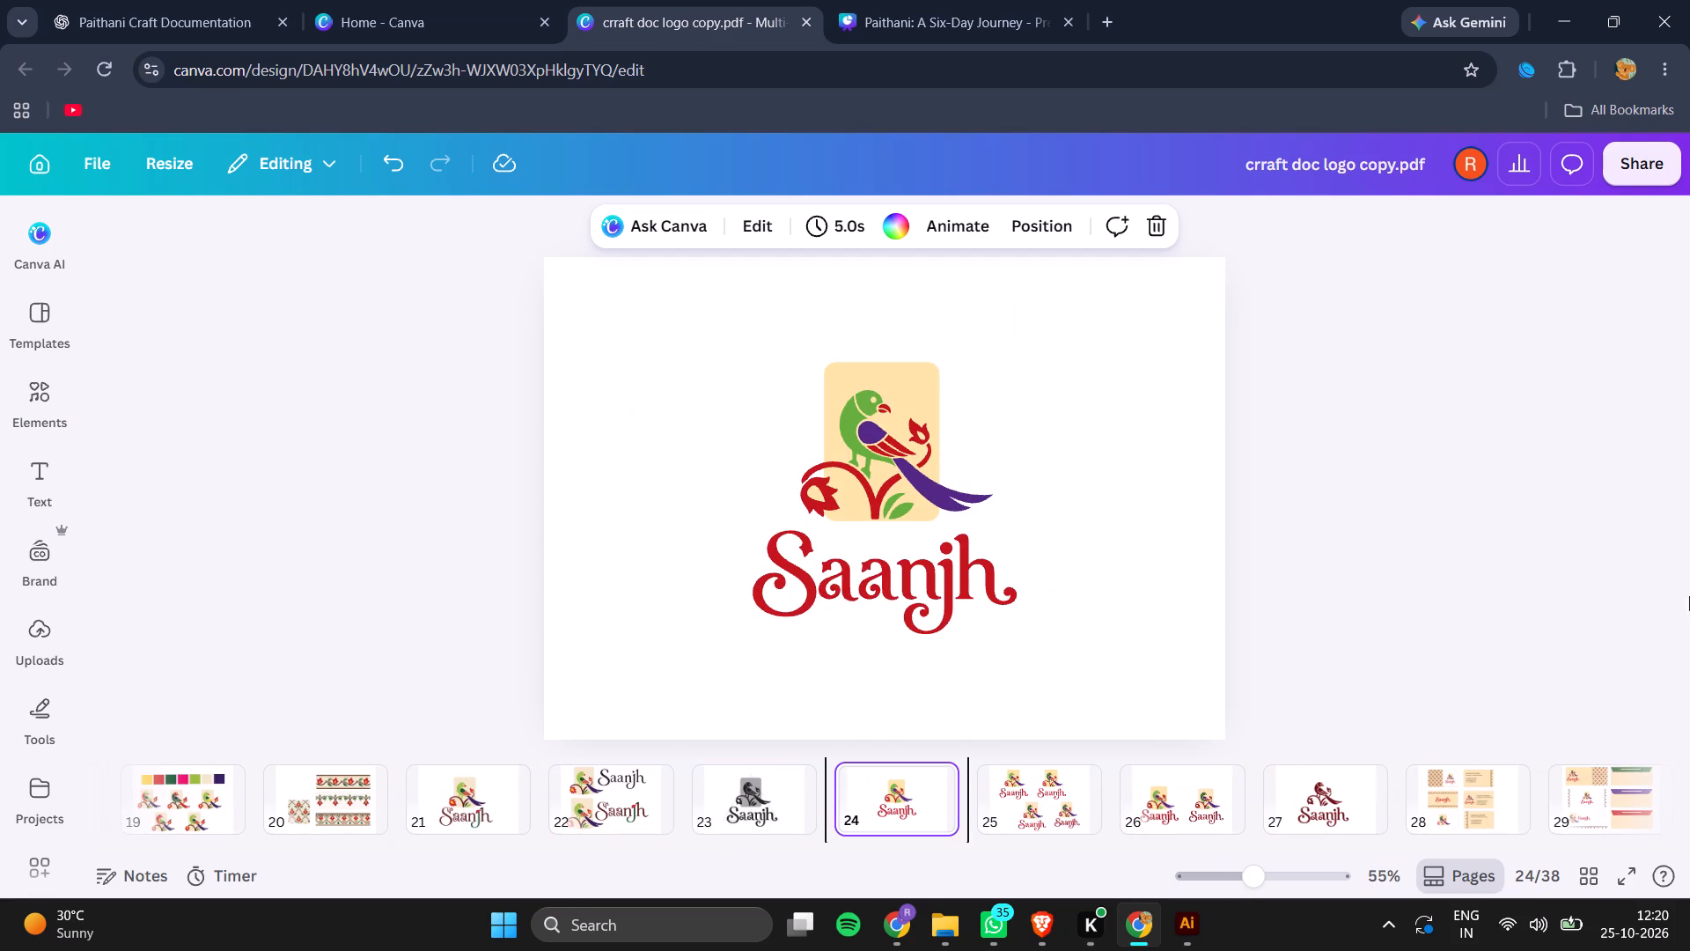
# Move the maroon Saanjh logo page from position 27 to position 24, directly after the greyscale logo page.
pyautogui.moveTo(1302, 784); pyautogui.dragTo(1180, 793)
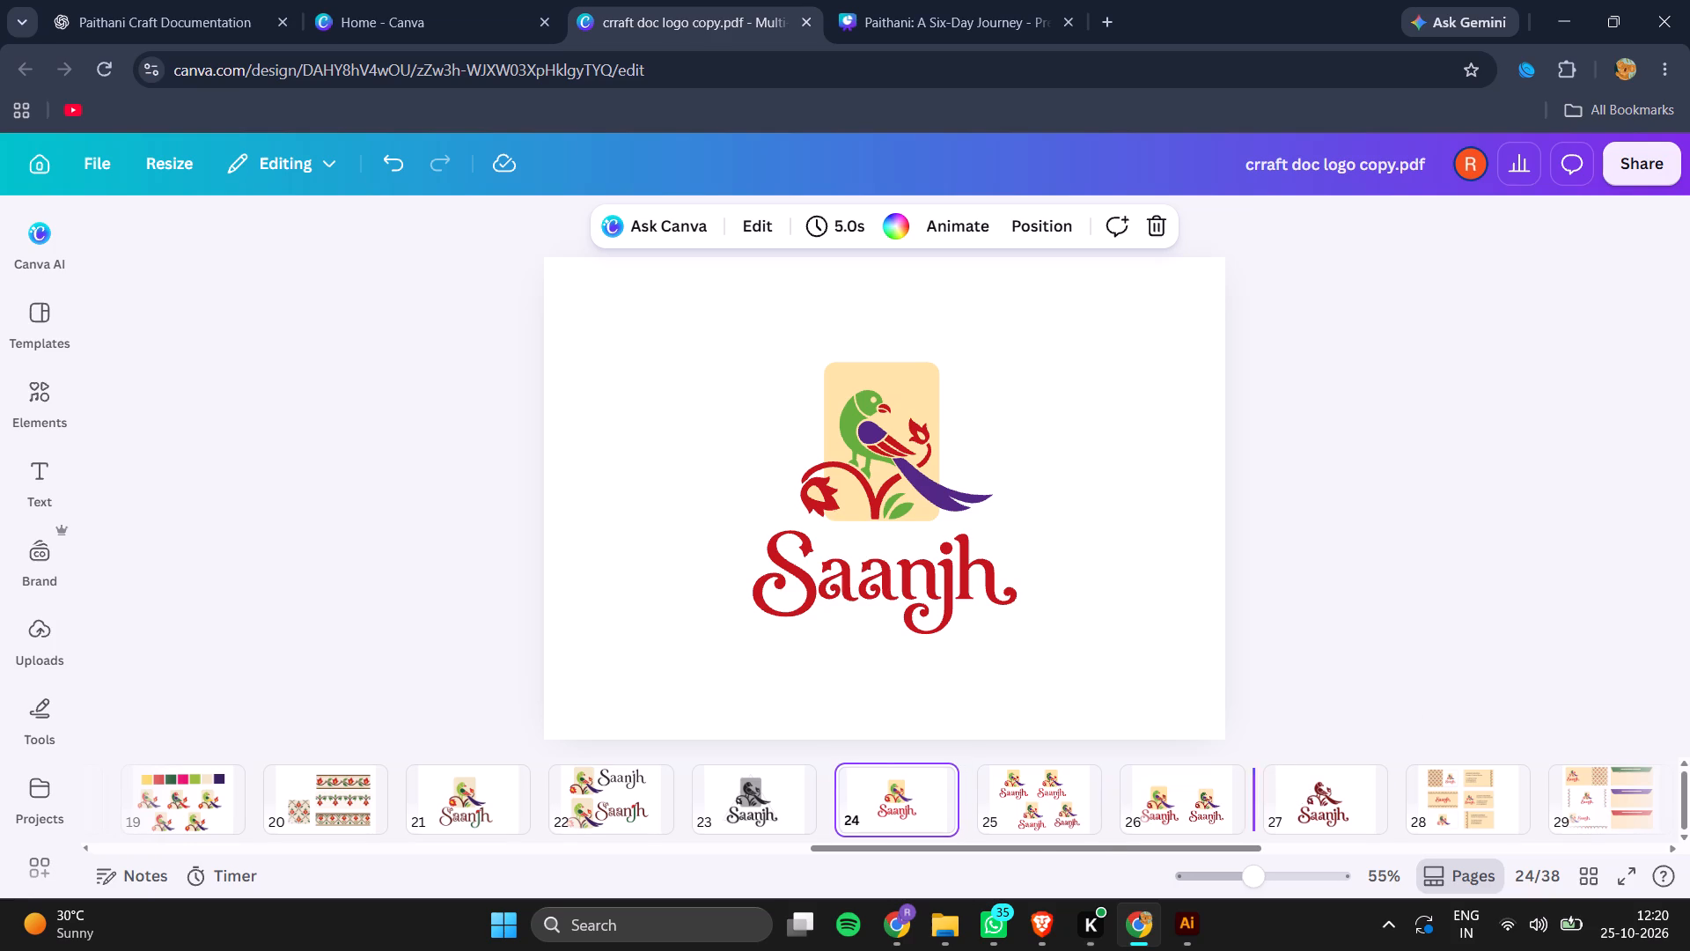
pyautogui.moveTo(1180, 793); pyautogui.dragTo(798, 803)
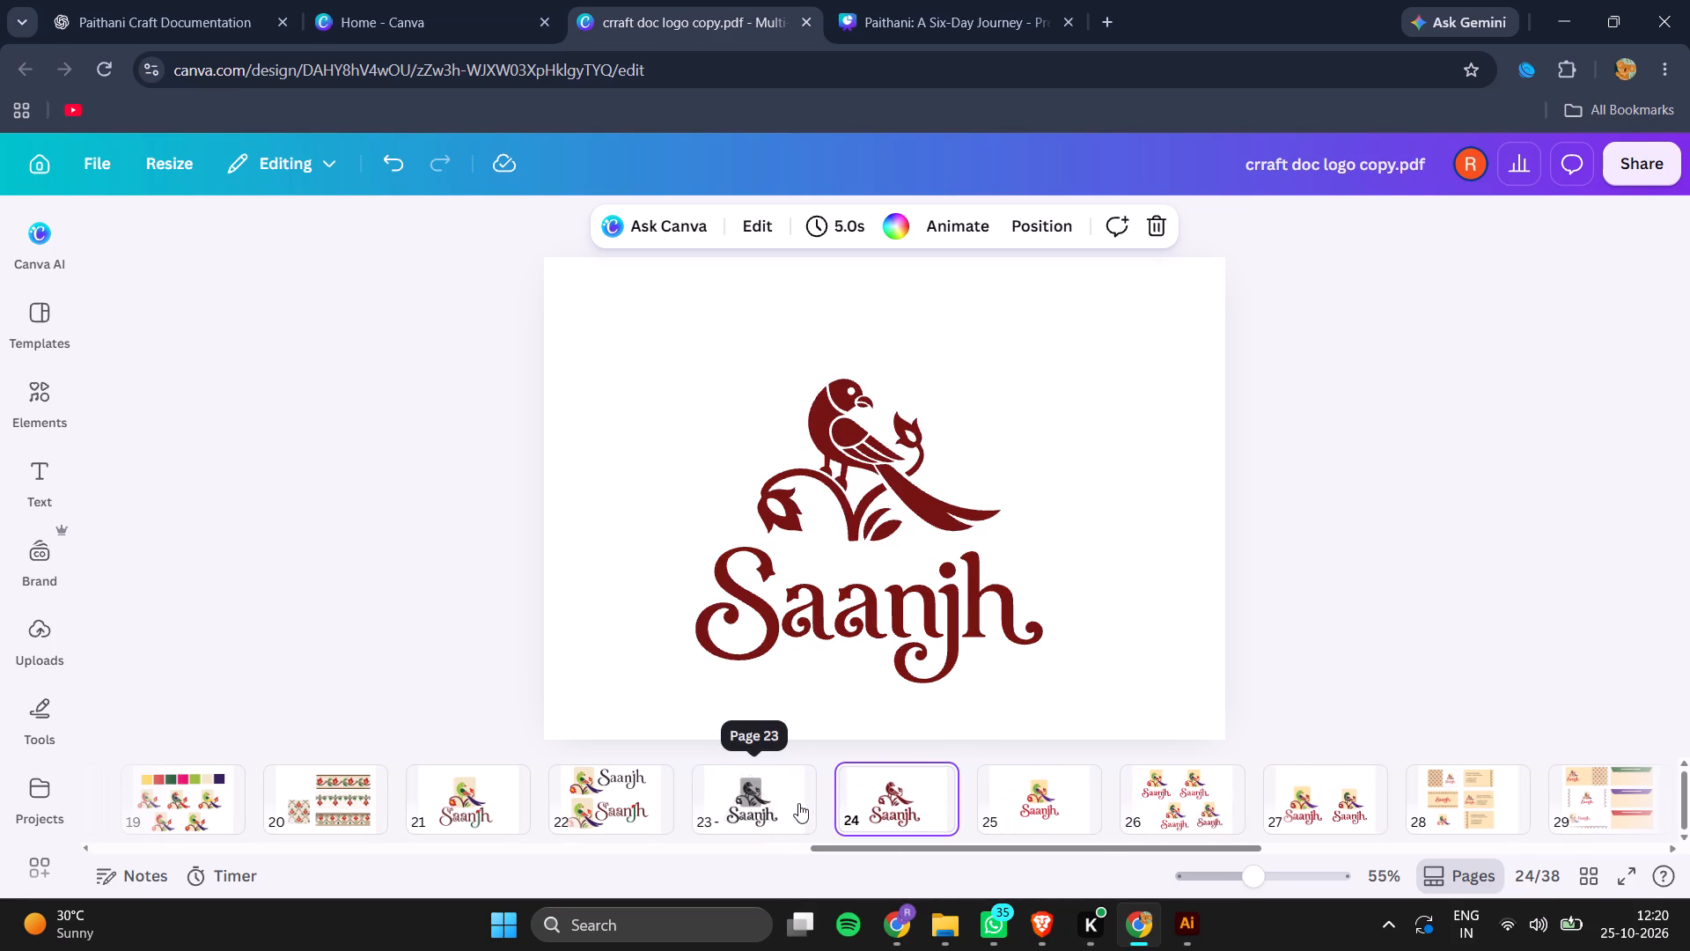
# Duplicate page 23 with the greyscale Saanjh logo.
pyautogui.hscroll(-4, 775, 800)
pyautogui.hscroll(1, 775, 800)
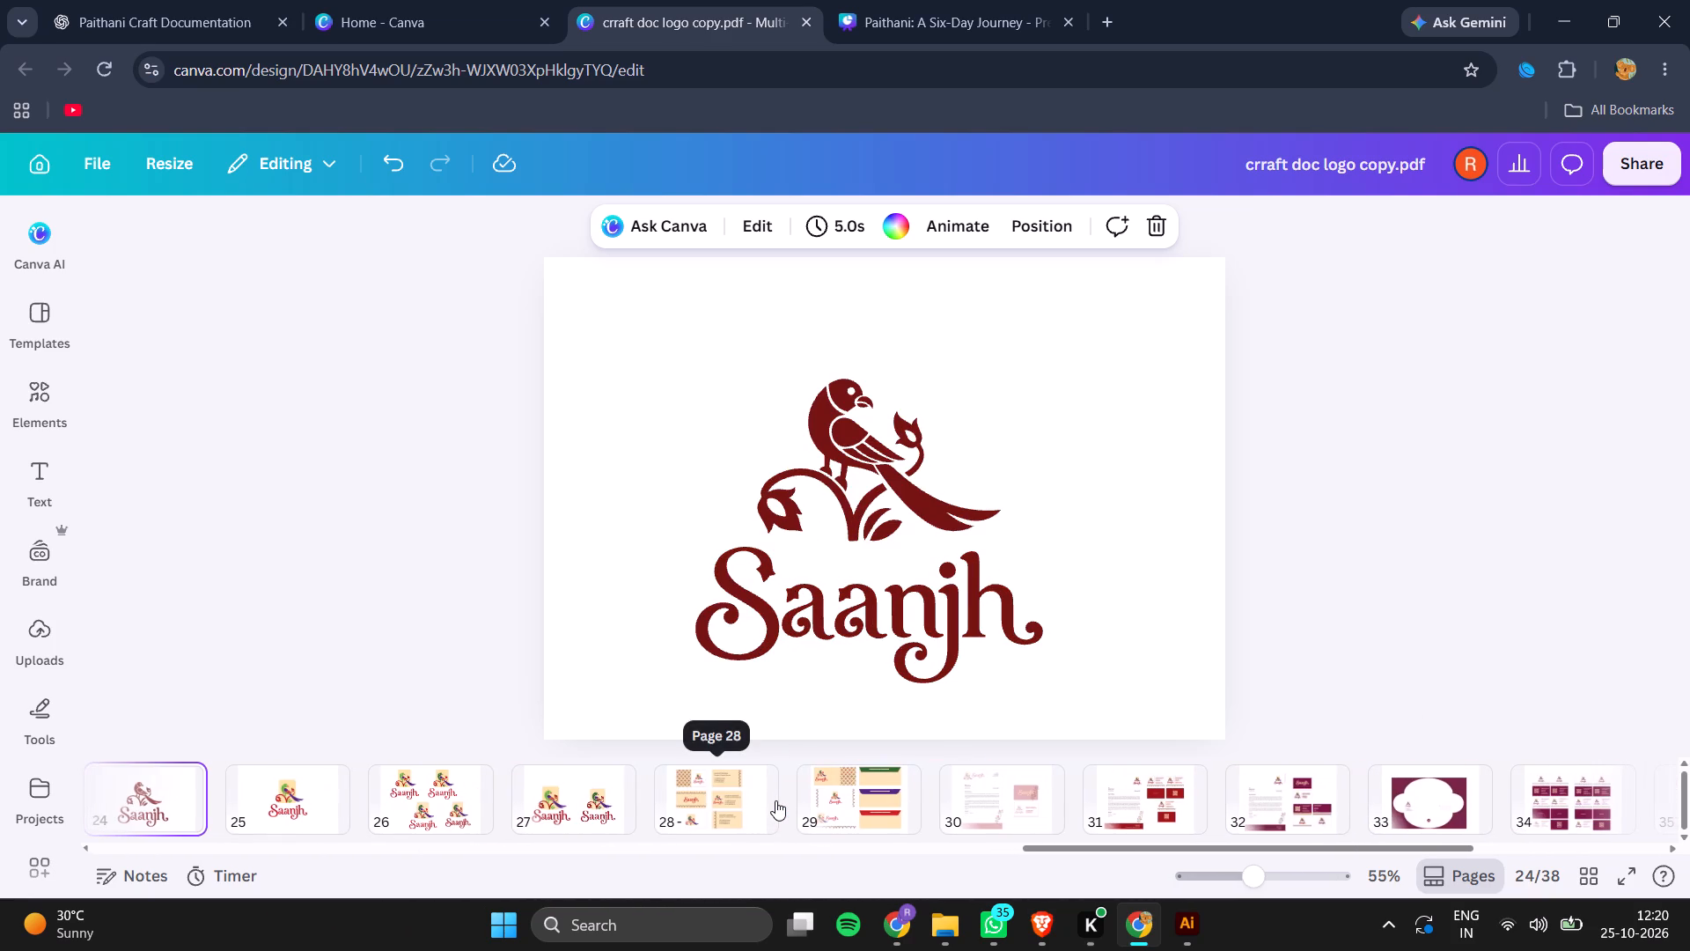
pyautogui.hscroll(4, 775, 800)
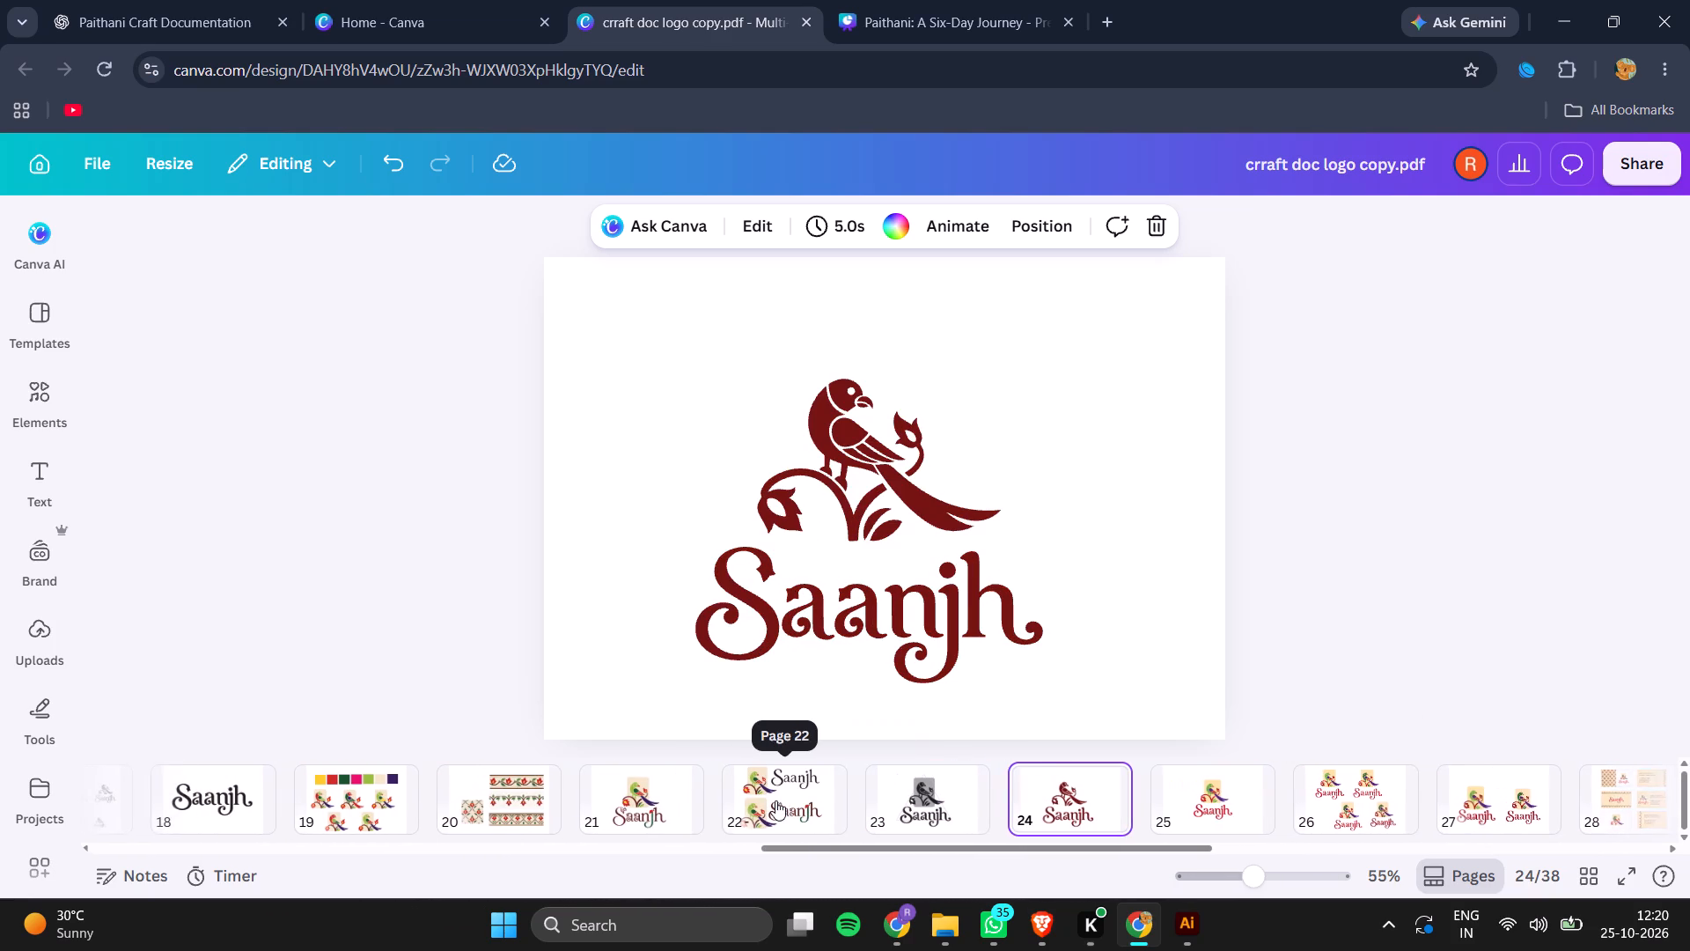
pyautogui.hscroll(2, 775, 800)
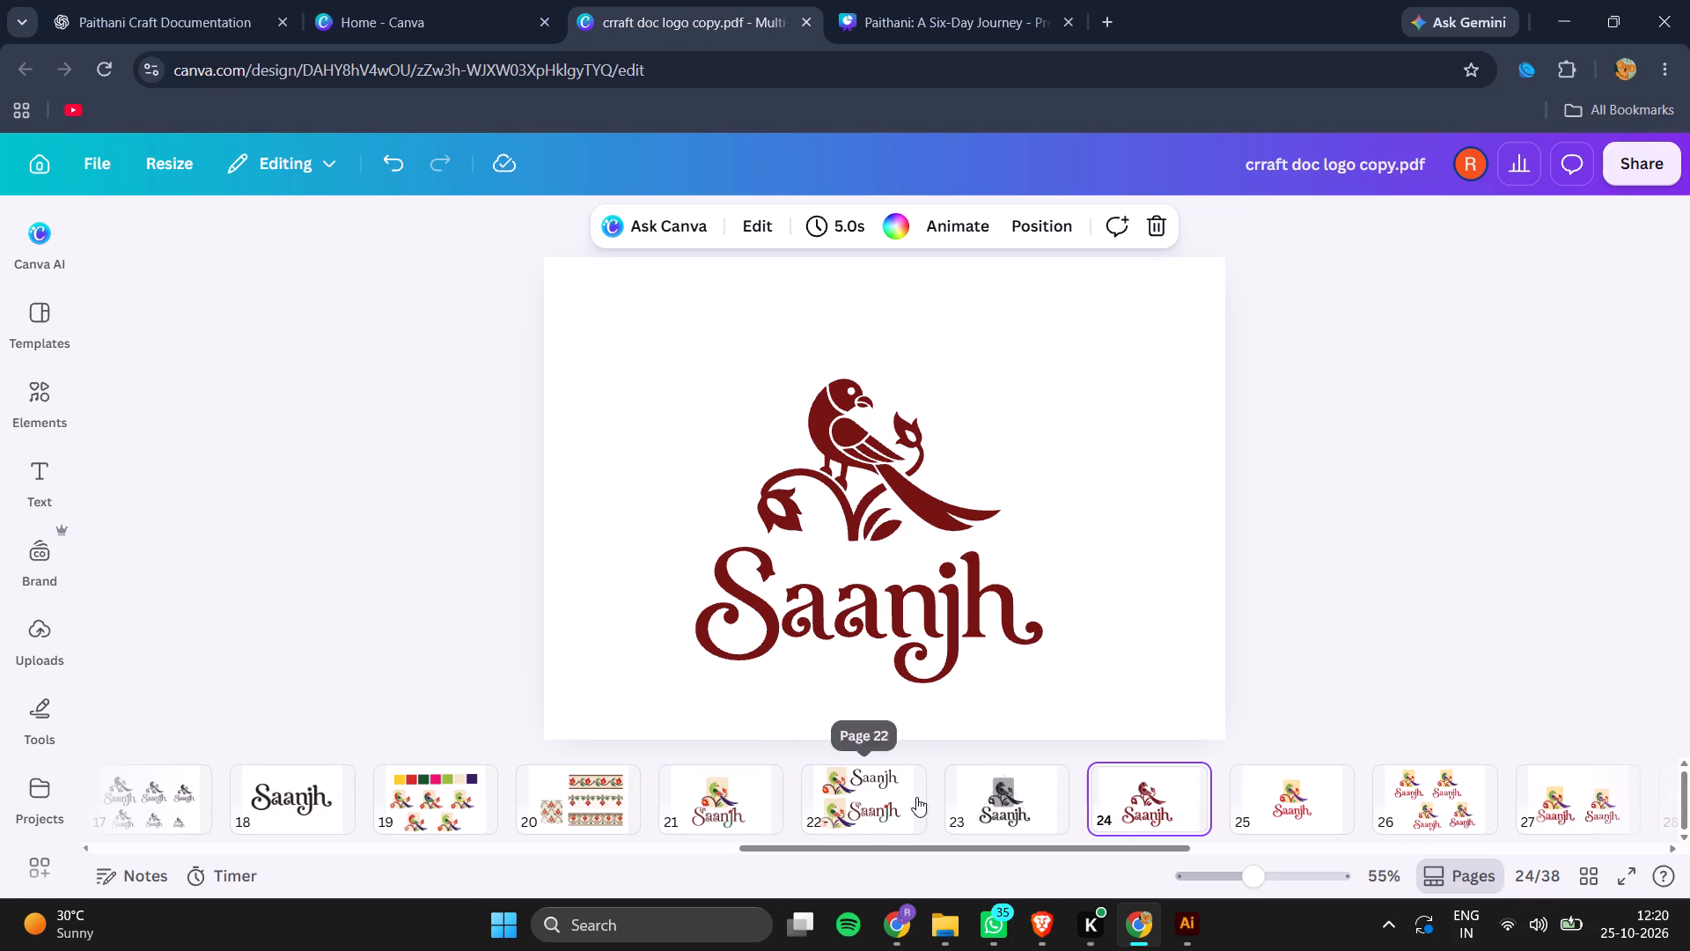
pyautogui.rightClick(998, 803)
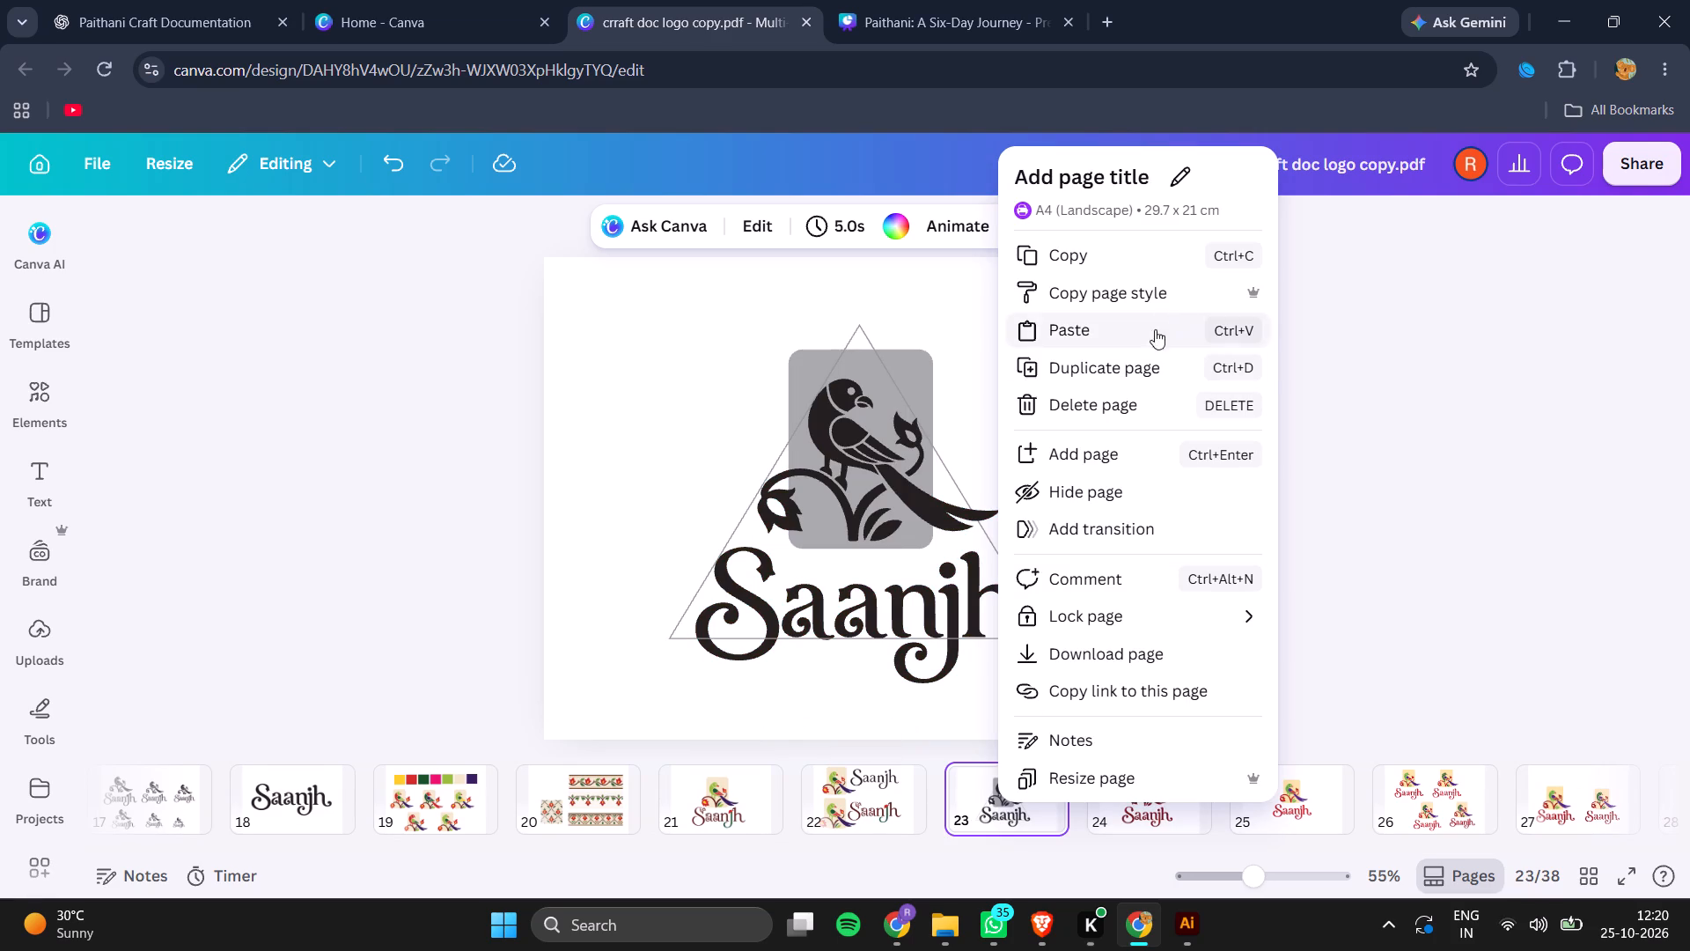
pyautogui.click(1098, 371)
# Delete the greyscale logo and its triangle outline from the duplicate on page 24.
pyautogui.click(815, 547)
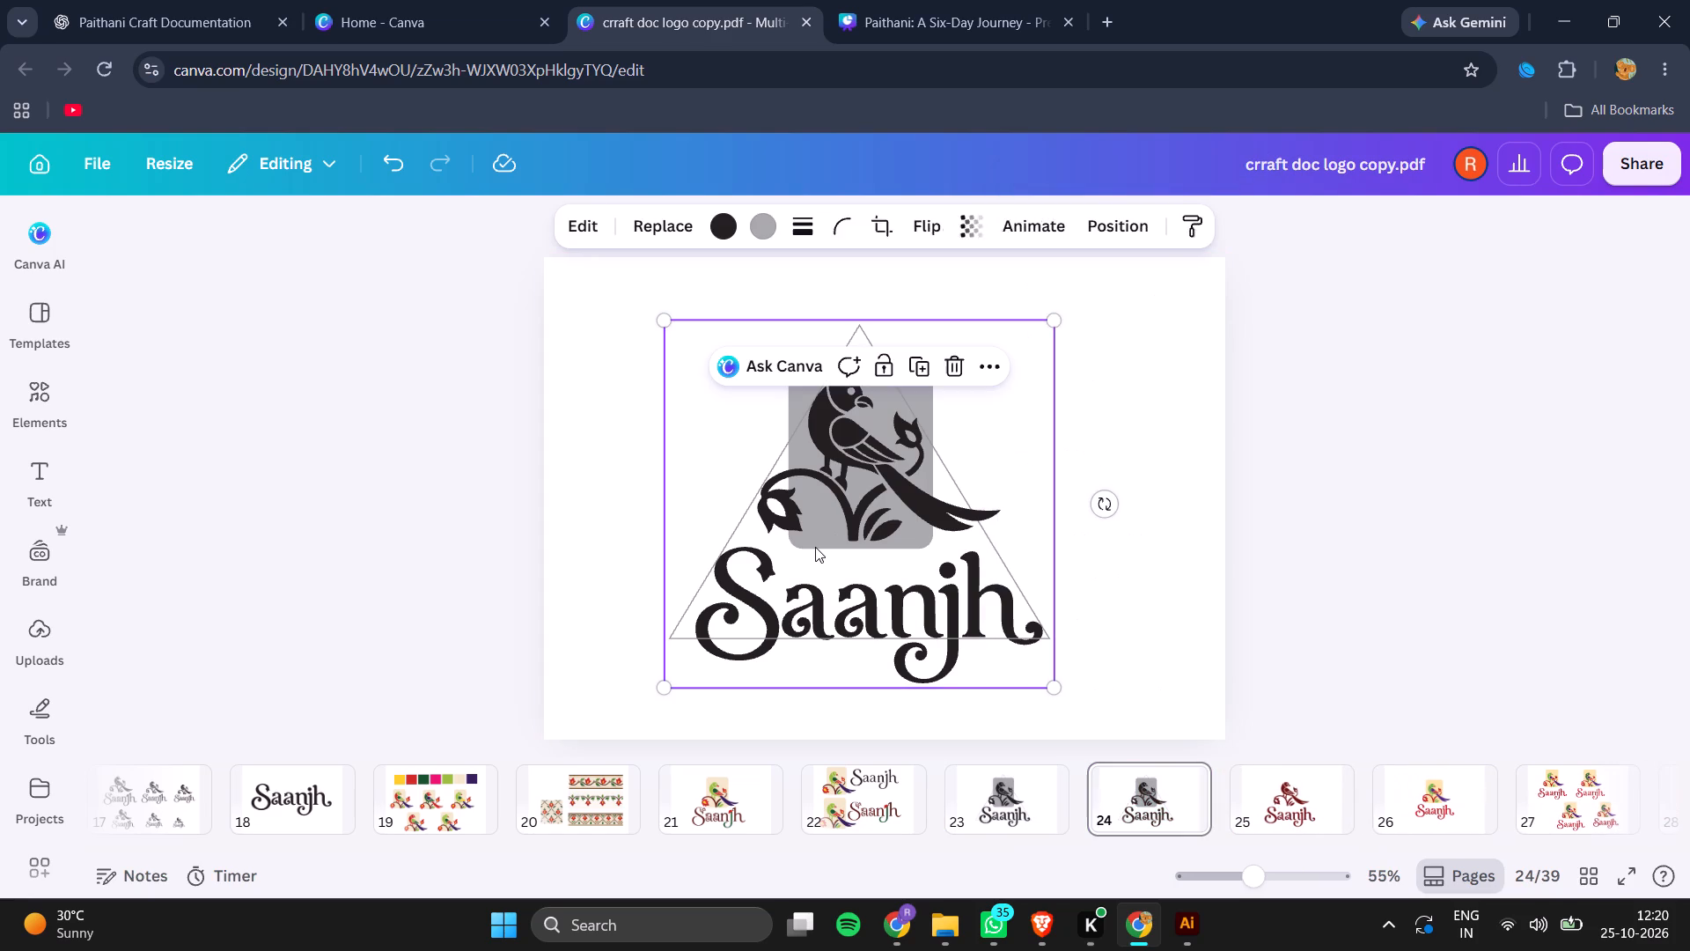
pyautogui.moveTo(815, 547); pyautogui.dragTo(885, 472)
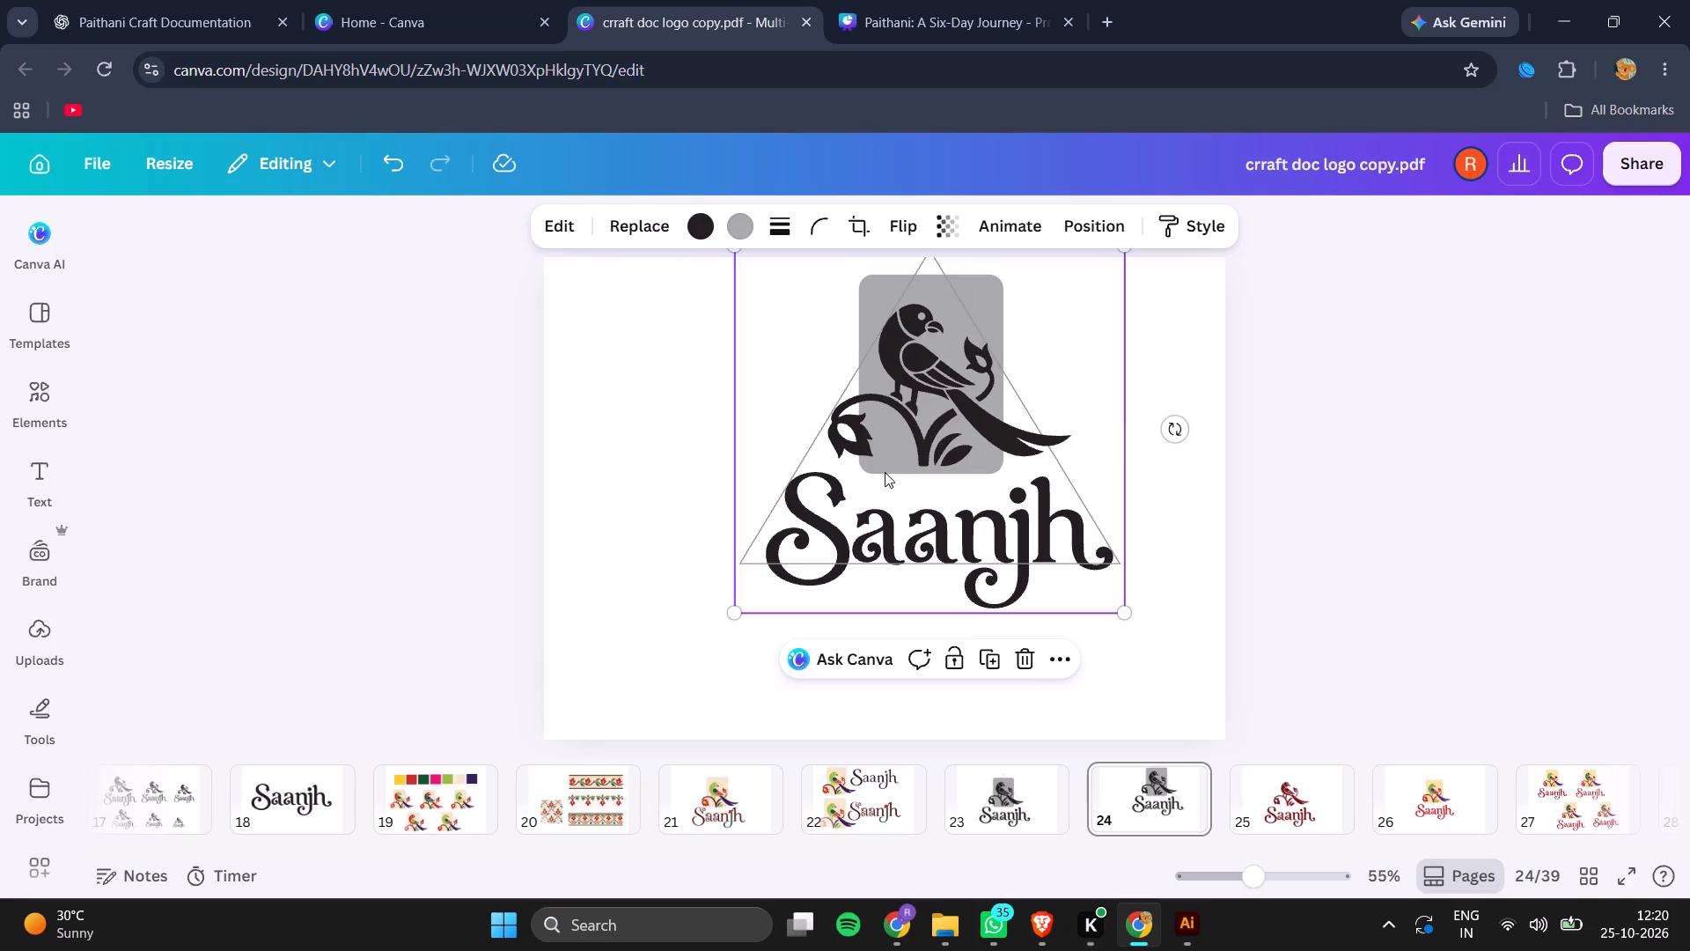
pyautogui.press('BackSpace')
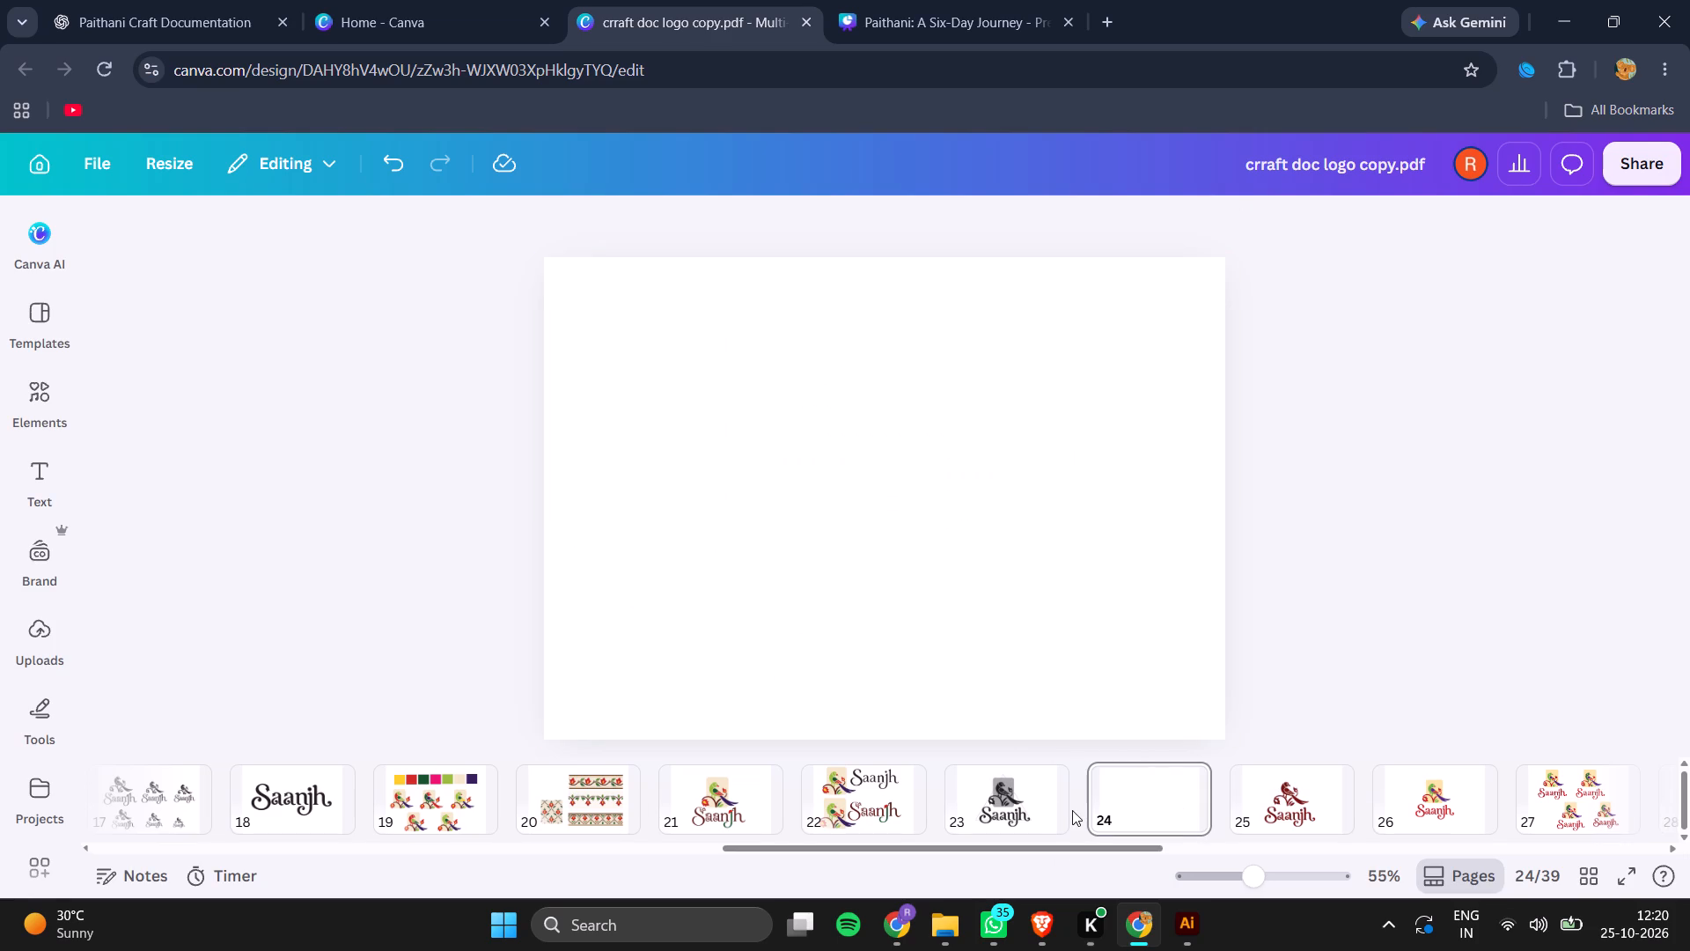
# Shift the maroon Saanjh logo on page 25 slightly to the right so it is centred horizontally.
pyautogui.hscroll(-6, 1061, 821)
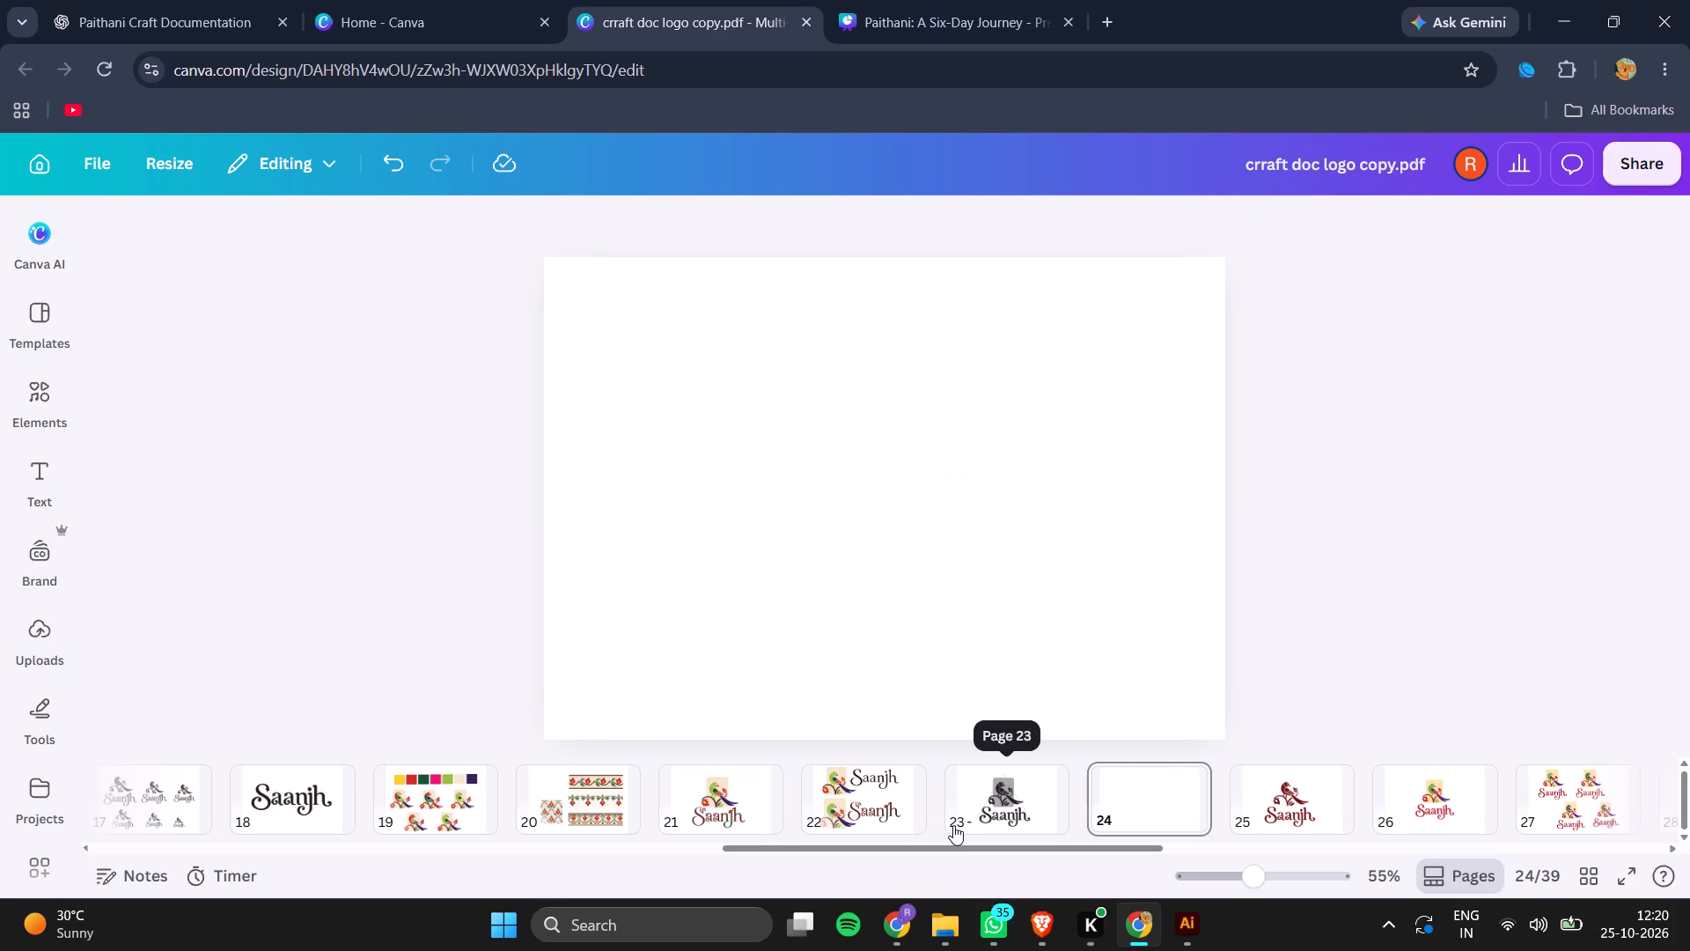
pyautogui.hscroll(-7, 953, 825)
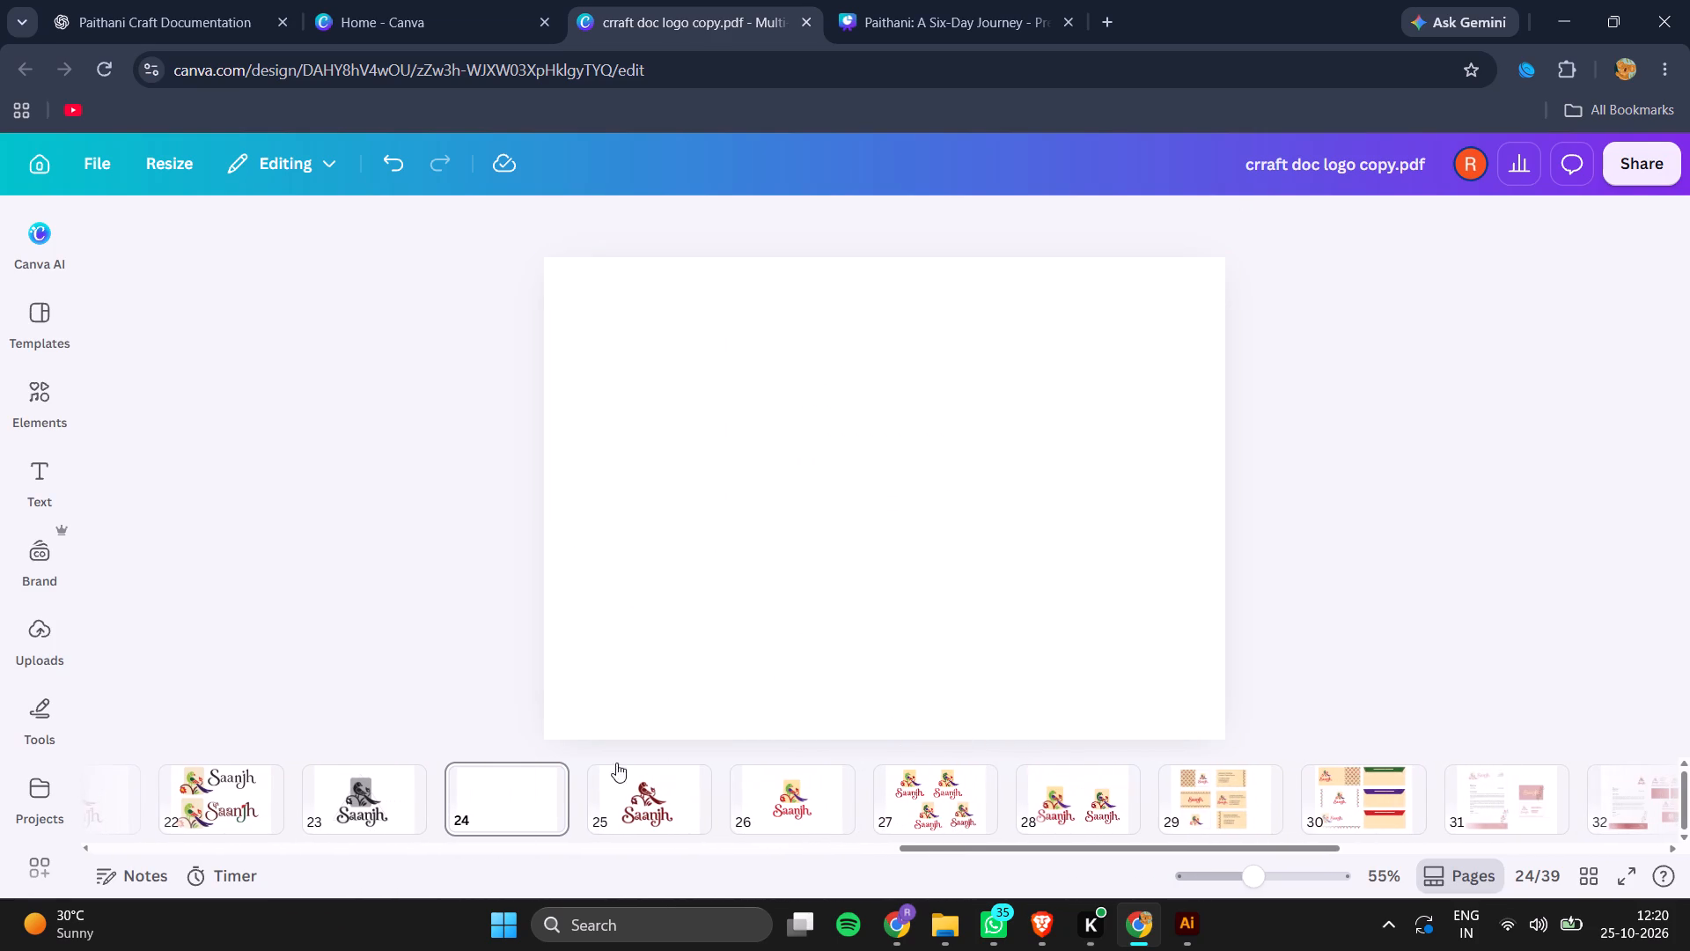
pyautogui.click(643, 809)
pyautogui.click(926, 518)
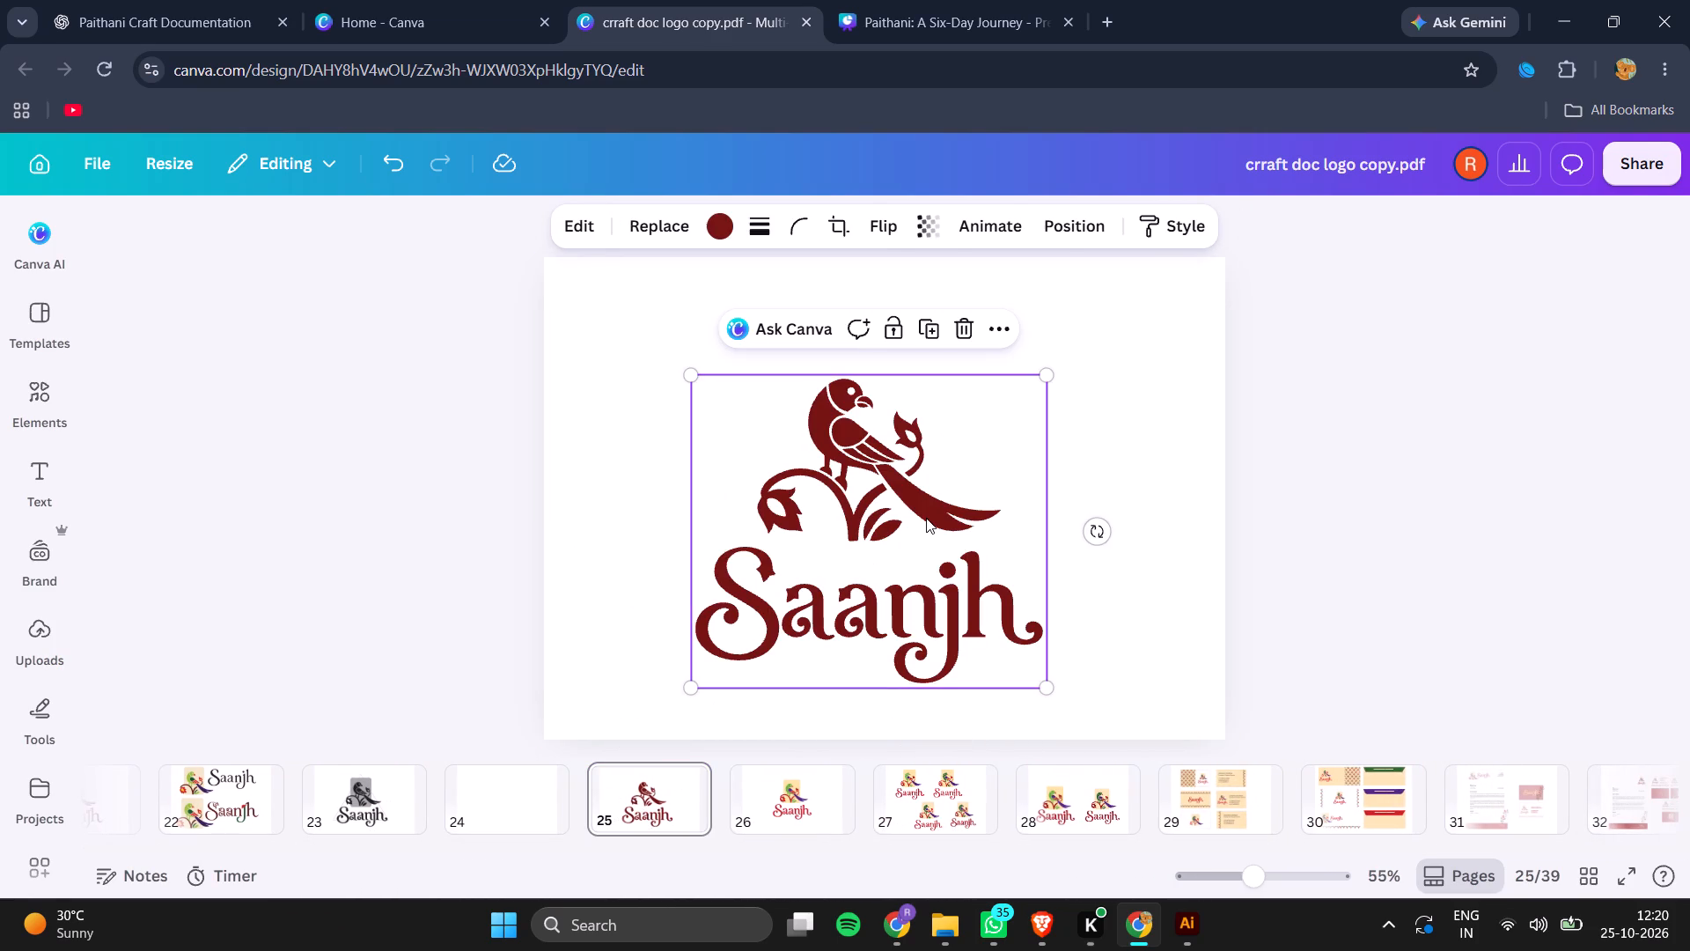
pyautogui.moveTo(926, 518); pyautogui.dragTo(953, 515)
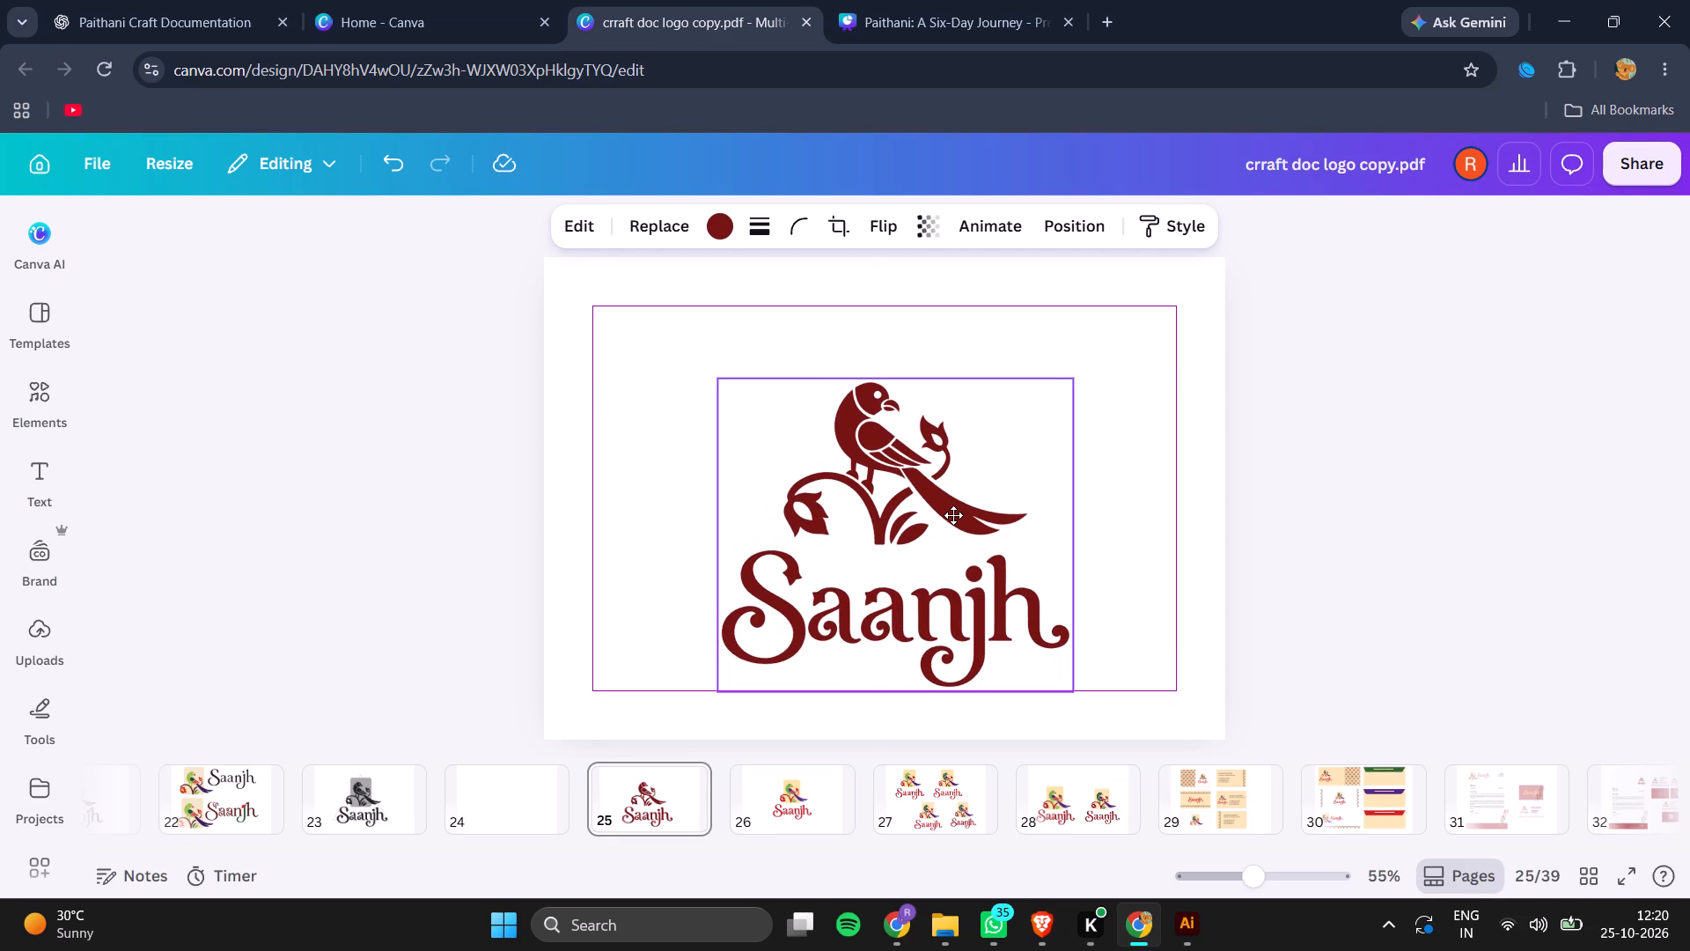
pyautogui.moveTo(953, 515); pyautogui.dragTo(936, 515)
# Copy the maroon Saanjh logo from page 25 onto the blank page 24.
pyautogui.hotkey('ctrl', 'c')
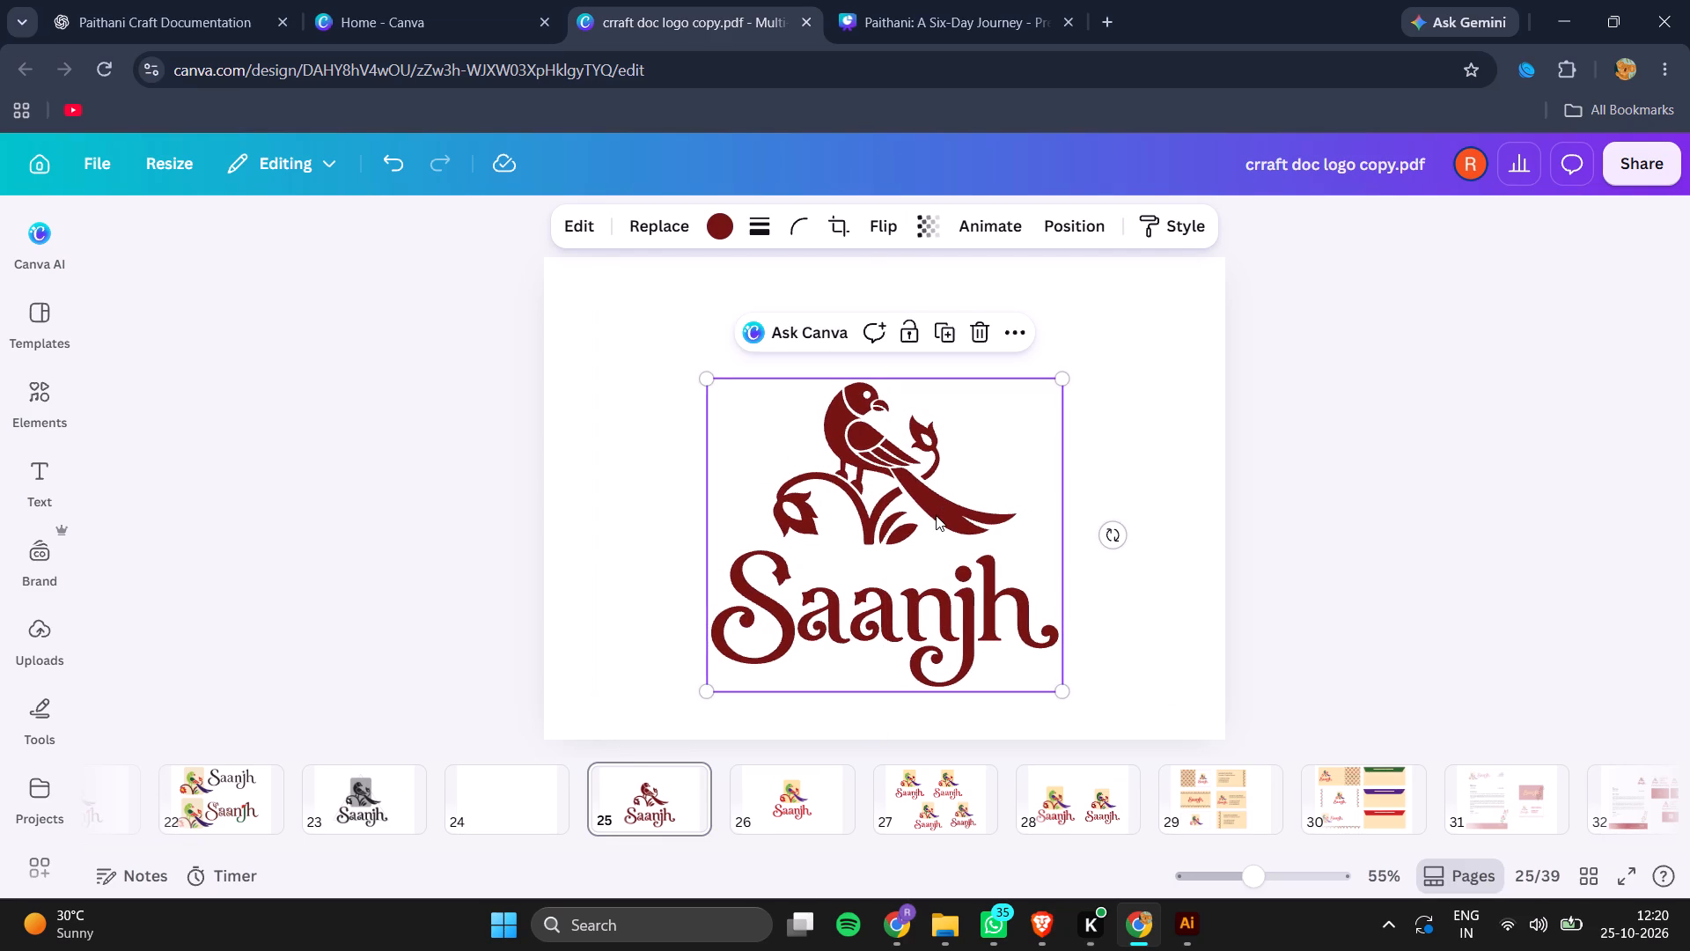
pyautogui.click(518, 785)
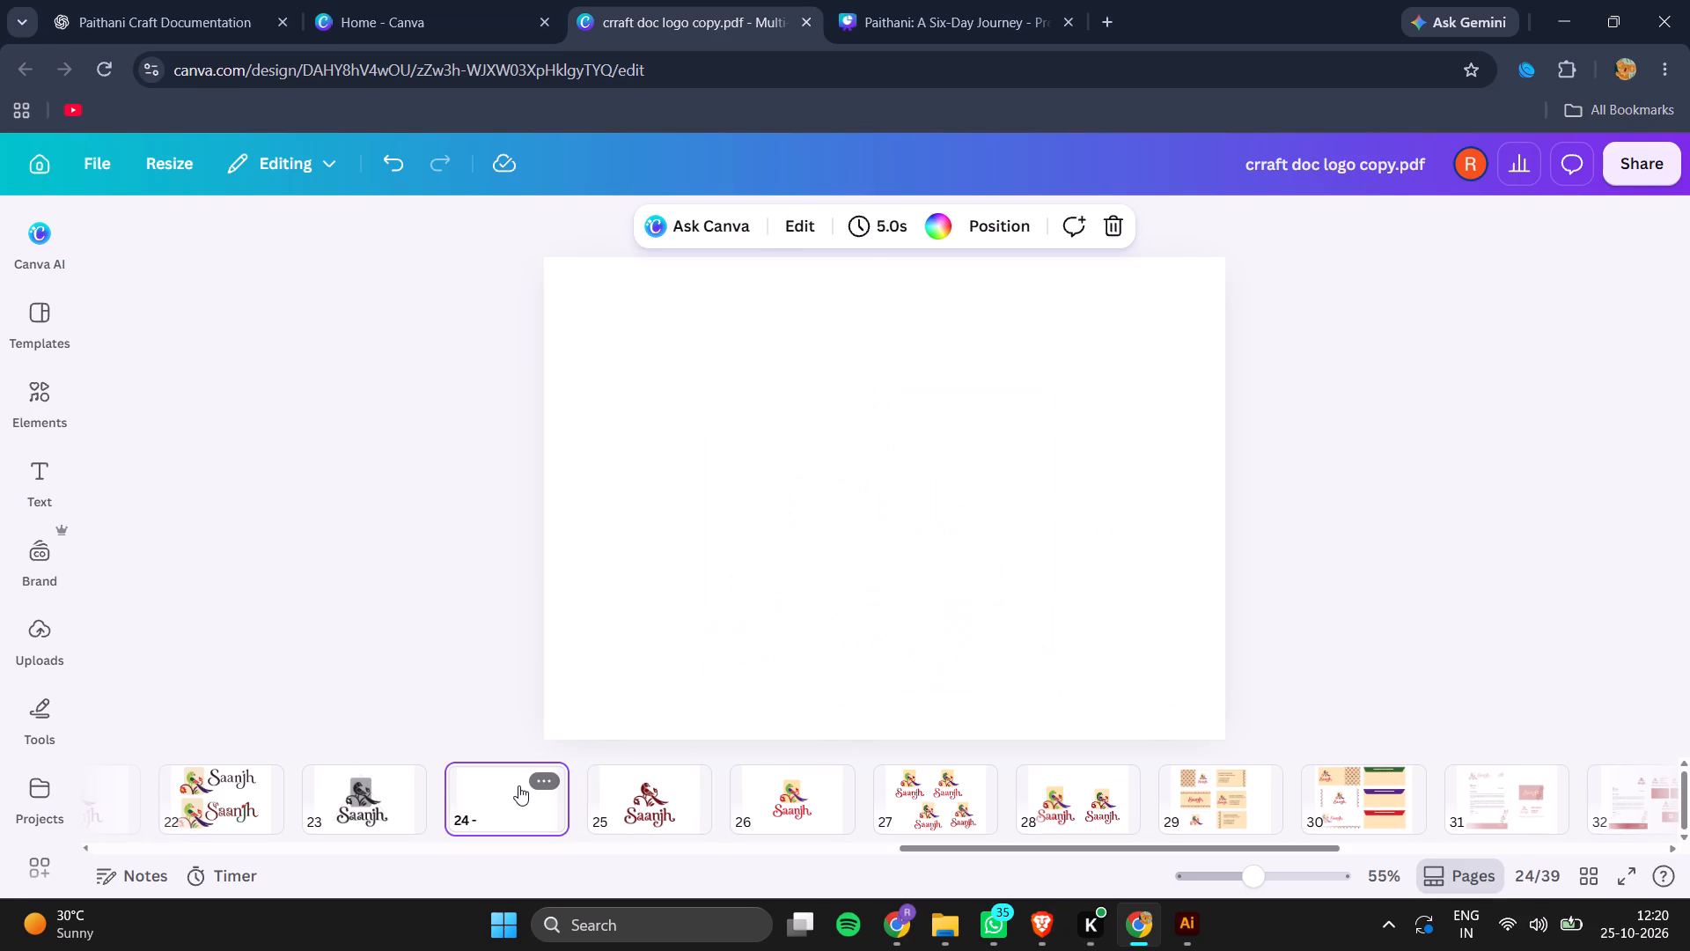
pyautogui.hotkey('ctrl', 'v')
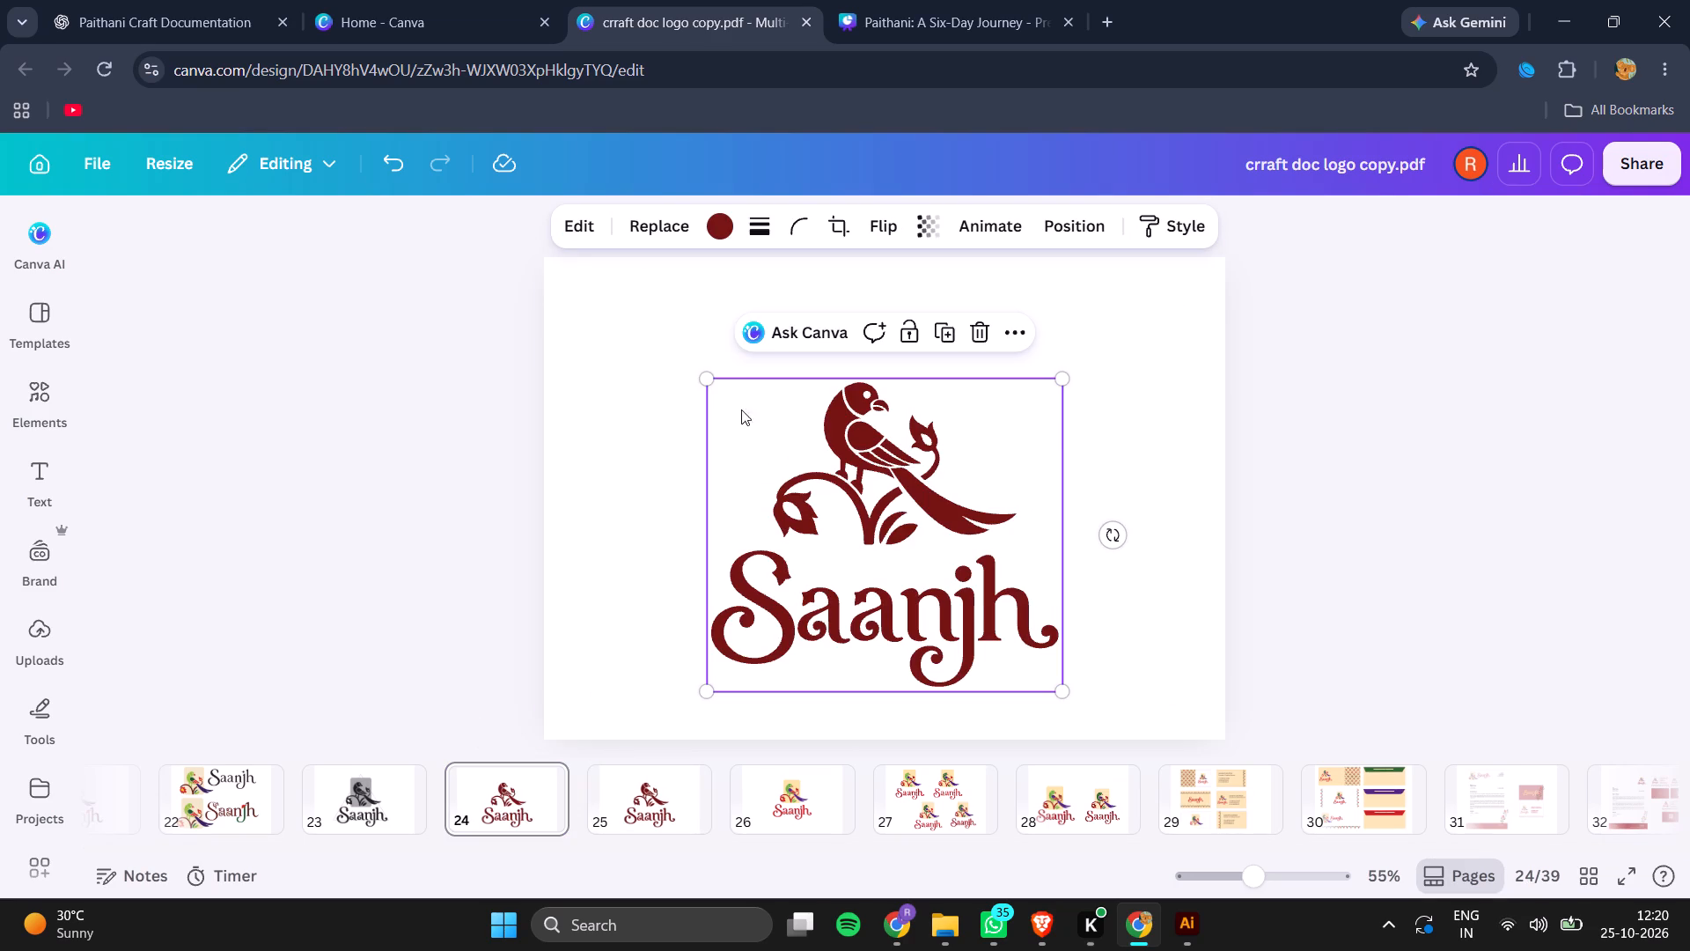
# Recolour the Saanjh logo on page 24 to dark grey #231f20.
pyautogui.click(713, 224)
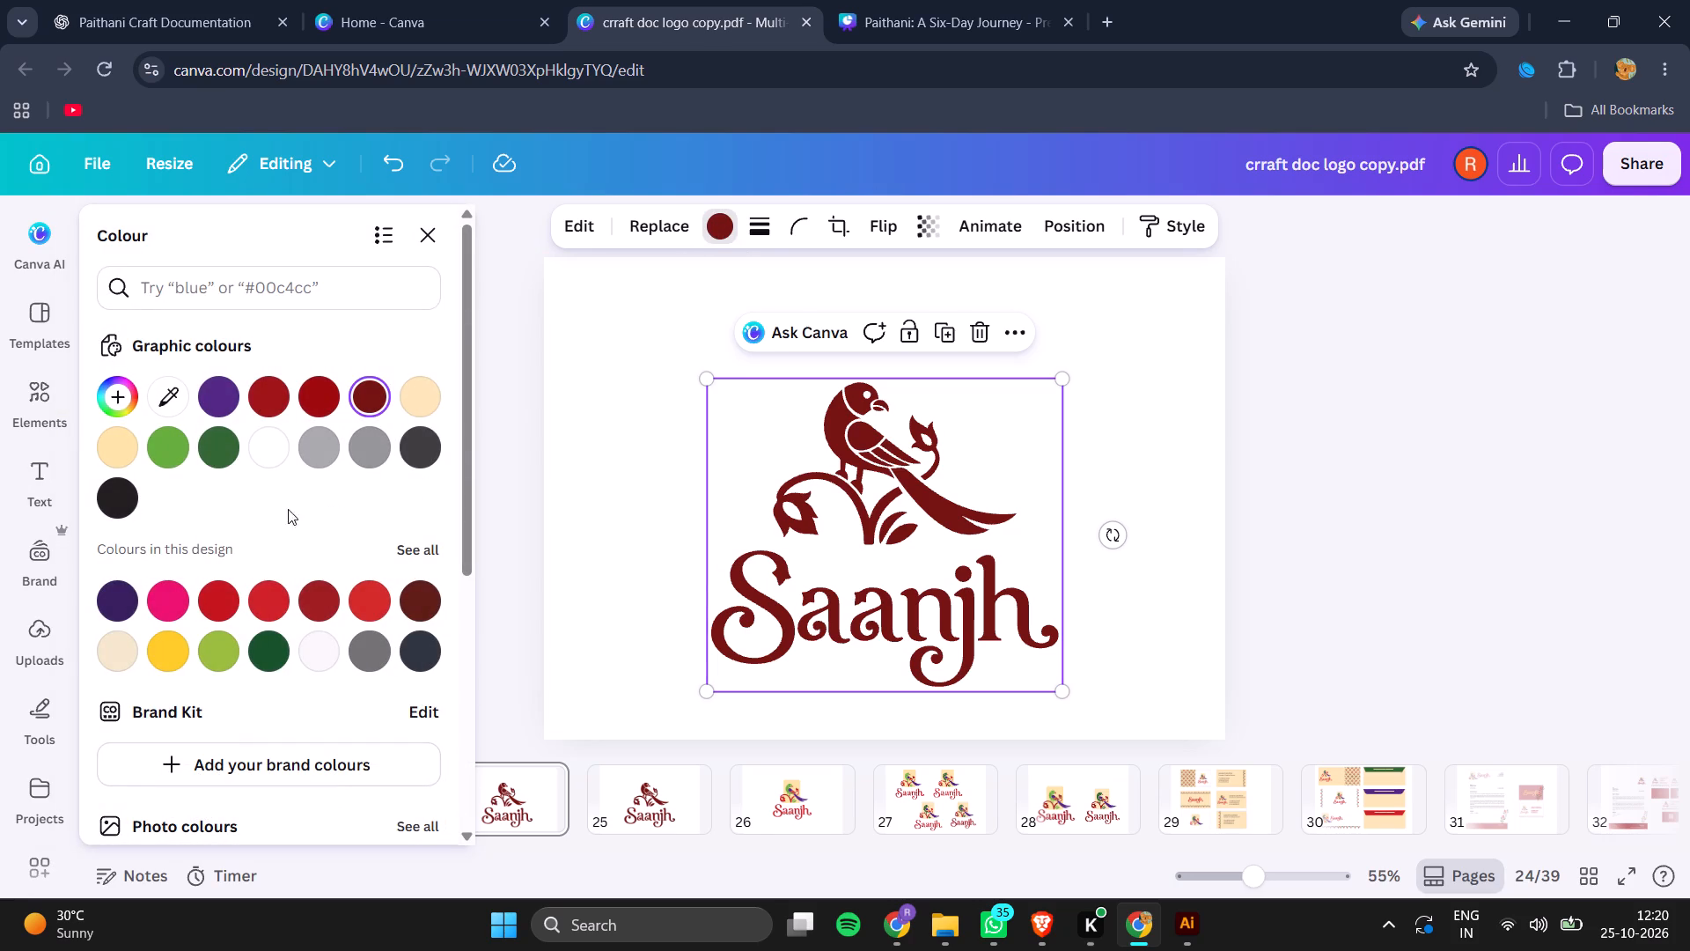
pyautogui.click(105, 499)
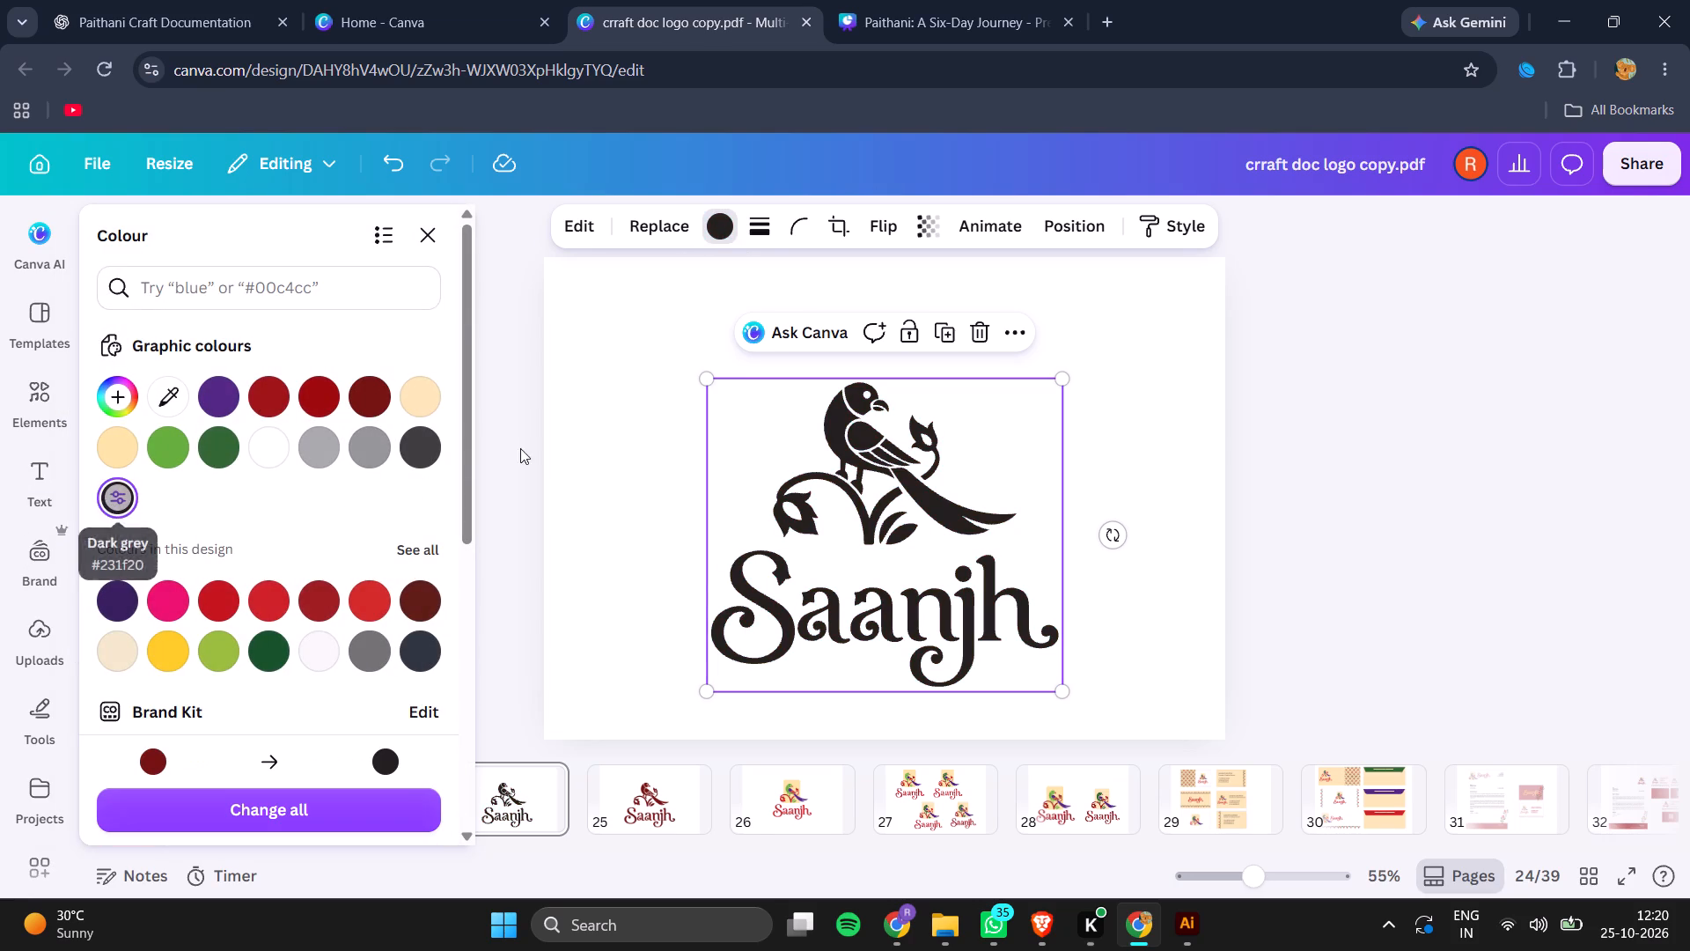
pyautogui.click(1327, 411)
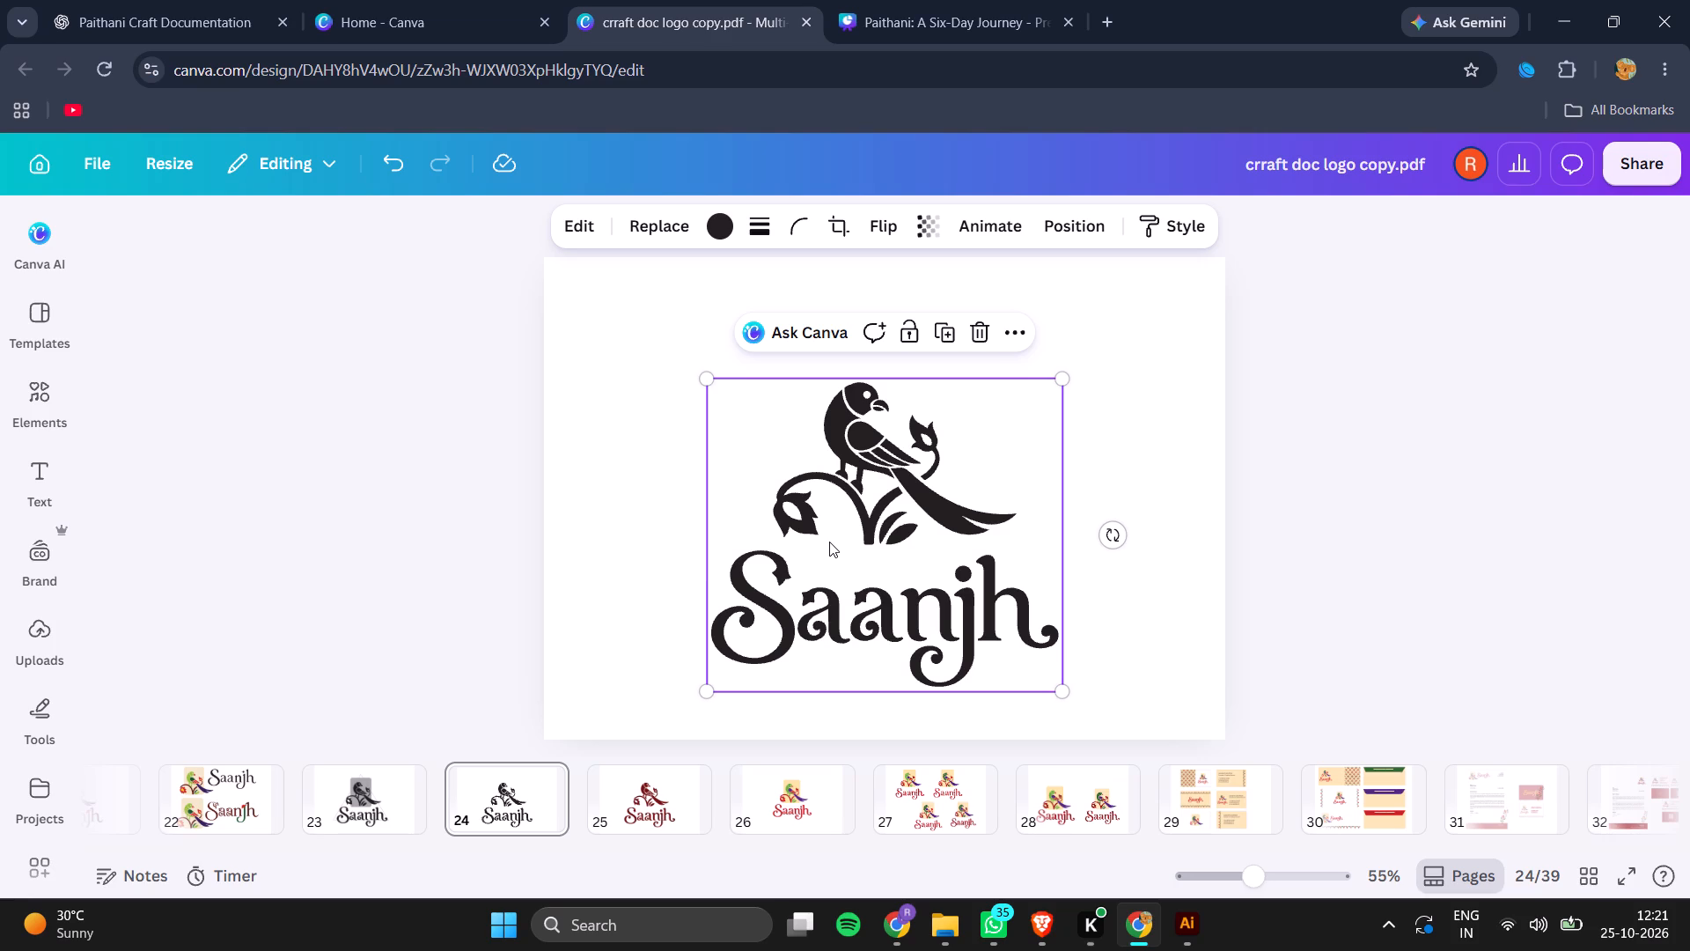
# Go to page 26 with the single coloured Saanjh logo.
pyautogui.press('Right')
pyautogui.click(537, 384)
pyautogui.press('Right')
pyautogui.press('Right')
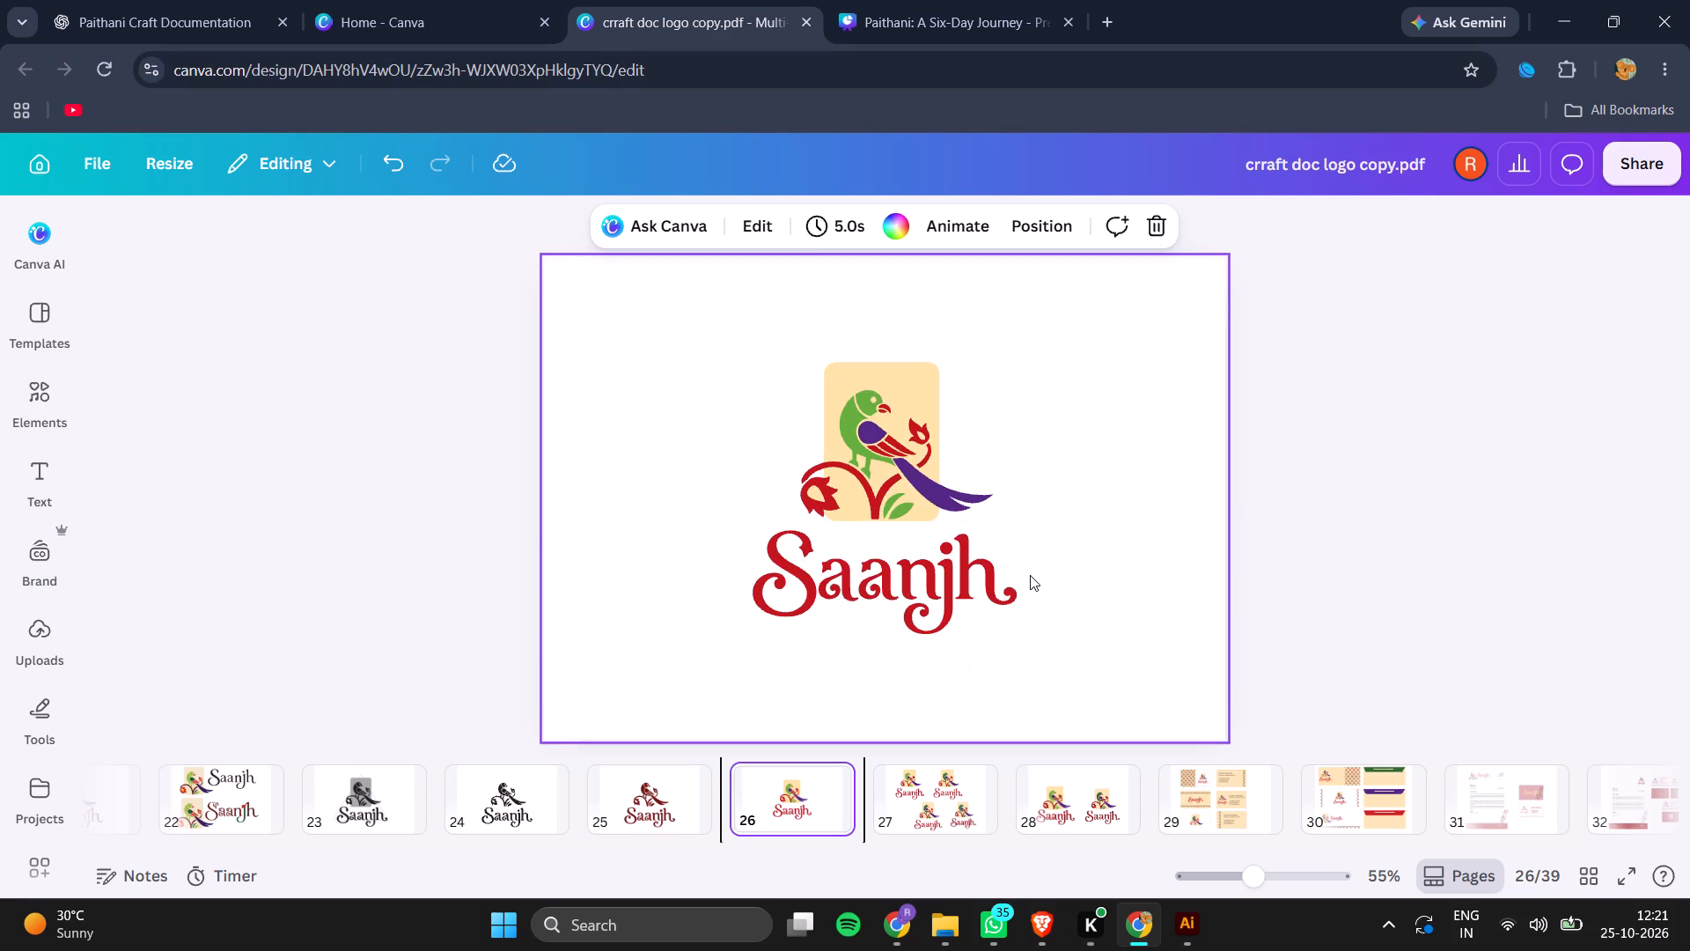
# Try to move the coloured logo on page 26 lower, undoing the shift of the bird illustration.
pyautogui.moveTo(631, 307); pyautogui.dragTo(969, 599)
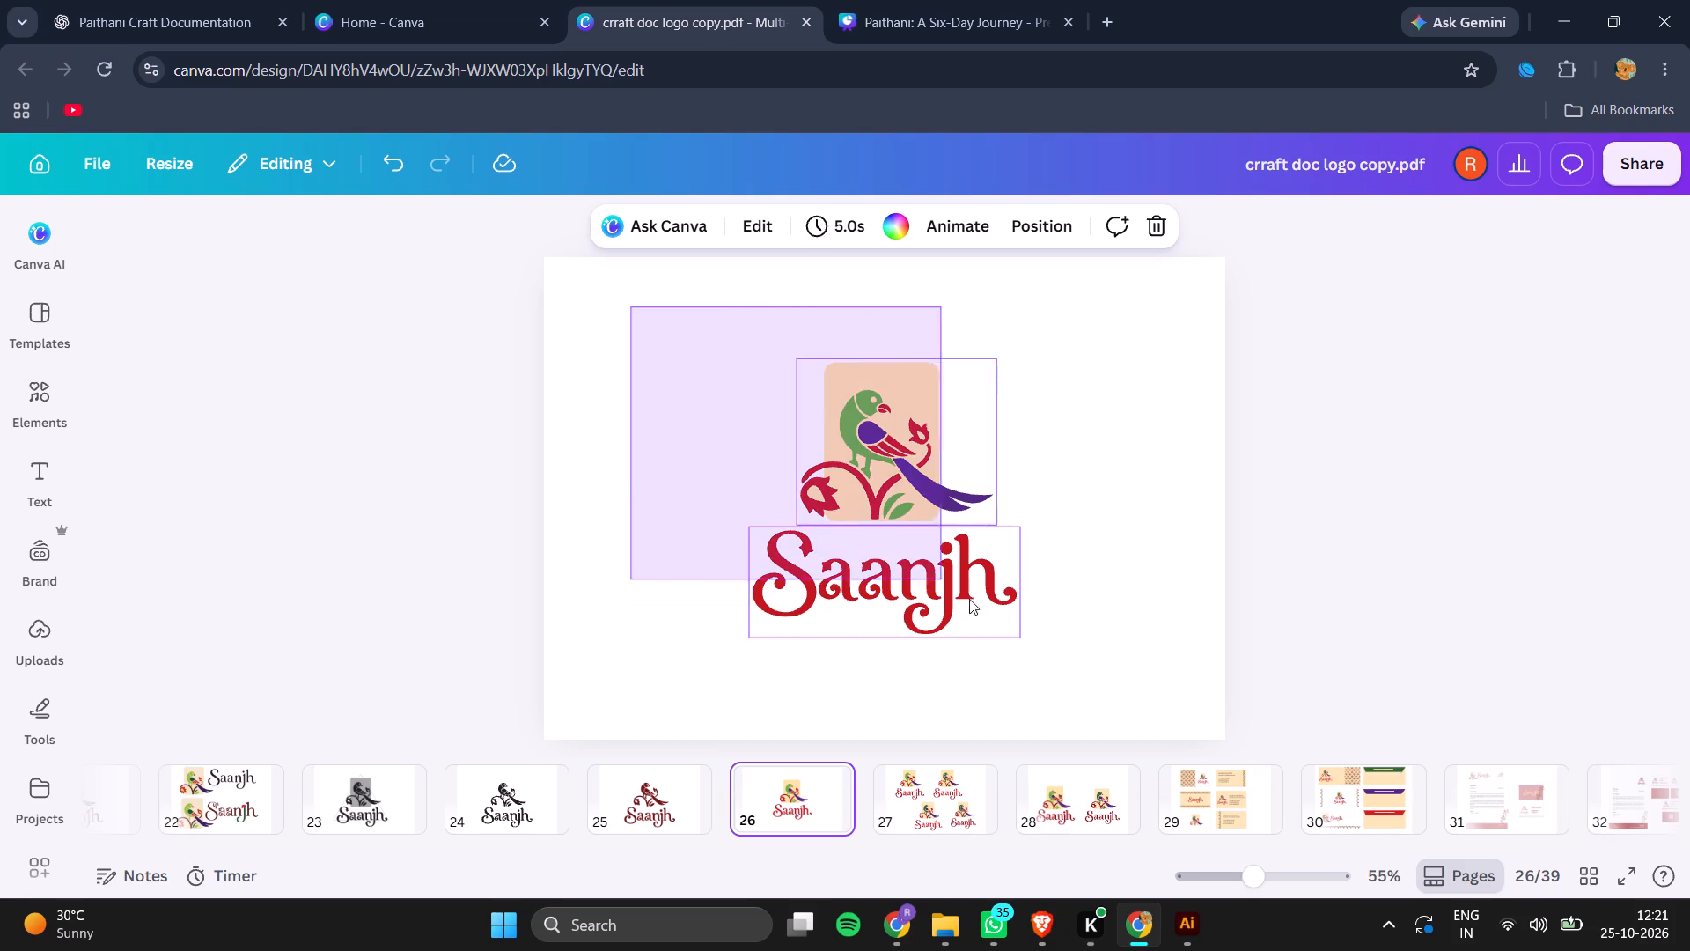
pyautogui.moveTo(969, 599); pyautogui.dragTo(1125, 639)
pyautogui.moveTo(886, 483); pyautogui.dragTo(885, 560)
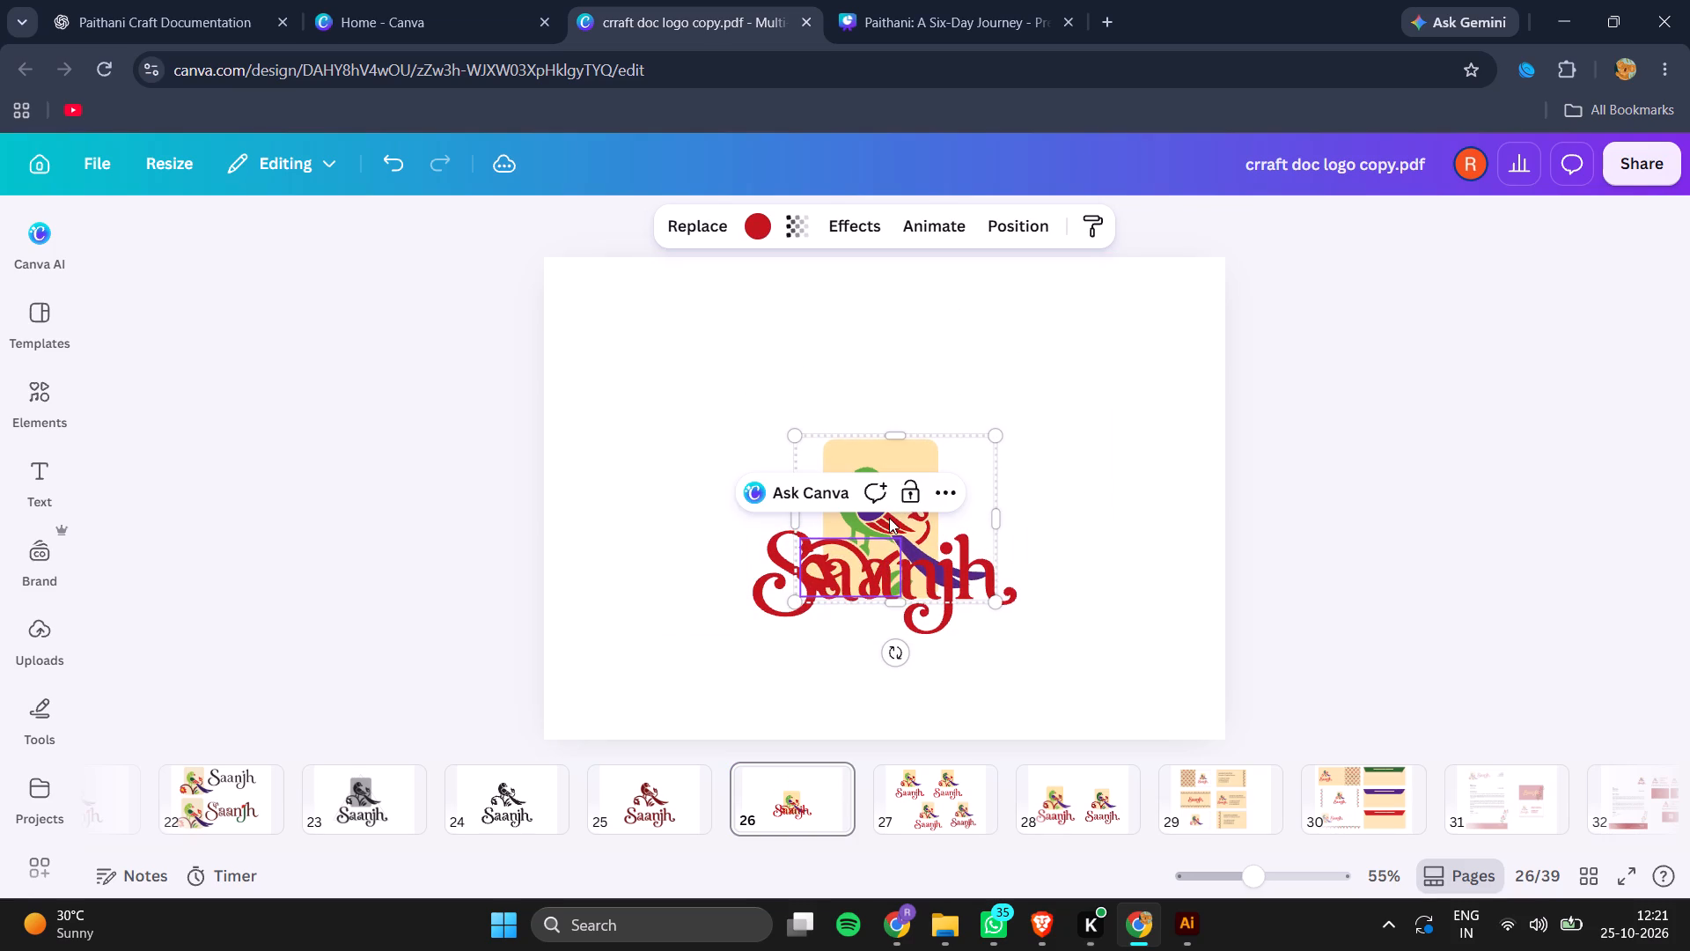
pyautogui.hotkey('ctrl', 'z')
# Select the bird illustration and Saanjh wordmark on page 26 and nudge them down the page together.
pyautogui.moveTo(650, 404); pyautogui.dragTo(1177, 731)
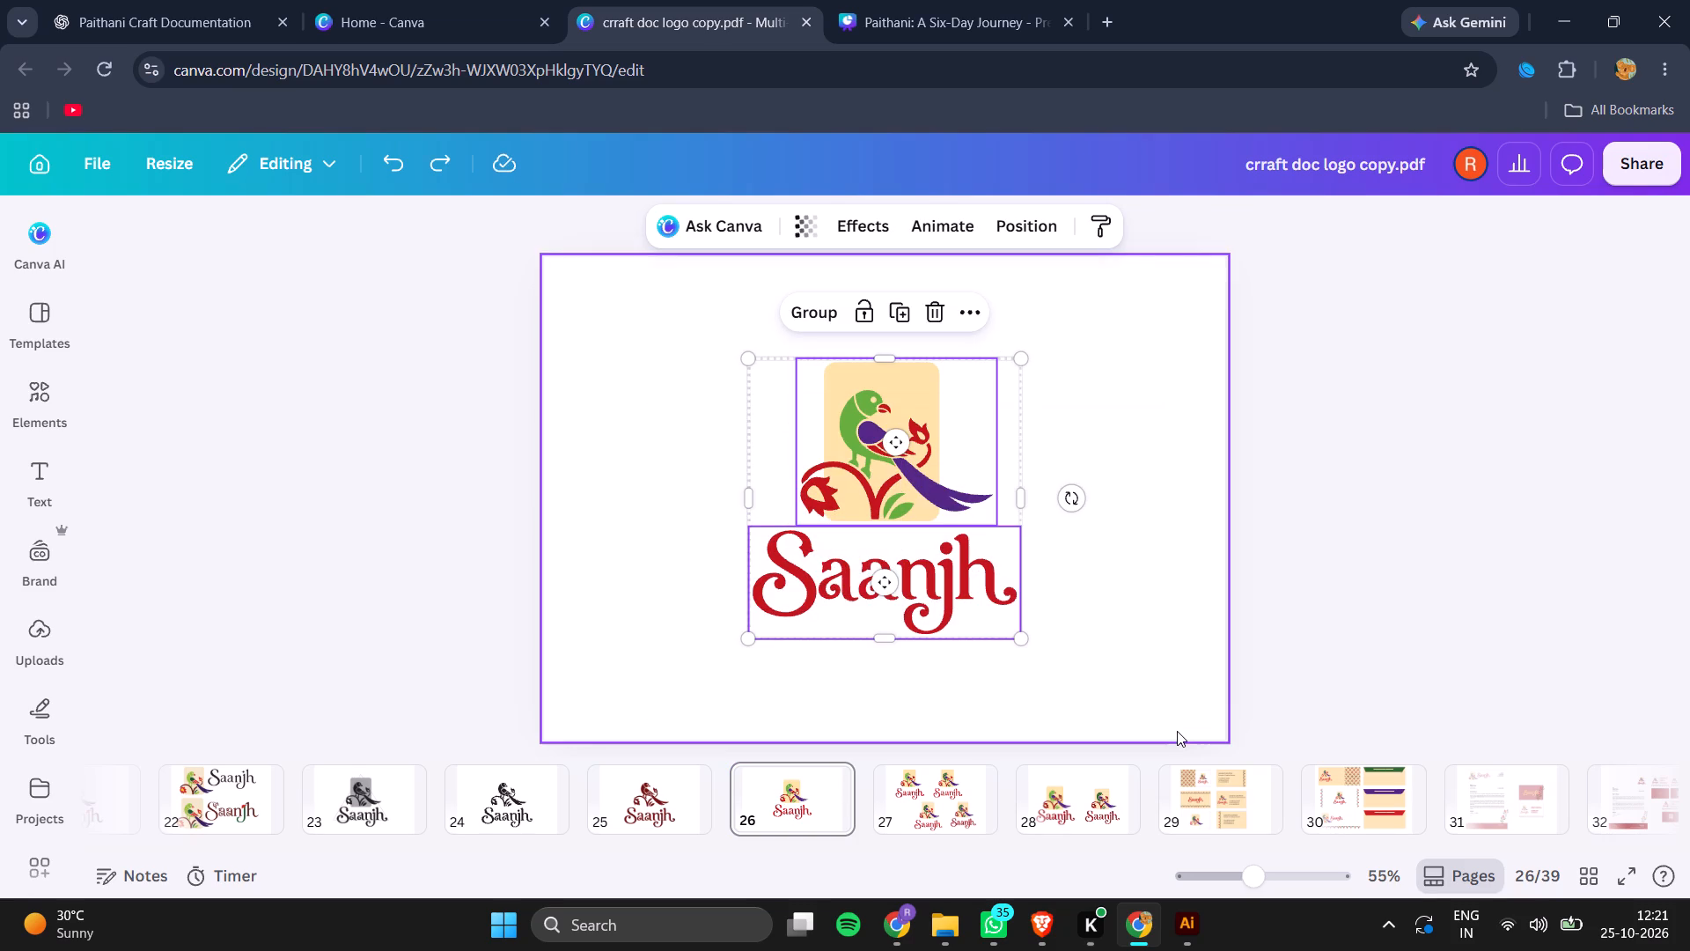
pyautogui.press('Down')
pyautogui.press('Down')
pyautogui.press('Down')
pyautogui.press('Down')
pyautogui.press('Down')
pyautogui.press('Down')
pyautogui.press('Down')
pyautogui.press('Down')
pyautogui.press('Down')
pyautogui.press('Down')
pyautogui.press('Down')
pyautogui.press('Down')
pyautogui.press('Down')
pyautogui.press('Down')
pyautogui.press('Down')
pyautogui.press('Down')
pyautogui.press('Down')
pyautogui.press('Down')
pyautogui.press('Down')
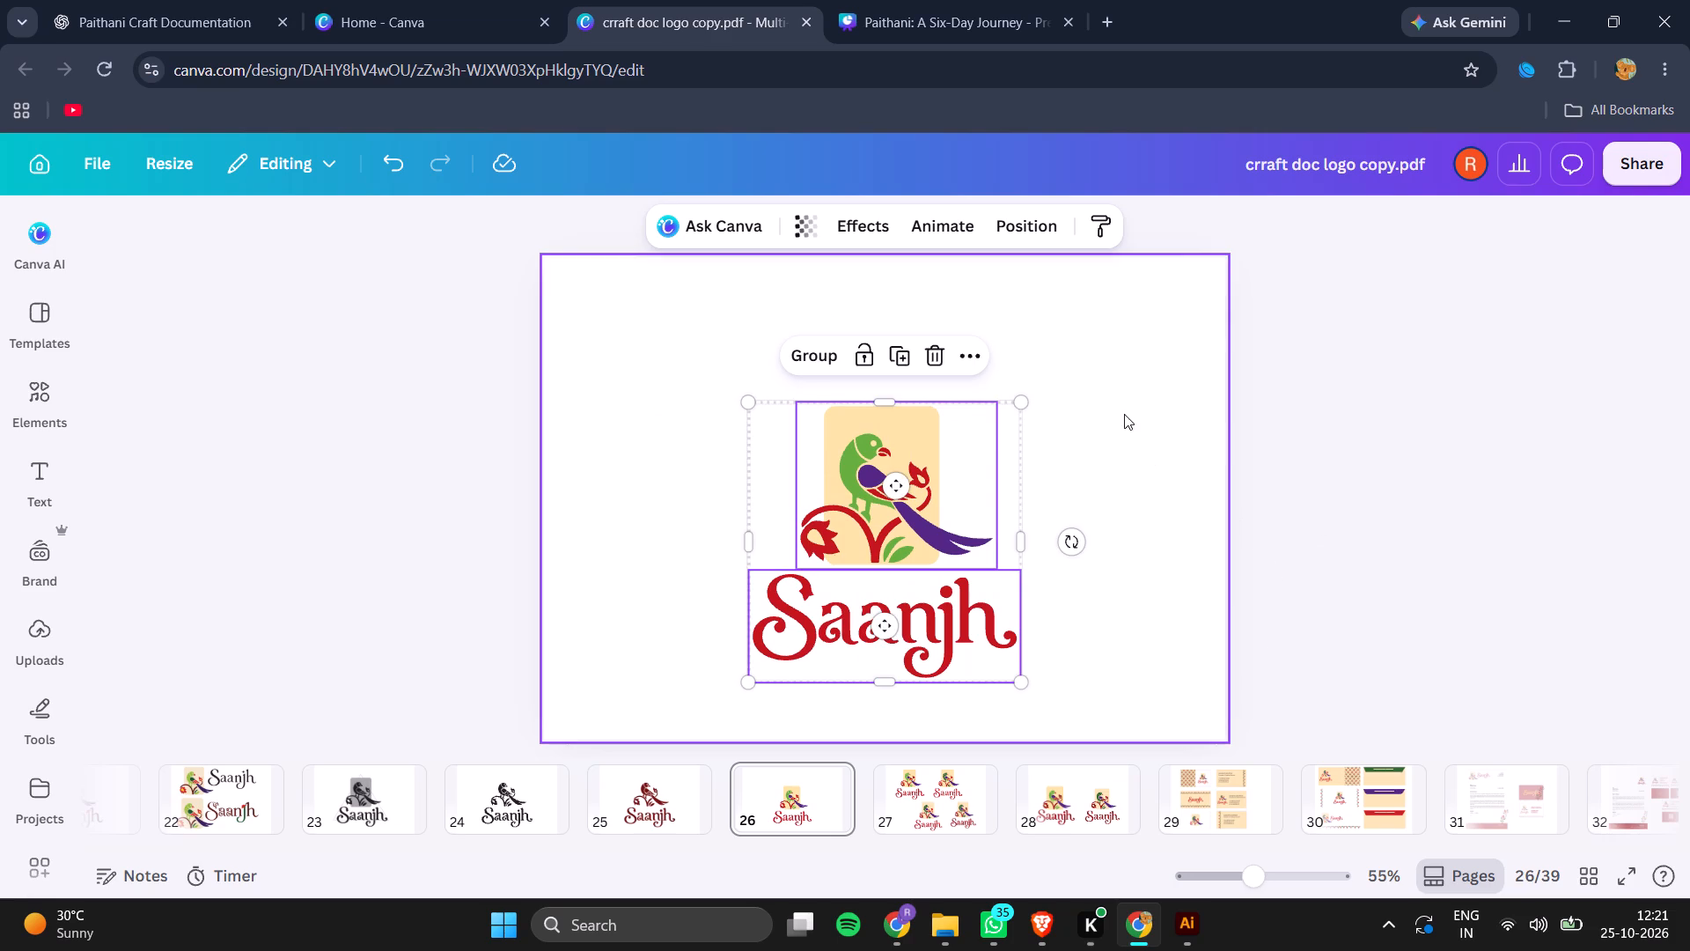
# Enlarge the bird illustration and wordmark together on page 26, extending them towards the upper right and lower left.
pyautogui.keyDown('shift'); pyautogui.moveTo(1014, 409); pyautogui.dragTo(1021, 399); pyautogui.keyUp('shift')
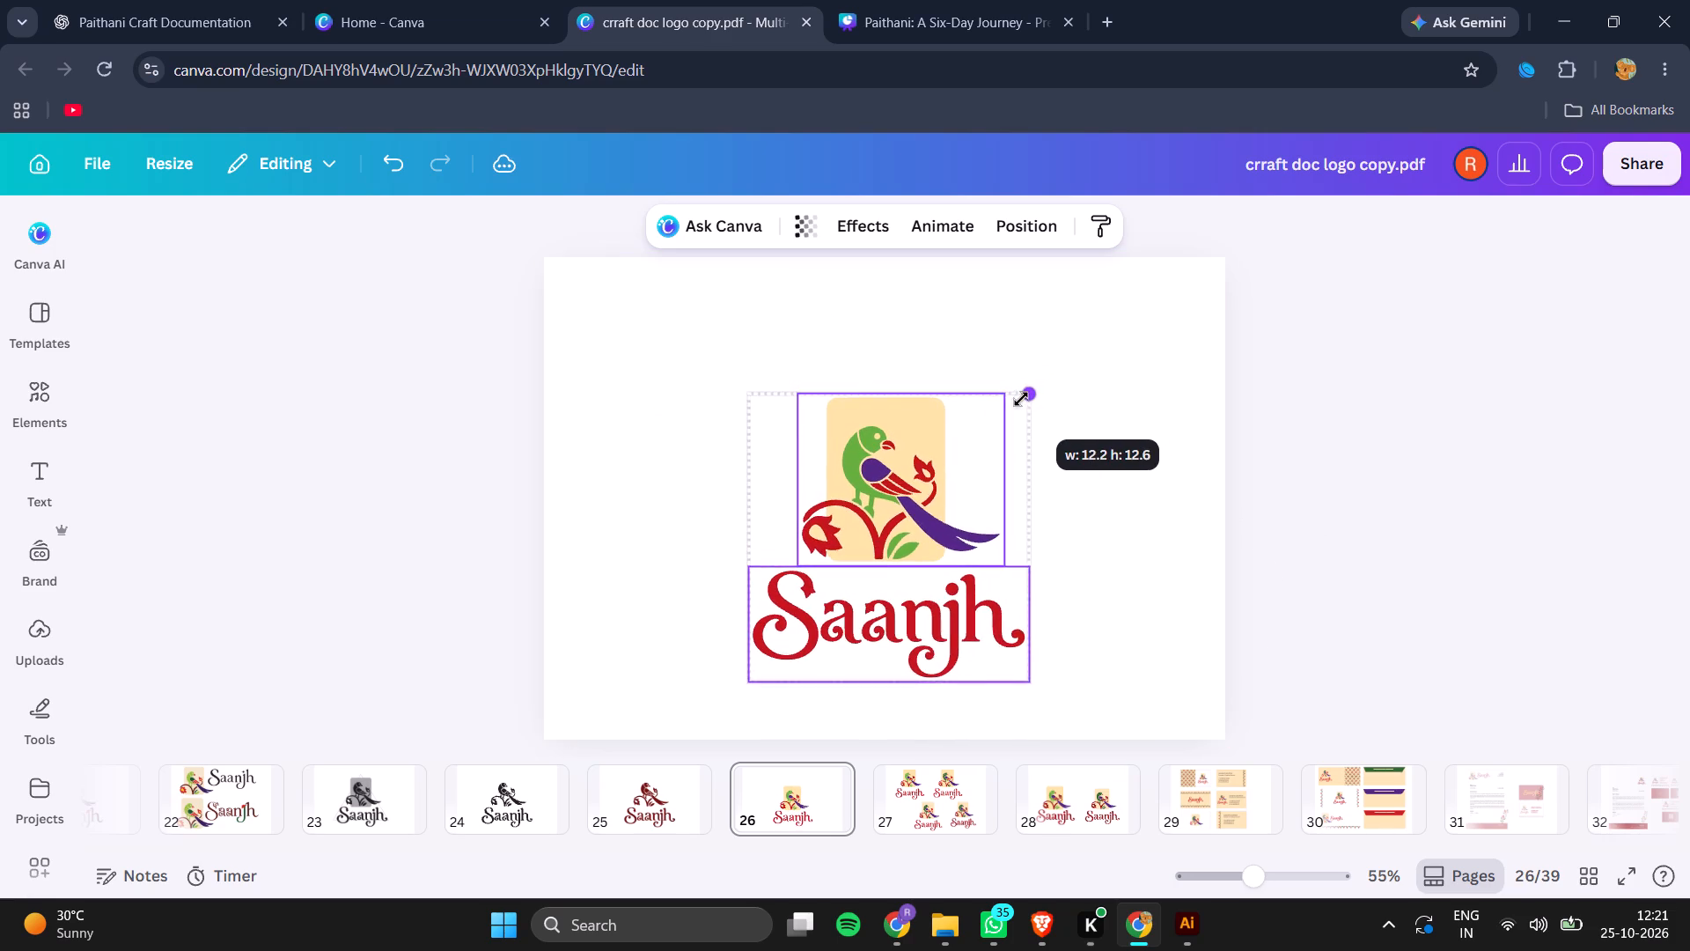
pyautogui.keyDown('shift'); pyautogui.moveTo(1021, 399); pyautogui.dragTo(1033, 384); pyautogui.keyUp('shift')
pyautogui.press('Down')
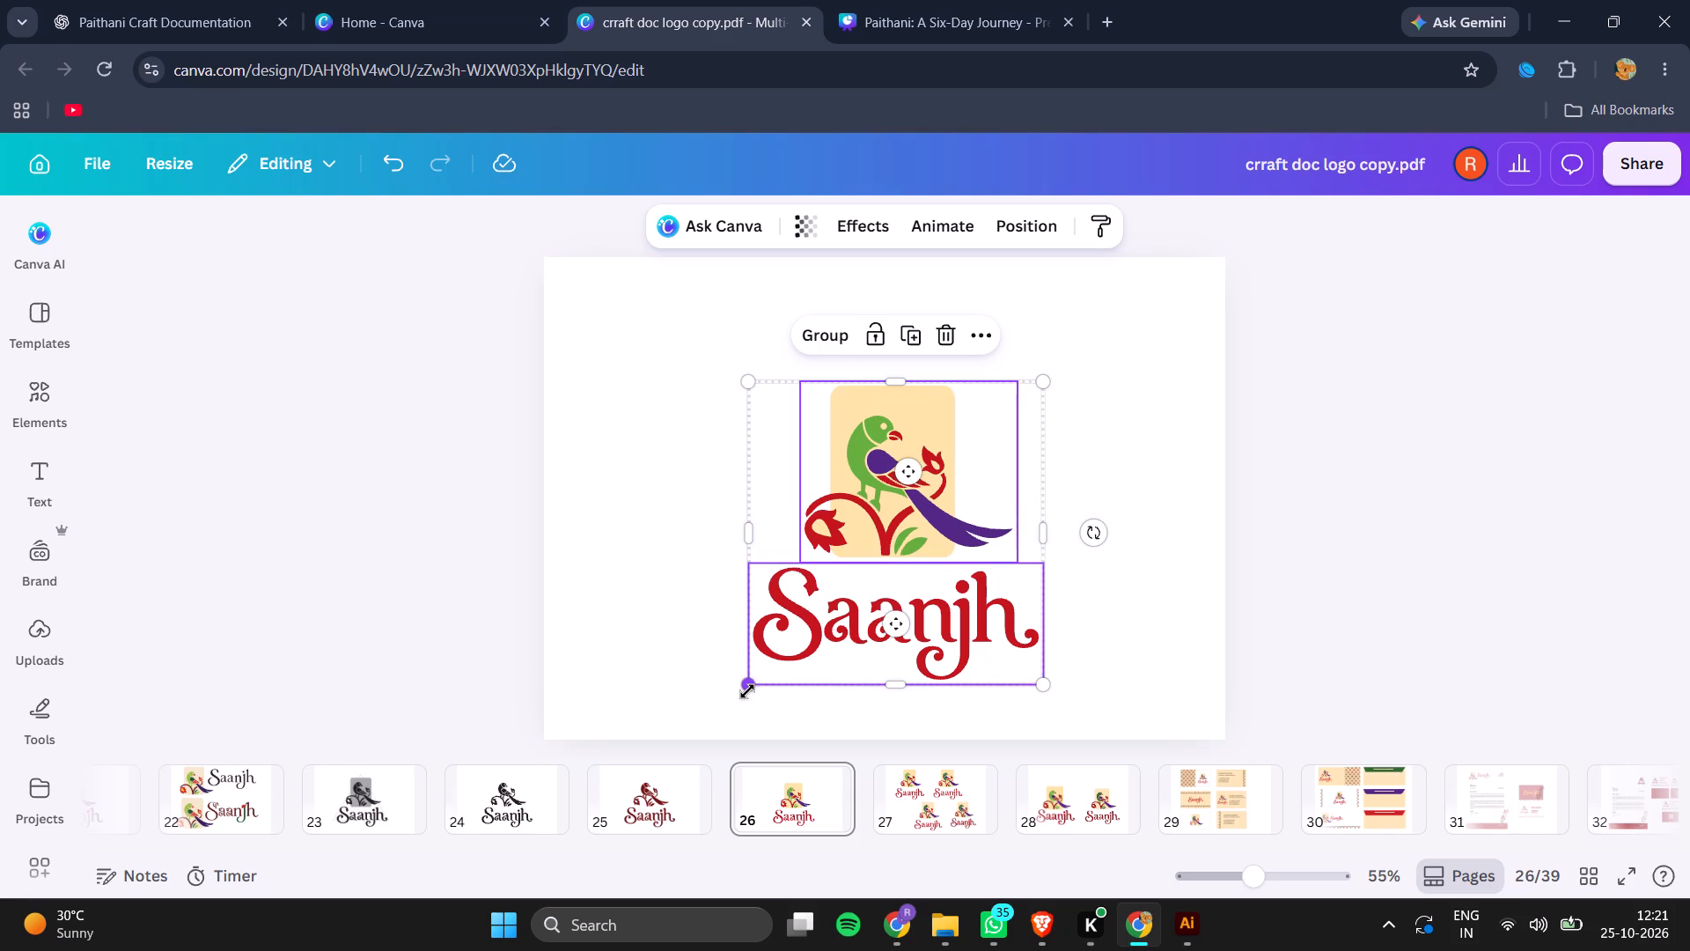
pyautogui.moveTo(747, 690); pyautogui.dragTo(719, 693)
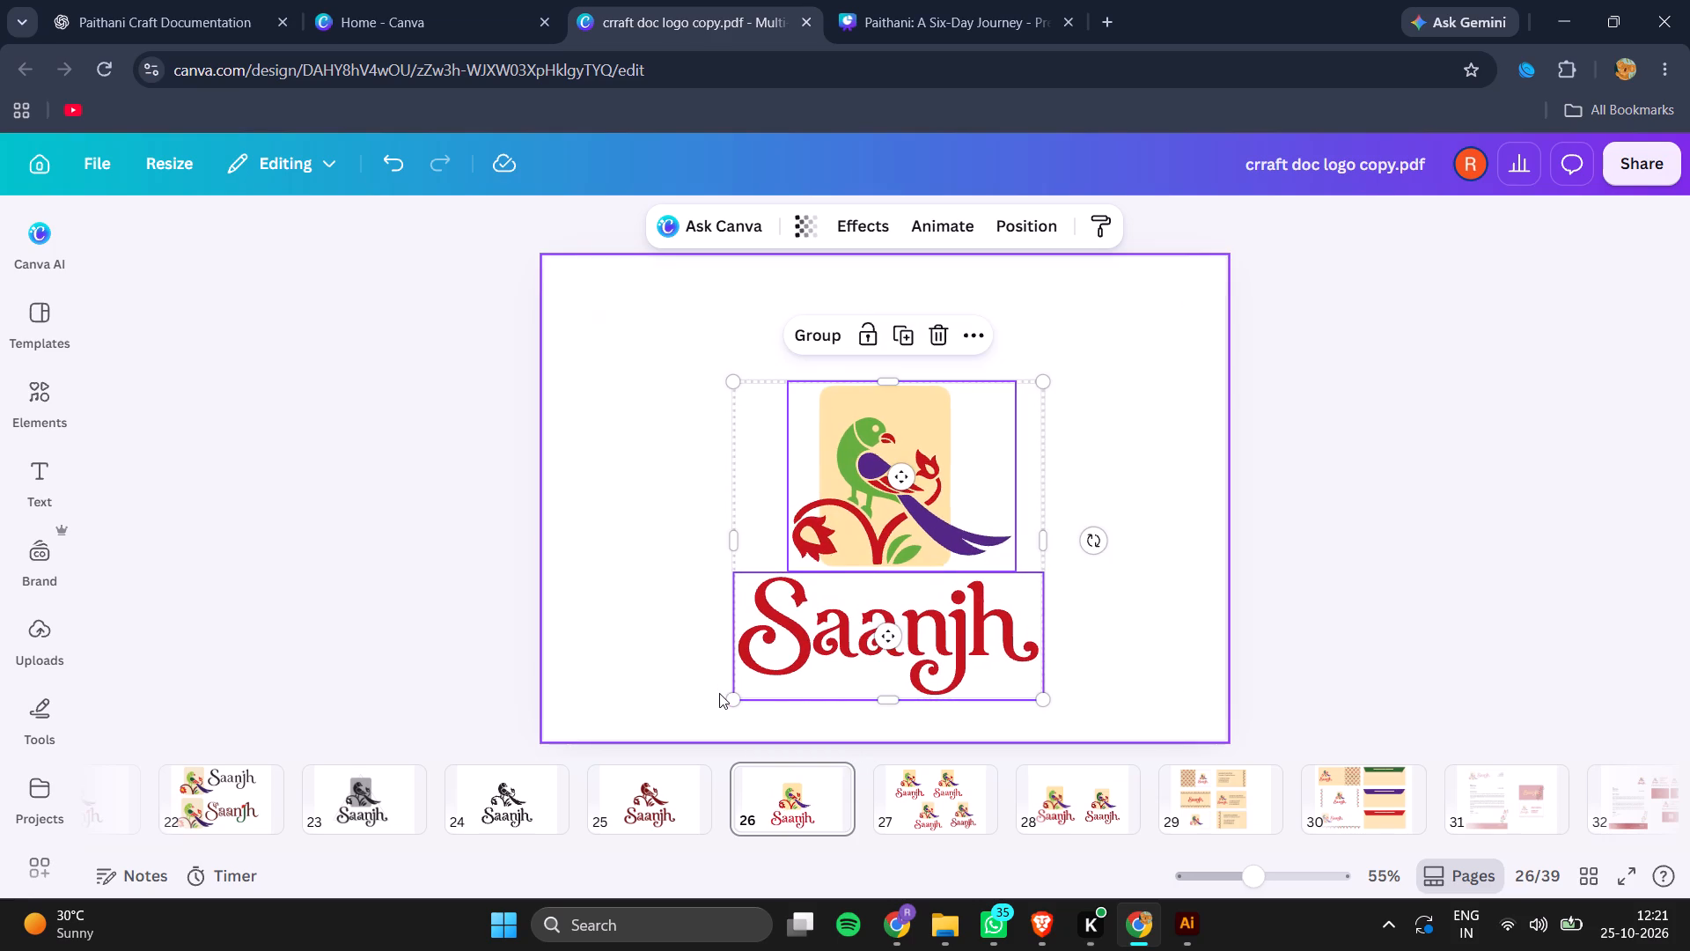
pyautogui.click(1459, 466)
# Go past the logo variation pages to the business card layouts on page 29.
pyautogui.press('Right')
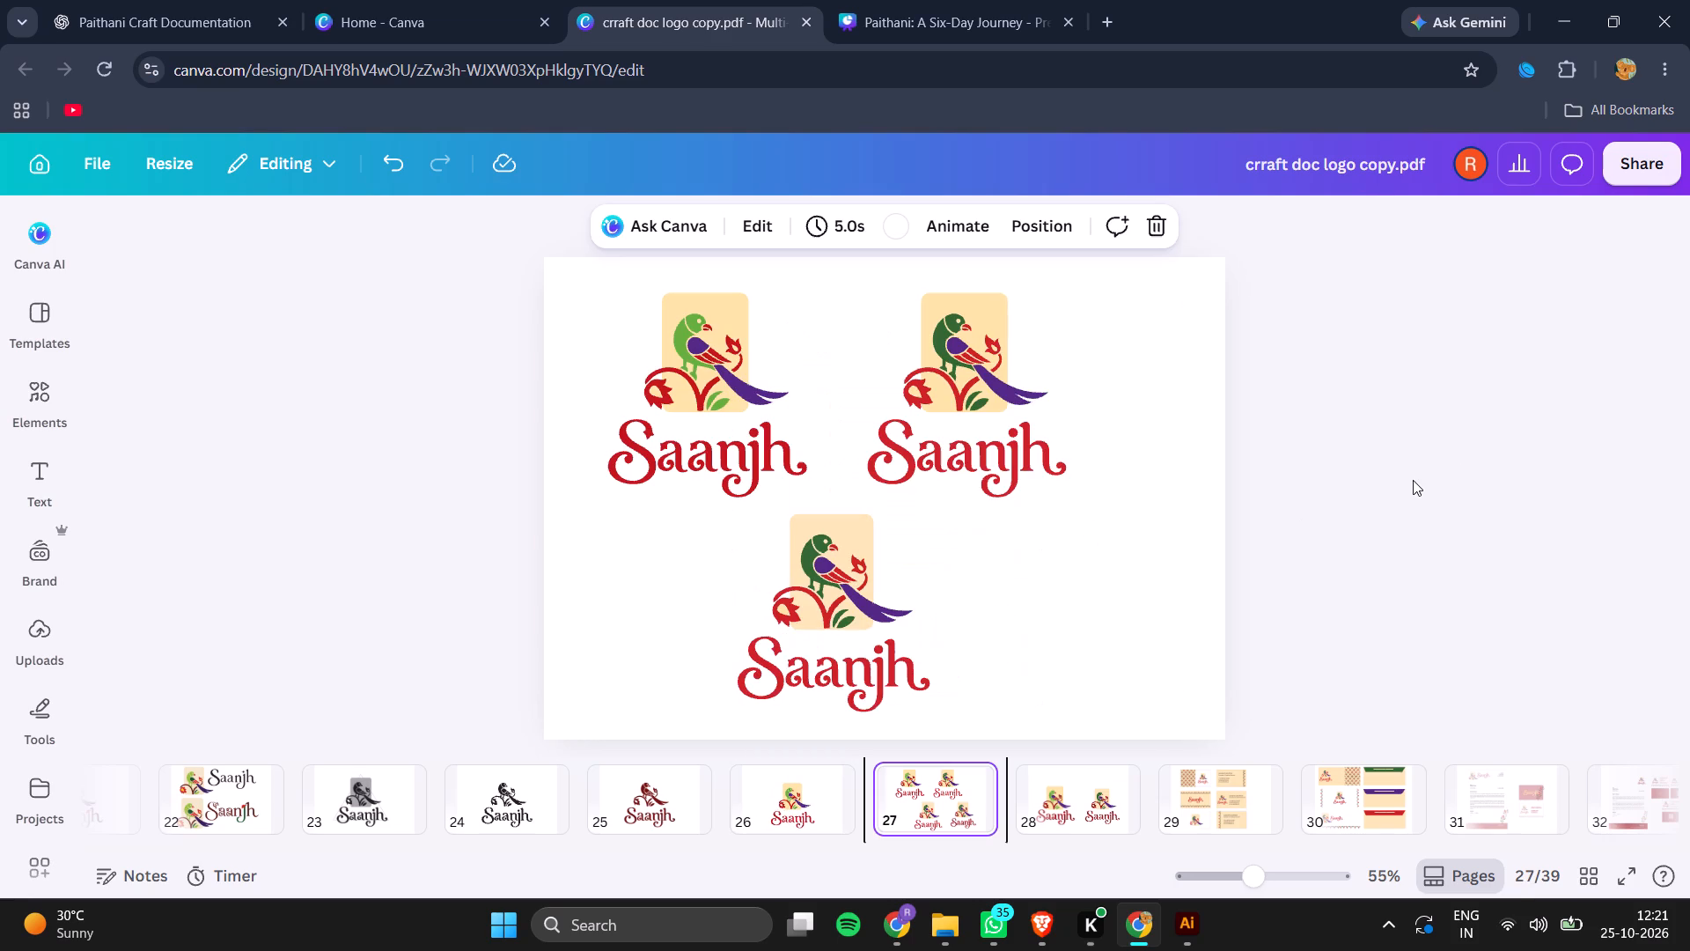
pyautogui.press('Right')
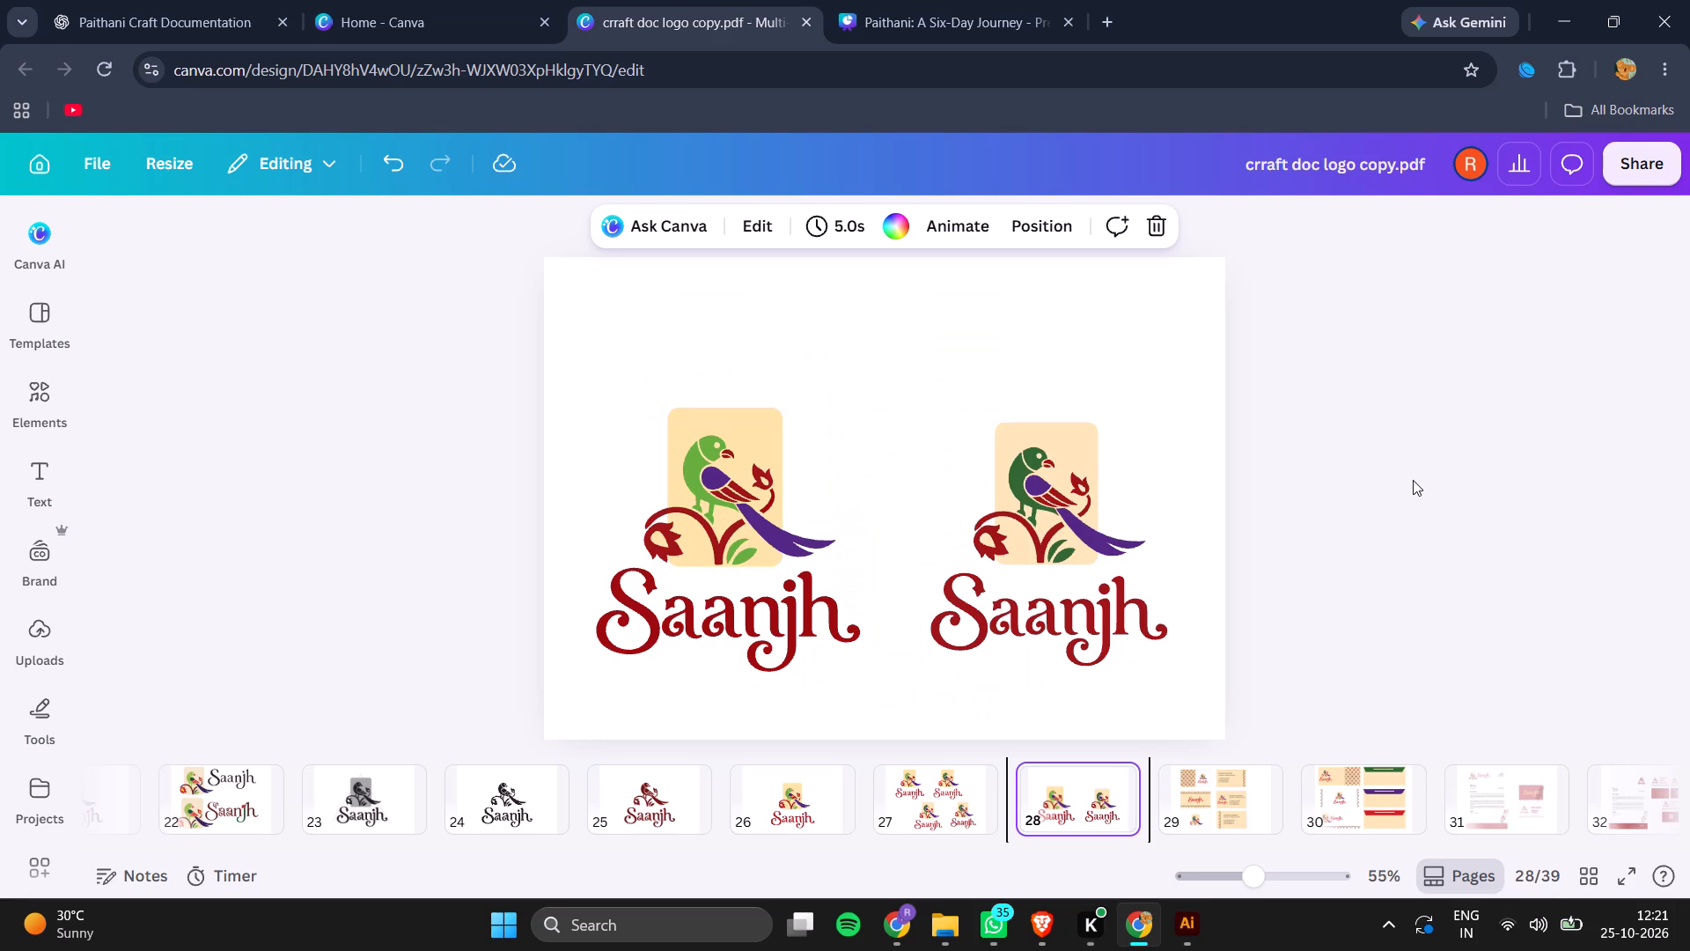
pyautogui.press('Right')
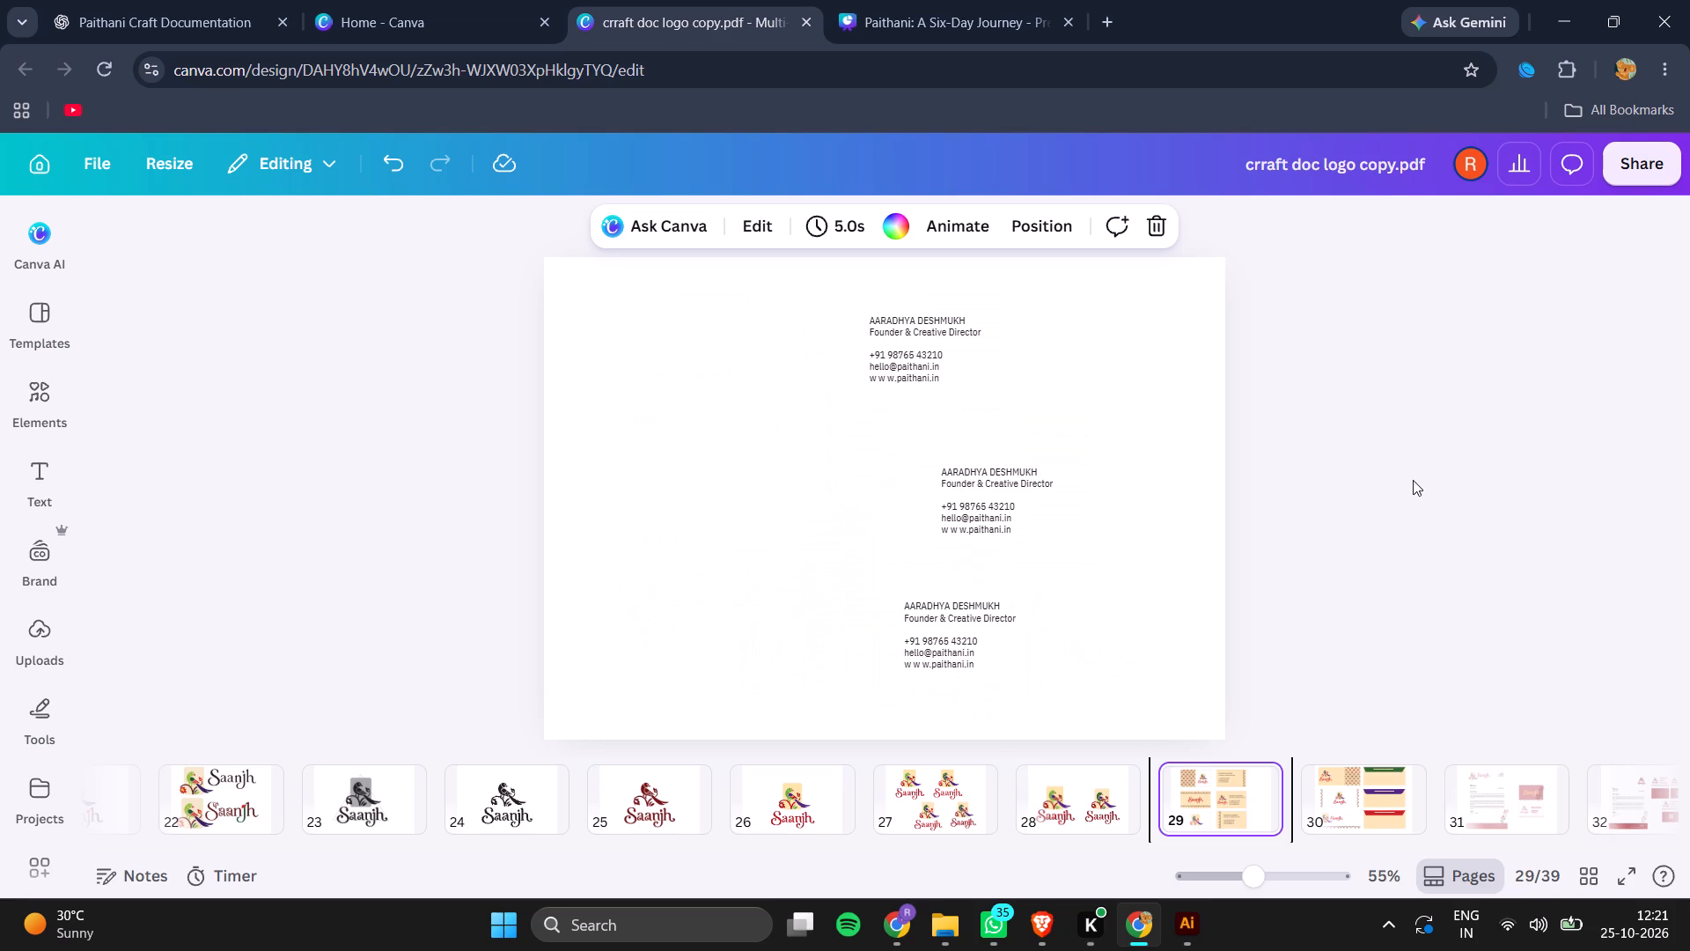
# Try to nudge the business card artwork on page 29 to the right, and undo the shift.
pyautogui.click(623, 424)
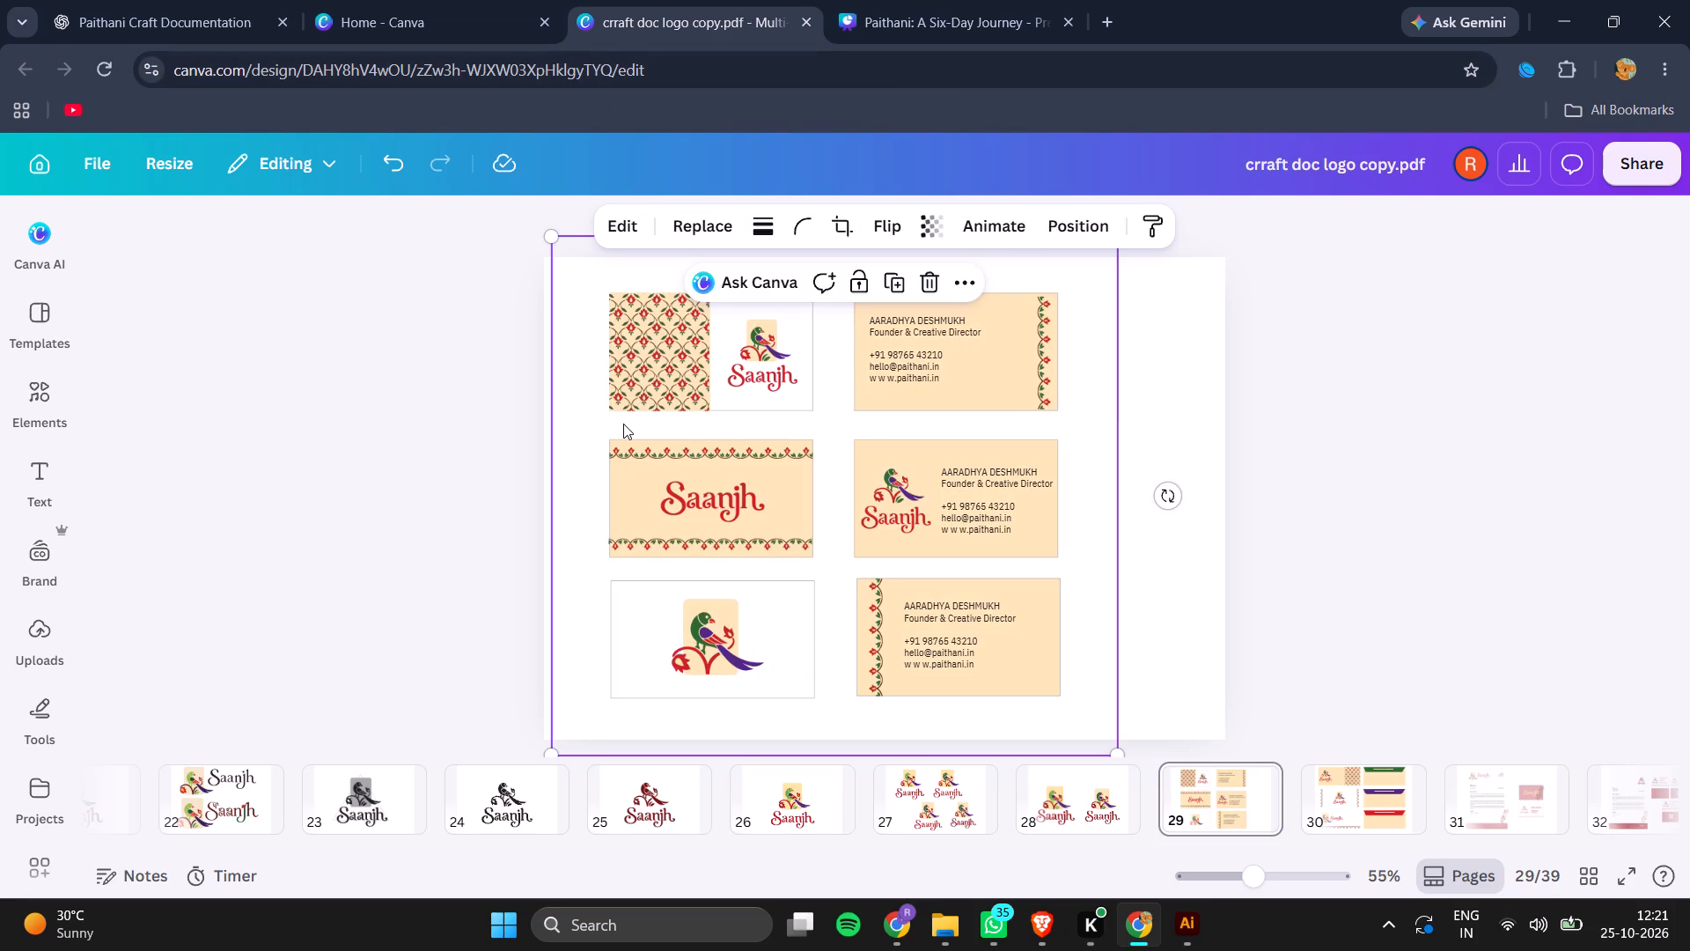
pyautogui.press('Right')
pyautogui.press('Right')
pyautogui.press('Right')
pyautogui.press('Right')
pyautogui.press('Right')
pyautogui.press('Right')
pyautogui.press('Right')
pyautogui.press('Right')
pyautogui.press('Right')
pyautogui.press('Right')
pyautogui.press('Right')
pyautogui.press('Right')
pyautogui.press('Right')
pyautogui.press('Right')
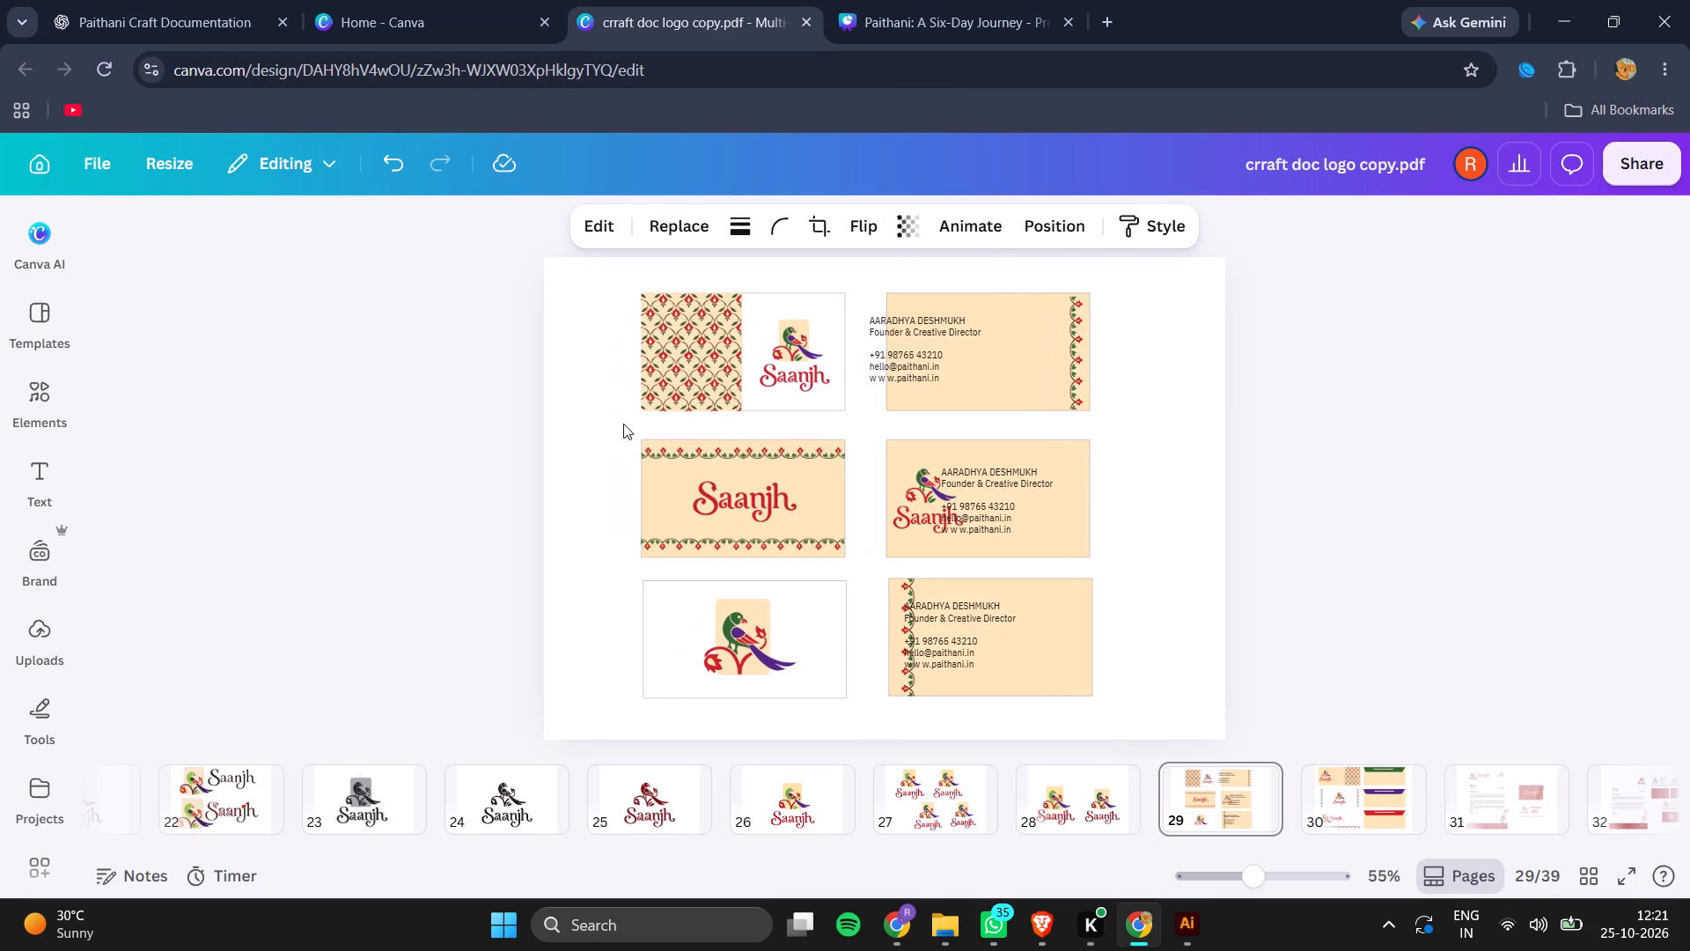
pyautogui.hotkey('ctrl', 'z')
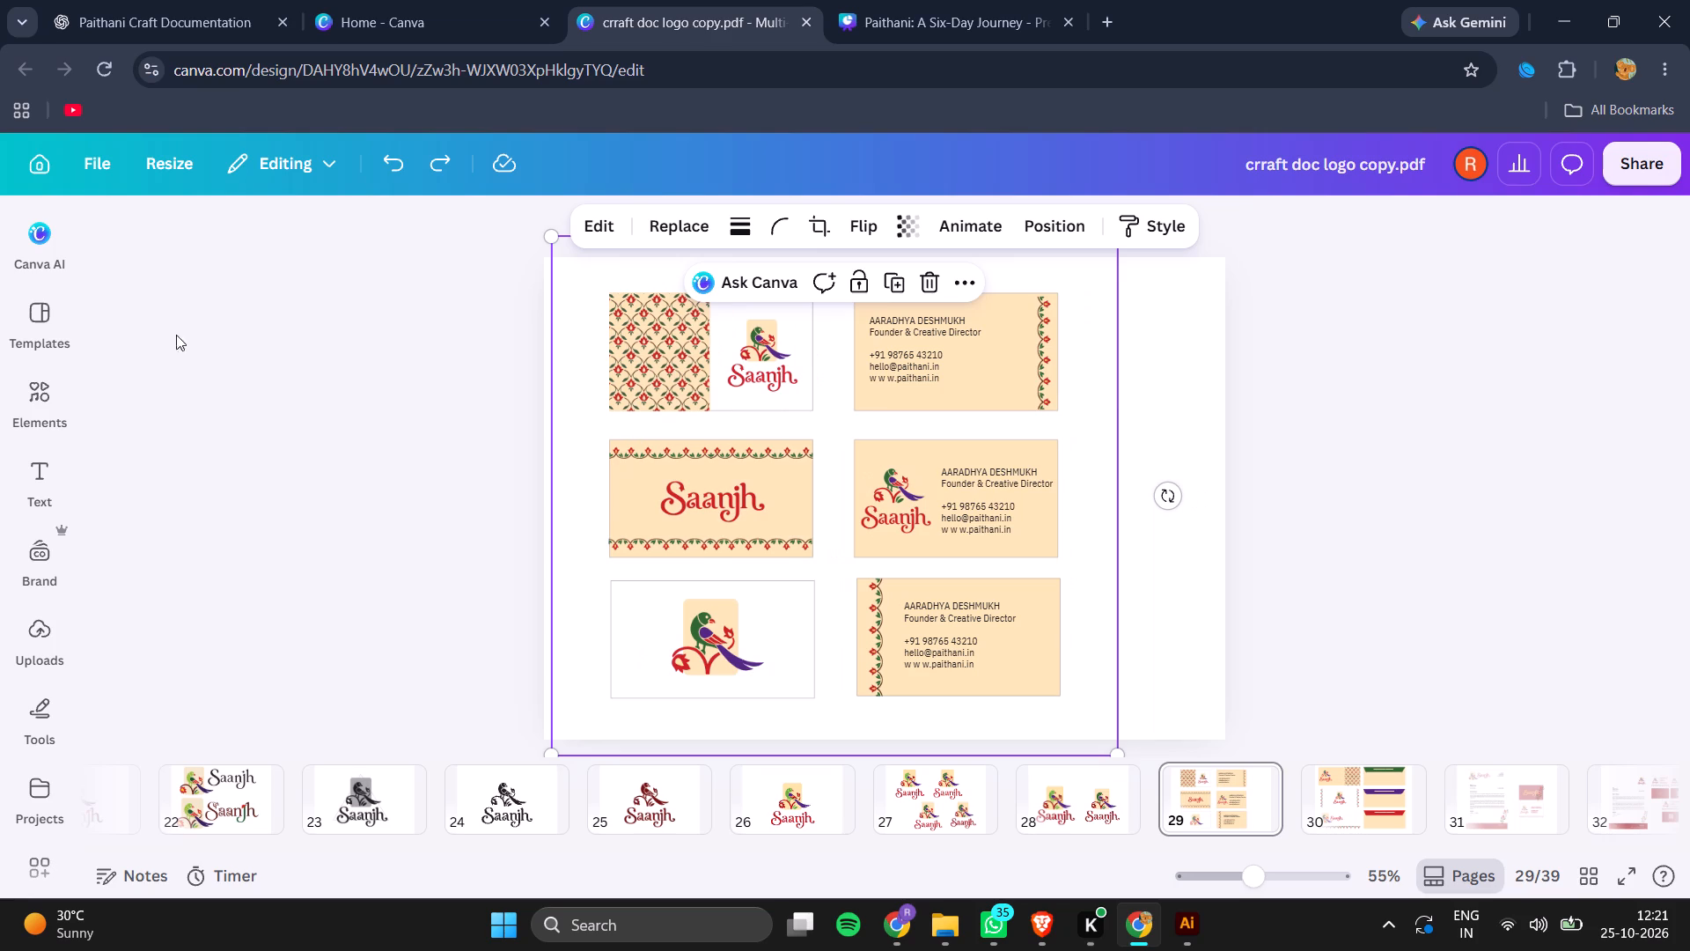
# Select all the business card artwork and contact text on page 29 and nudge them together to the right.
pyautogui.moveTo(431, 255); pyautogui.dragTo(1240, 697)
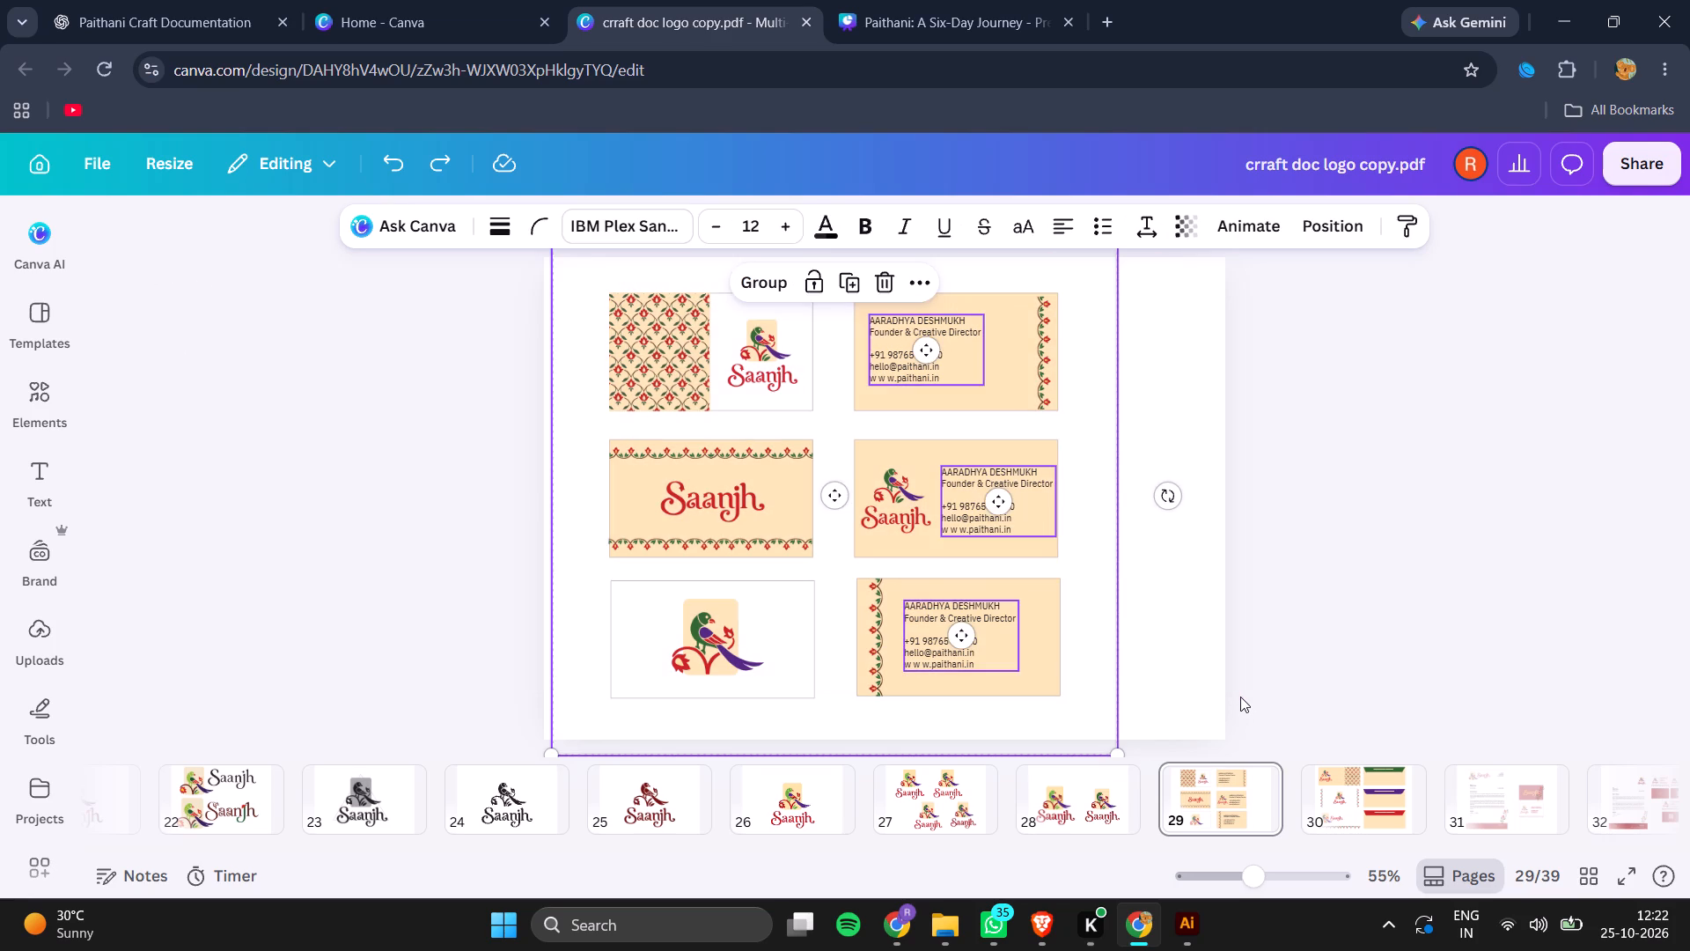
pyautogui.press('Right')
pyautogui.press('Right')
pyautogui.press('Right')
pyautogui.press('Right')
pyautogui.press('Right')
pyautogui.press('Right')
pyautogui.press('Right')
pyautogui.press('Right')
pyautogui.press('Right')
pyautogui.press('Right')
pyautogui.press('Right')
pyautogui.press('Right')
pyautogui.press('Right')
pyautogui.press('Right')
pyautogui.press('Right')
pyautogui.press('Right')
pyautogui.press('Right')
pyautogui.press('Right')
pyautogui.press('Right')
pyautogui.press('Right')
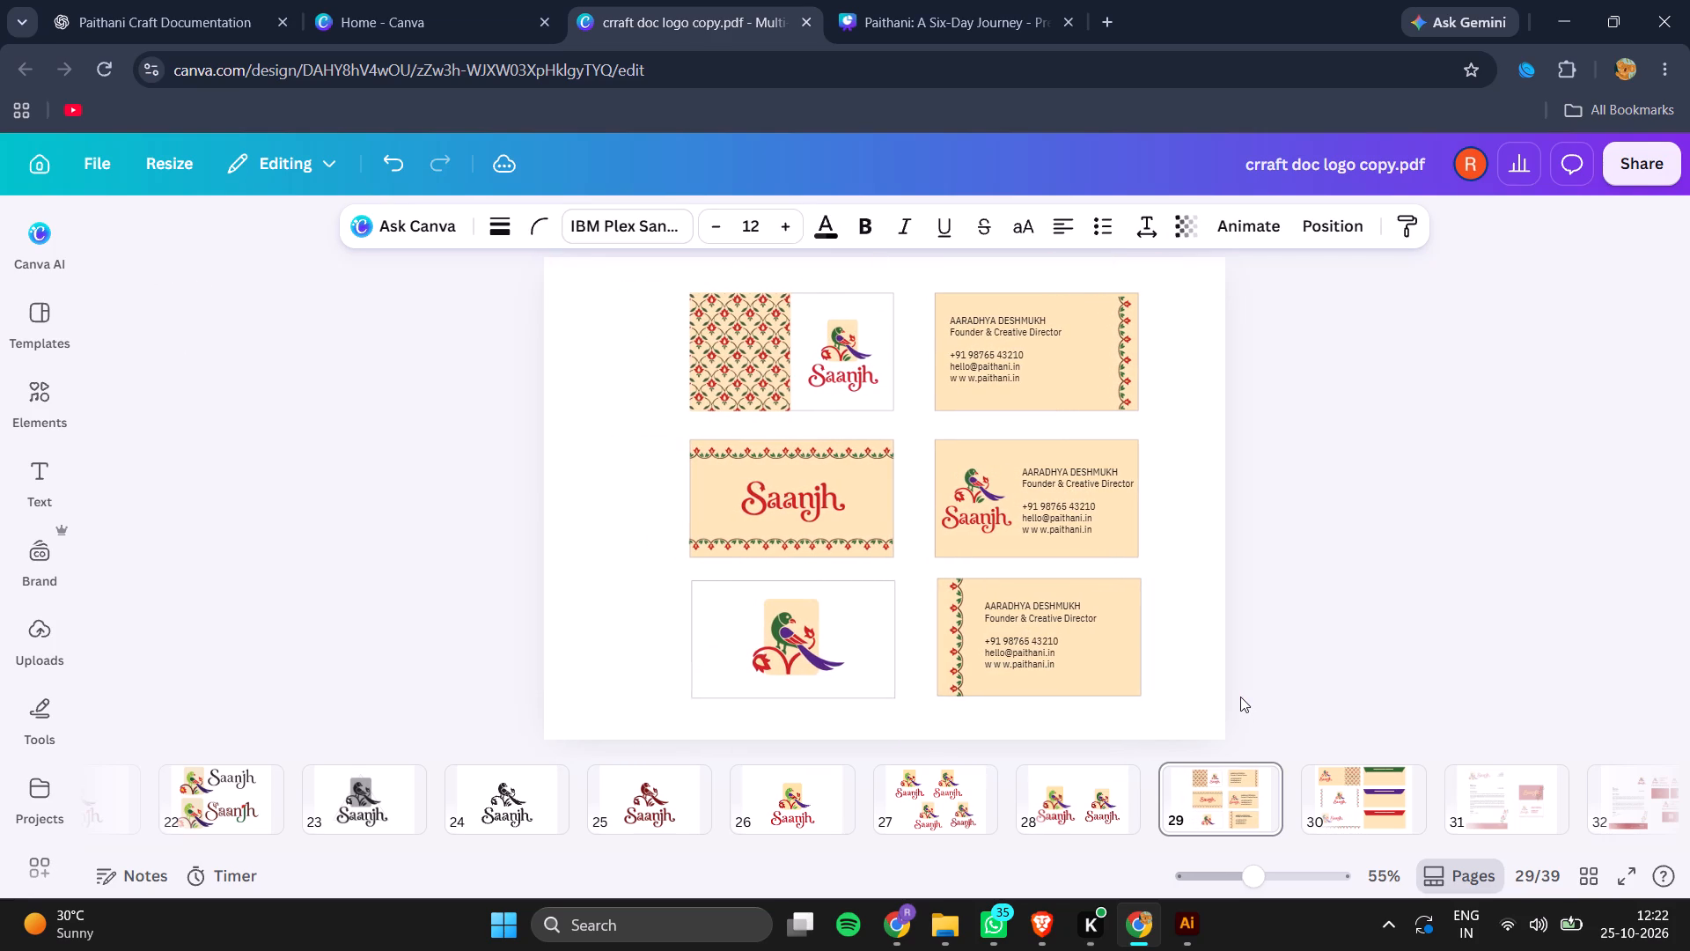
pyautogui.press('Right')
pyautogui.press('Right')
pyautogui.press('Right')
pyautogui.press('Right')
pyautogui.press('Right')
pyautogui.press('Right')
pyautogui.press('Right')
pyautogui.press('Right')
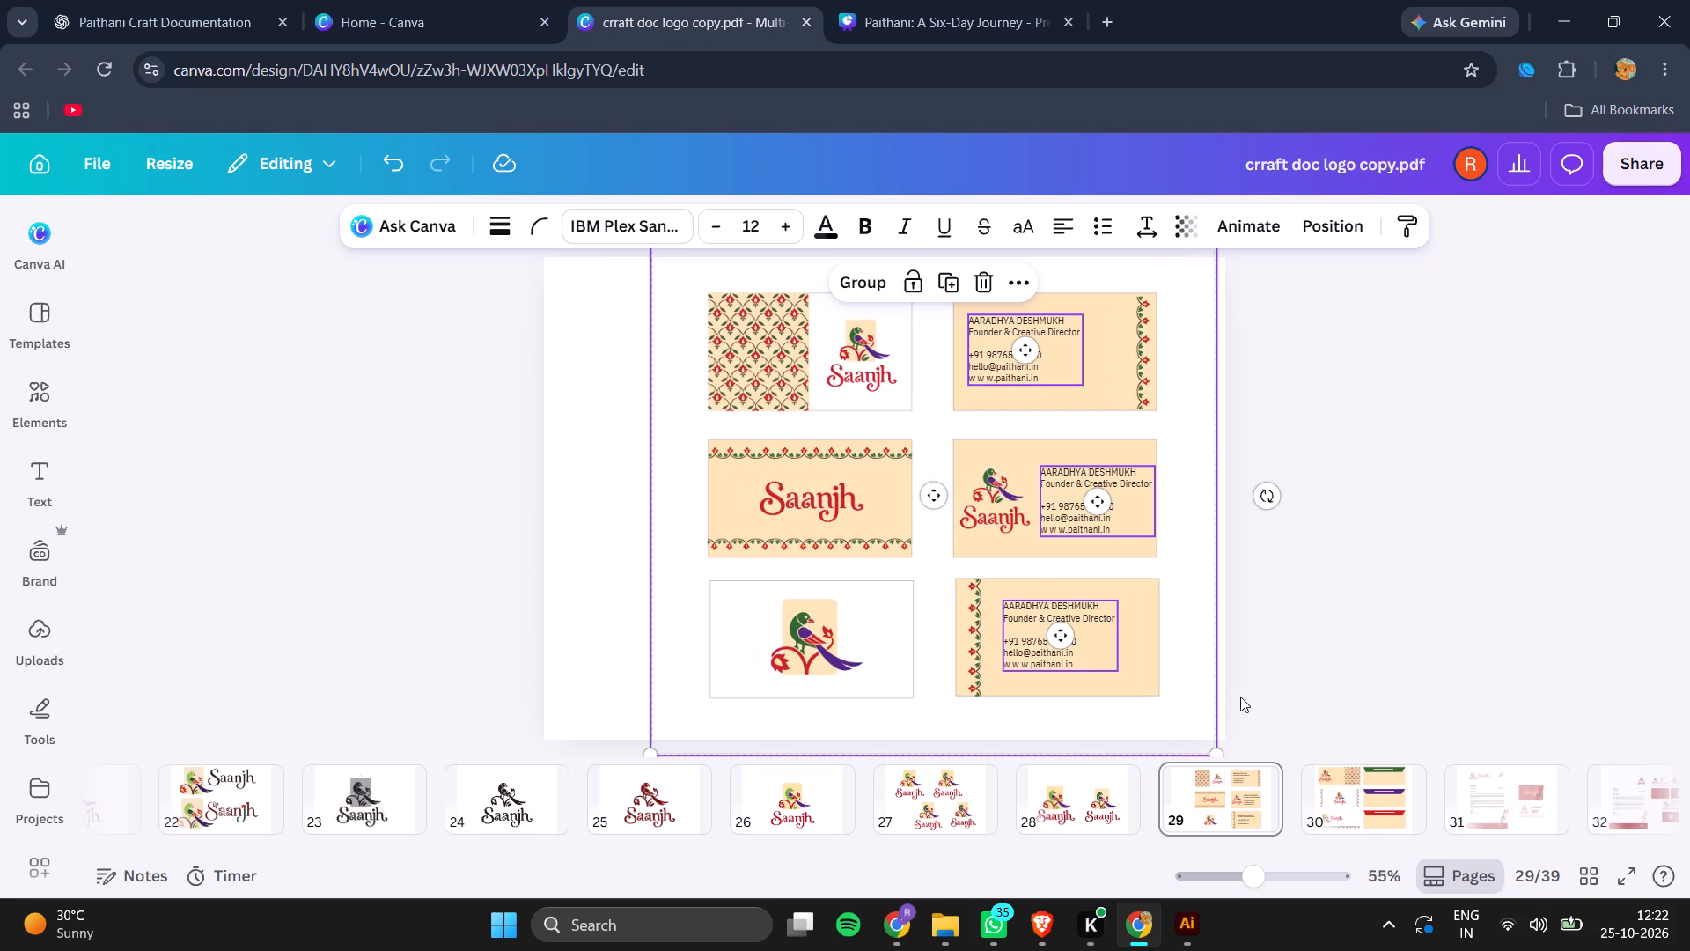
pyautogui.click(1463, 623)
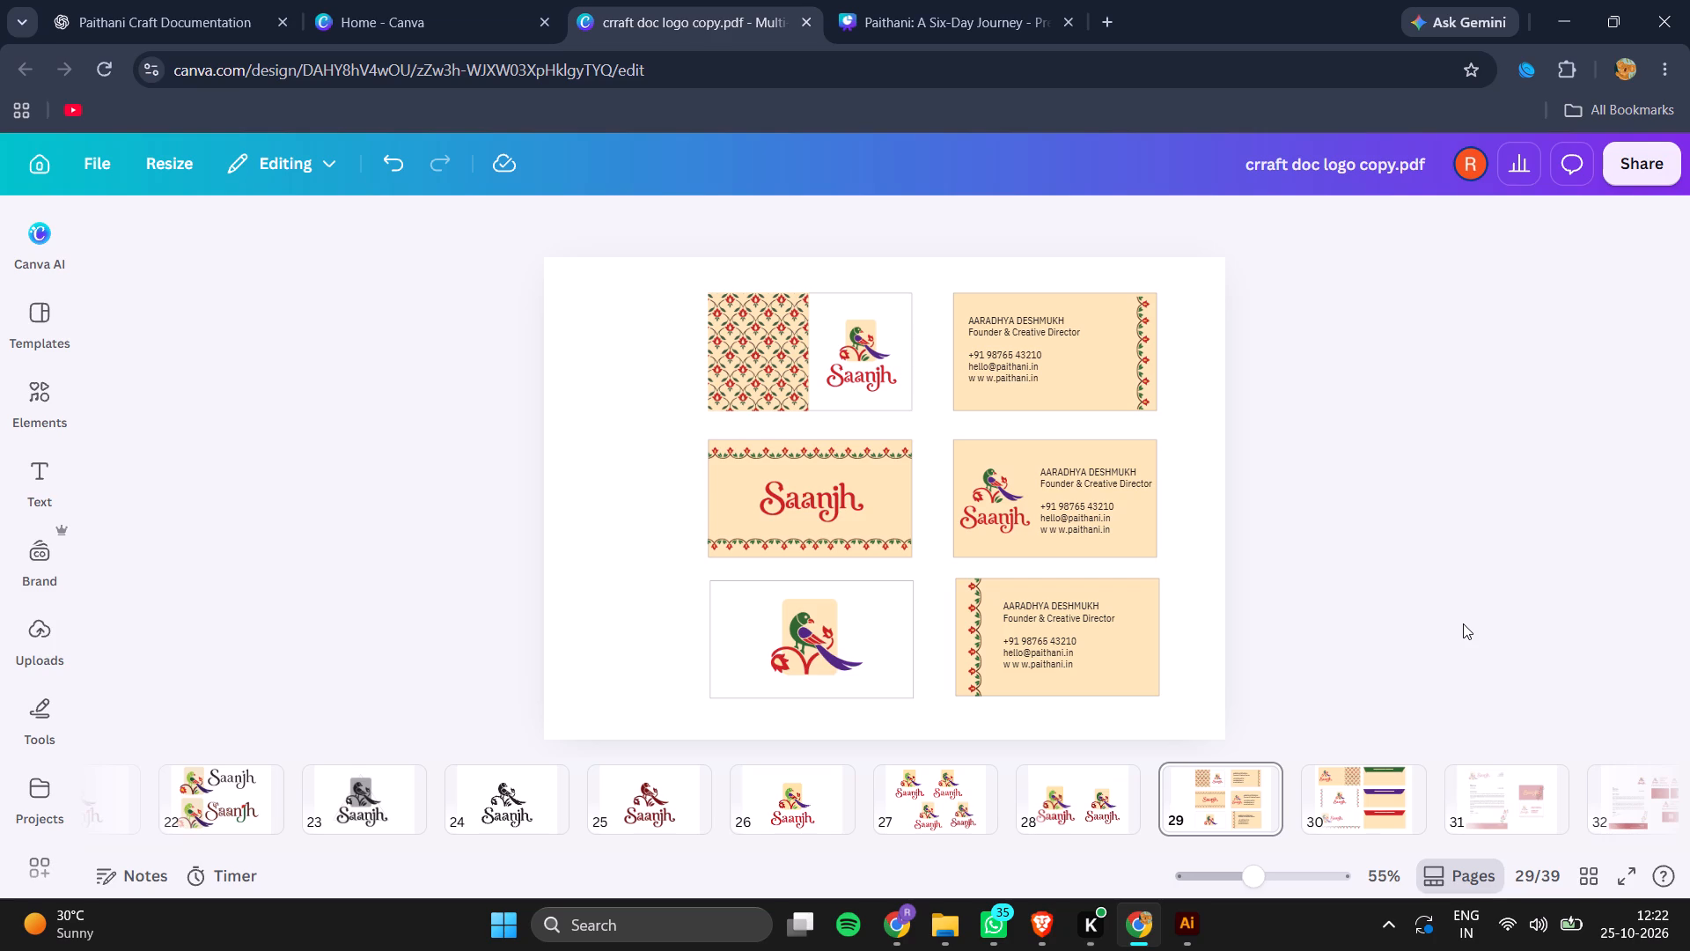
# Look through the envelope, letterhead, card and craft illustration pages from page 30 to page 39.
pyautogui.press('Right')
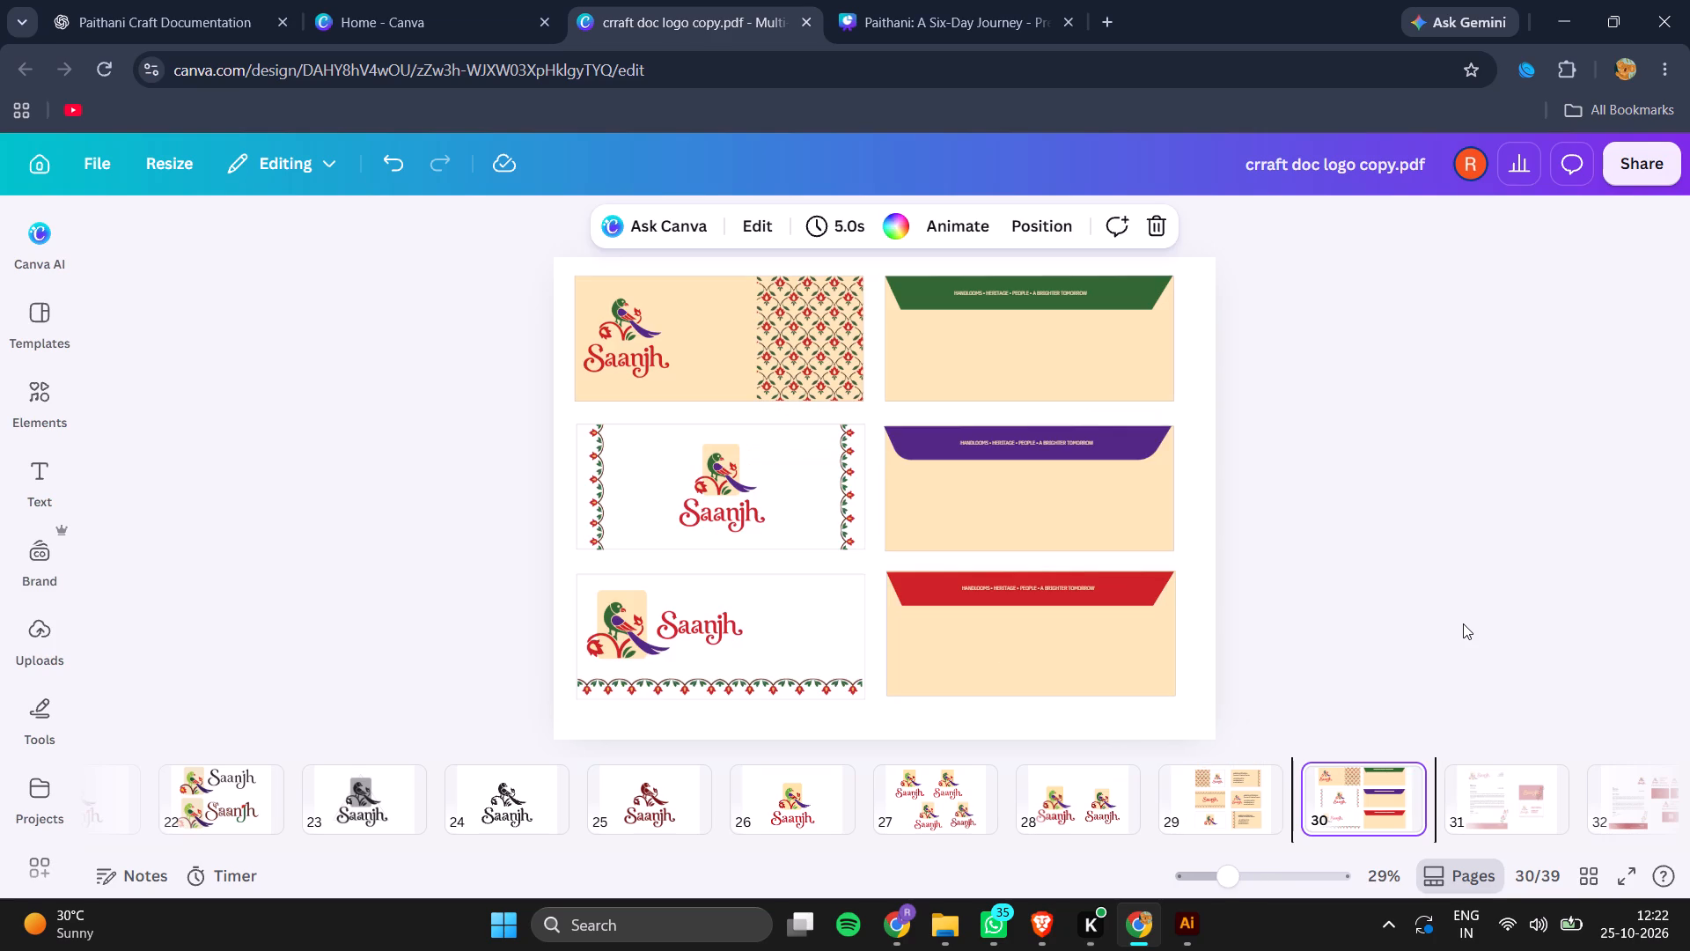
pyautogui.press('Right')
pyautogui.press('Right')
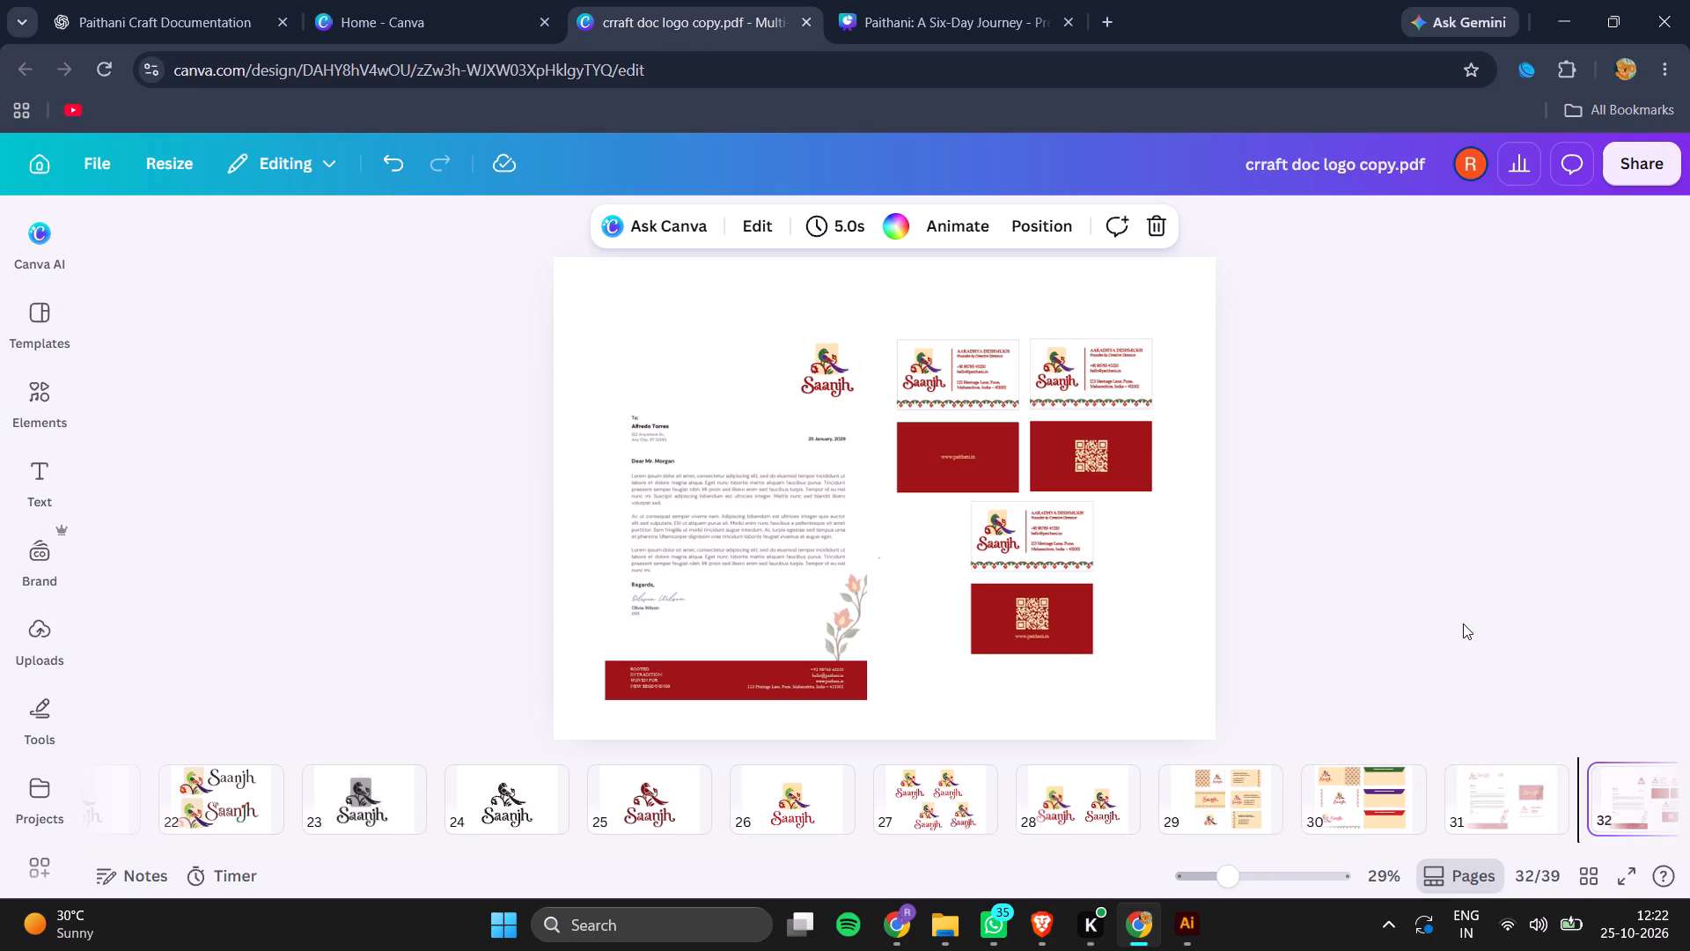
pyautogui.press('Right')
pyautogui.press('Right')
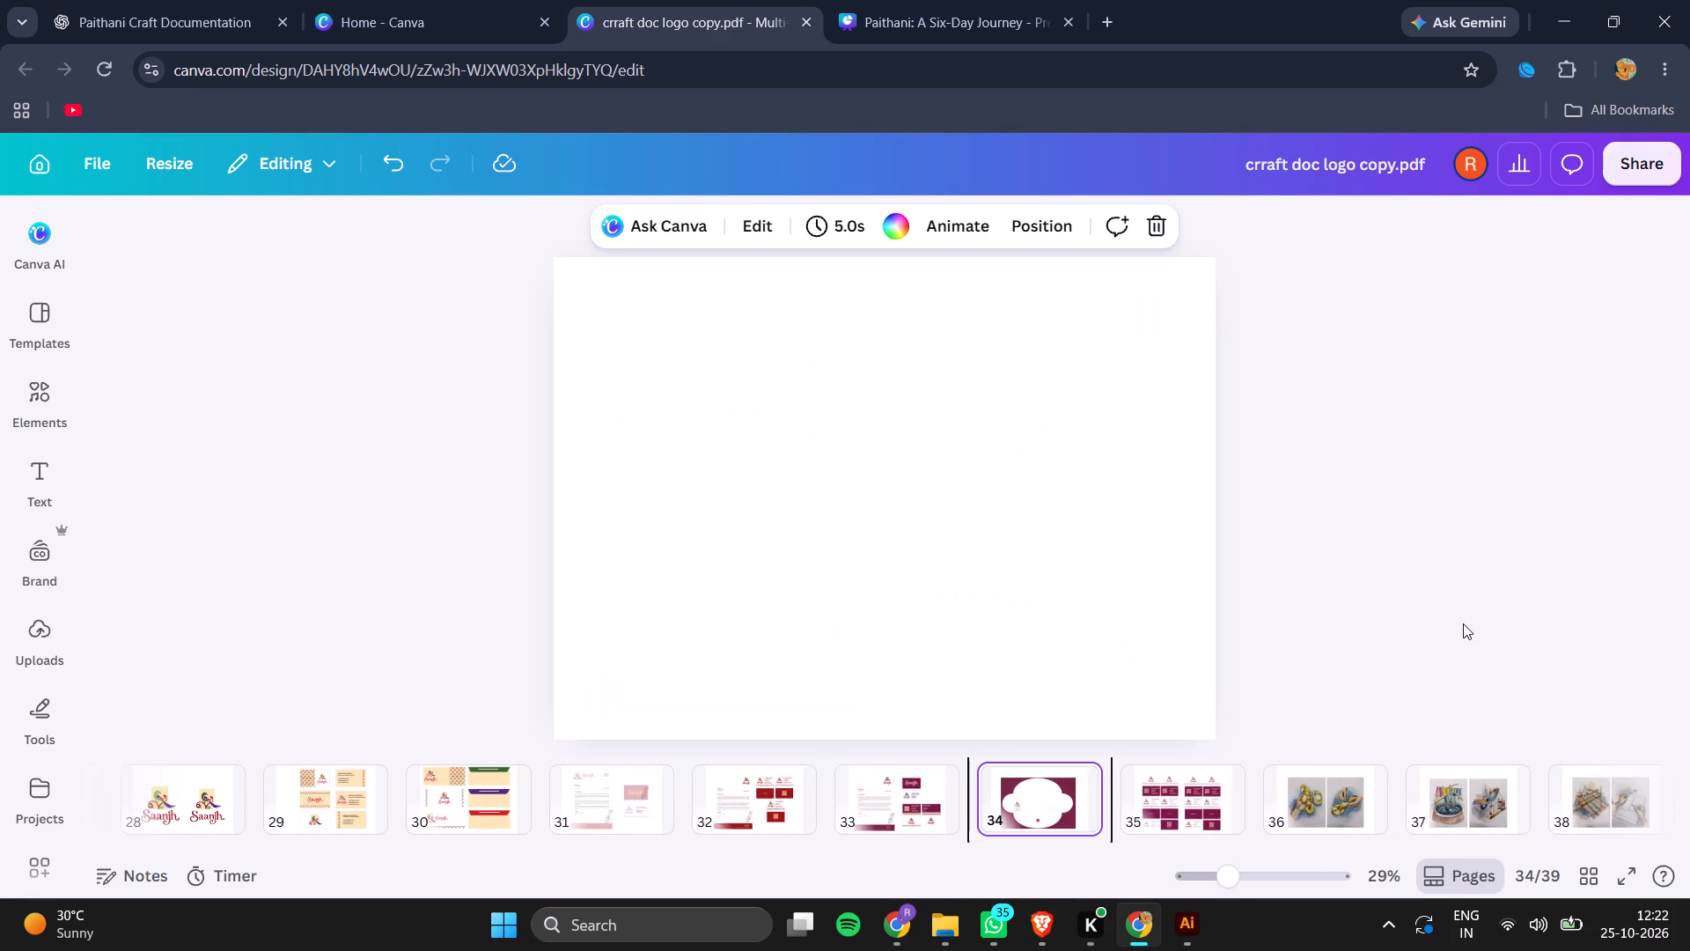
pyautogui.press('Right')
pyautogui.press('Right')
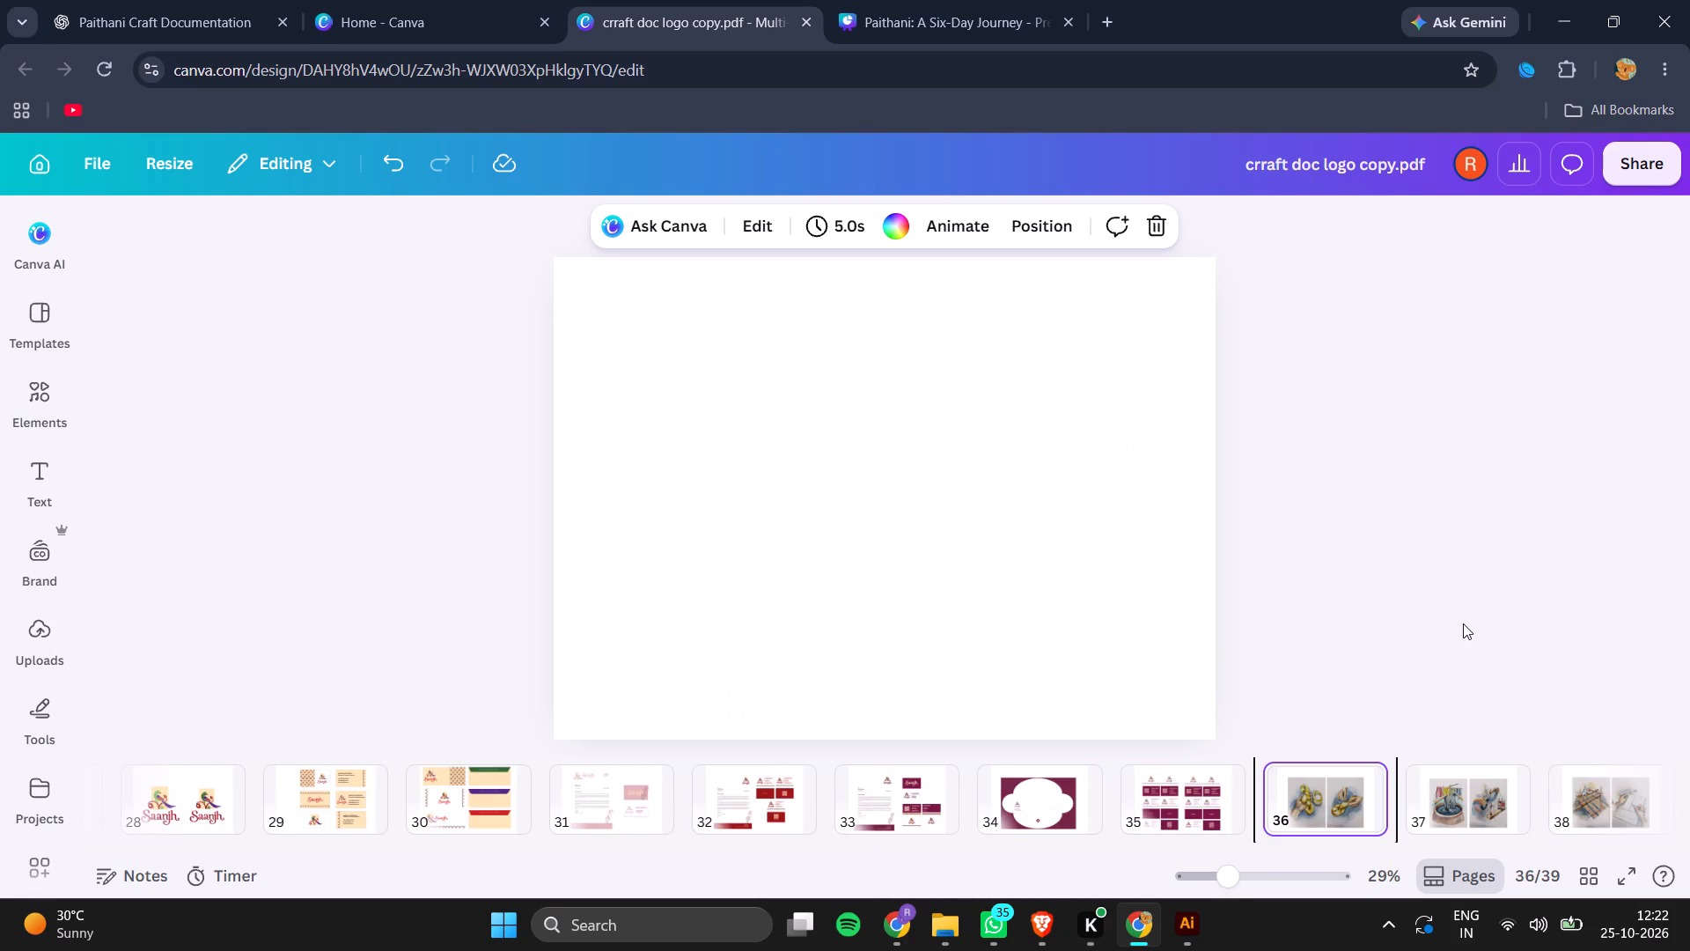
pyautogui.press('Right')
pyautogui.press('Right')
pyautogui.press('Right')
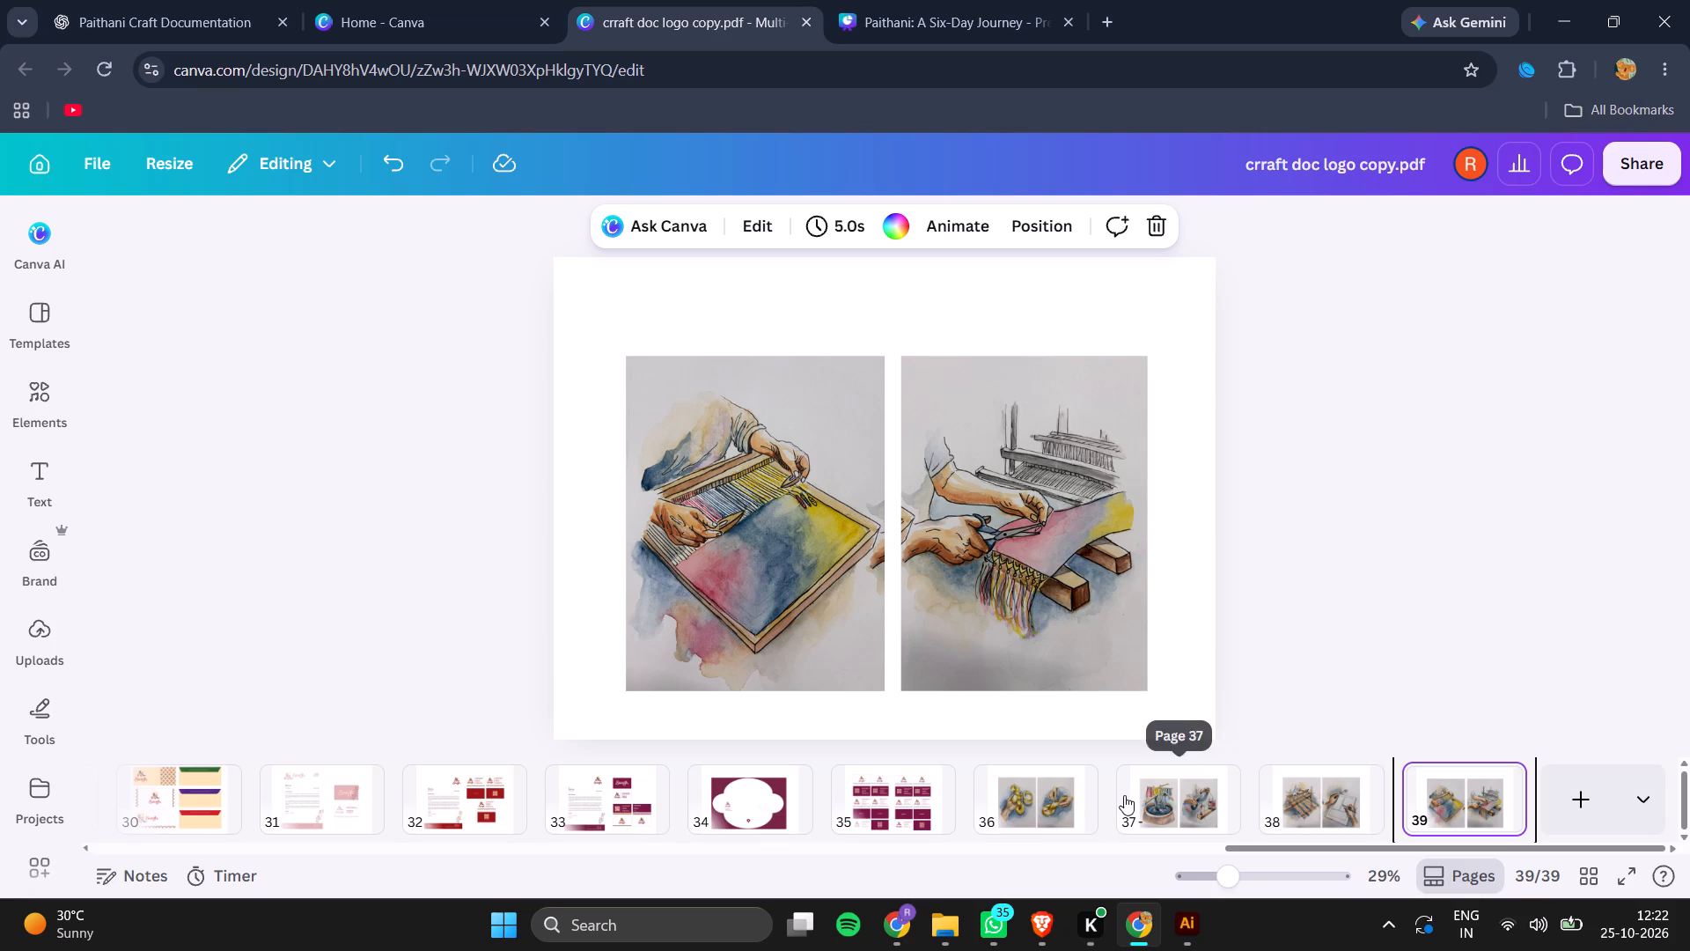
# Duplicate the plain dark red first page.
pyautogui.hscroll(8, 1123, 795)
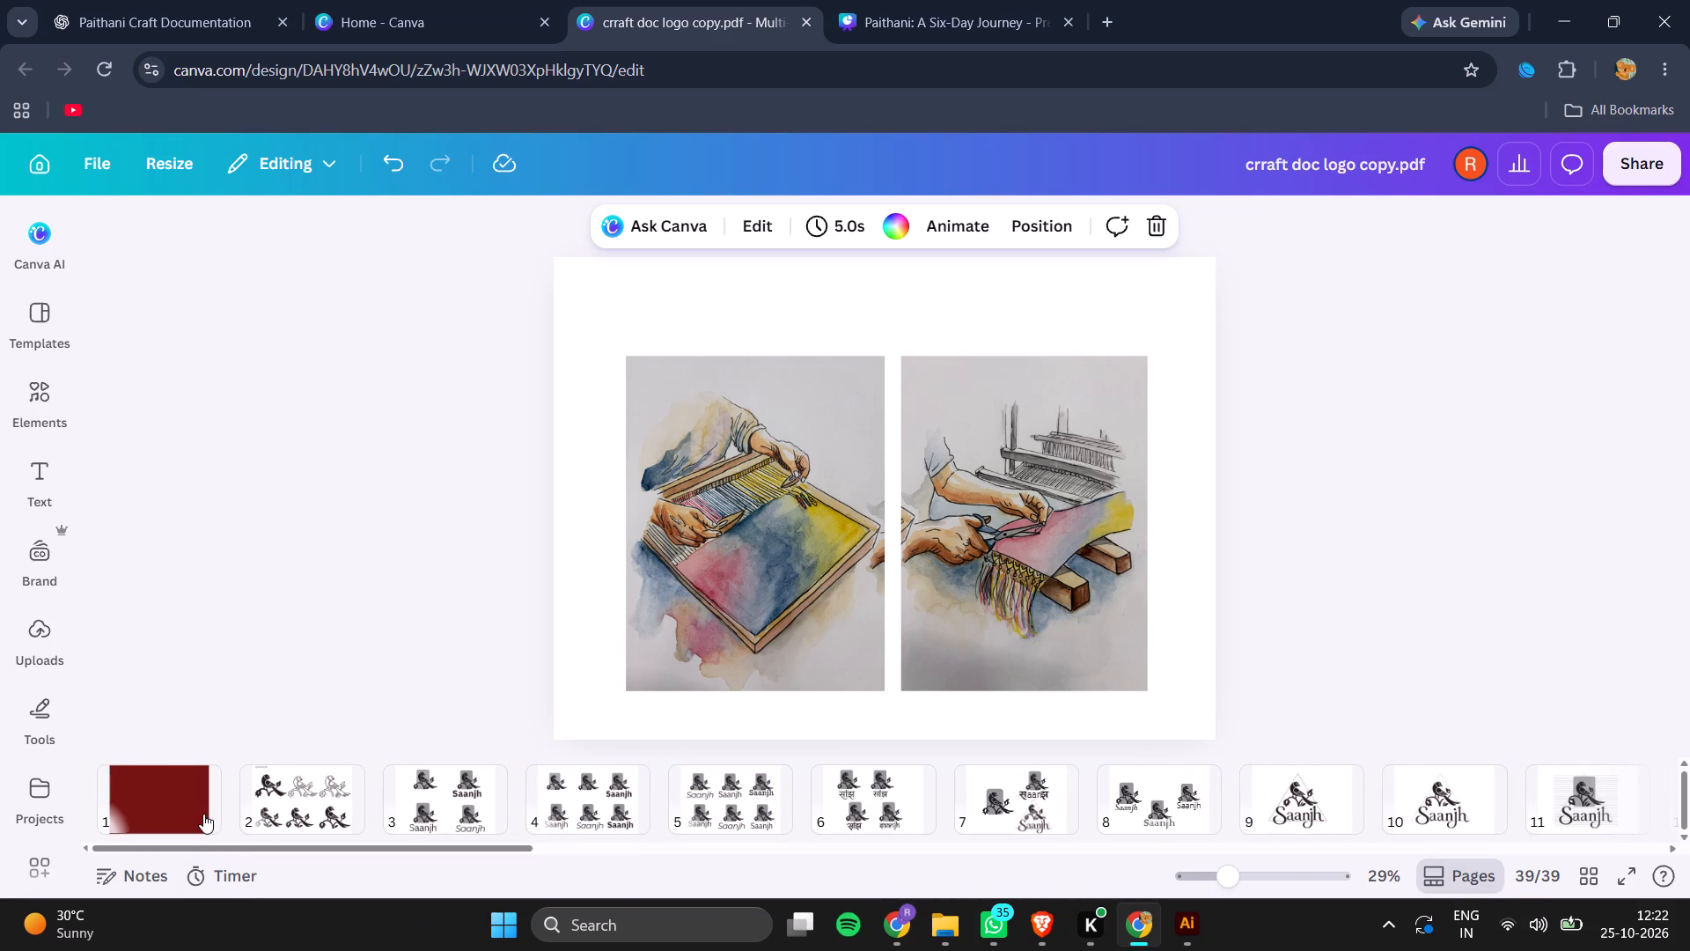
pyautogui.rightClick(183, 803)
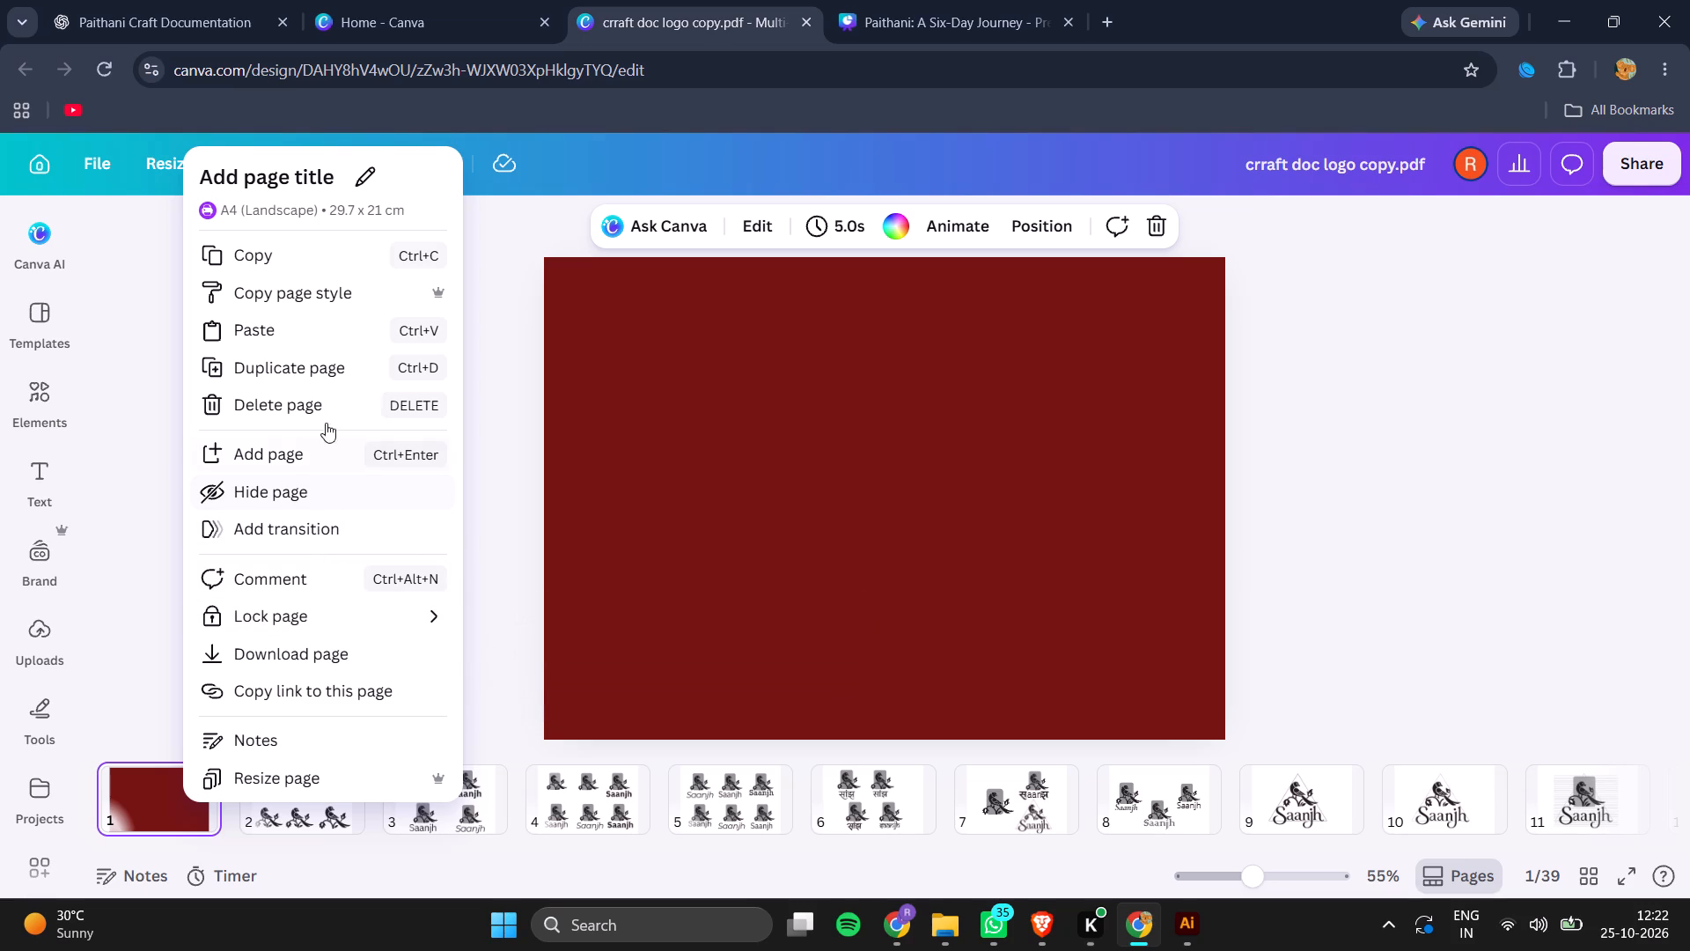
pyautogui.click(319, 380)
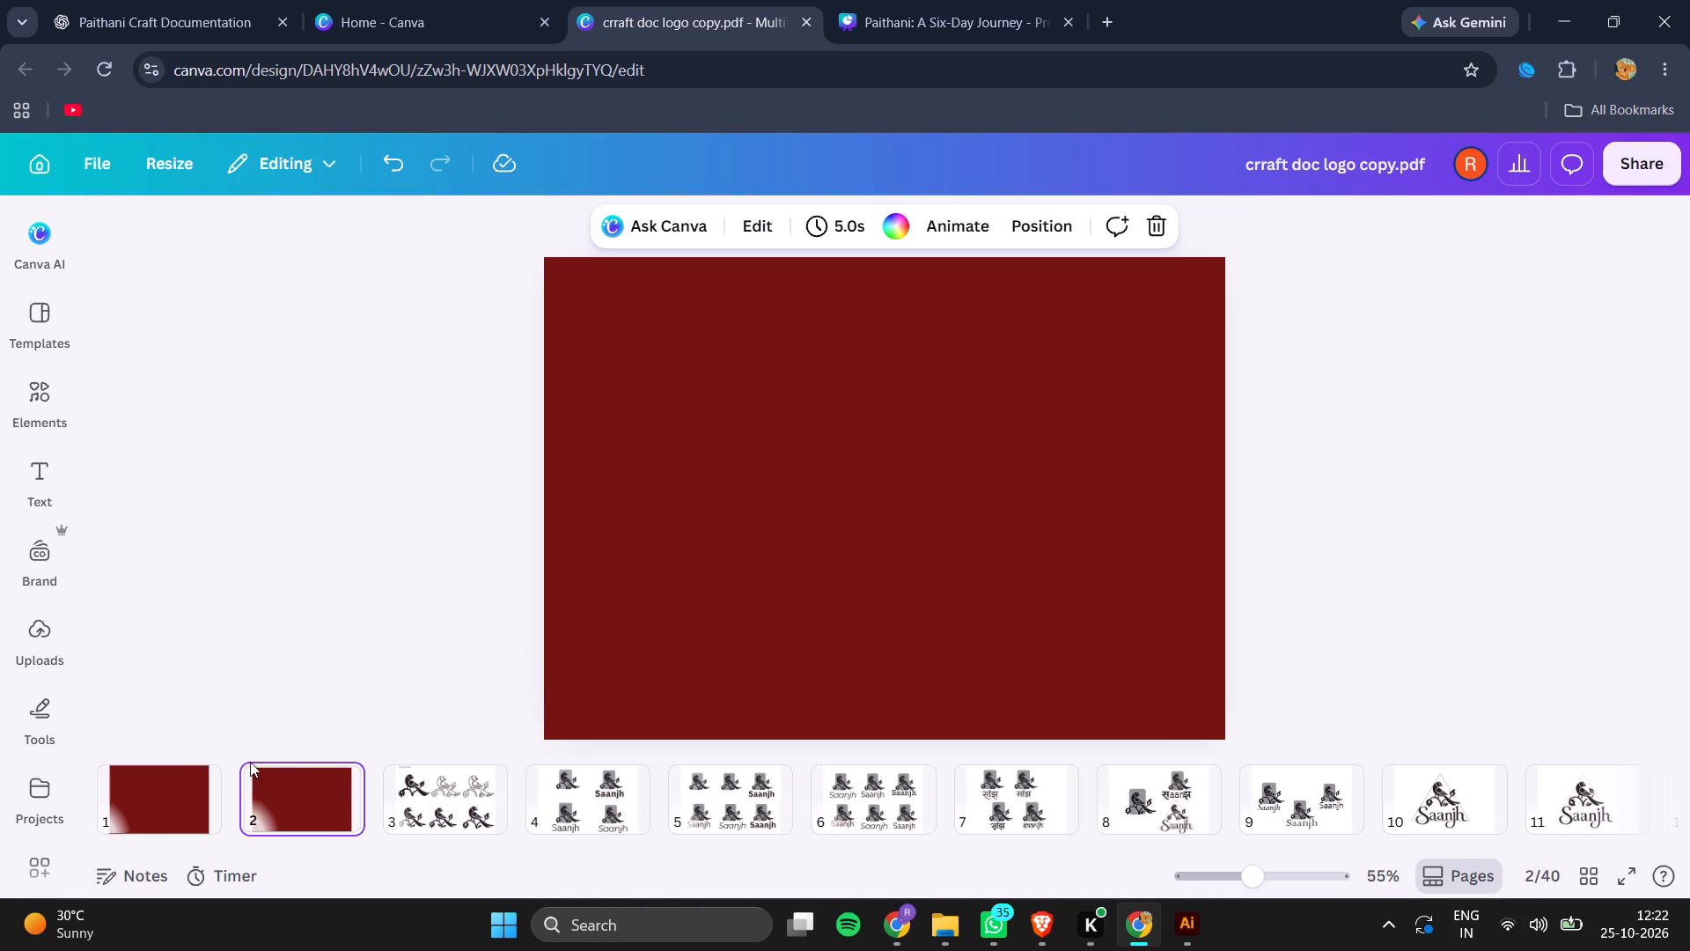
# Move the duplicated dark red page to position 36, directly before the yarn illustrations.
pyautogui.moveTo(290, 814); pyautogui.dragTo(549, 806)
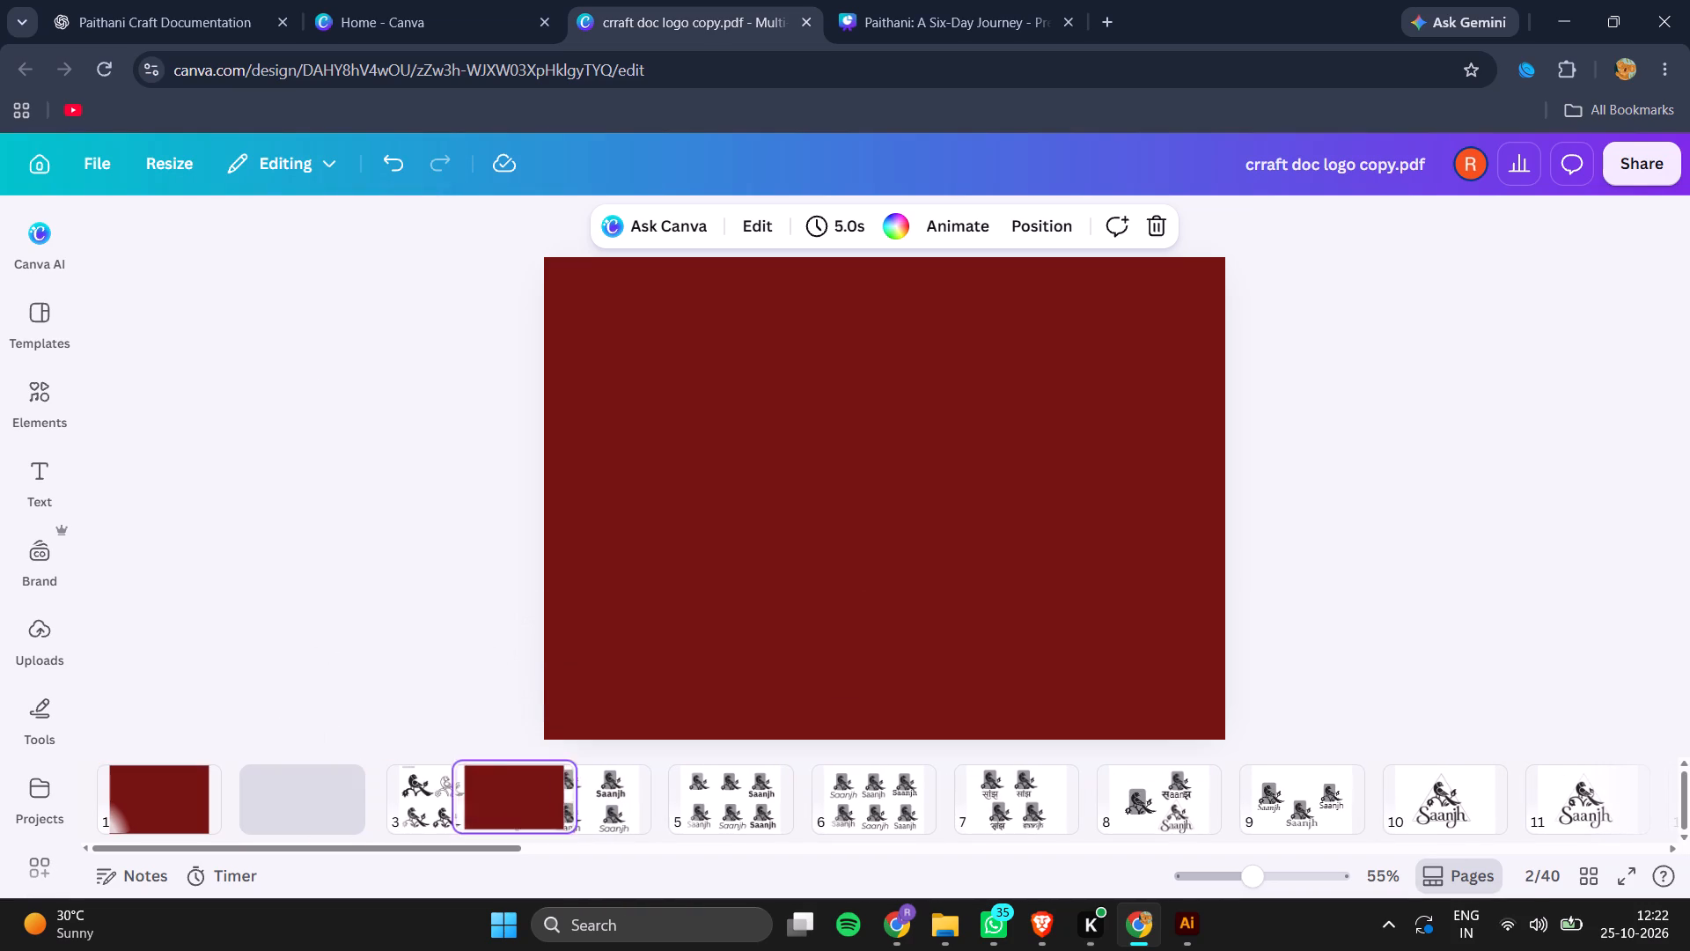
pyautogui.moveTo(549, 806); pyautogui.dragTo(1551, 846)
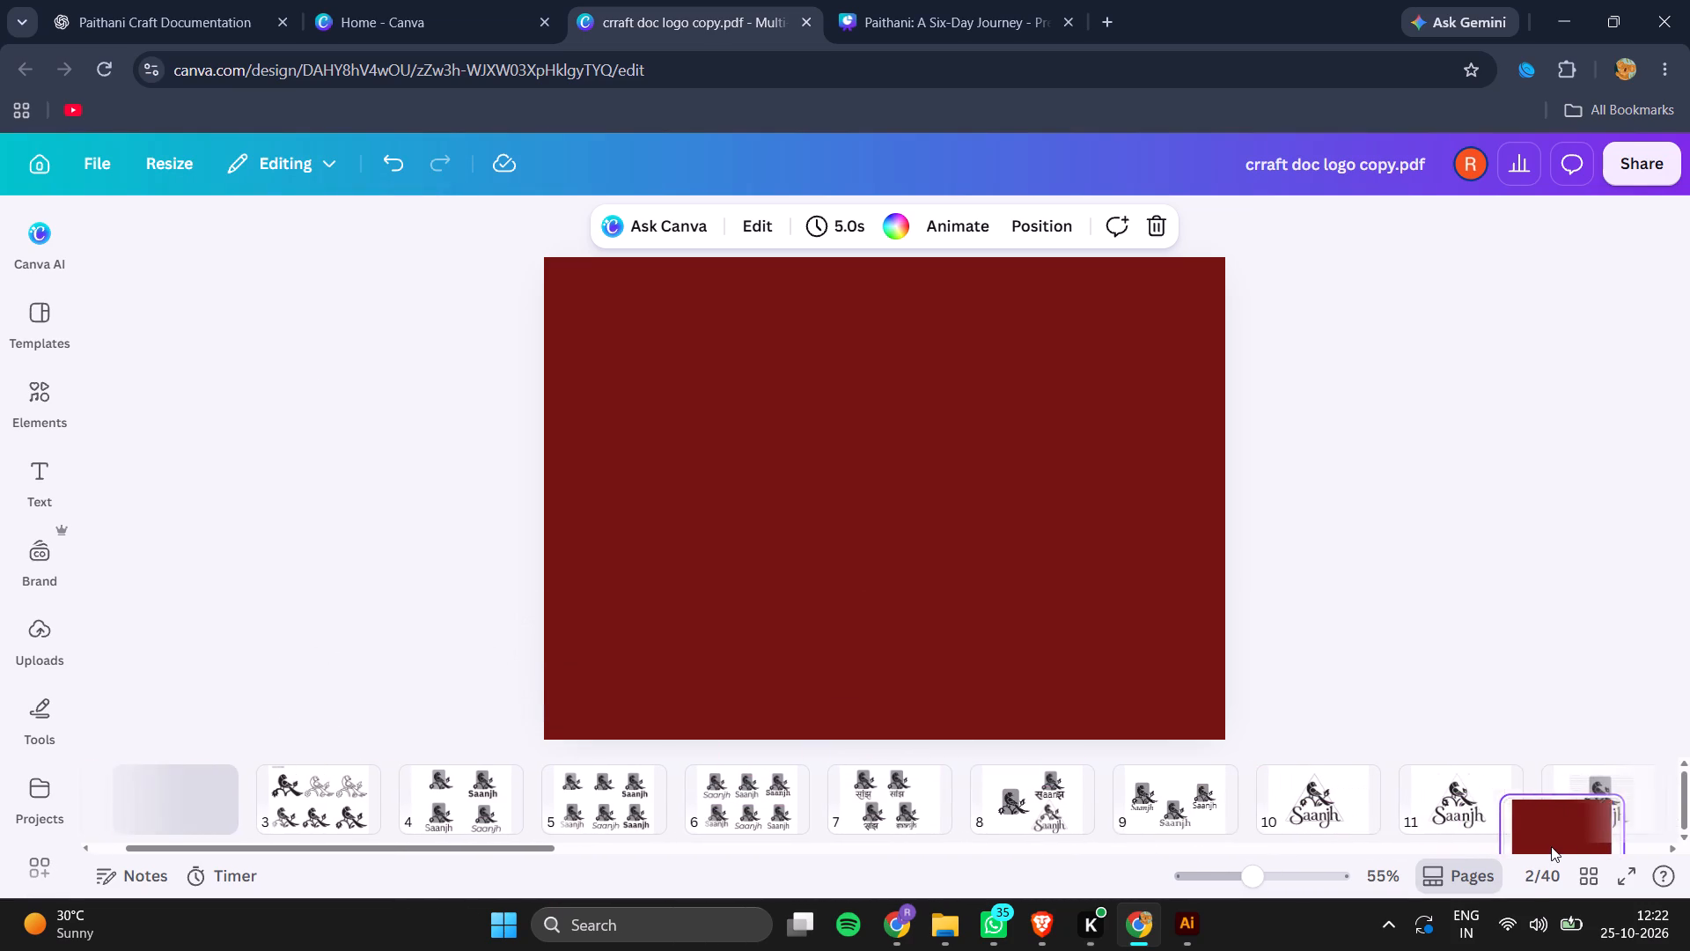
pyautogui.moveTo(1551, 846); pyautogui.dragTo(1544, 841)
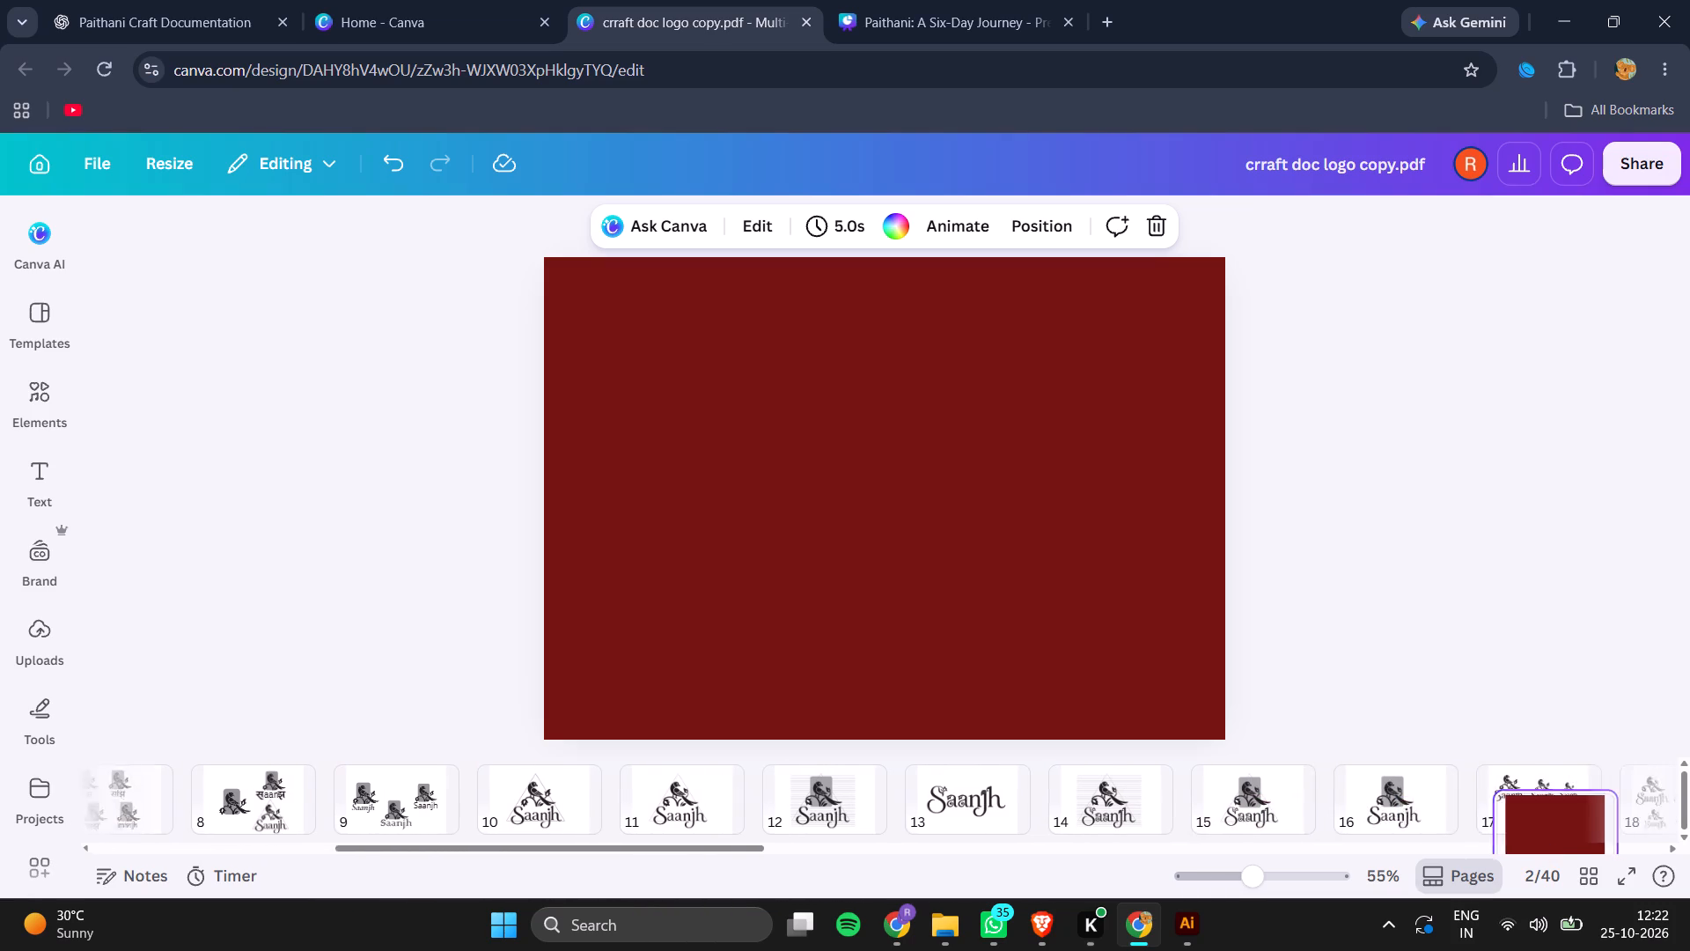
pyautogui.moveTo(1544, 841); pyautogui.dragTo(1539, 838)
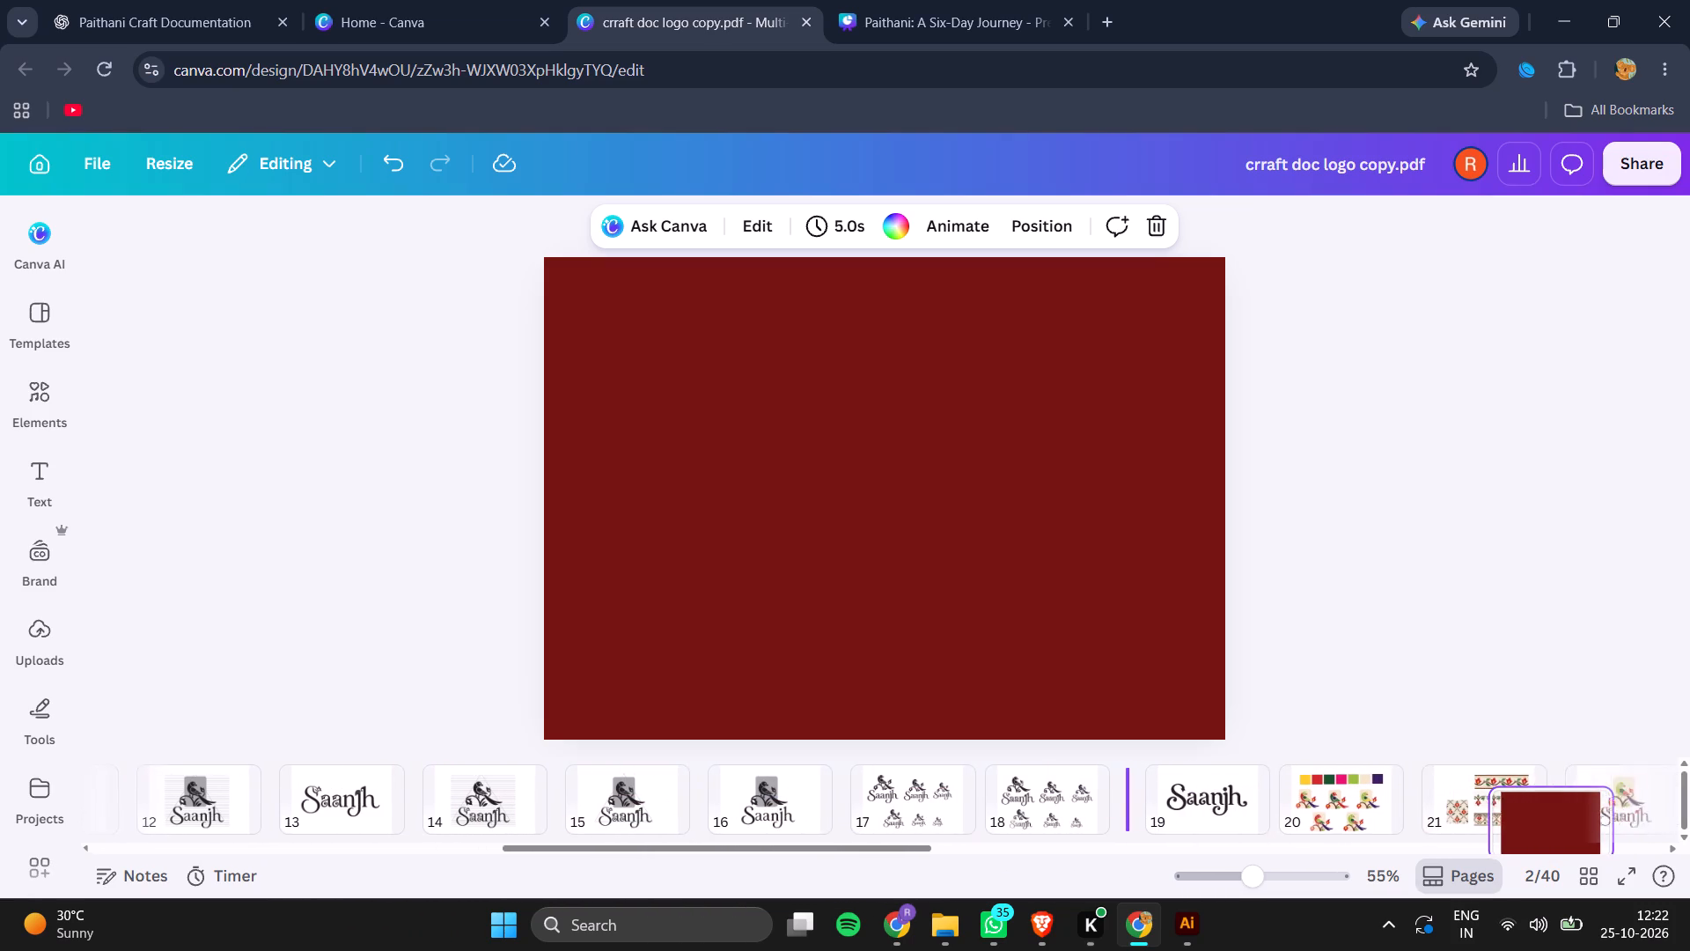
pyautogui.moveTo(1539, 838); pyautogui.dragTo(1529, 838)
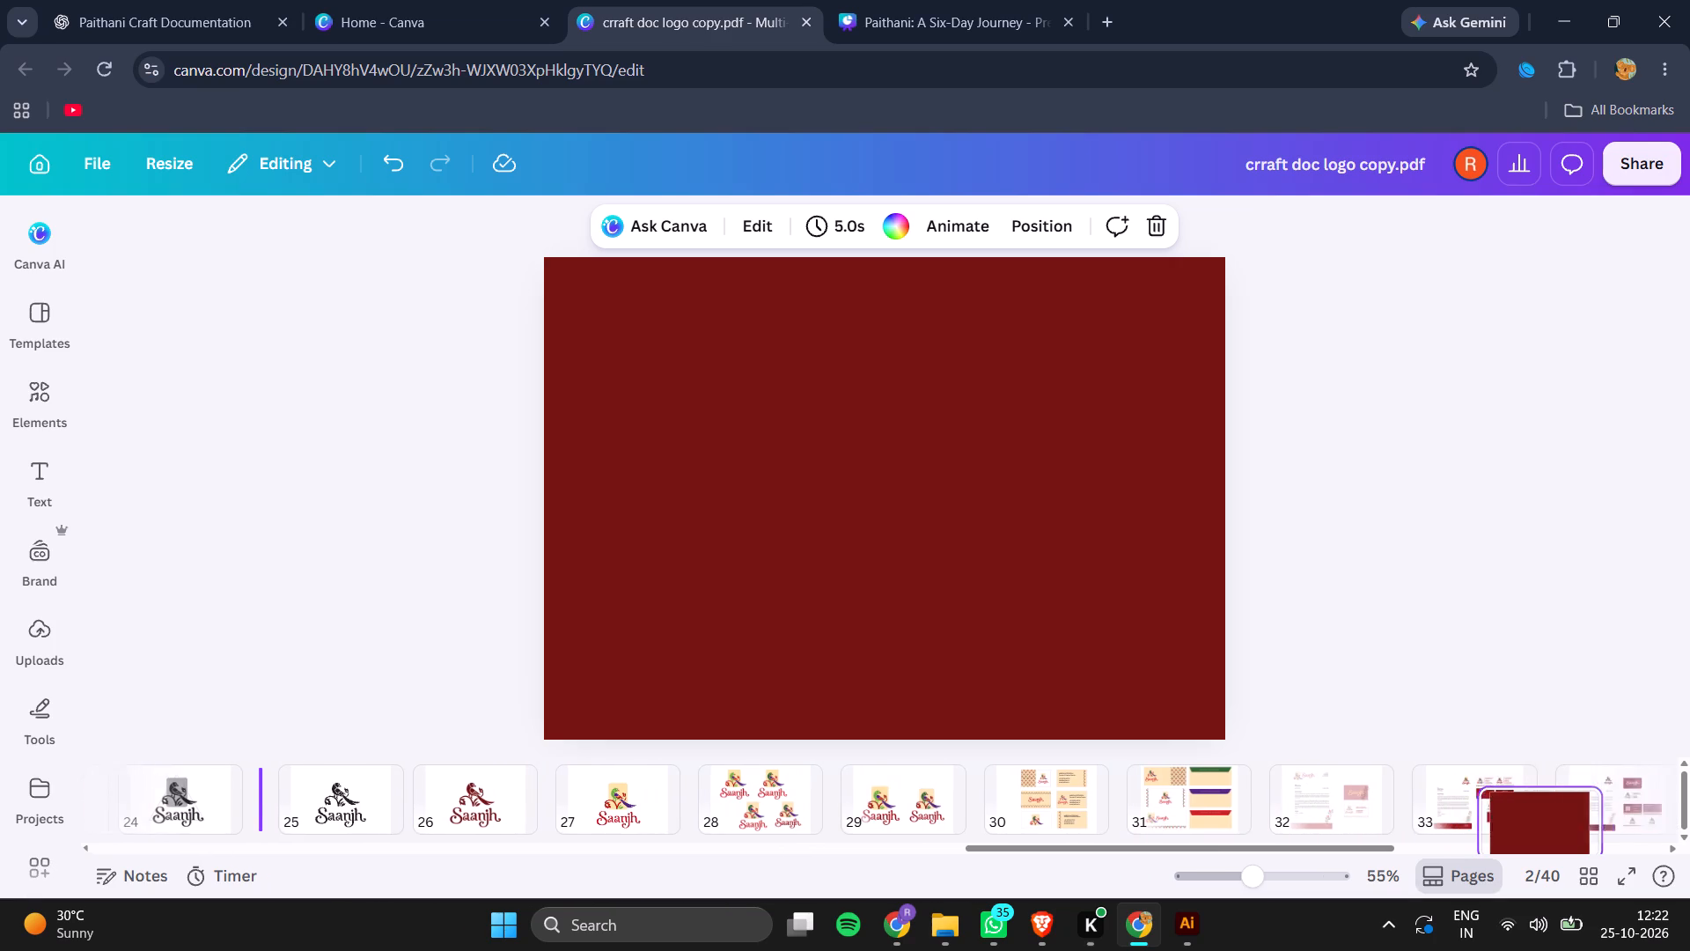
pyautogui.moveTo(1529, 838); pyautogui.dragTo(1528, 838)
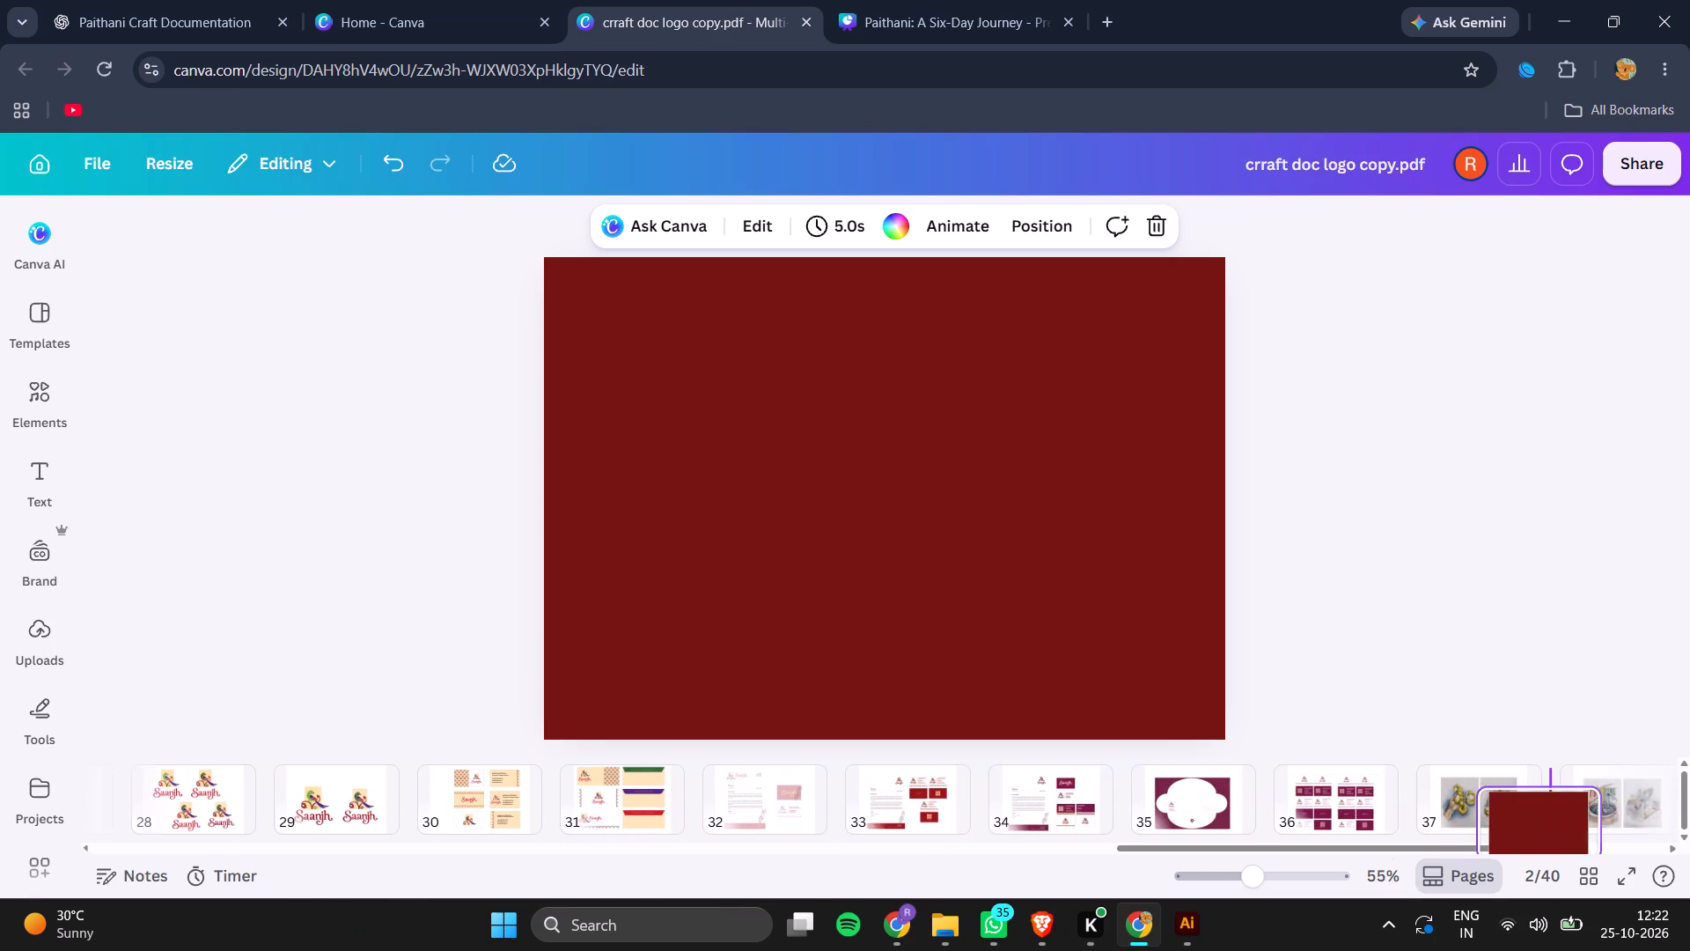
pyautogui.moveTo(1528, 838); pyautogui.dragTo(962, 858)
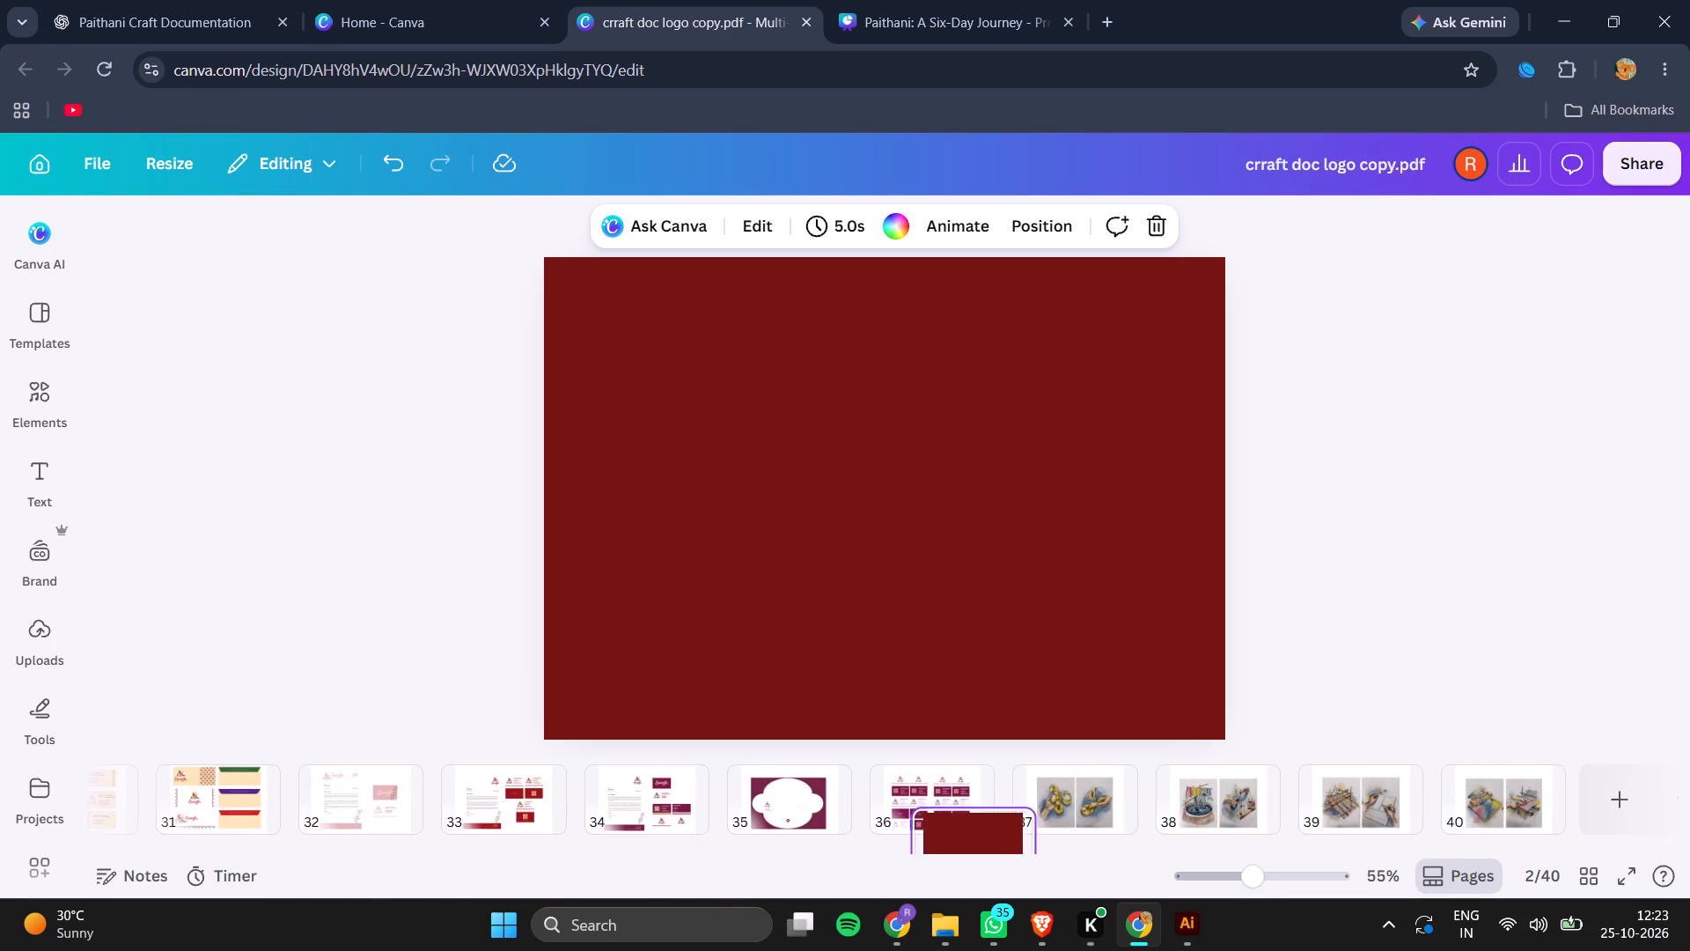
pyautogui.moveTo(962, 858); pyautogui.dragTo(990, 815)
pyautogui.hscroll(-9, 990, 815)
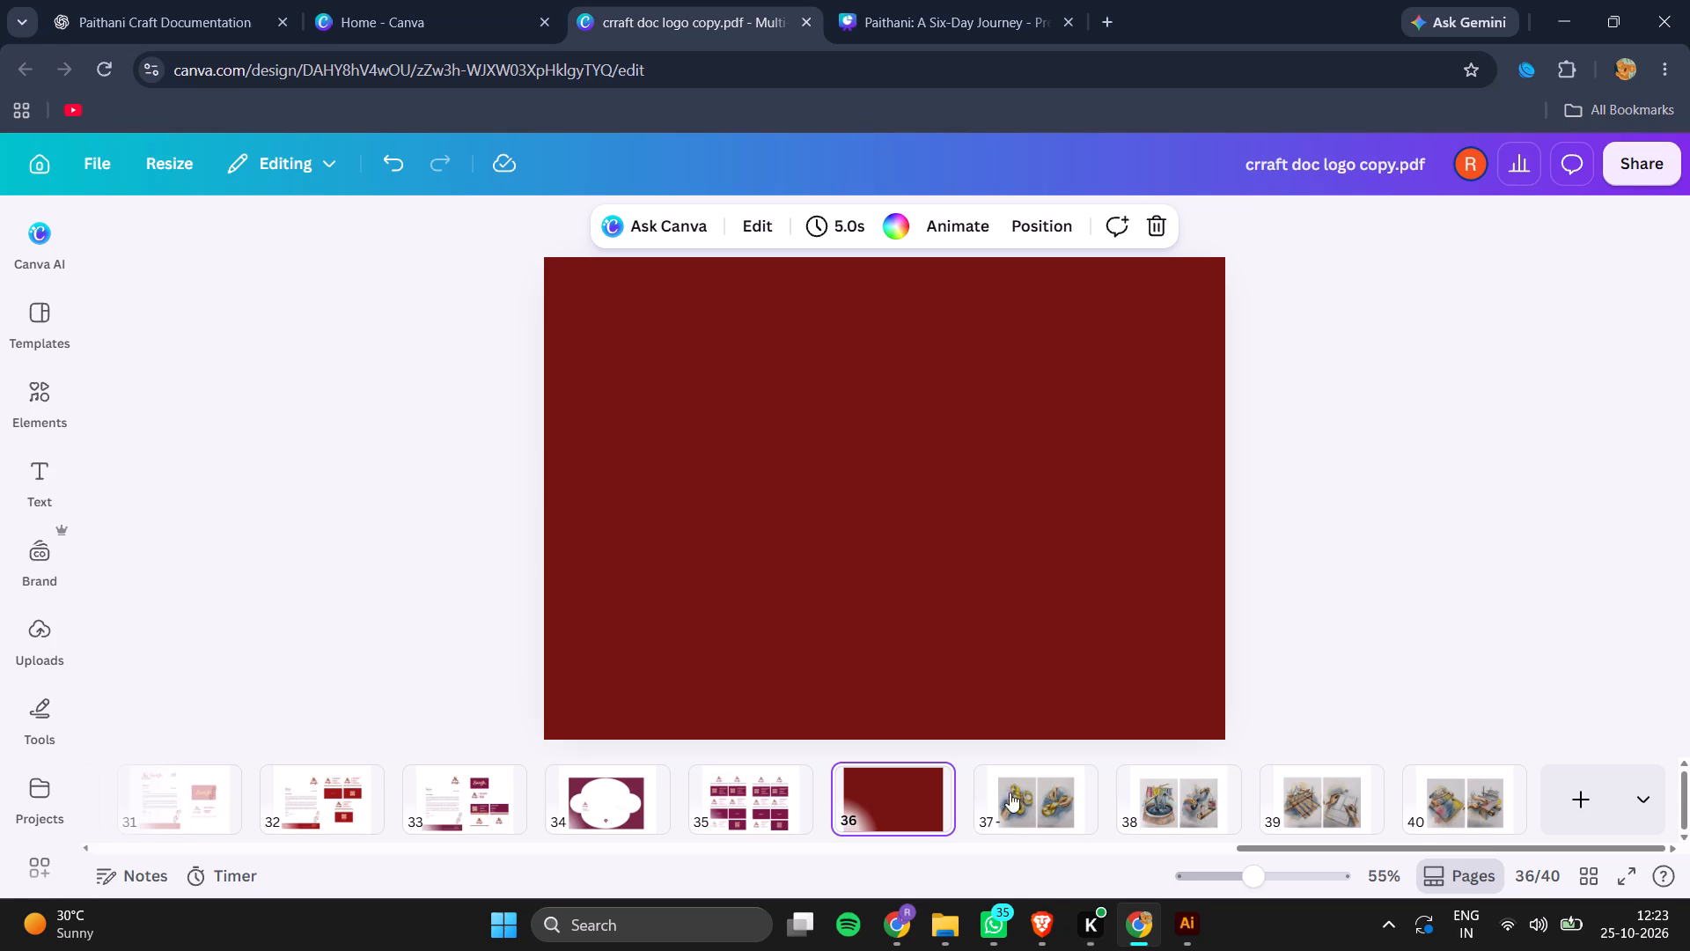
# Examine the yarn illustrations on page 37 and look back through the page thumbnails to the first page.
pyautogui.click(1046, 793)
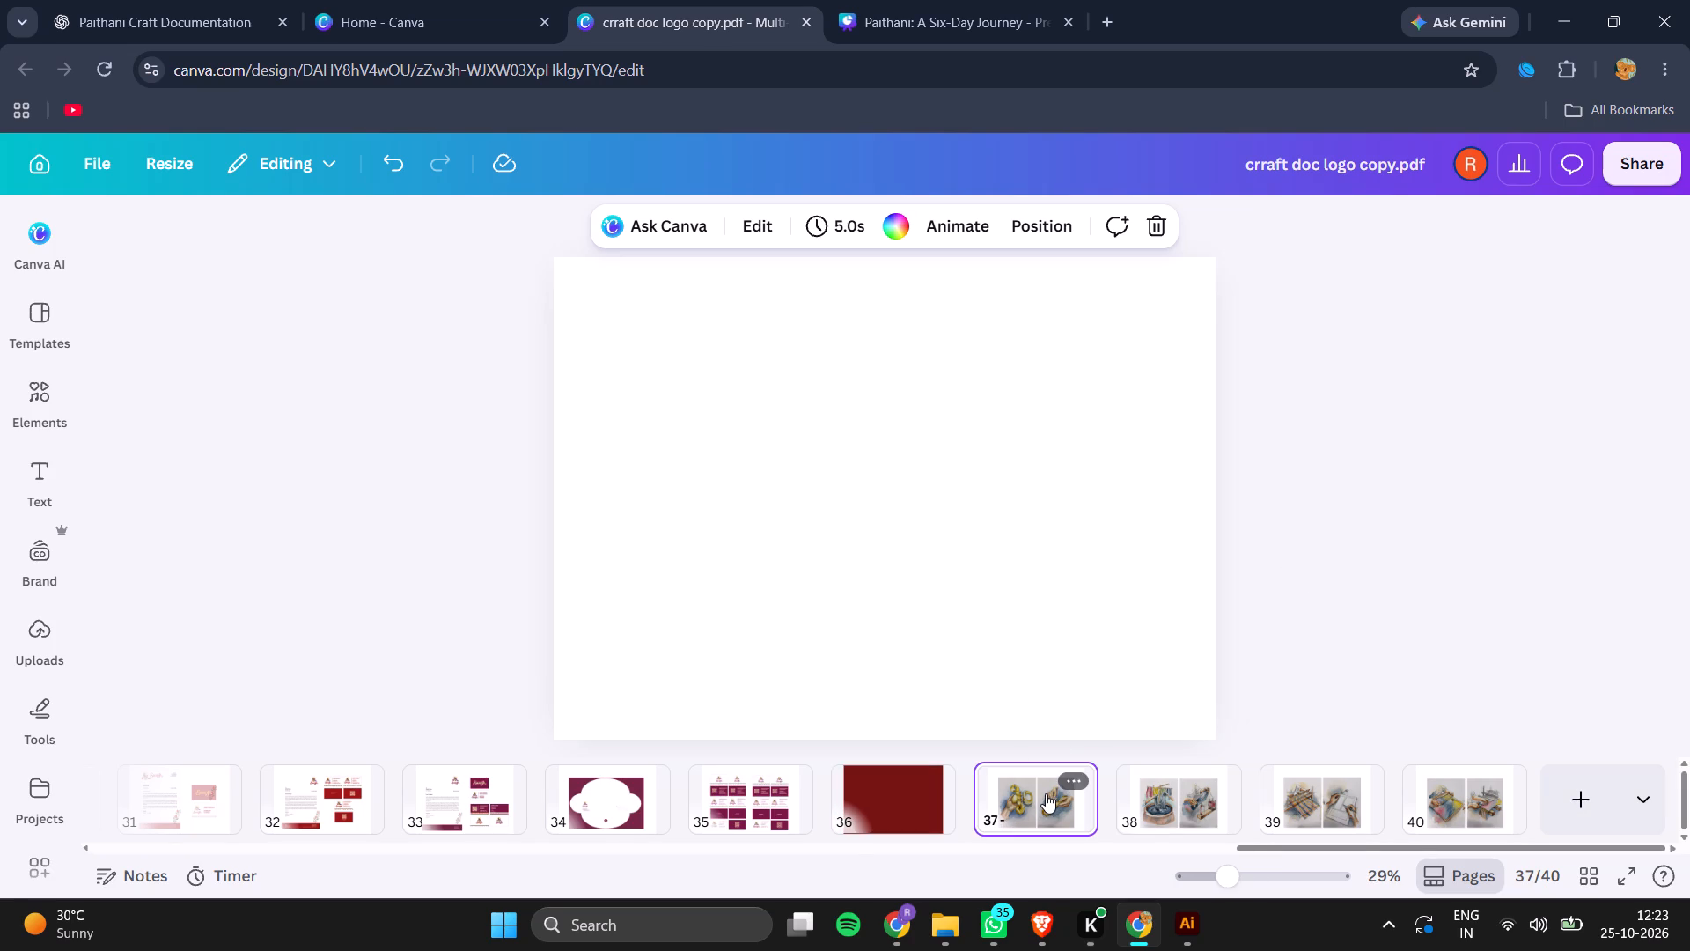
pyautogui.hscroll(2, 775, 807)
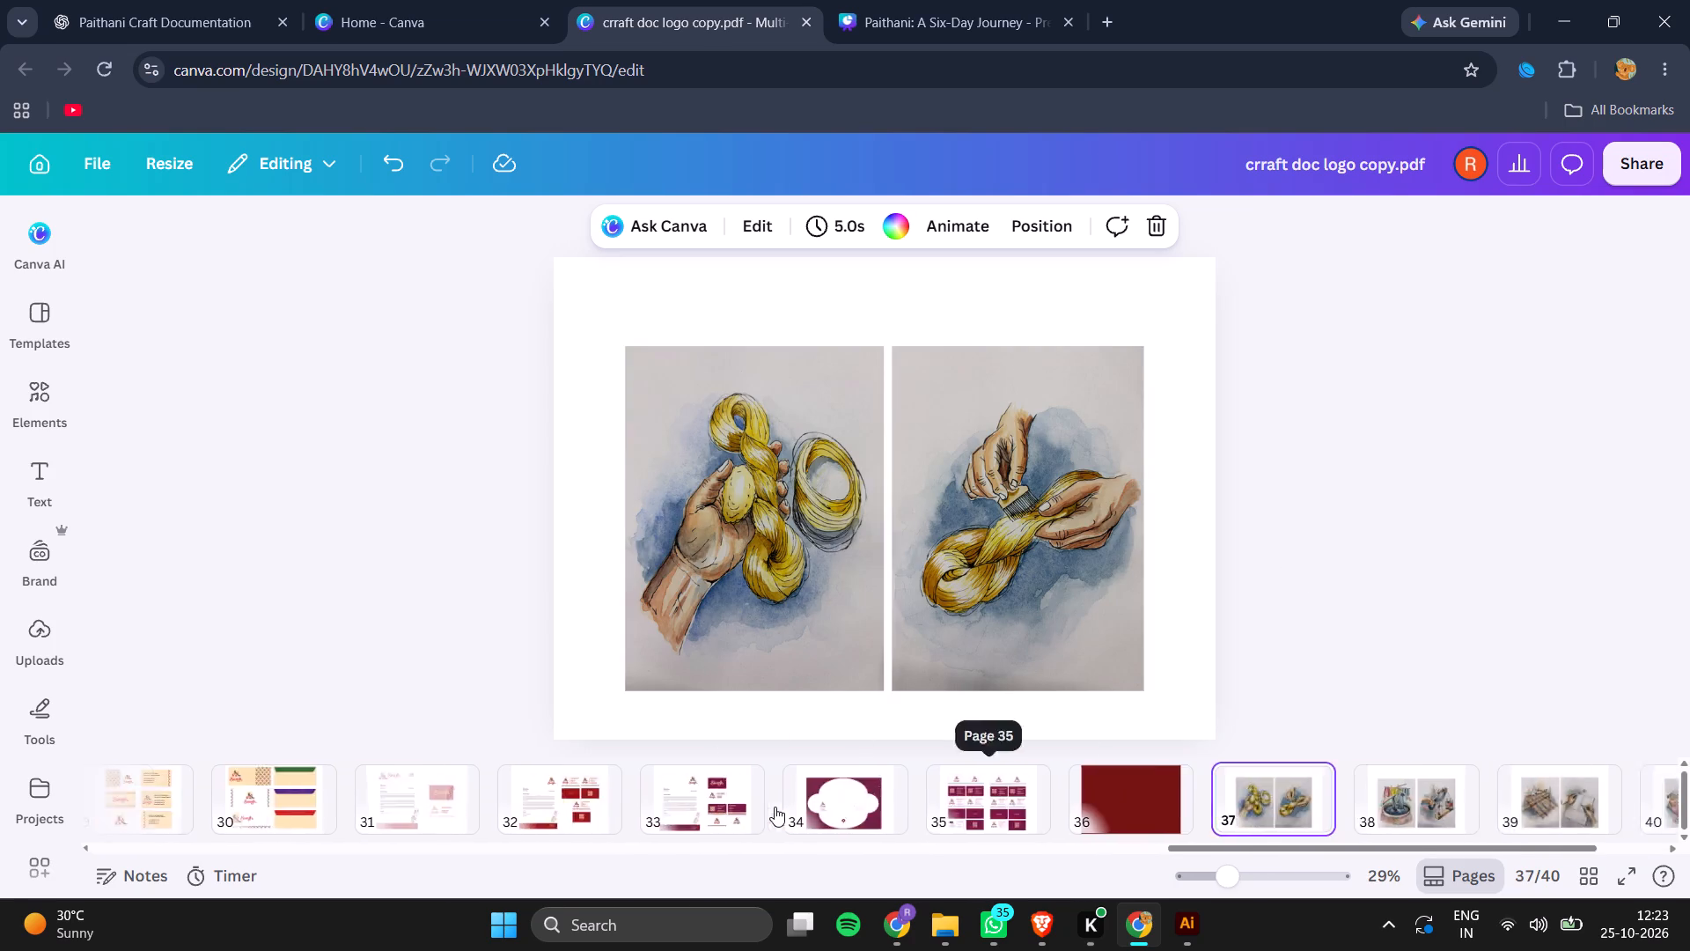
pyautogui.hscroll(7, 827, 792)
pyautogui.hscroll(4, 1689, 402)
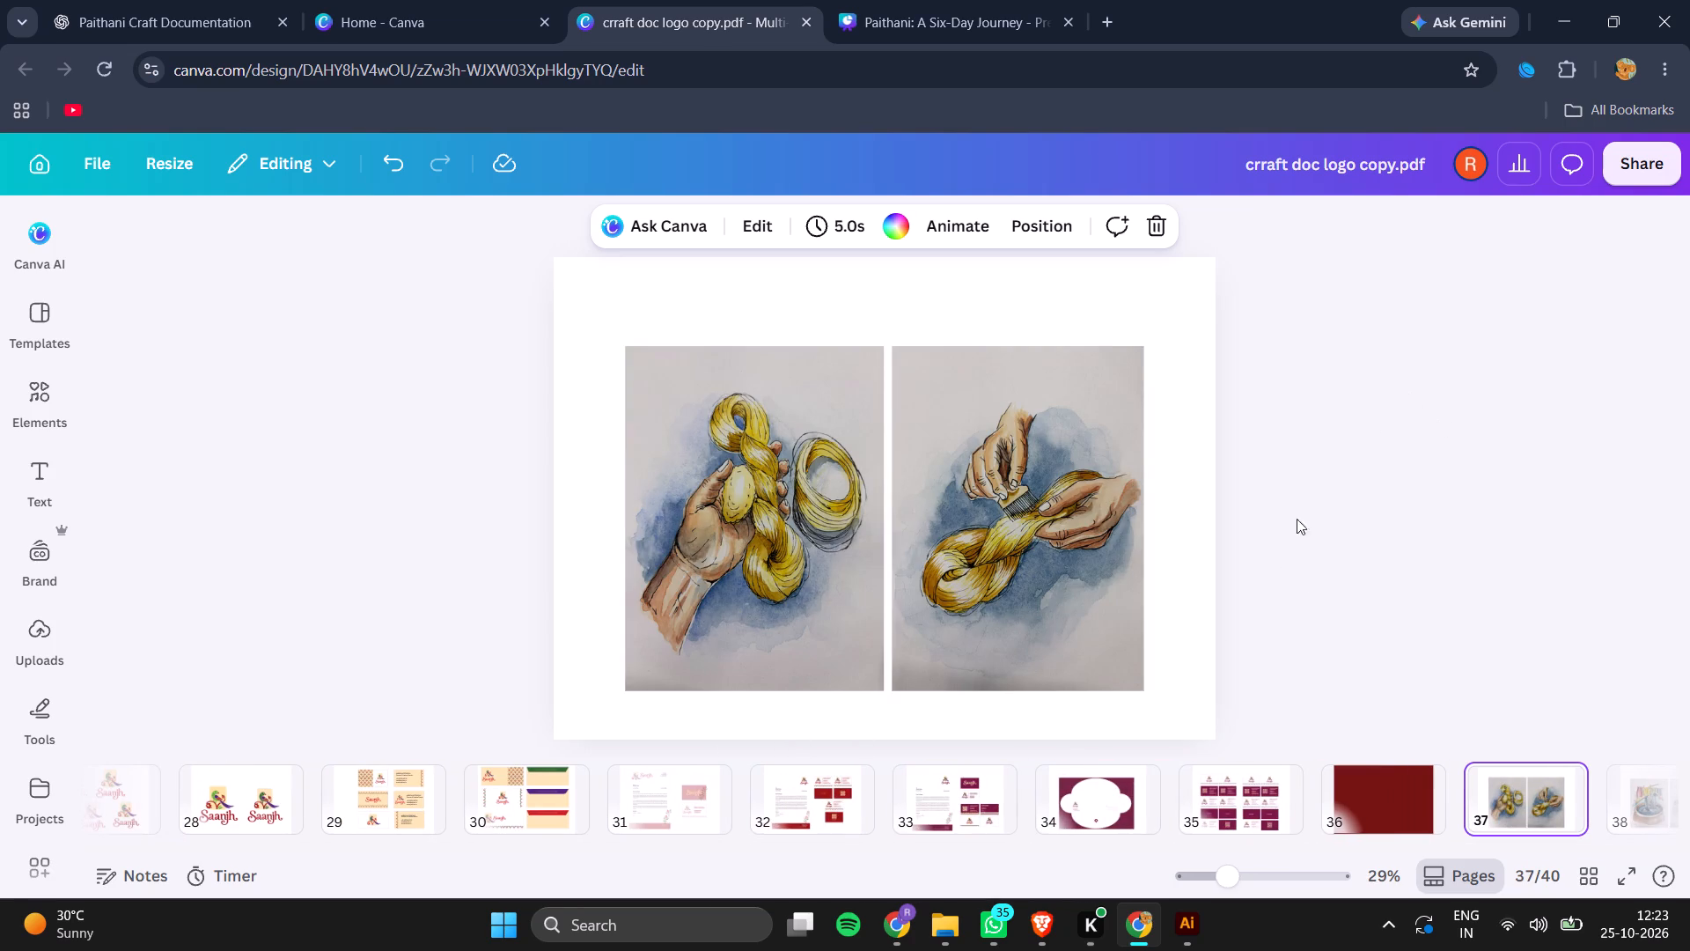
pyautogui.scroll(-1, 1010, 812)
pyautogui.hscroll(6, 1010, 812)
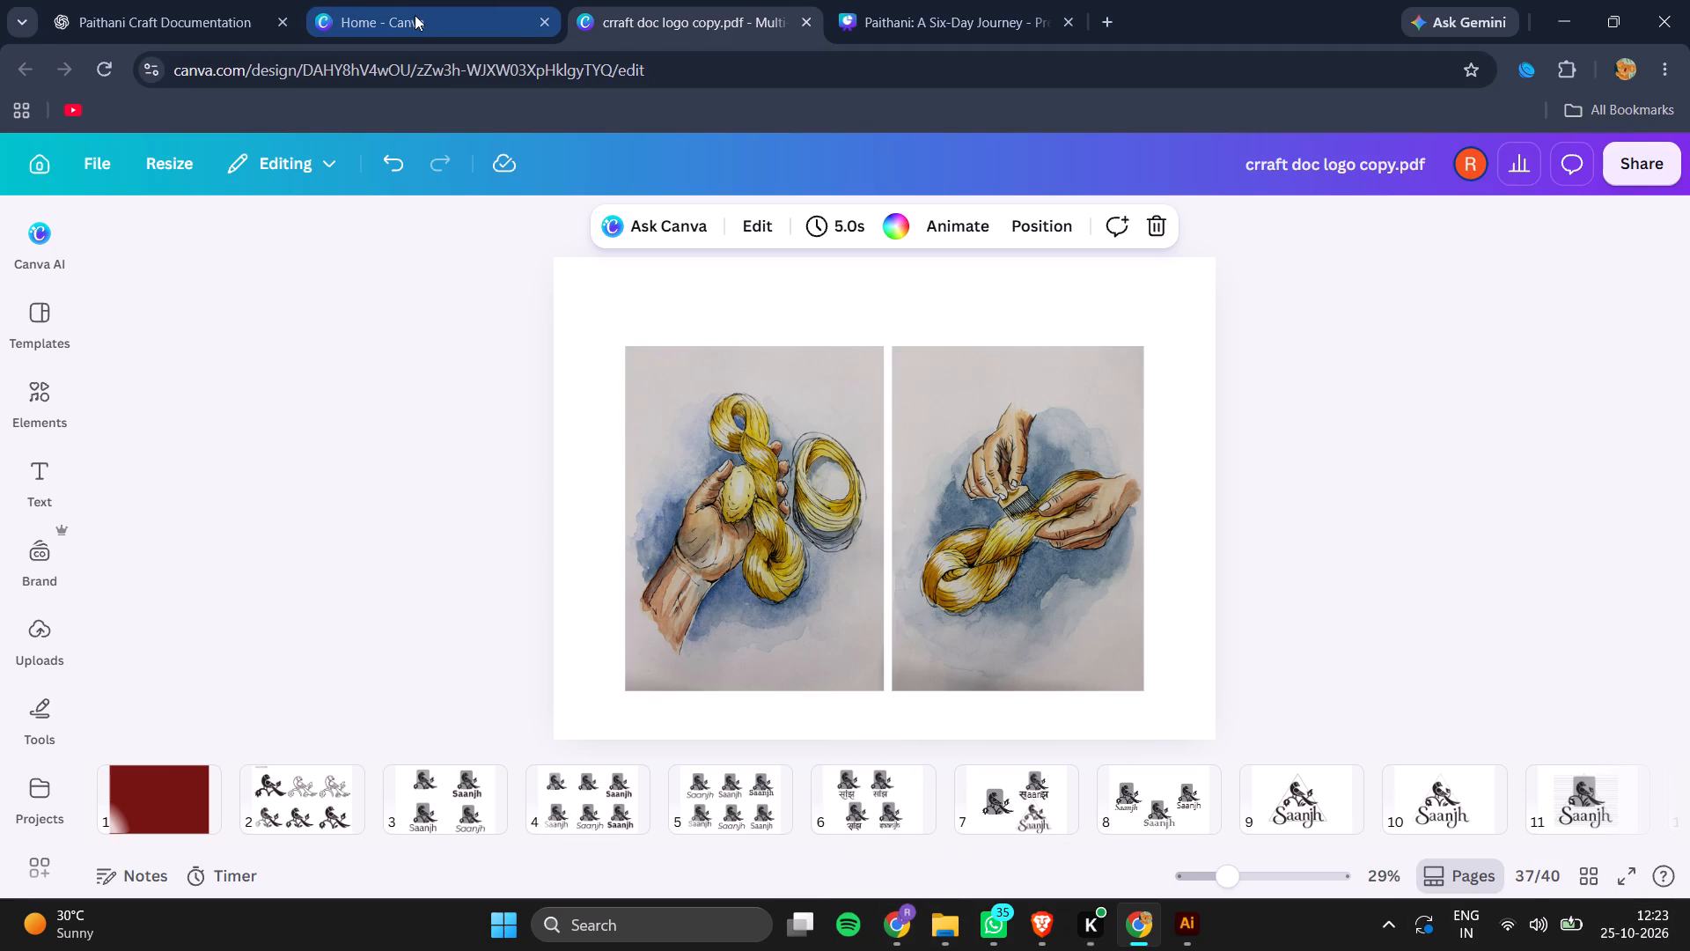
# Switch to the "Paithani: A Six-Day Journey" presentation and copy its page 2, the title page with the peacock textile.
pyautogui.click(941, 30)
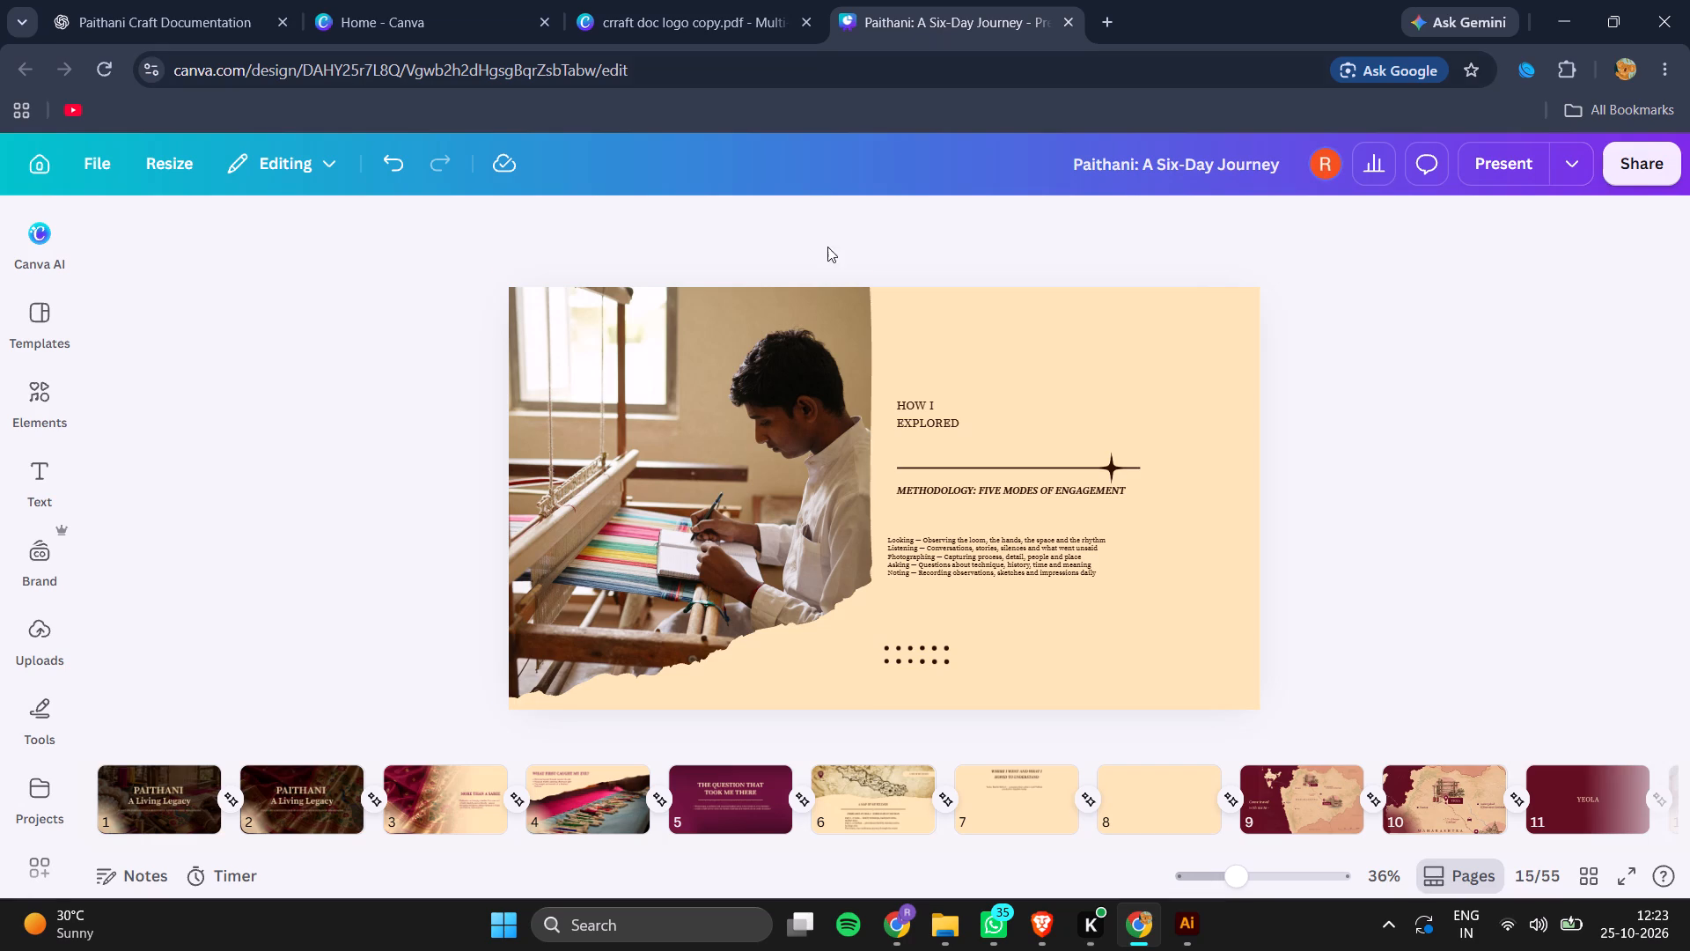
pyautogui.click(169, 786)
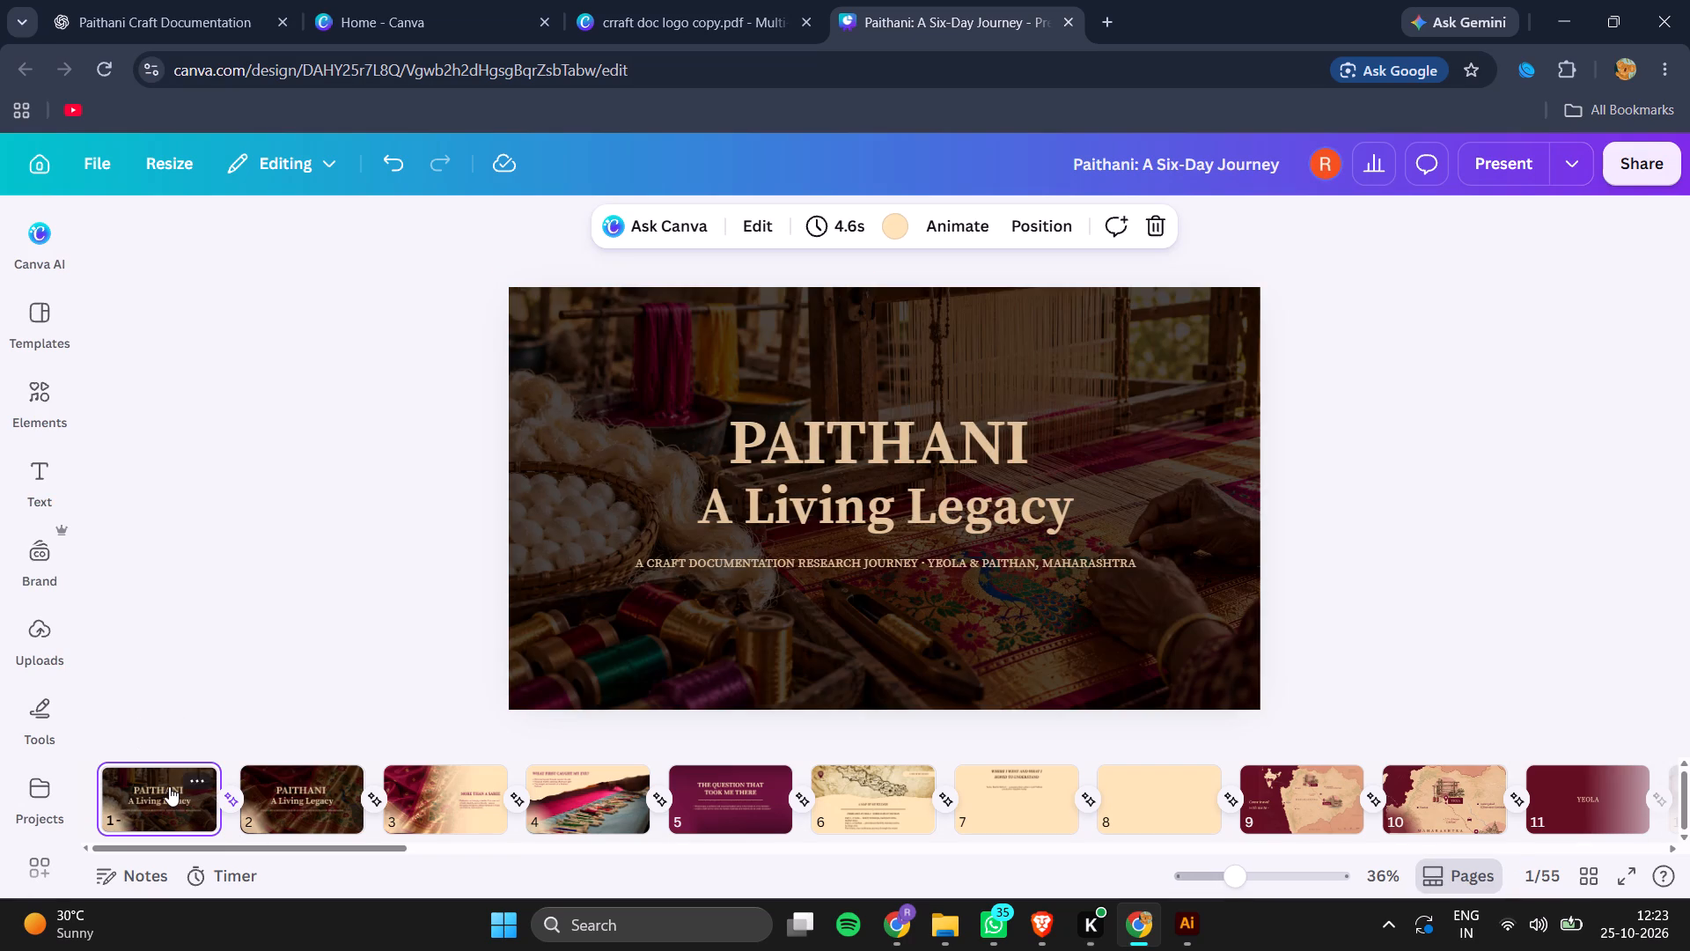
pyautogui.click(295, 804)
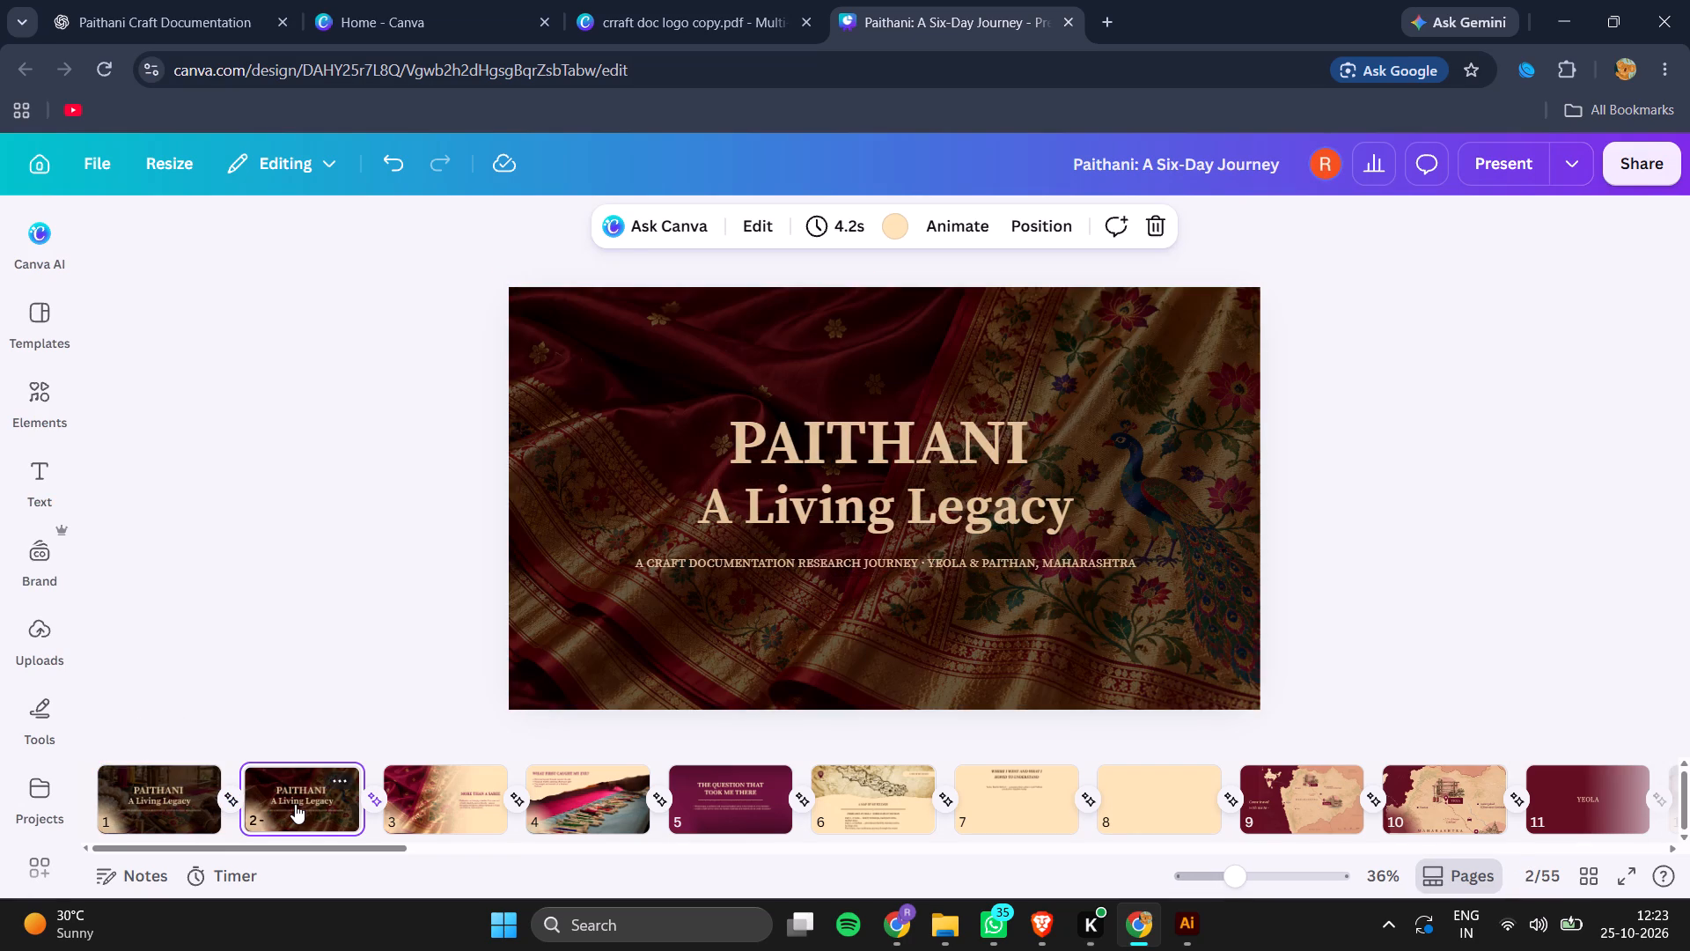
pyautogui.hotkey('ctrl', 'c')
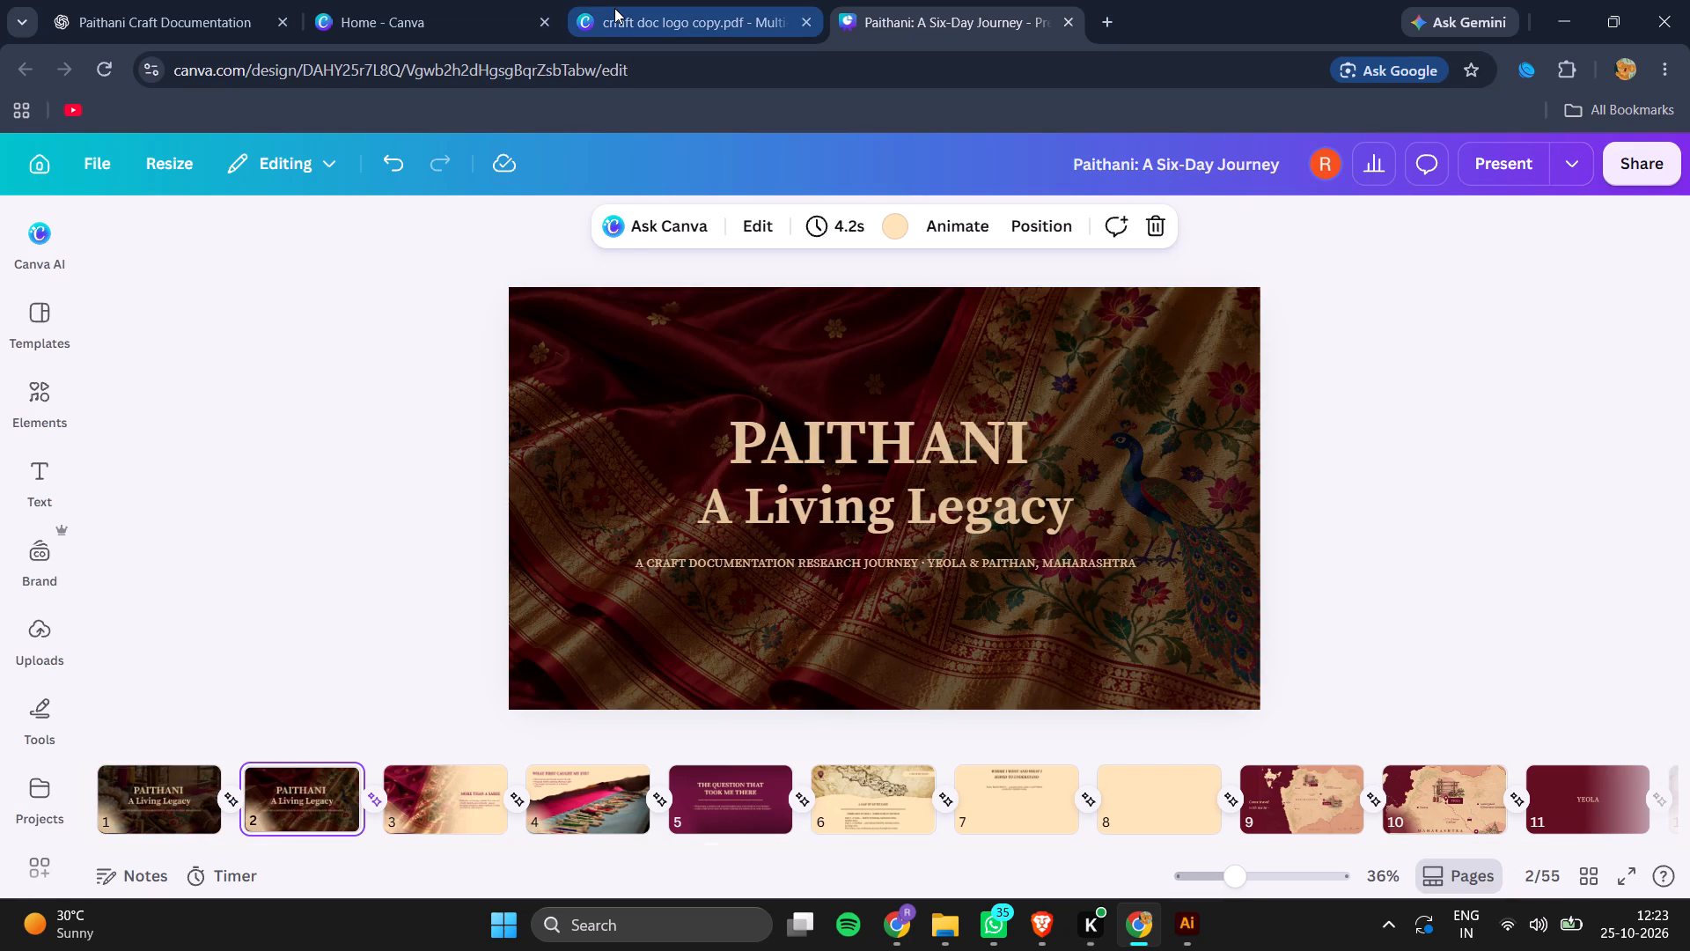
# Return to the crraft doc logo copy.pdf design and start adding a page after the dark red first page.
pyautogui.click(619, 16)
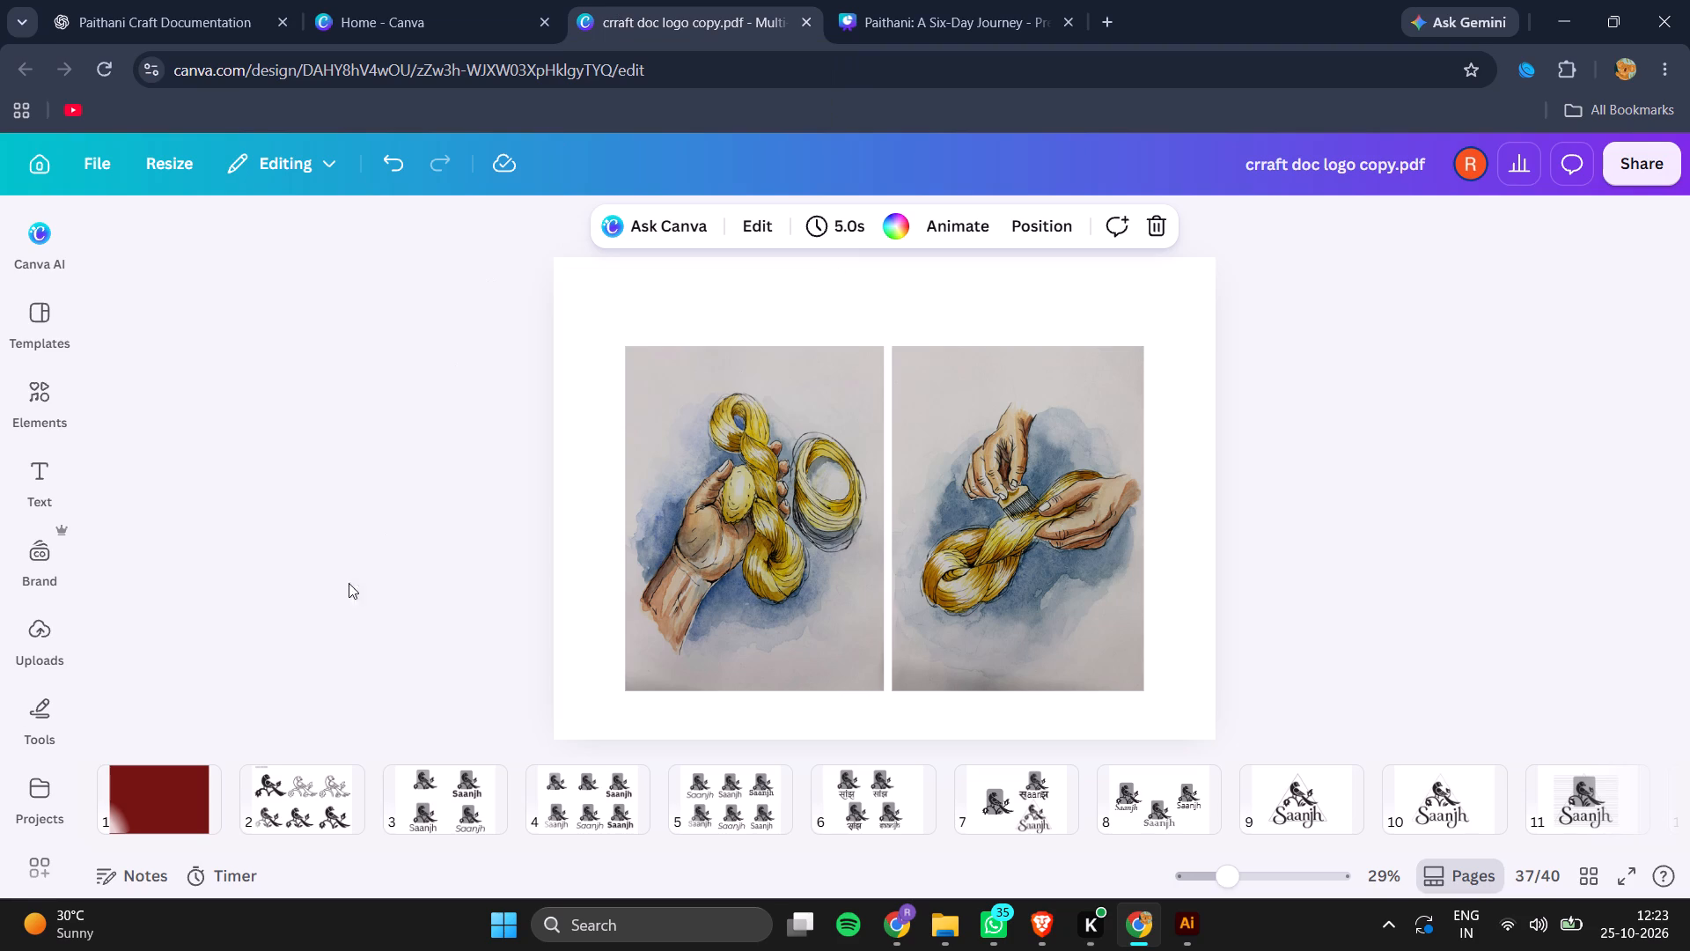
pyautogui.click(196, 781)
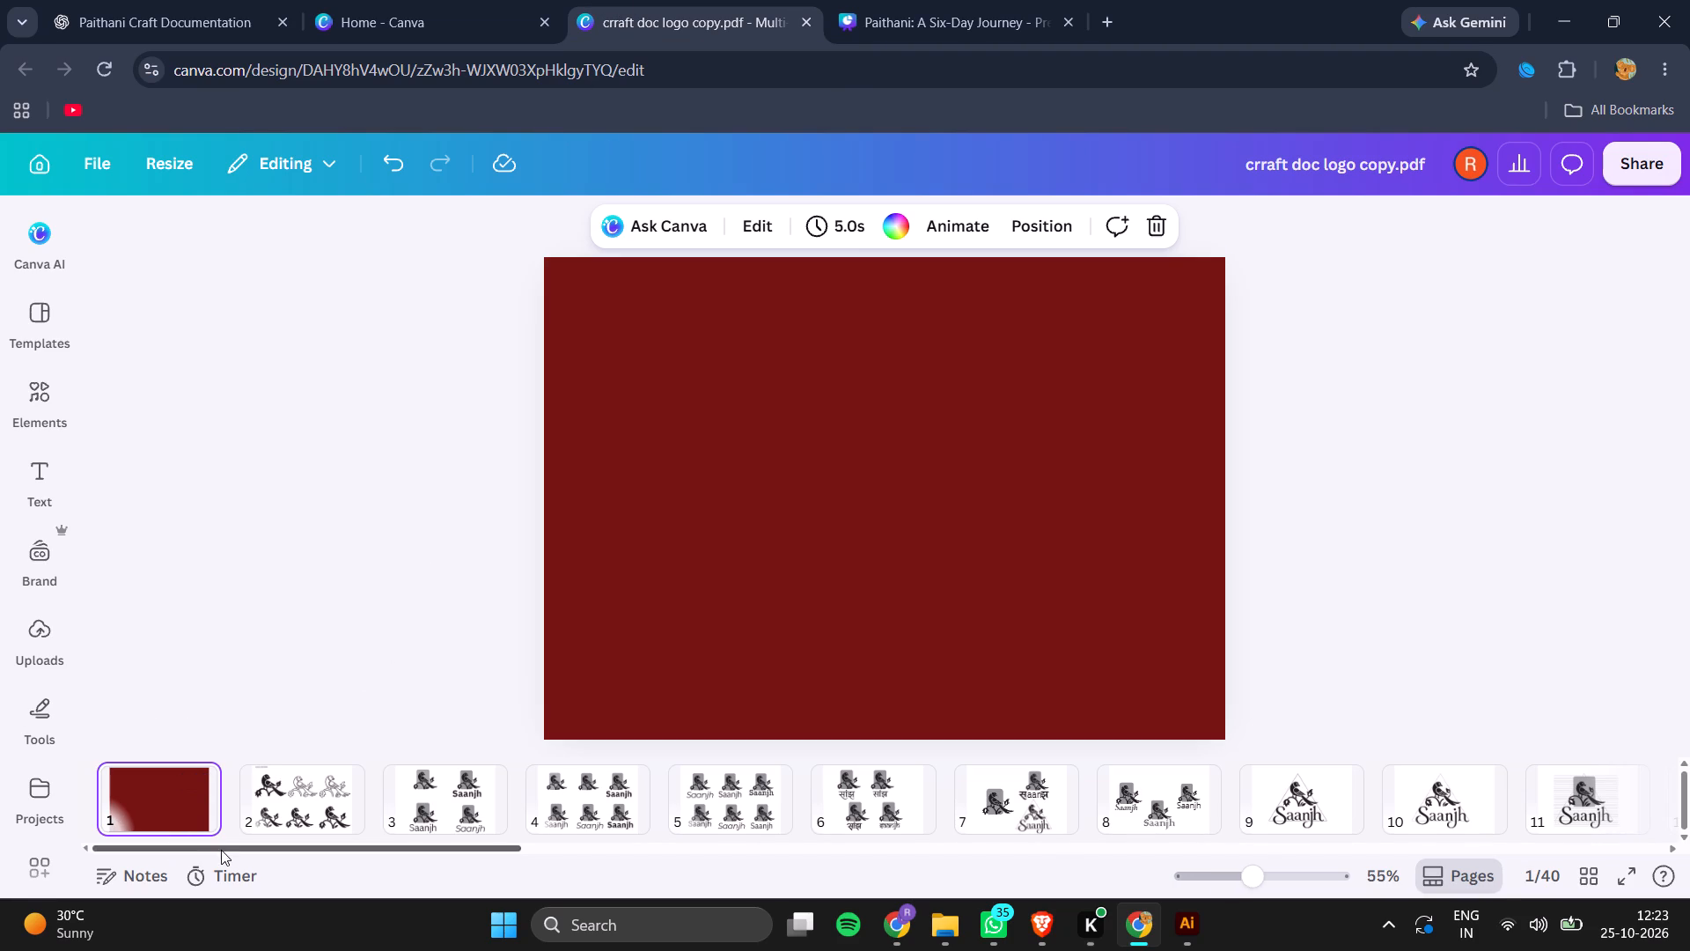
pyautogui.click(230, 819)
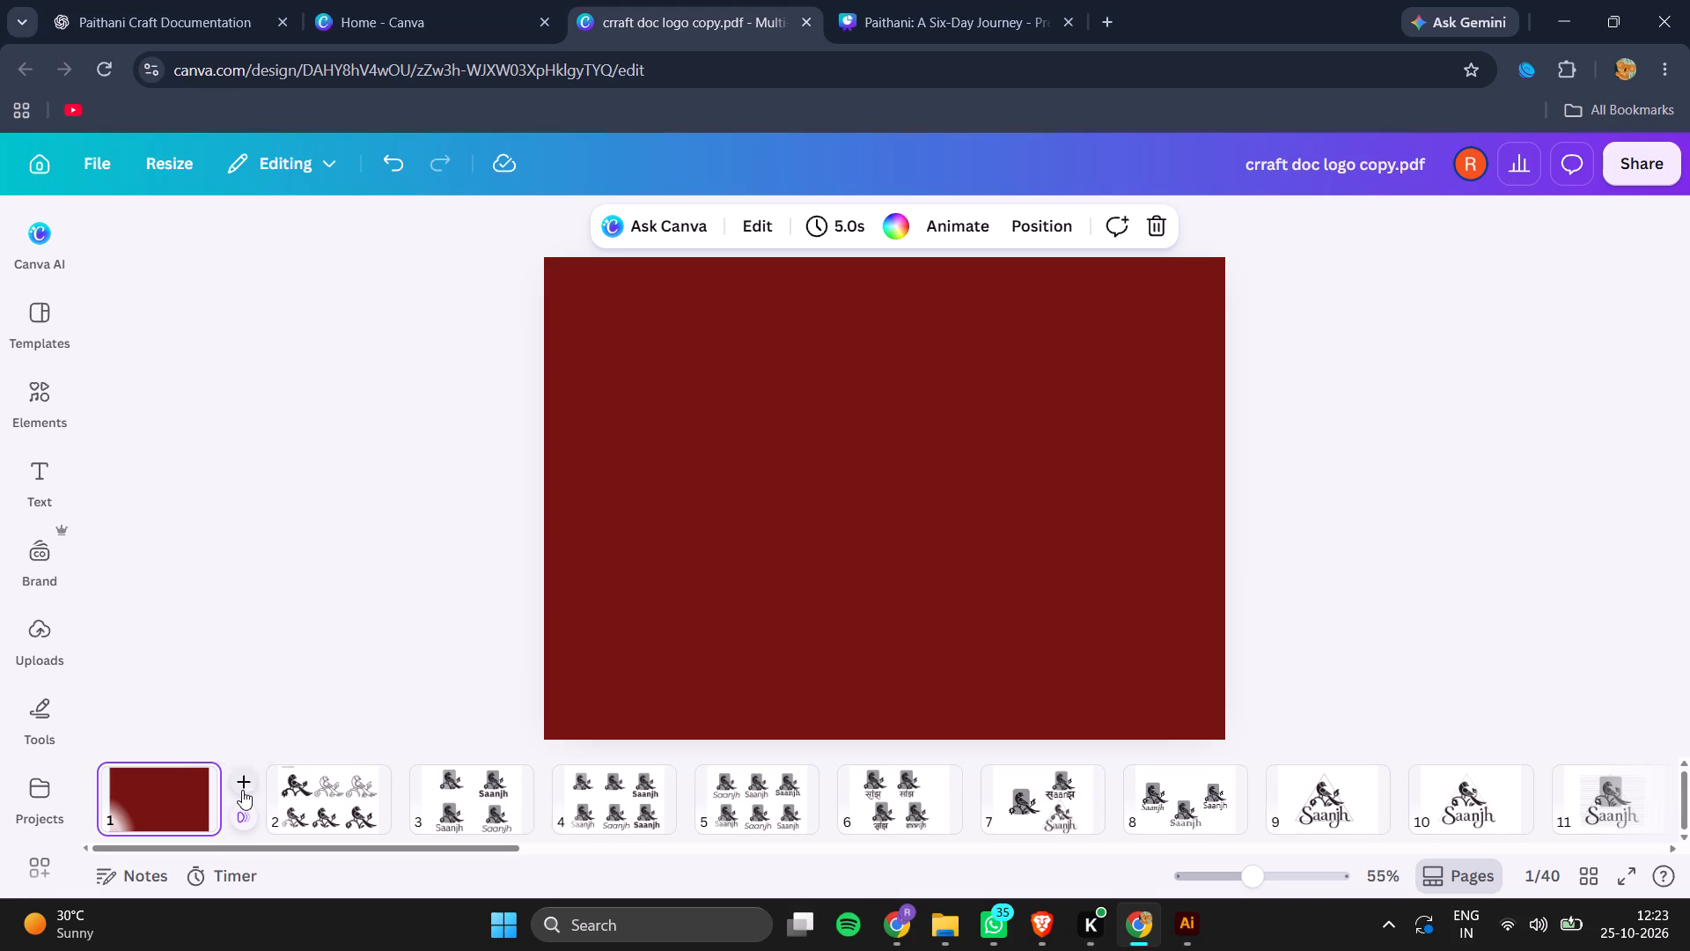
pyautogui.click(245, 785)
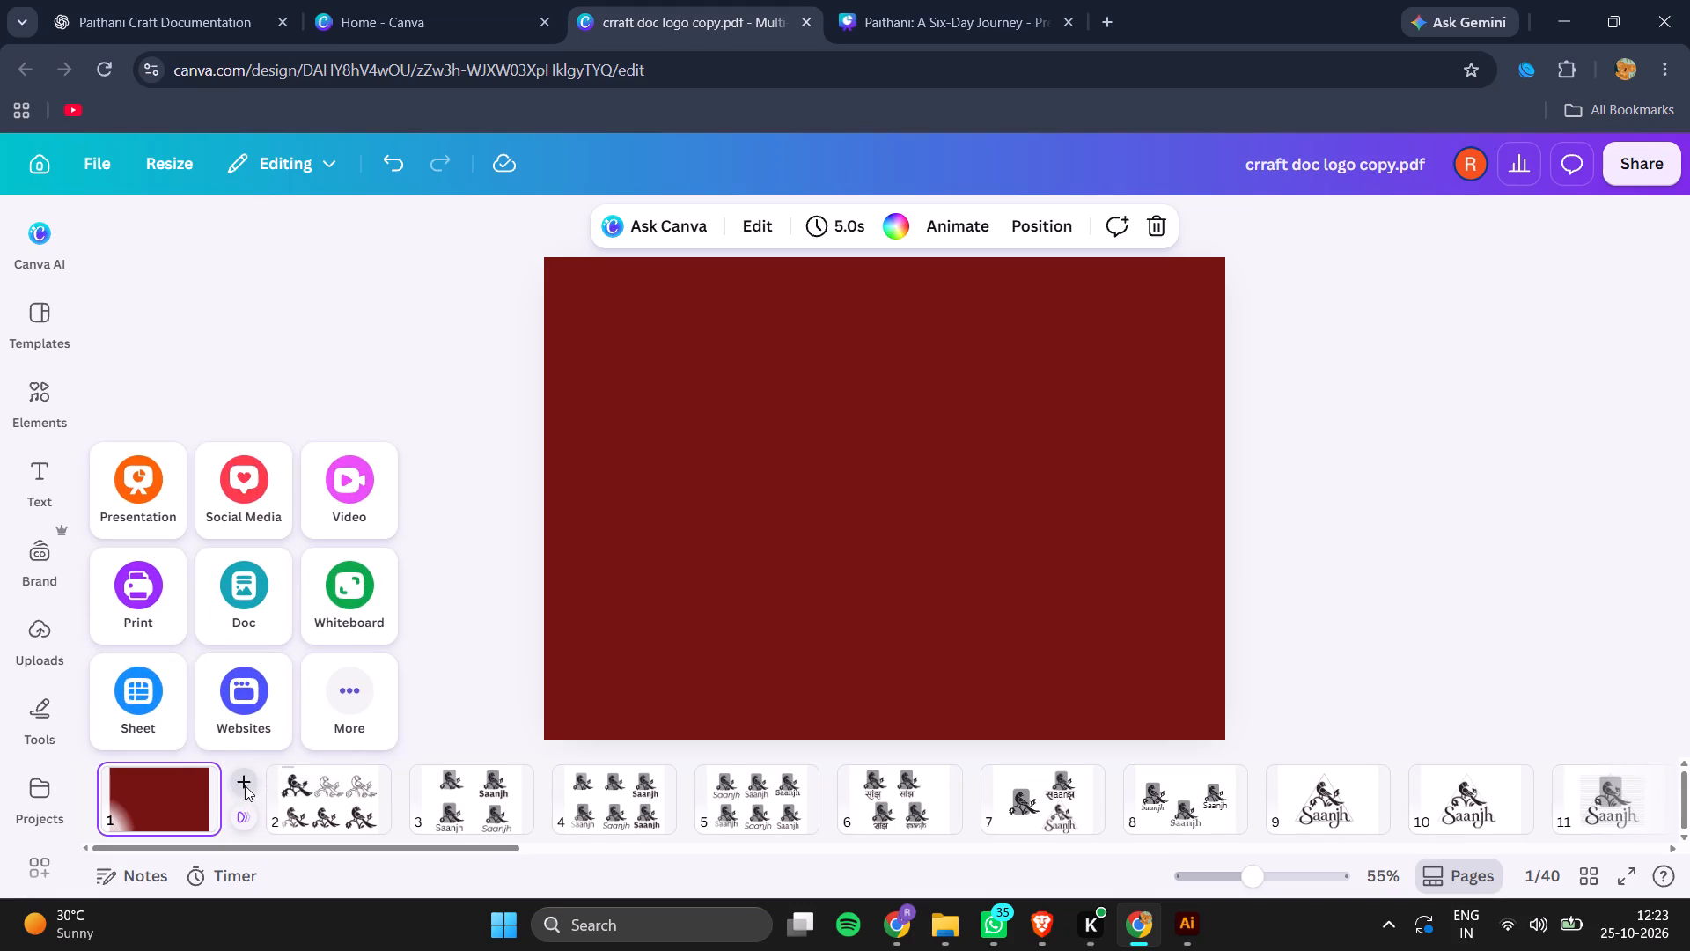
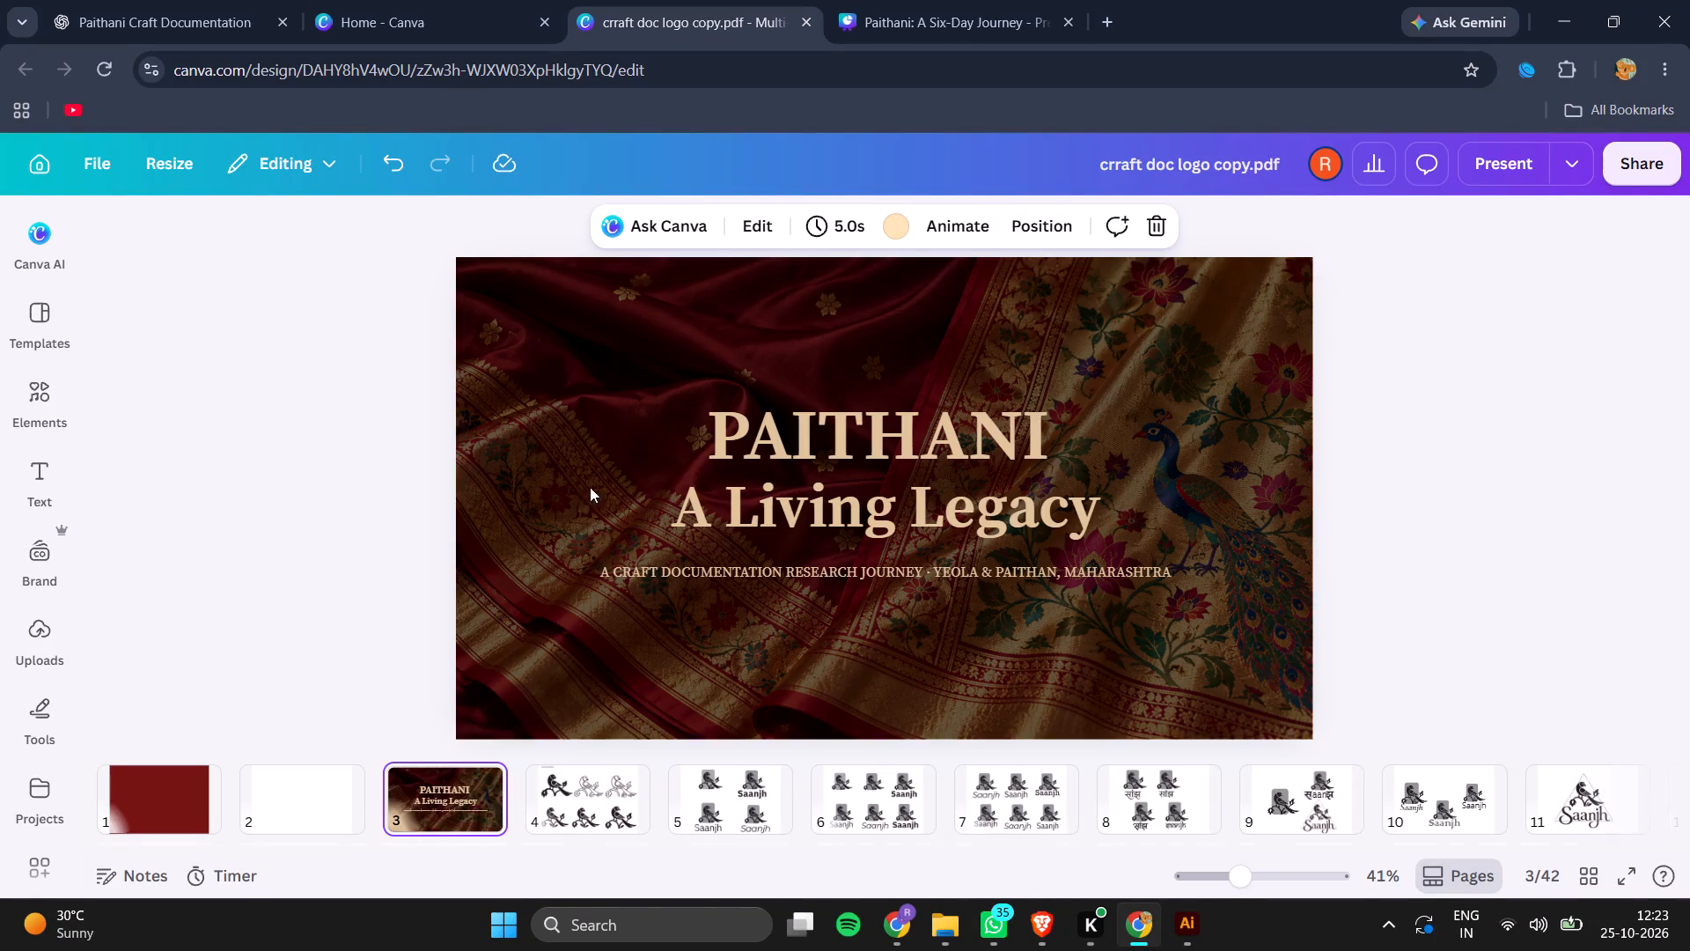
# Copy the title, subtitle, star and line from page 3 onto blank page 2 and move them down to mid-page.
pyautogui.moveTo(408, 255); pyautogui.dragTo(1220, 705)
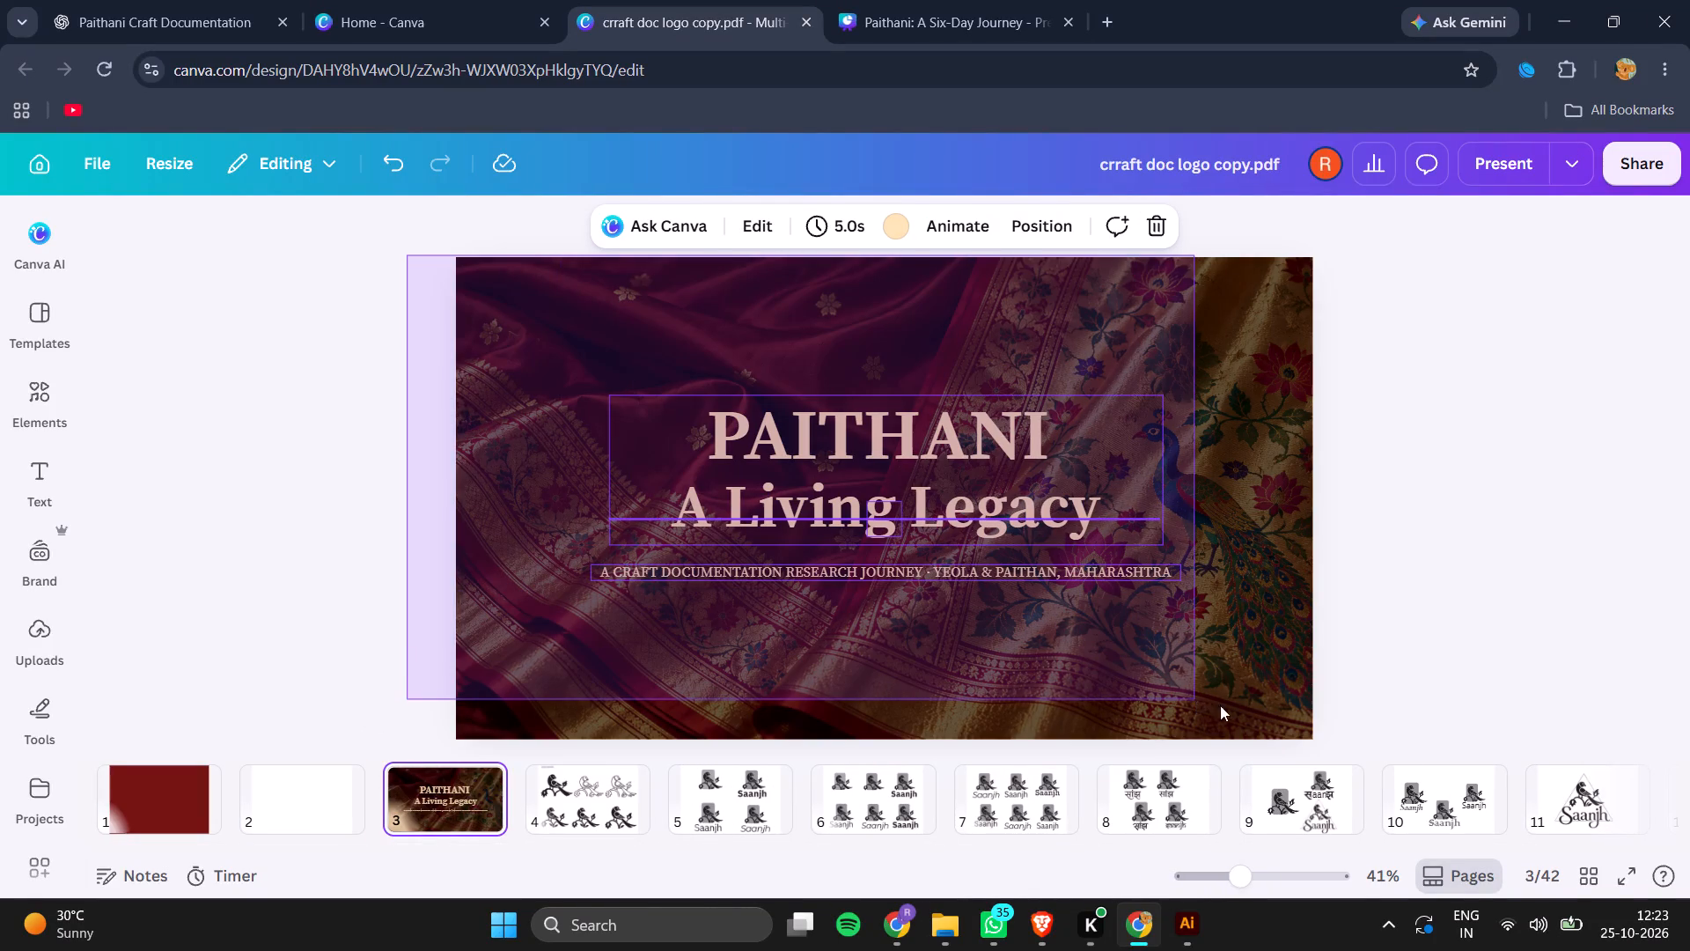
pyautogui.moveTo(1220, 705); pyautogui.dragTo(1236, 709)
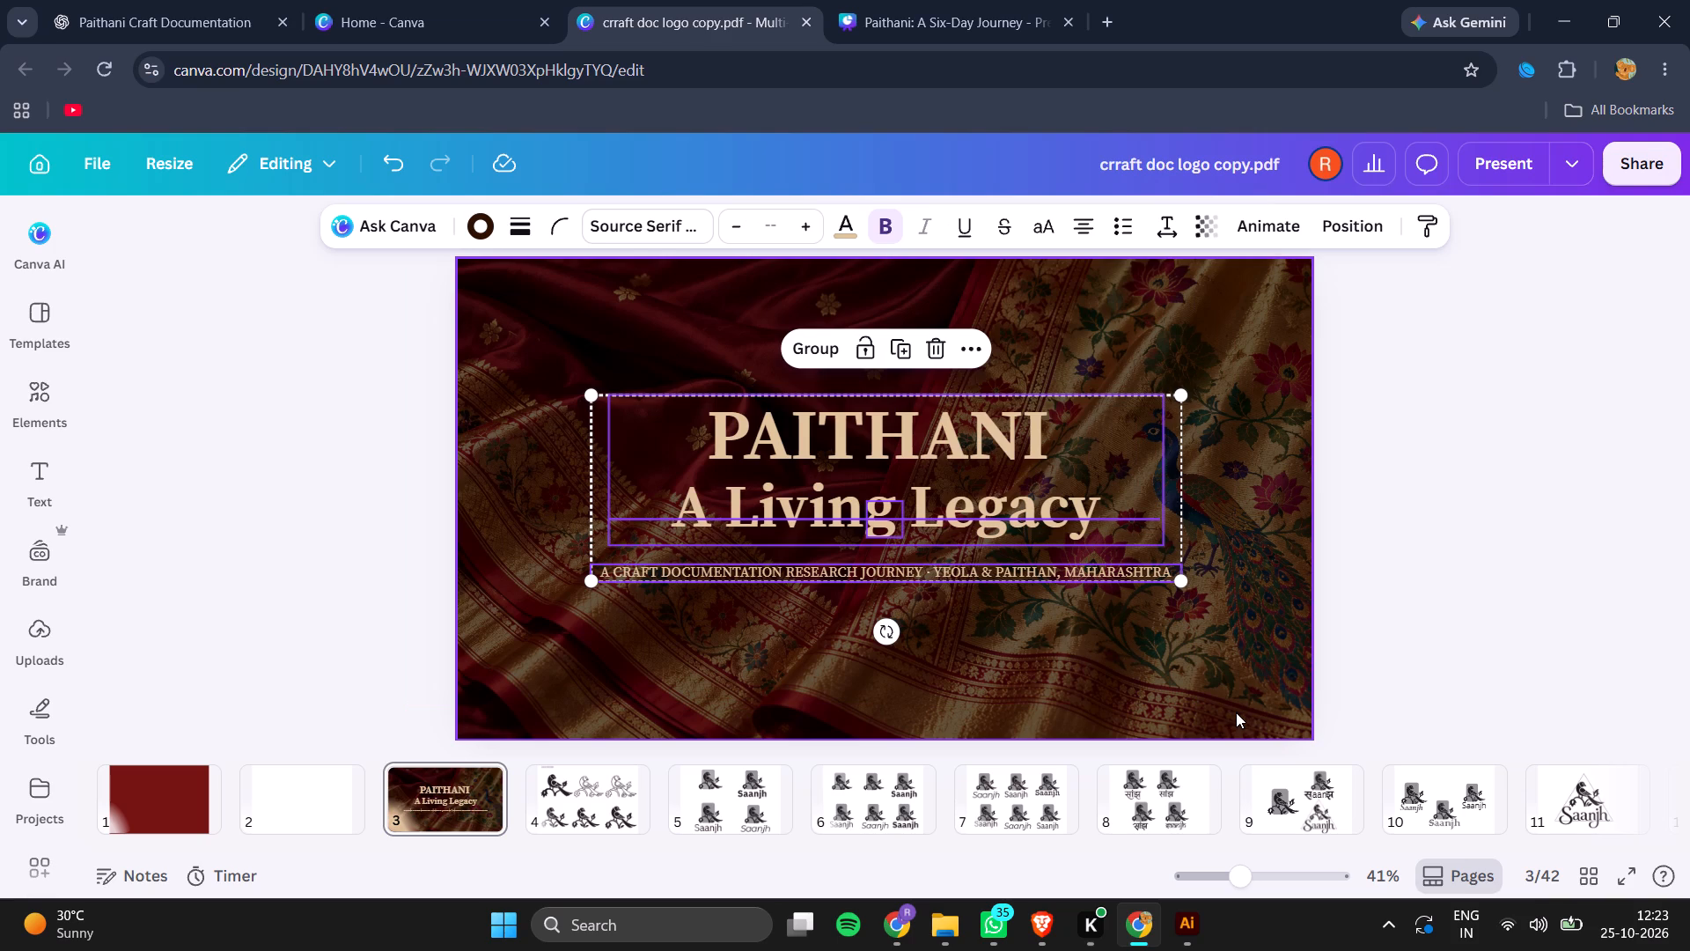
pyautogui.hotkey('ctrl', 'c')
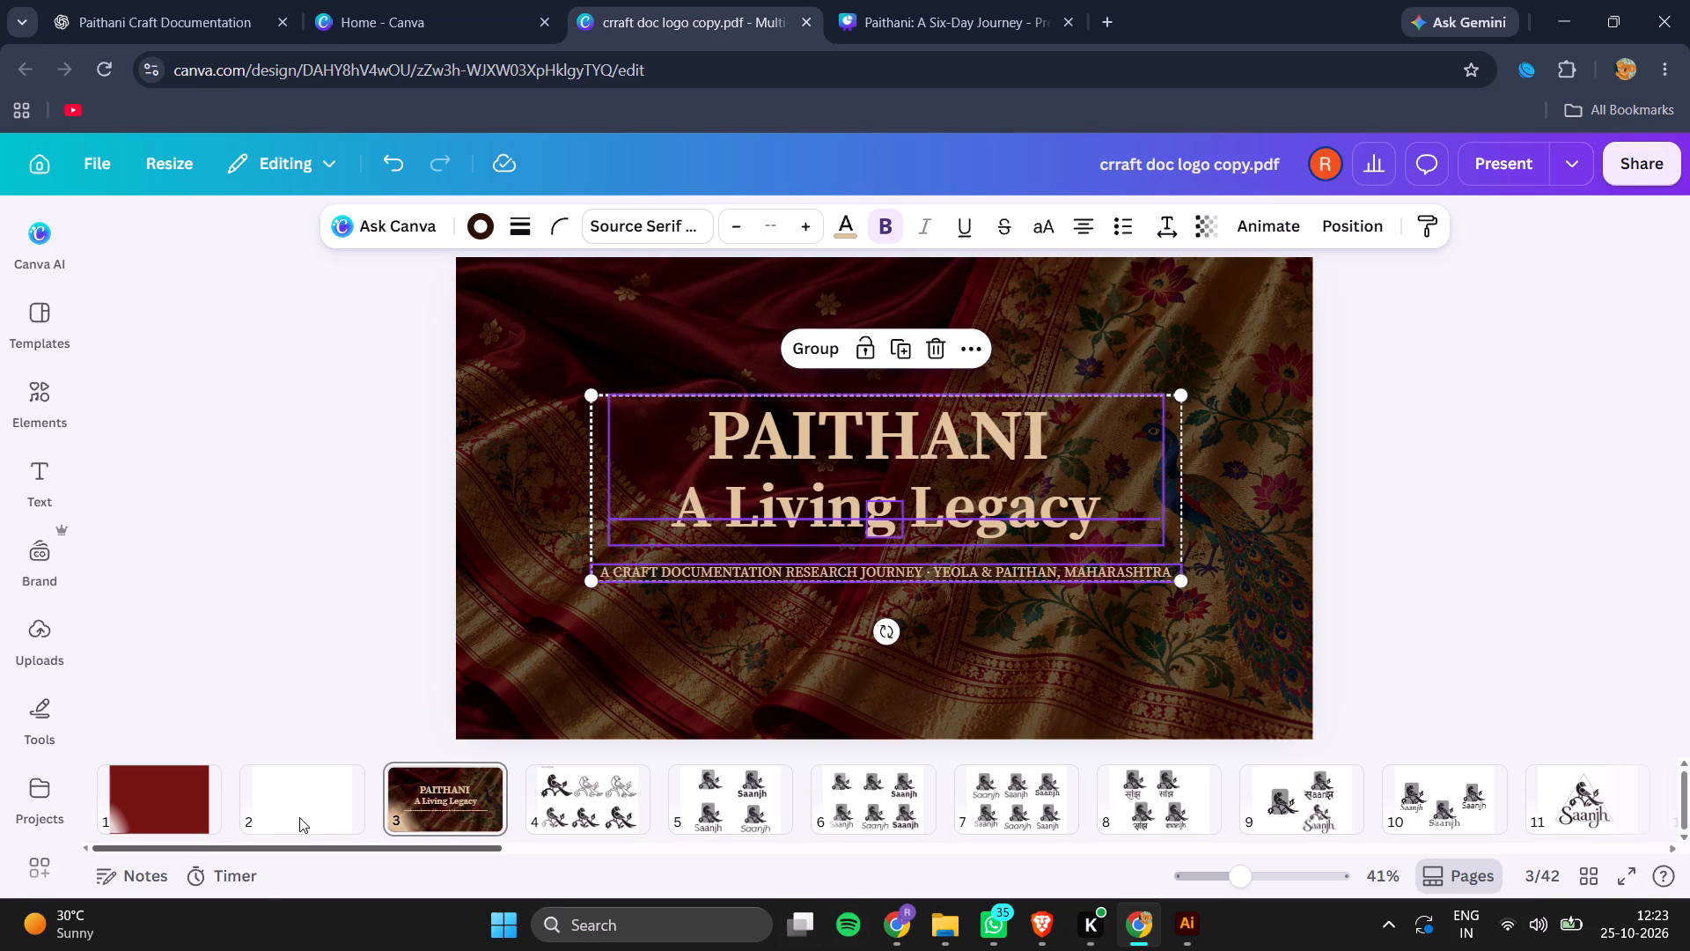
pyautogui.click(296, 801)
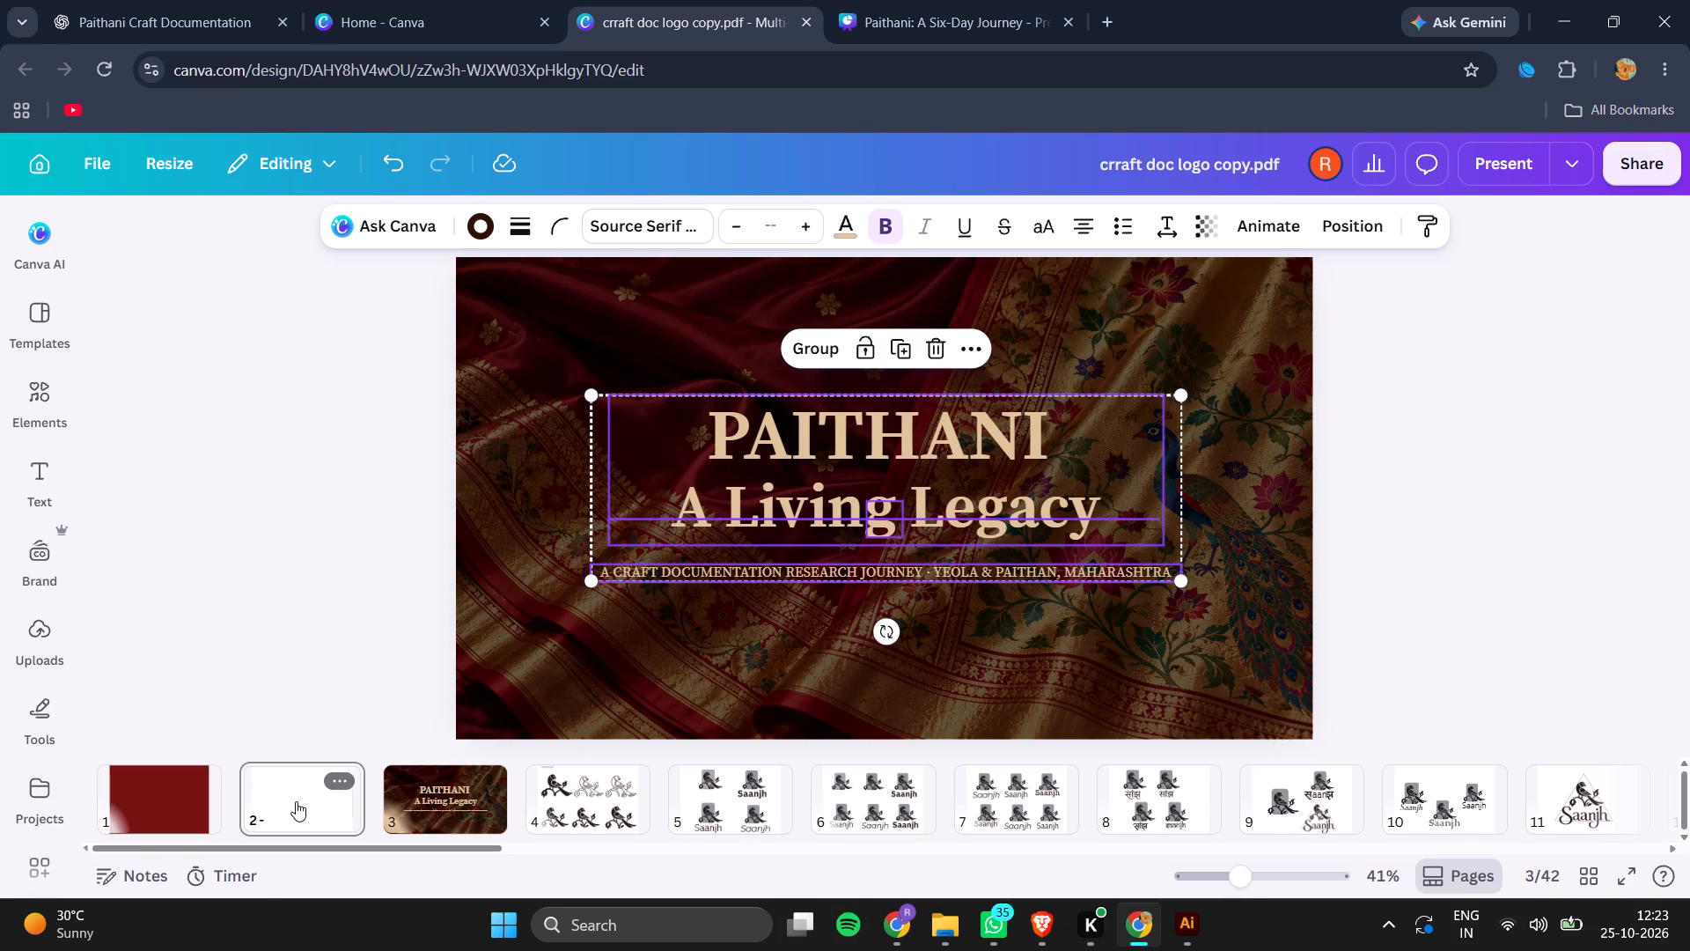
pyautogui.hotkey('ctrl', 'v')
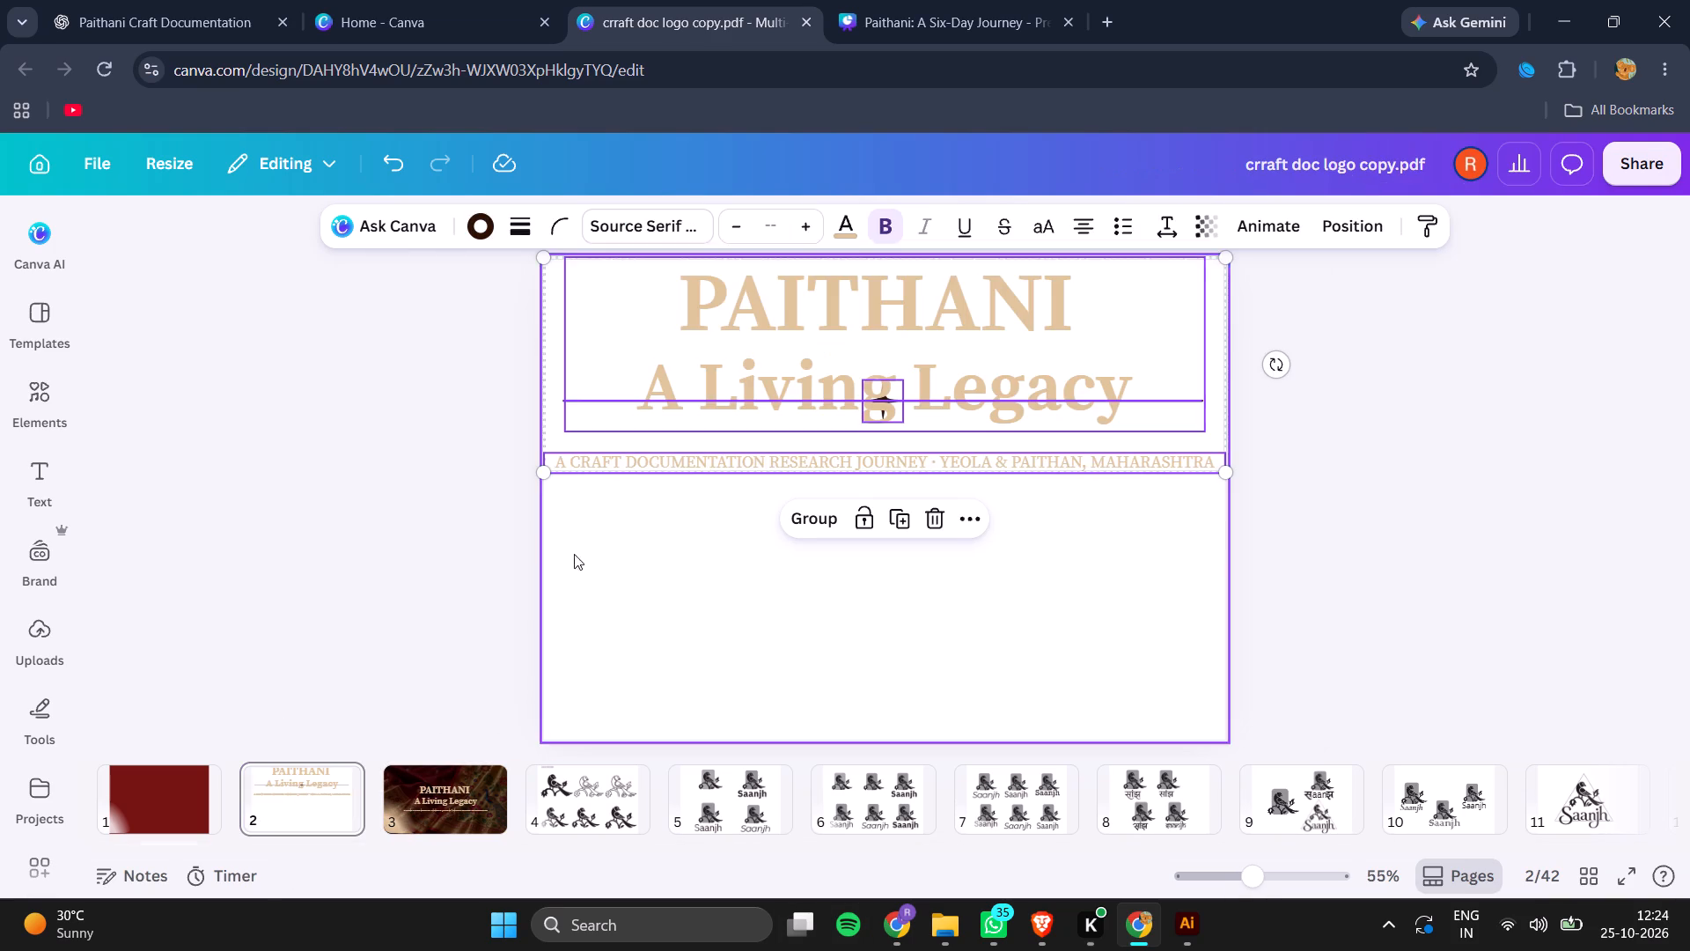
pyautogui.moveTo(826, 397); pyautogui.dragTo(824, 531)
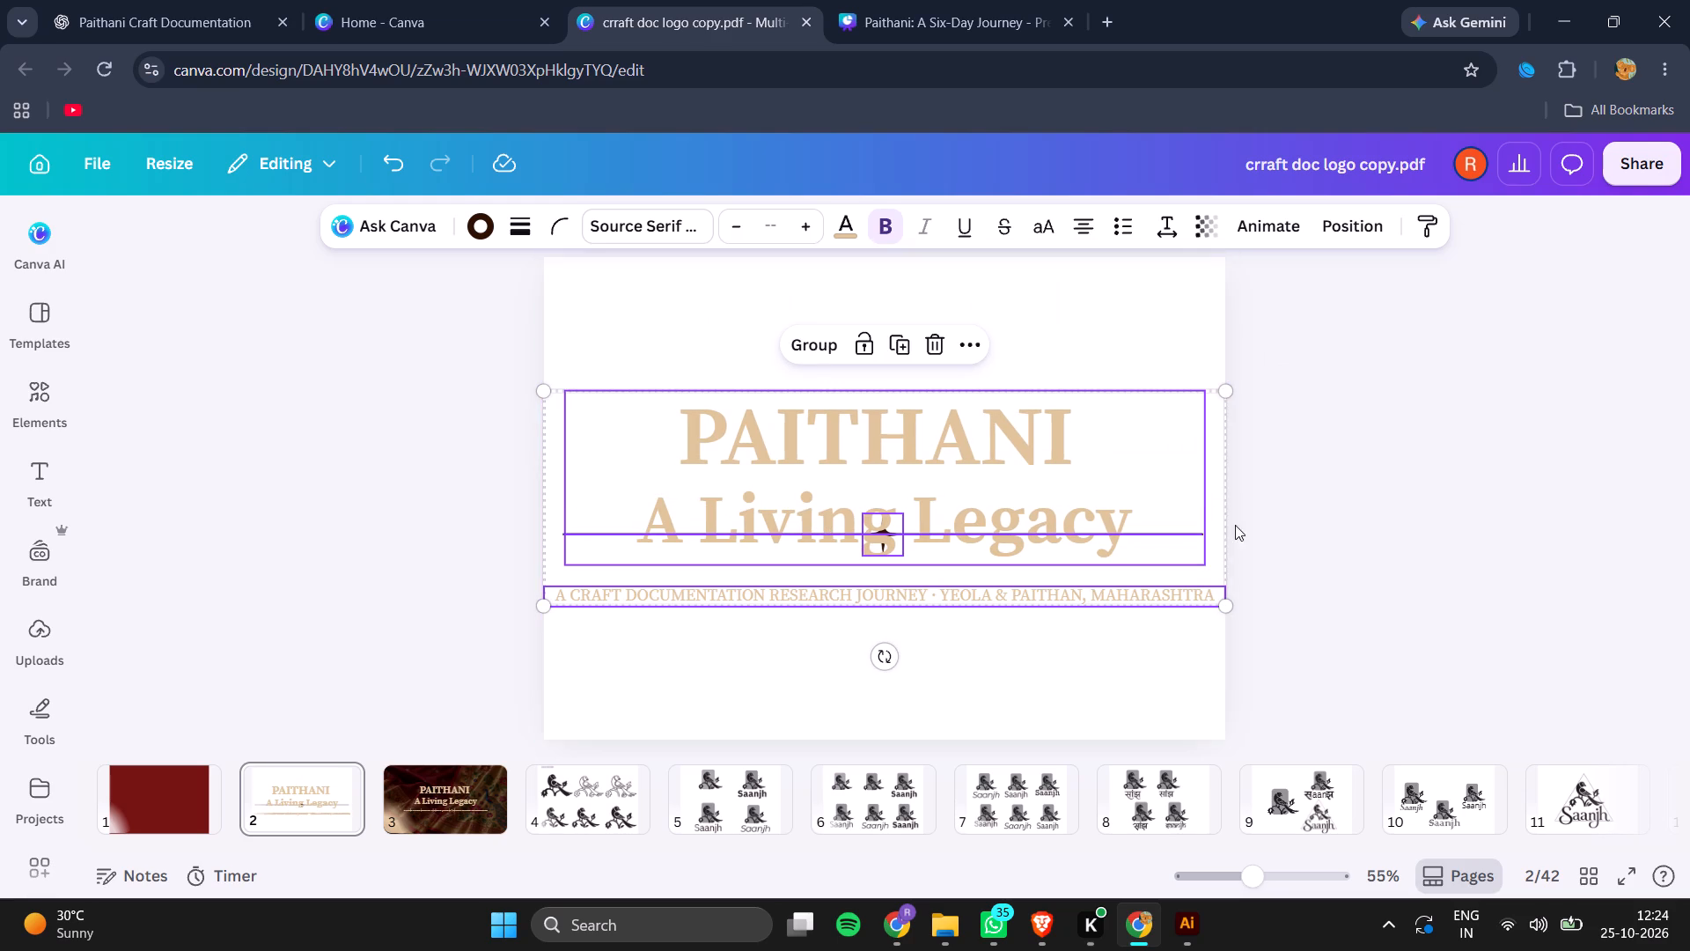
# Copy the peacock textile image and its dark overlay from page 3 onto page 2 and stretch them to fill the page, 29.7 by 21.
pyautogui.click(445, 816)
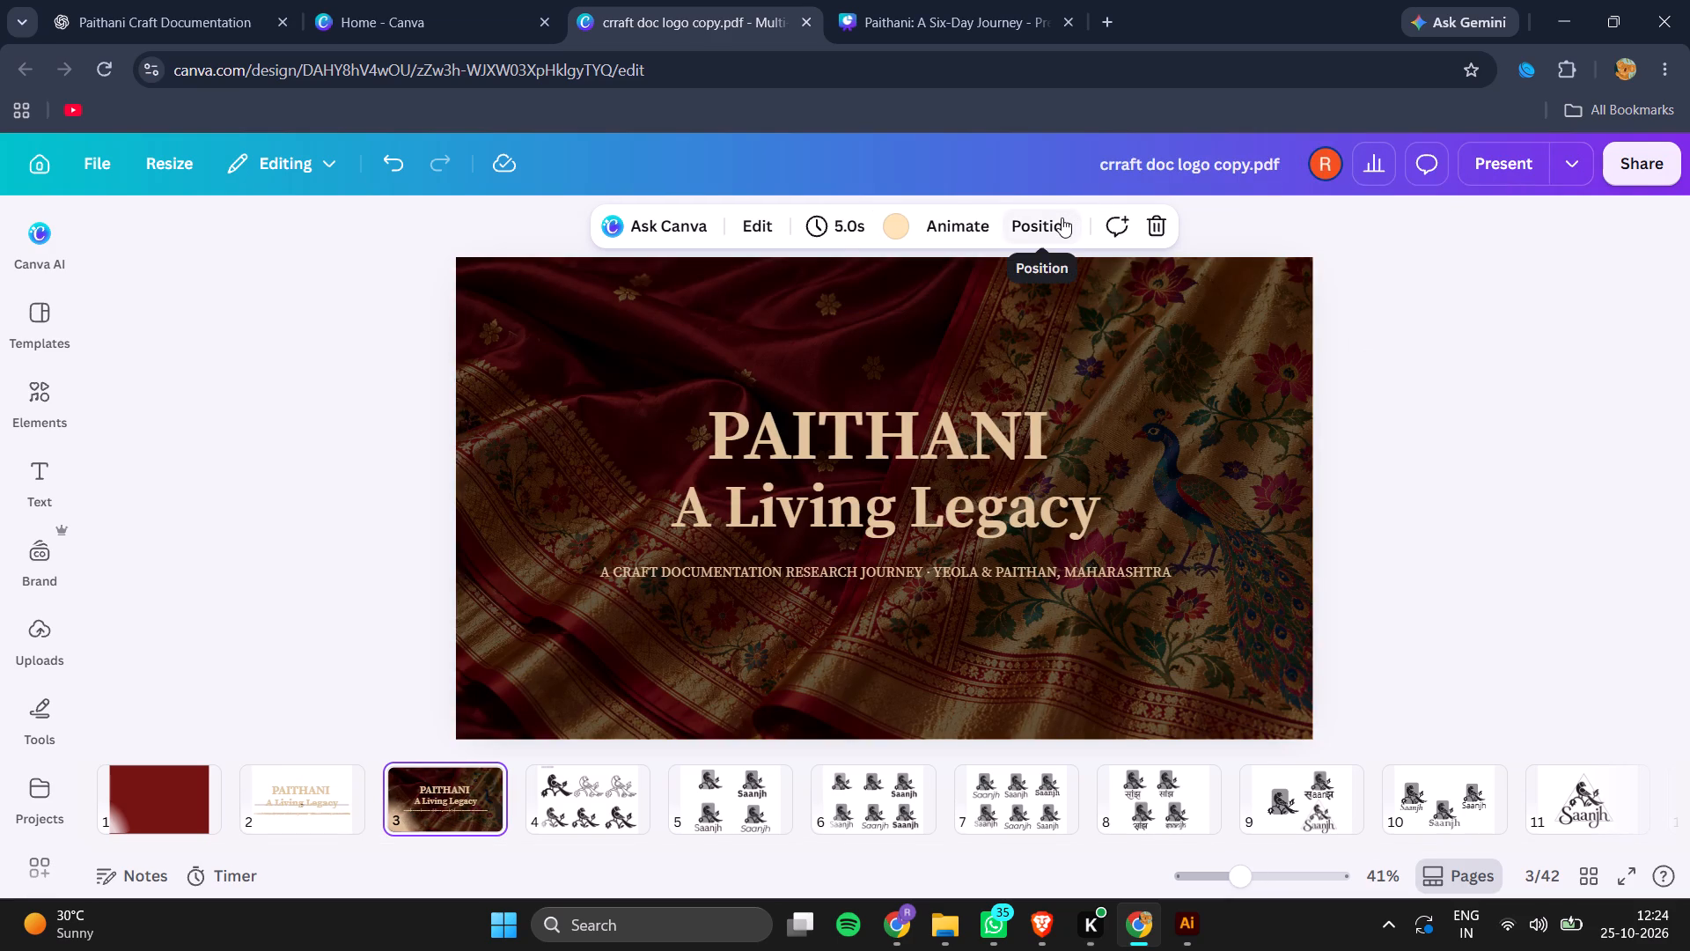
pyautogui.click(1061, 217)
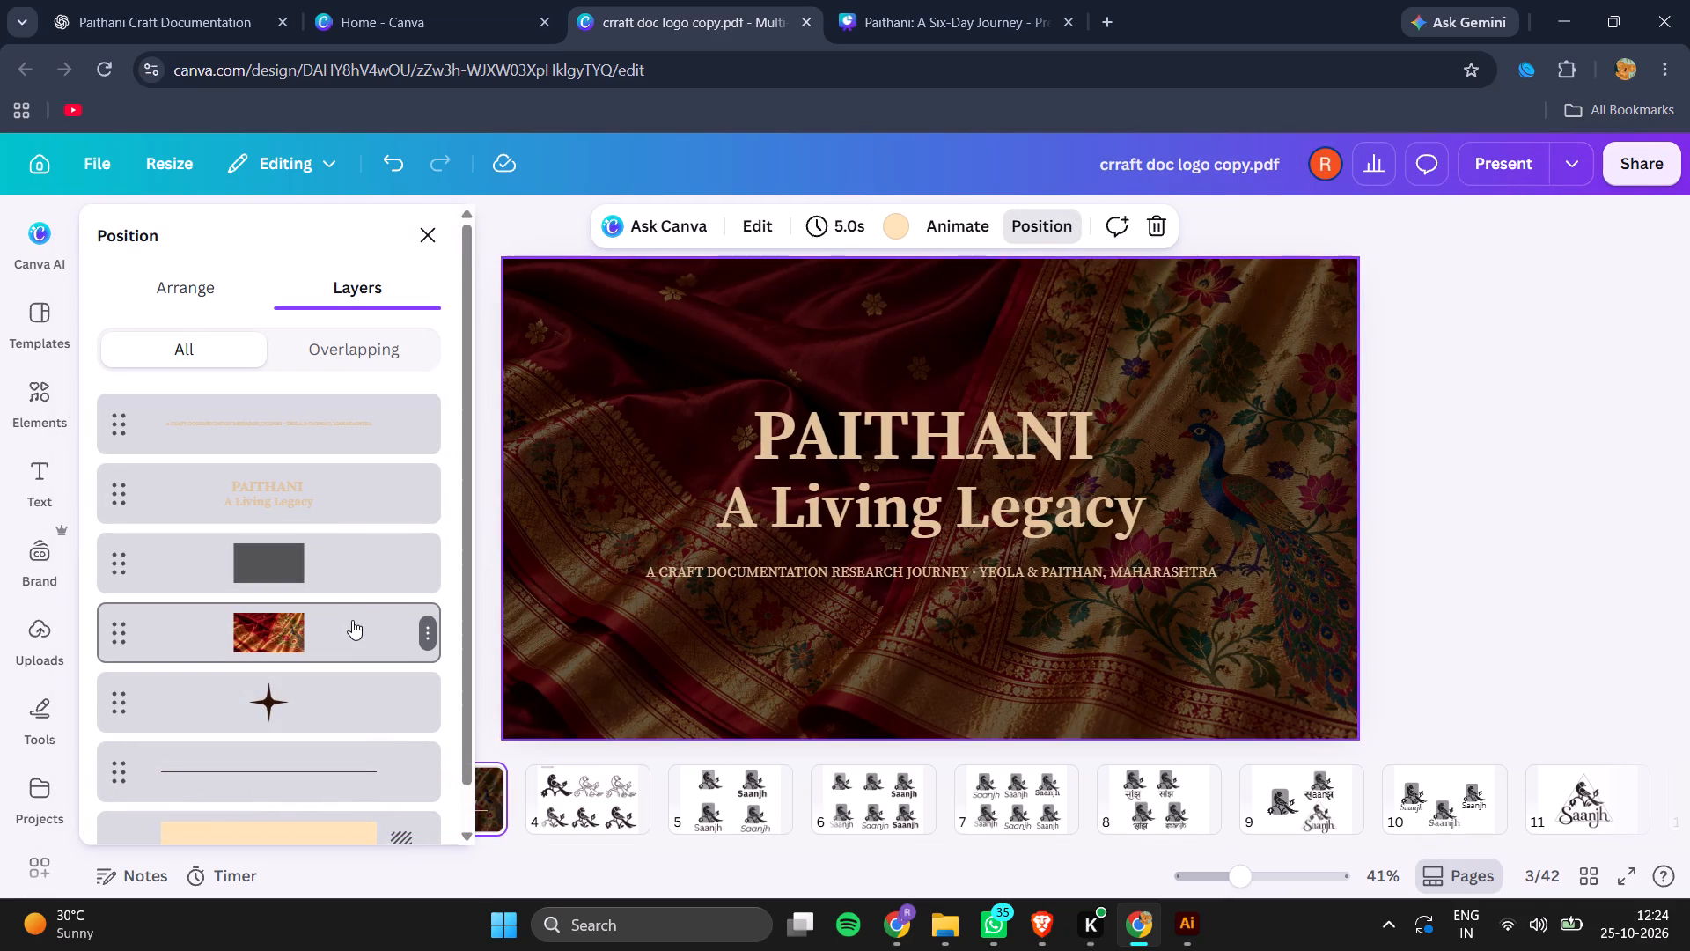
pyautogui.click(350, 622)
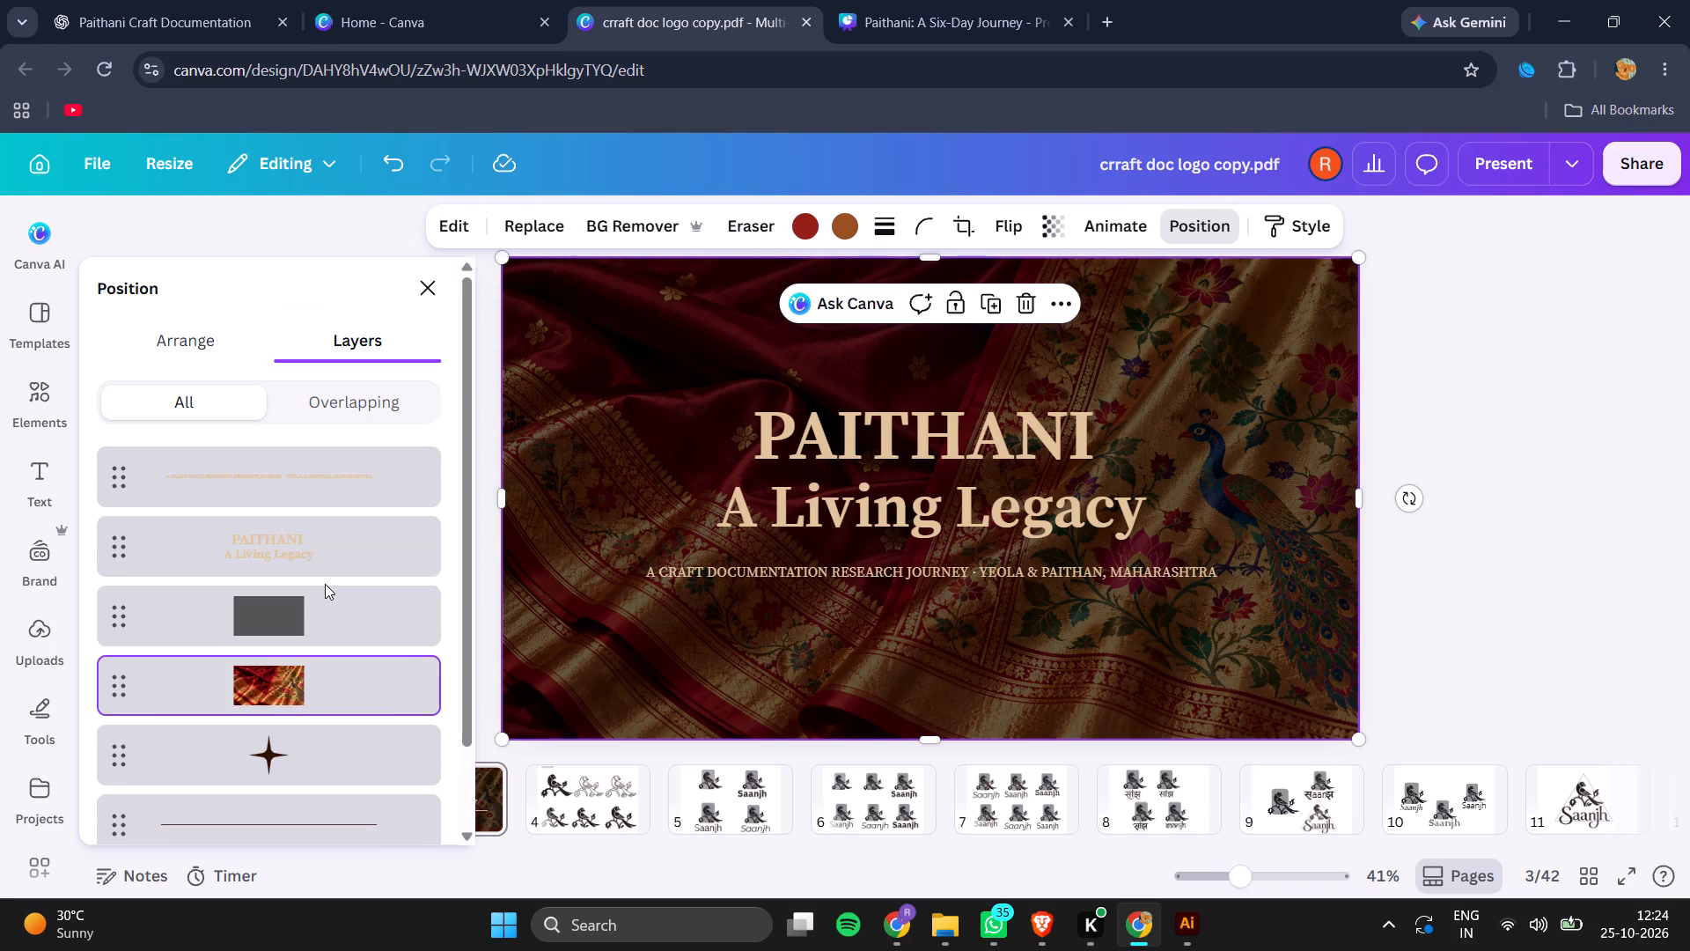
pyautogui.keyDown('shift'); pyautogui.click(325, 584); pyautogui.keyUp('shift')
pyautogui.keyDown('shift'); pyautogui.click(319, 602); pyautogui.keyUp('shift')
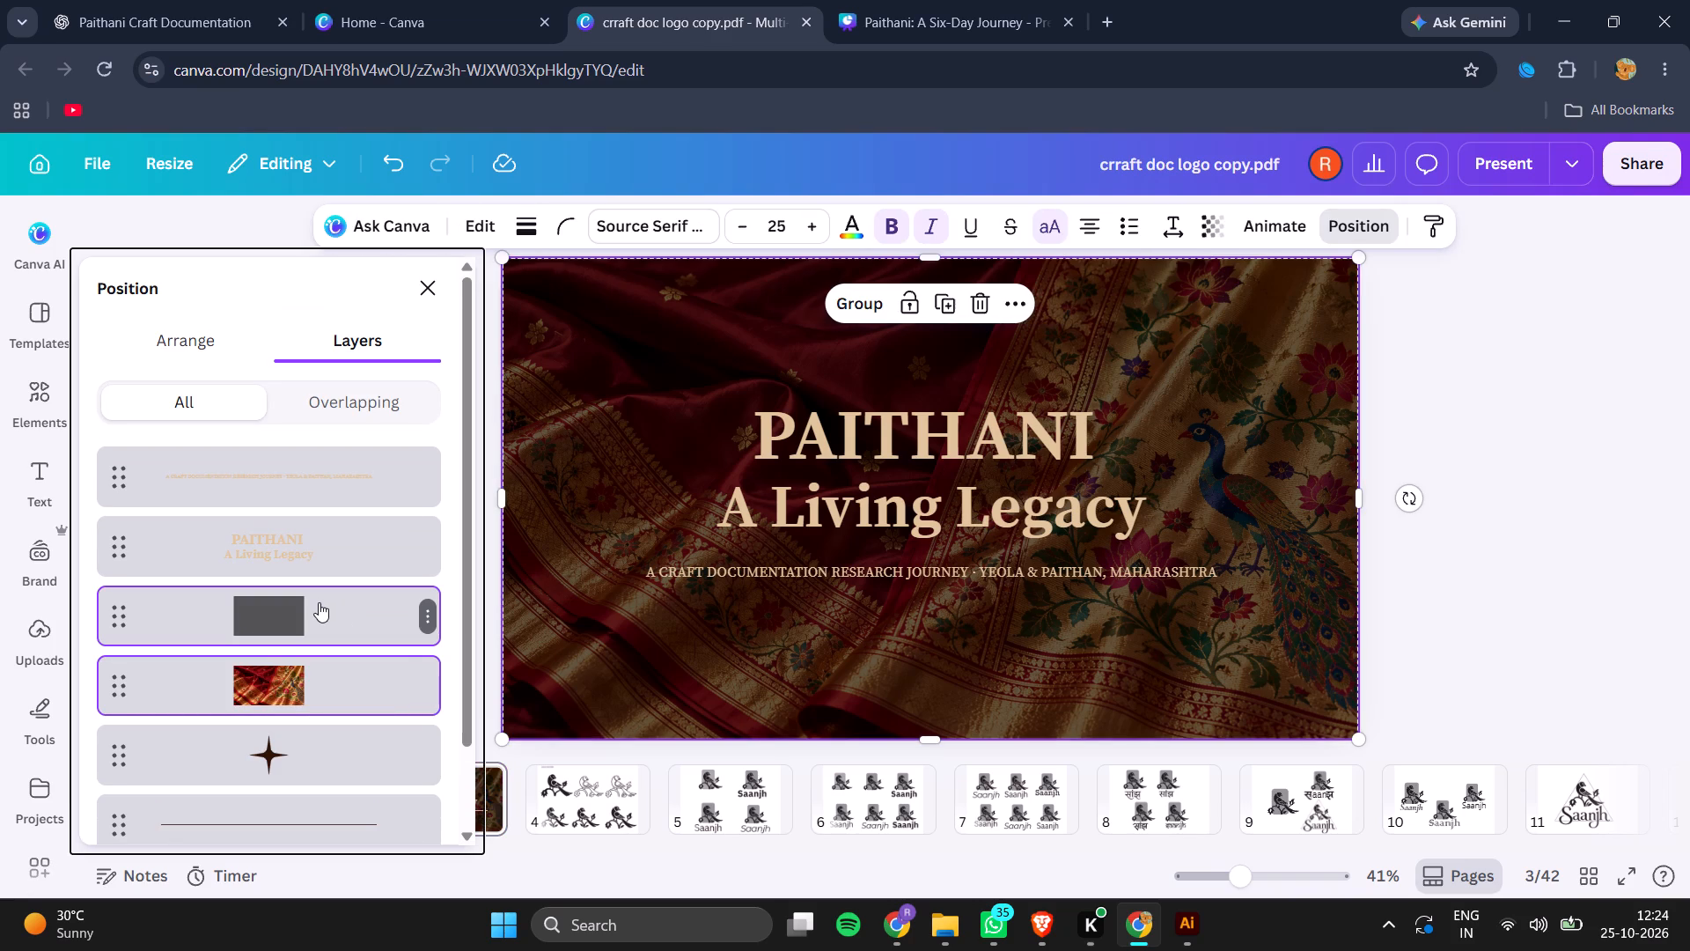
pyautogui.hotkey('ctrl', 'c')
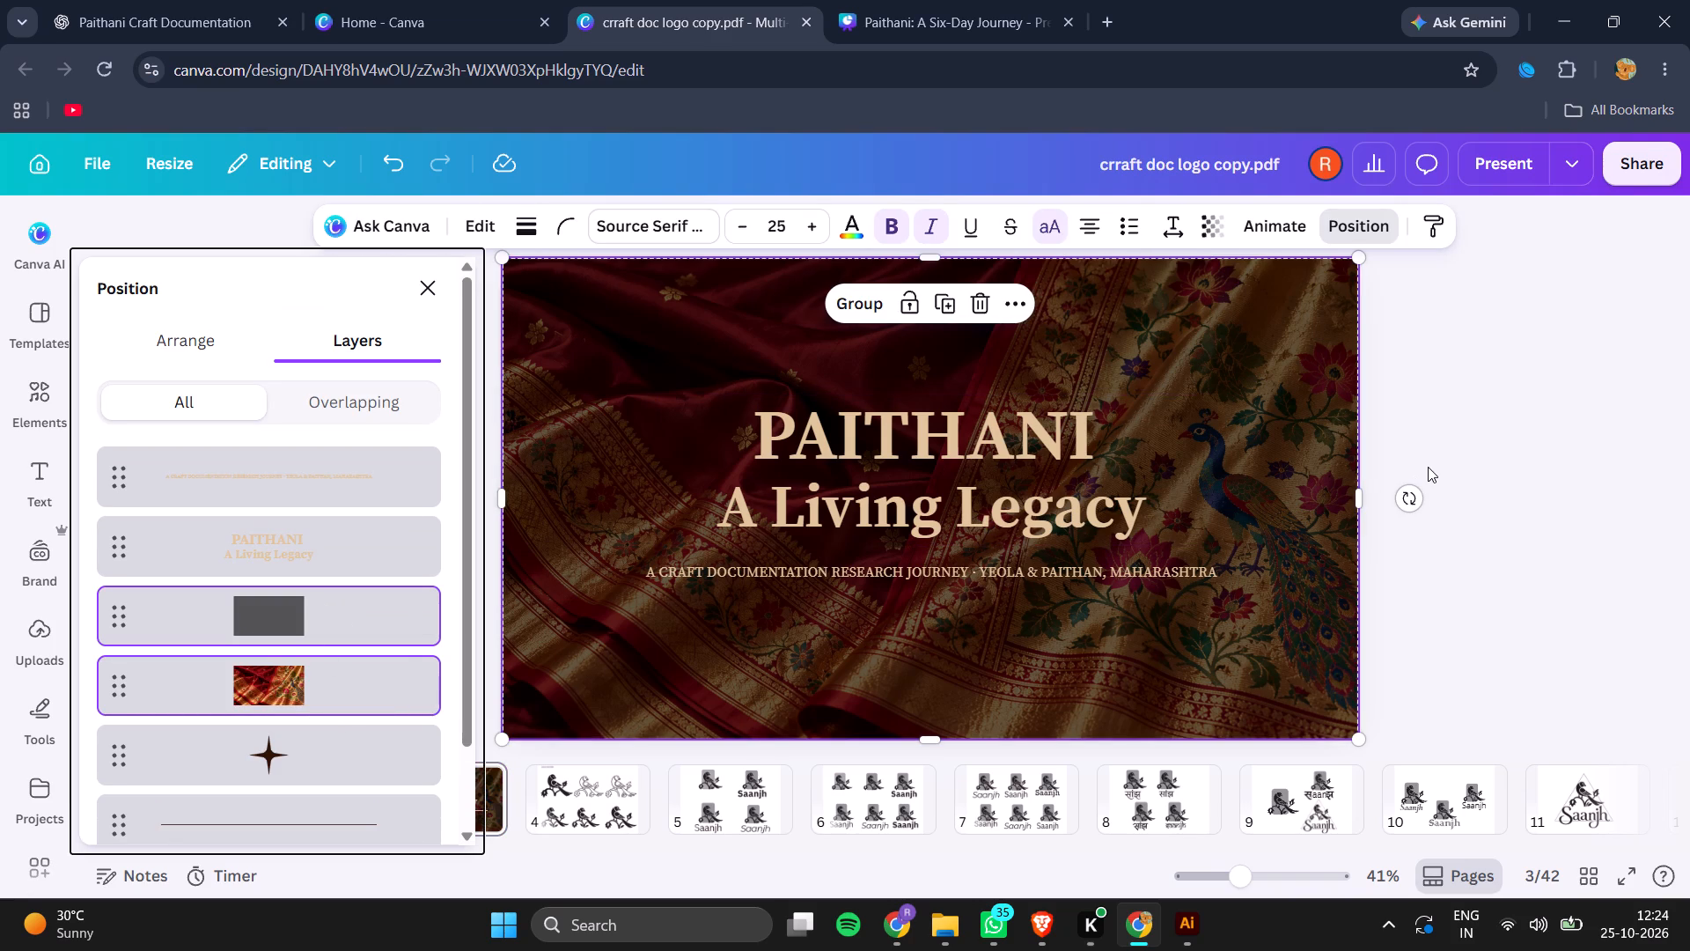
pyautogui.doubleClick(1428, 467)
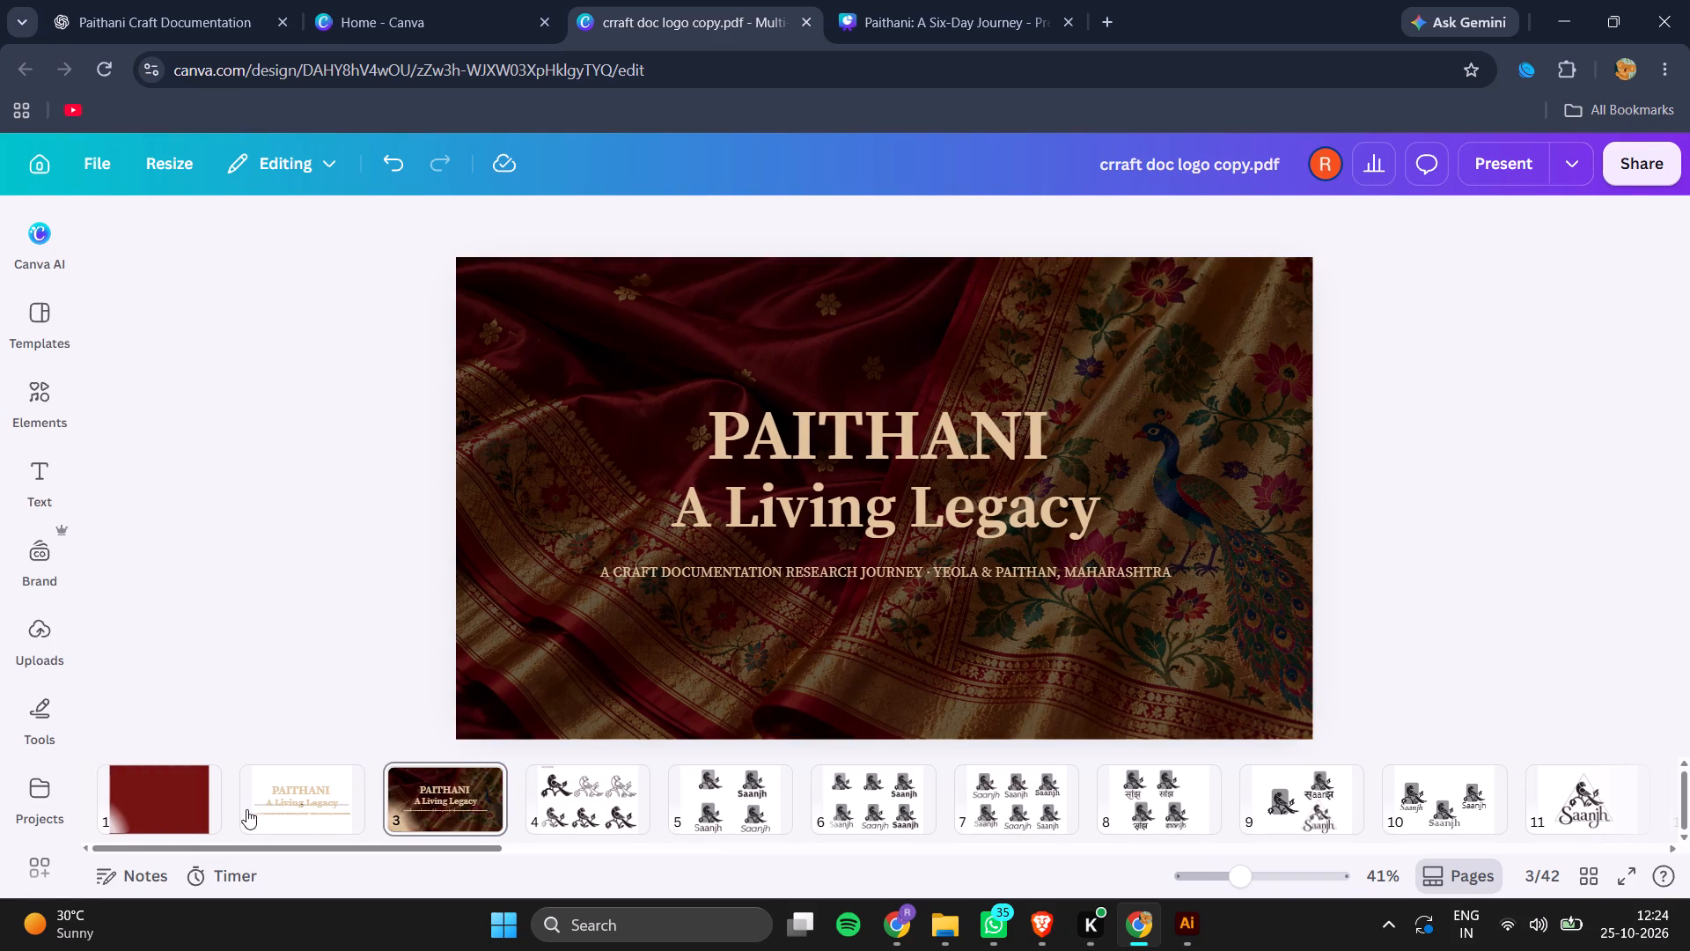
pyautogui.click(273, 807)
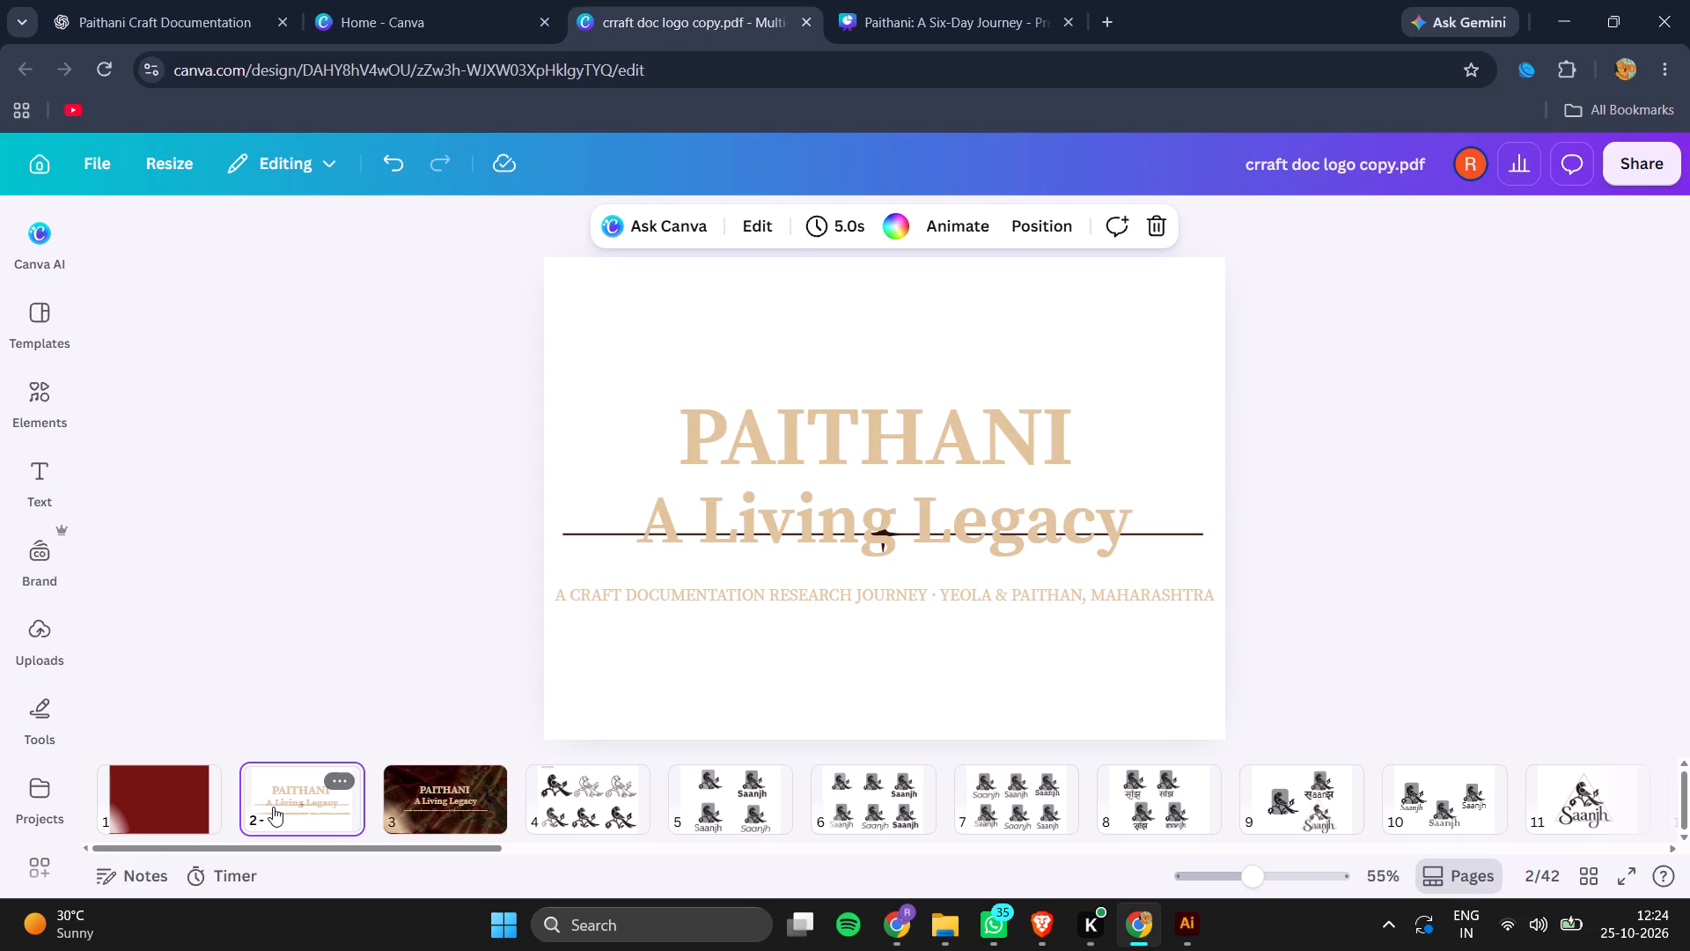
pyautogui.hotkey('ctrl', 'v')
pyautogui.moveTo(888, 638); pyautogui.dragTo(910, 735)
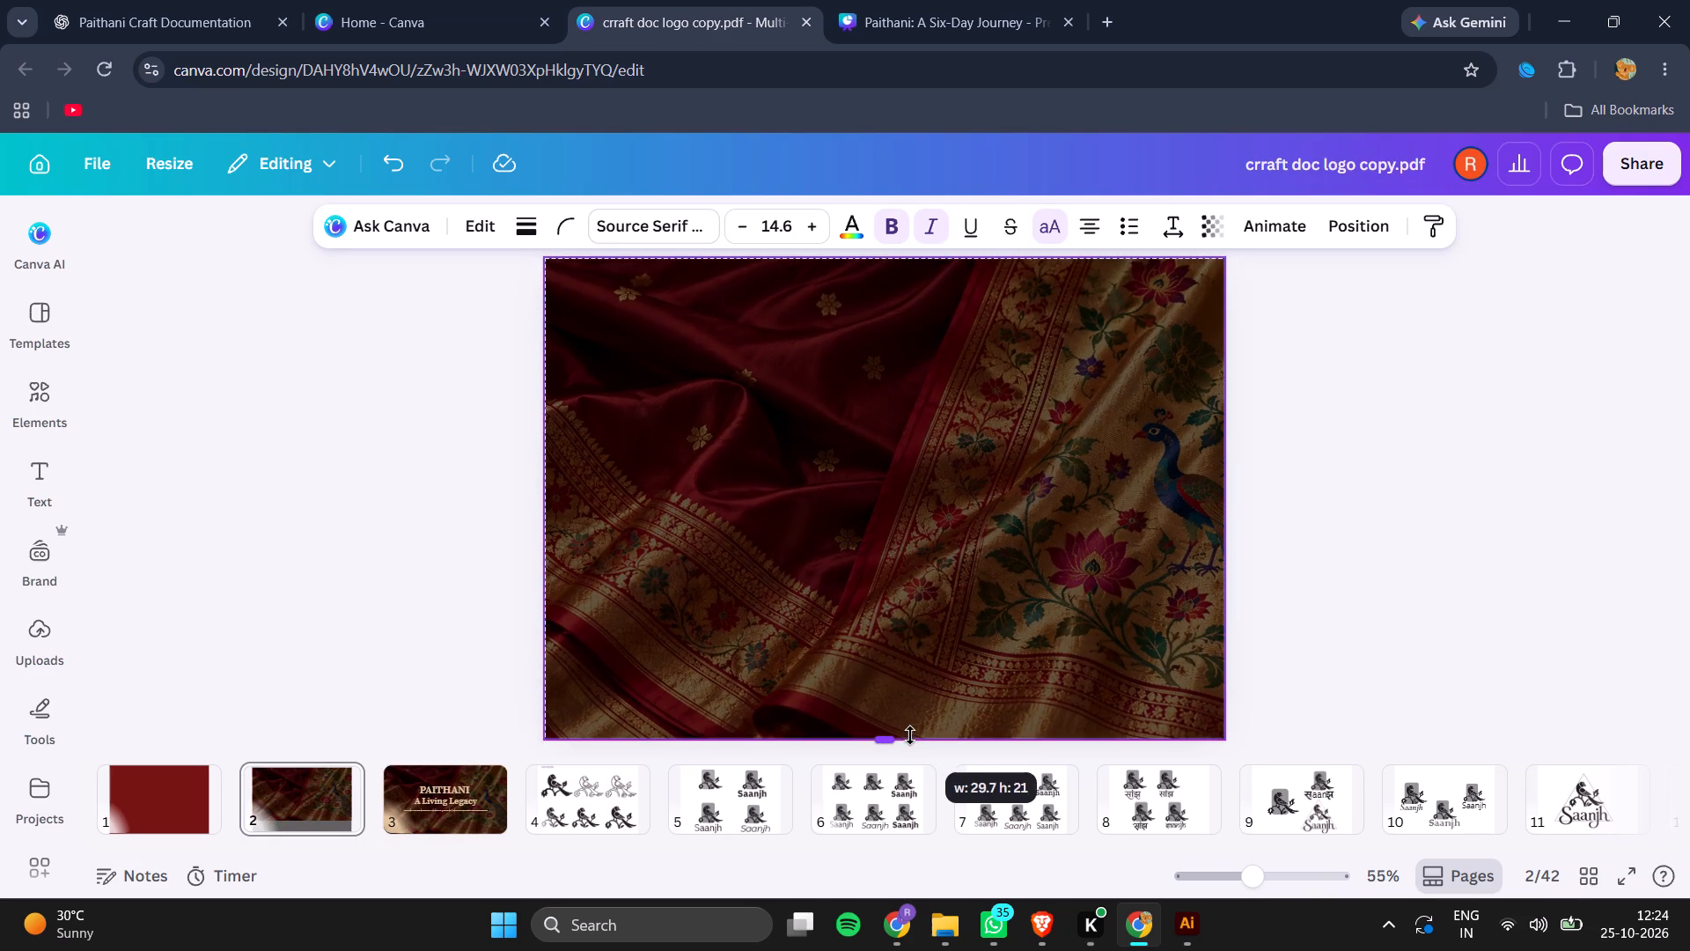
pyautogui.moveTo(910, 735); pyautogui.dragTo(912, 741)
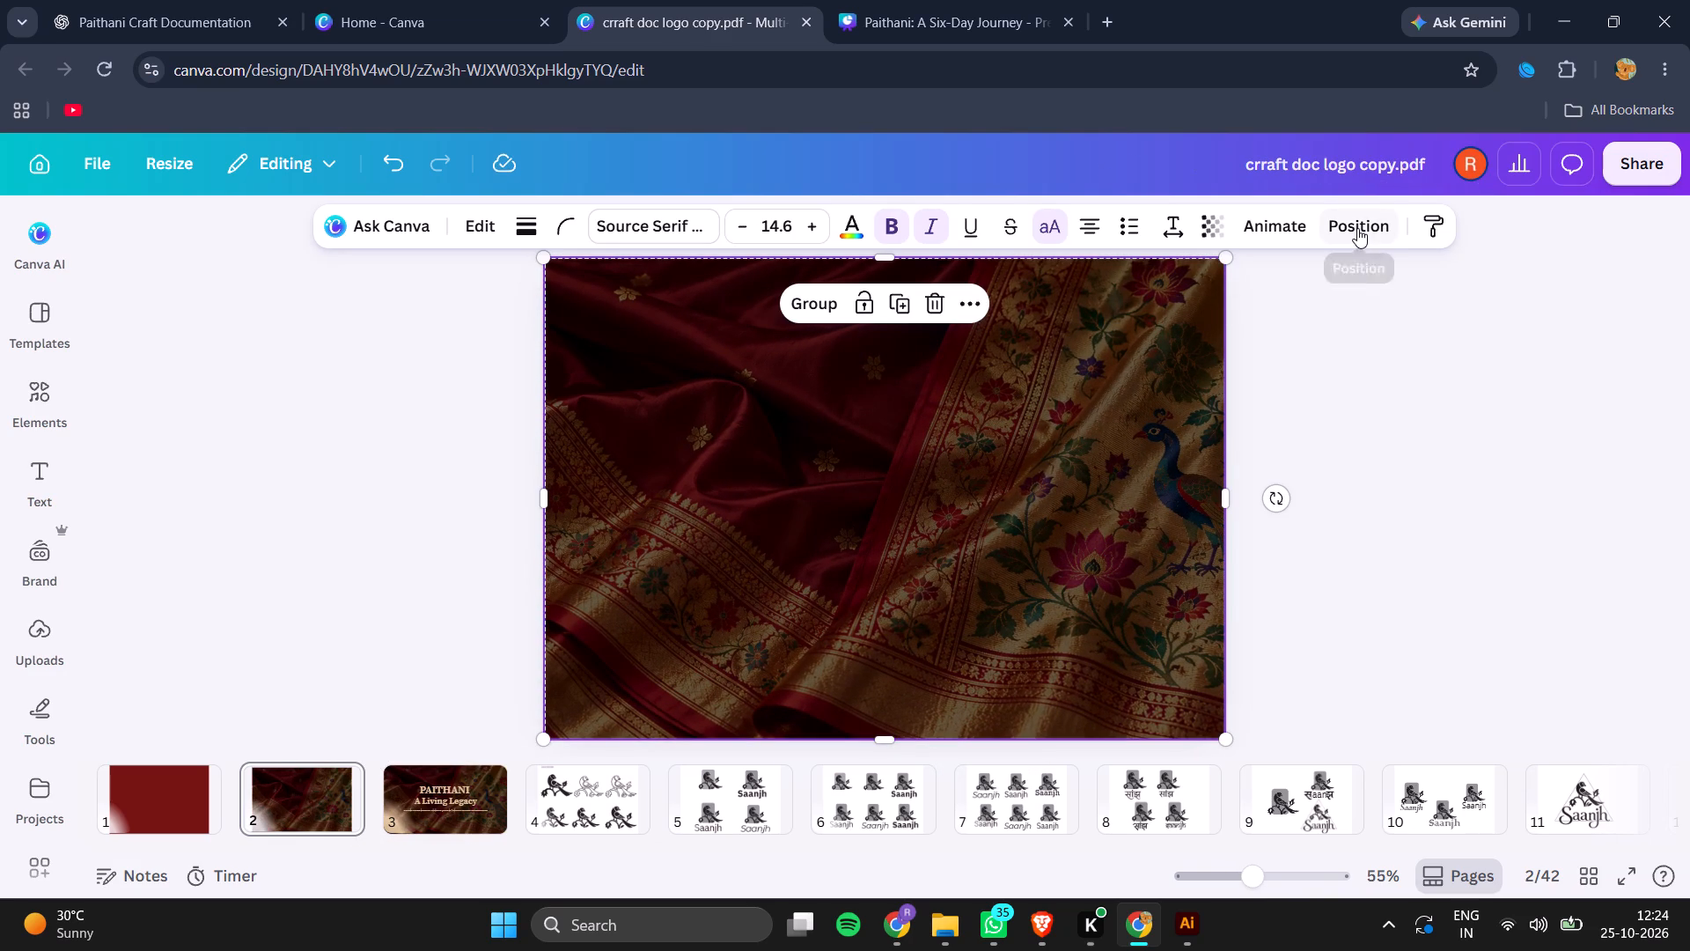
# Move the textile image and dark overlay on page 2 beneath the text, star and line layers.
pyautogui.click(1357, 228)
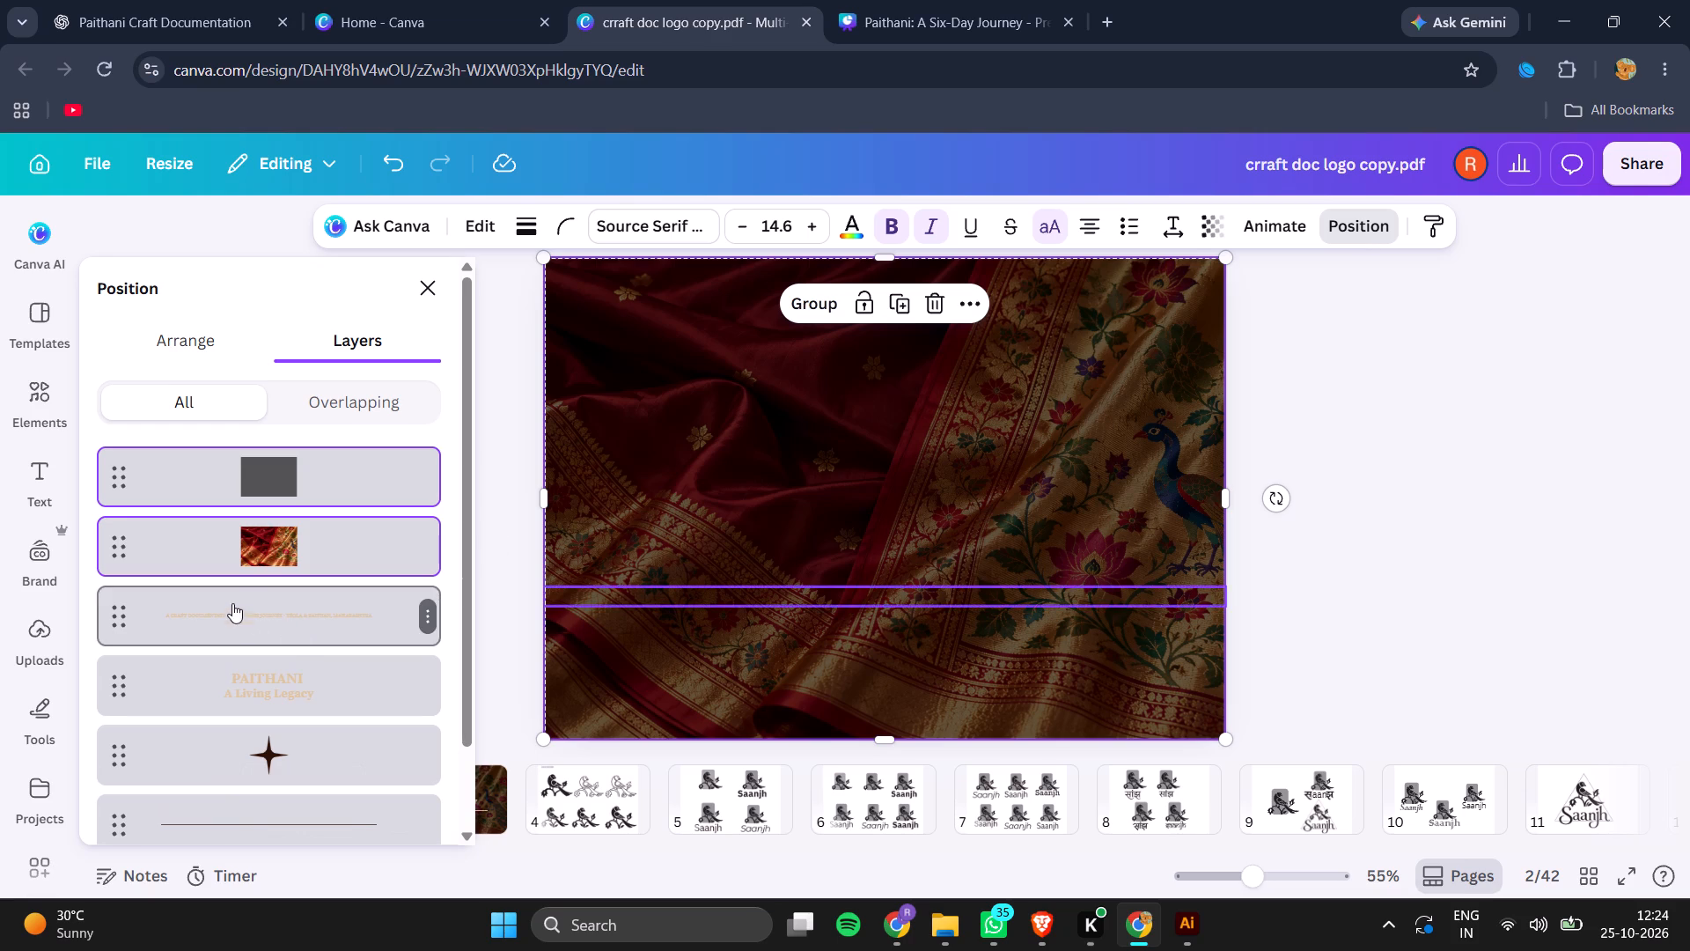
pyautogui.moveTo(259, 524); pyautogui.dragTo(278, 772)
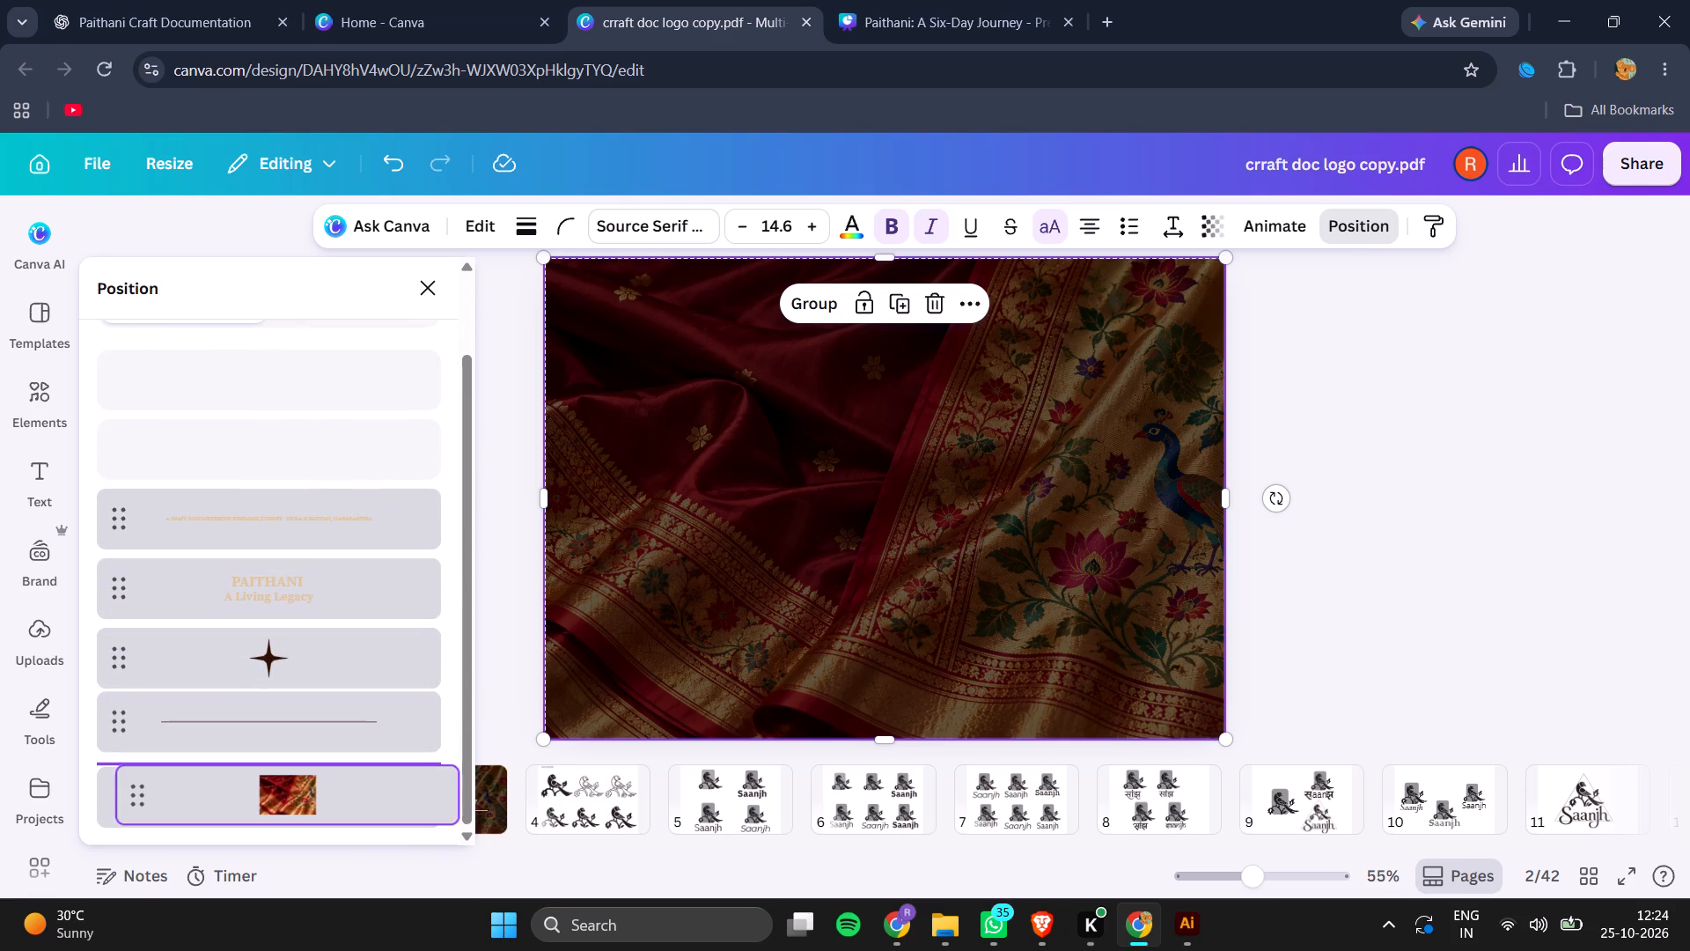
pyautogui.moveTo(278, 772); pyautogui.dragTo(271, 725)
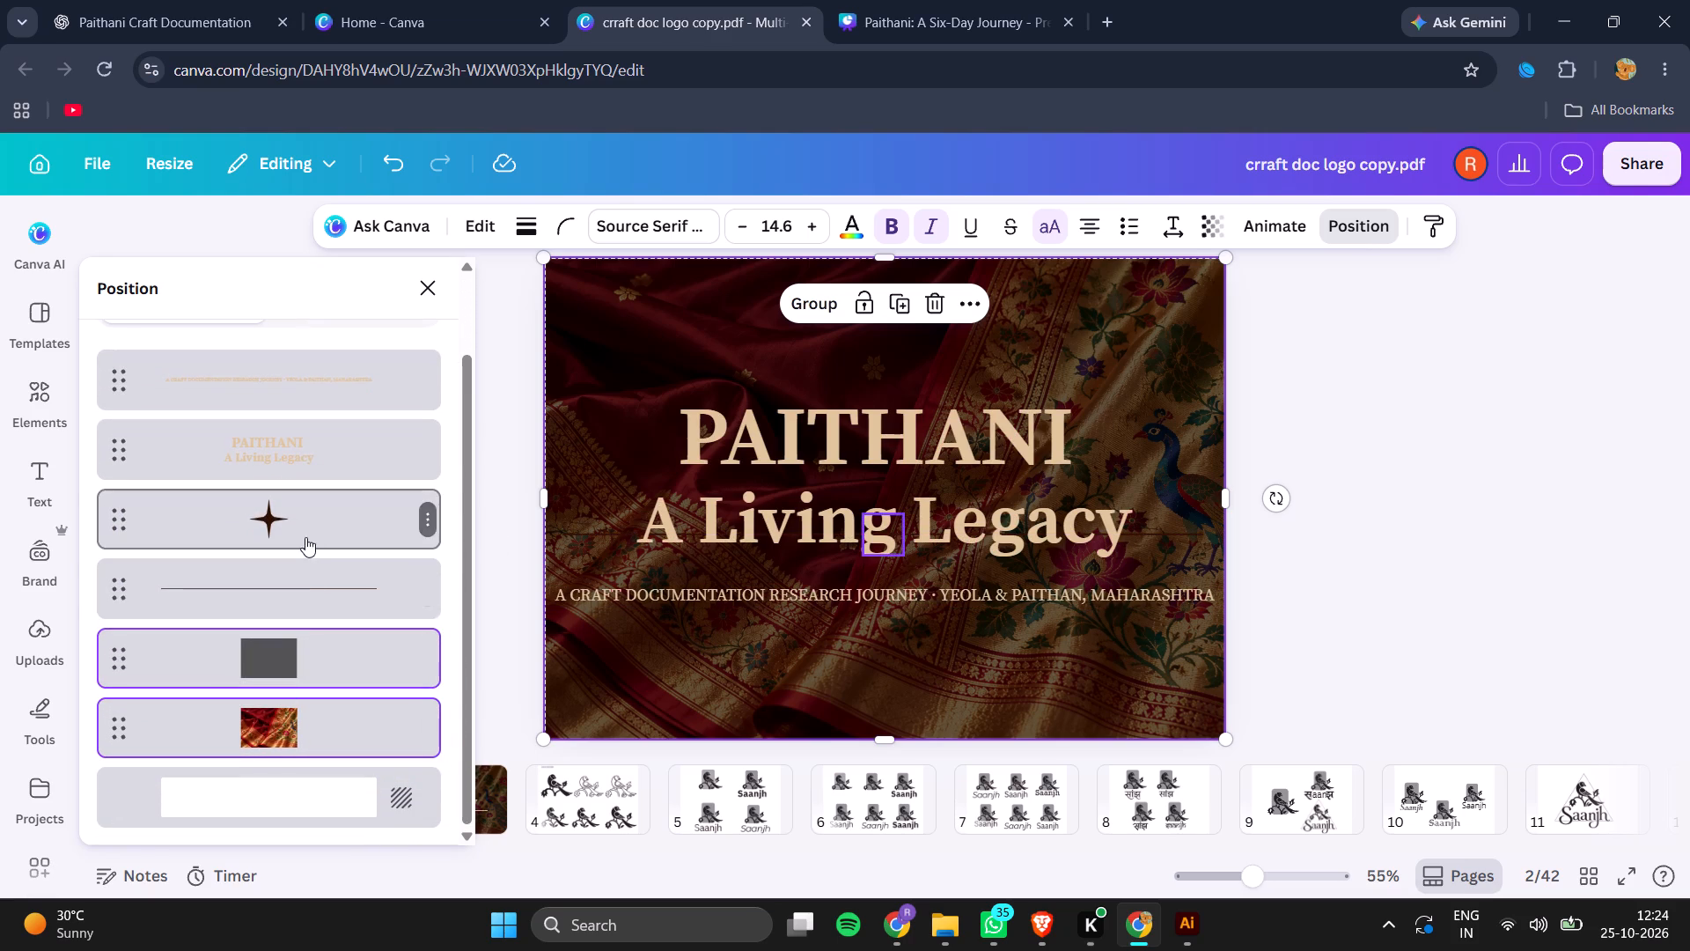
# Delete the star and the horizontal line from page 2.
pyautogui.click(302, 542)
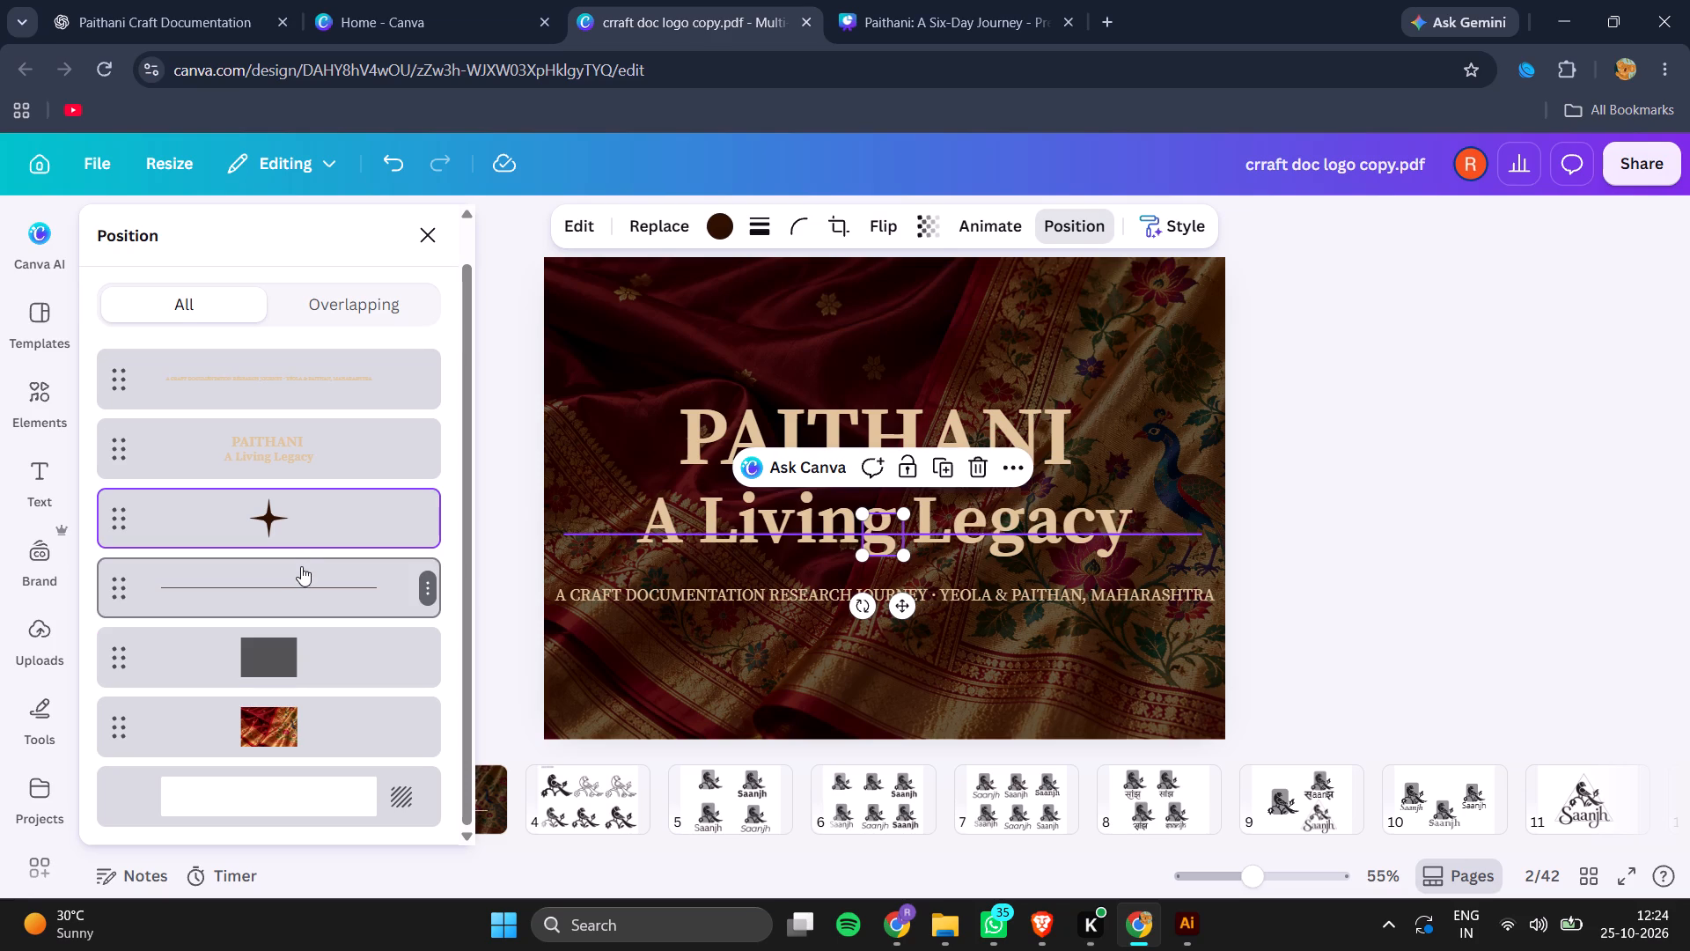
pyautogui.keyDown('shift'); pyautogui.click(301, 566); pyautogui.keyUp('shift')
pyautogui.press('BackSpace')
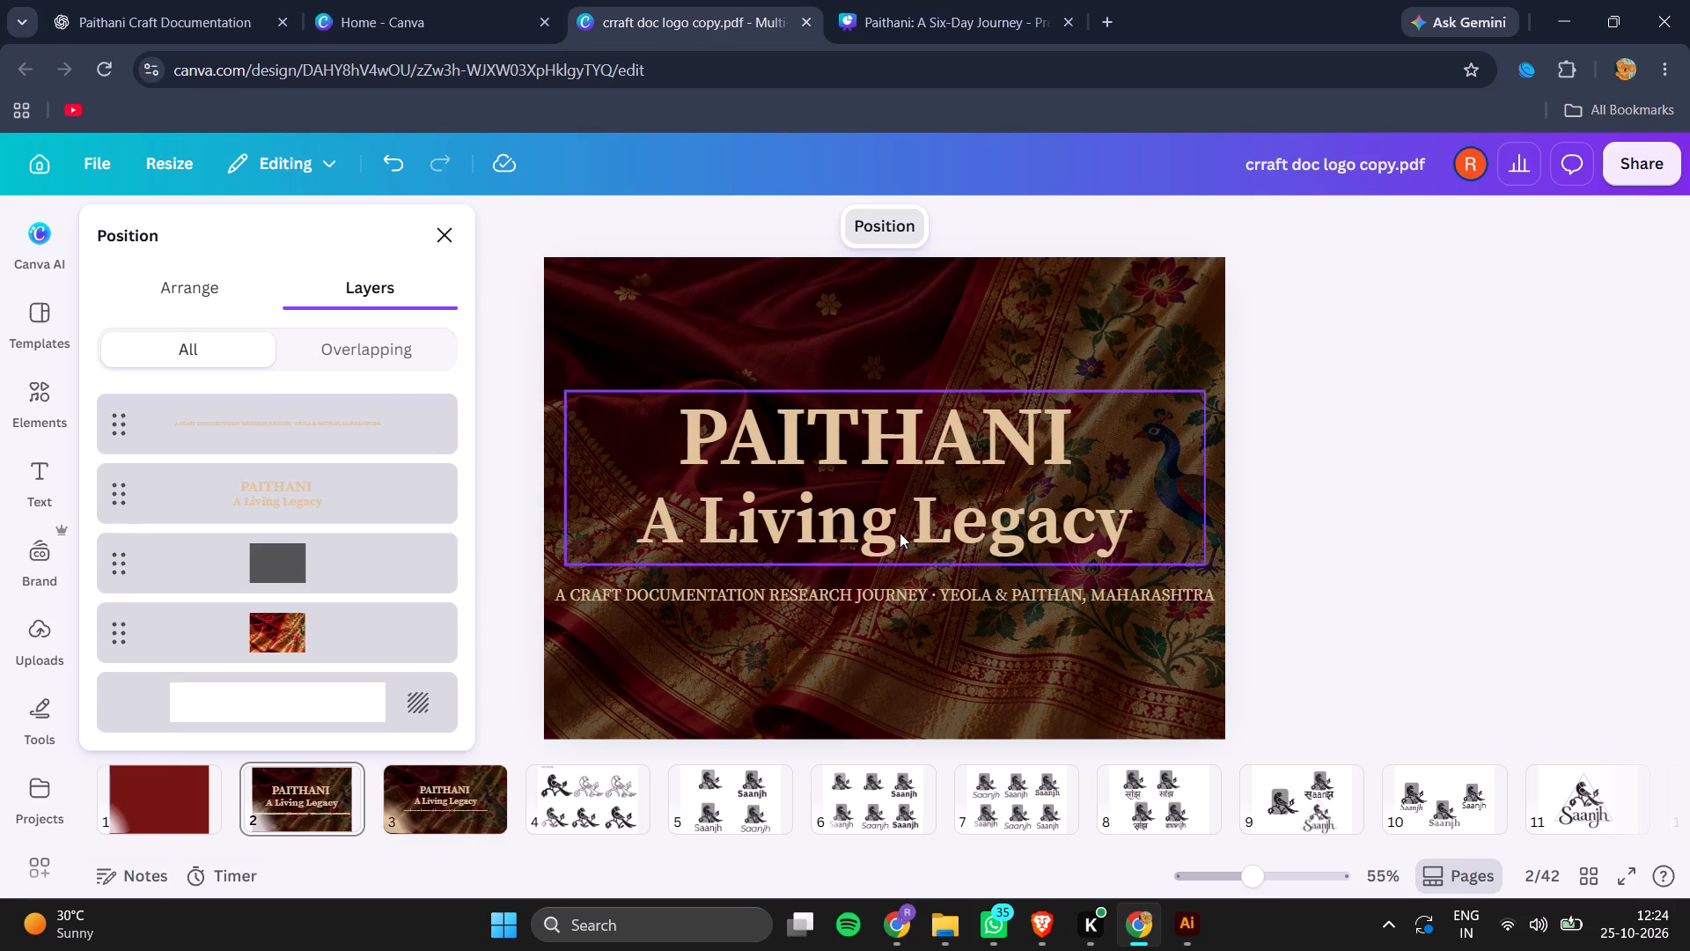
# Scale down the "PAITHANI A Living Legacy" title and its subtitle together and centre them on page 2.
pyautogui.click(876, 529)
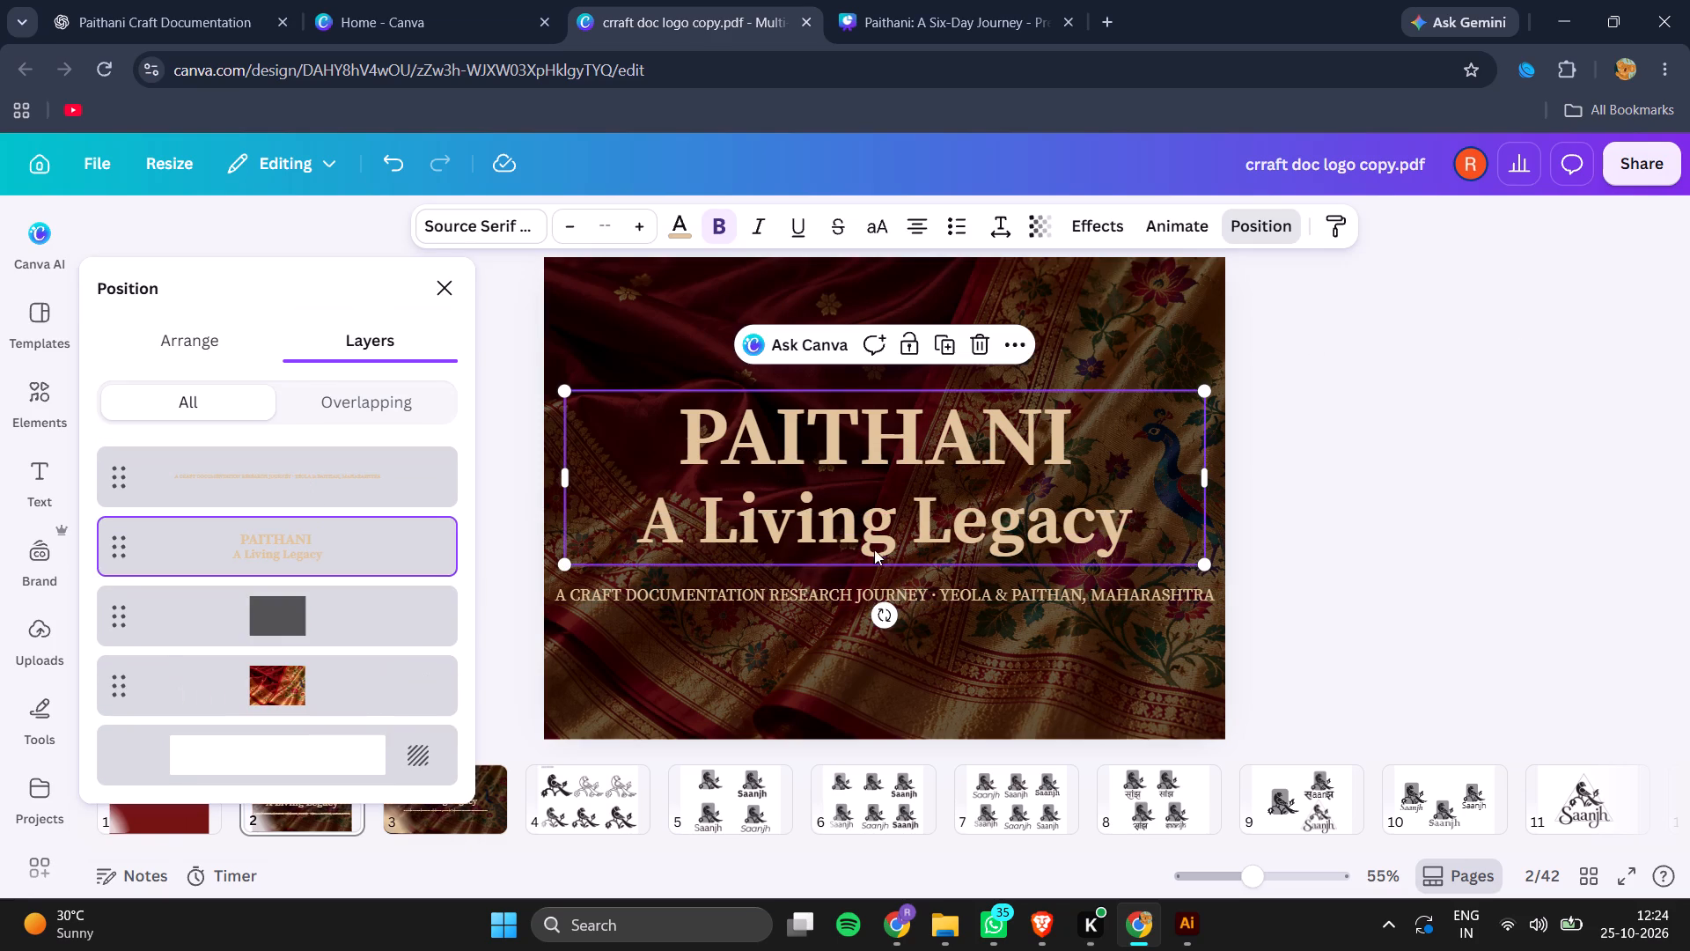
pyautogui.keyDown('shift'); pyautogui.click(858, 602); pyautogui.keyUp('shift')
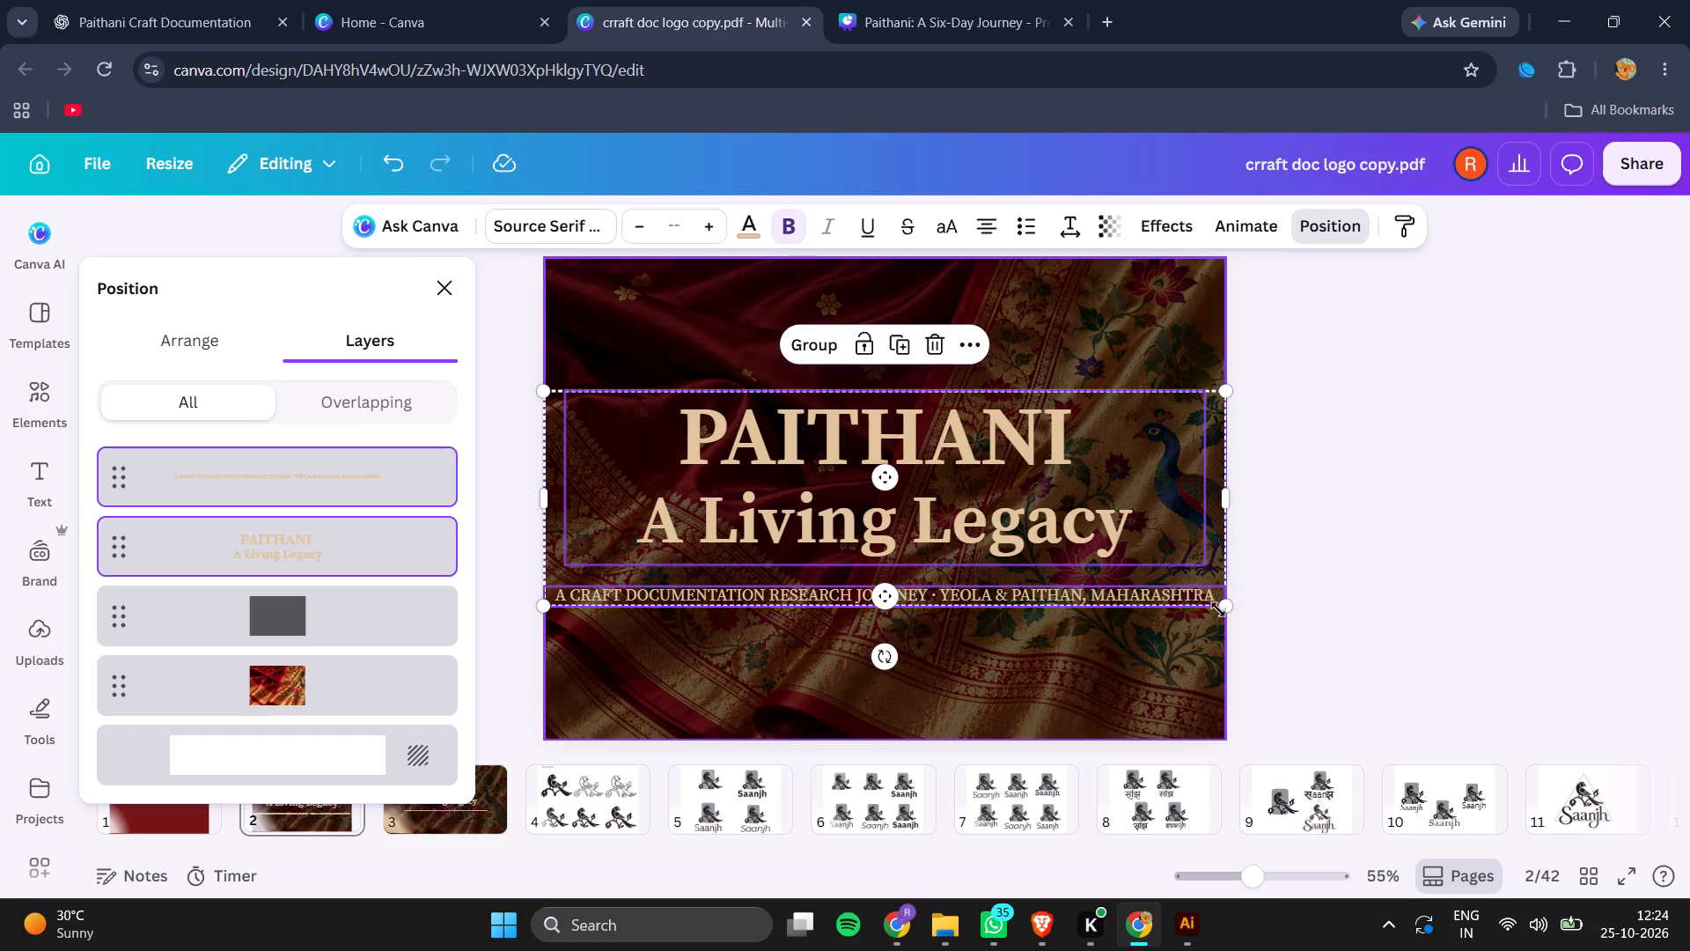
pyautogui.moveTo(1227, 606); pyautogui.dragTo(1076, 521)
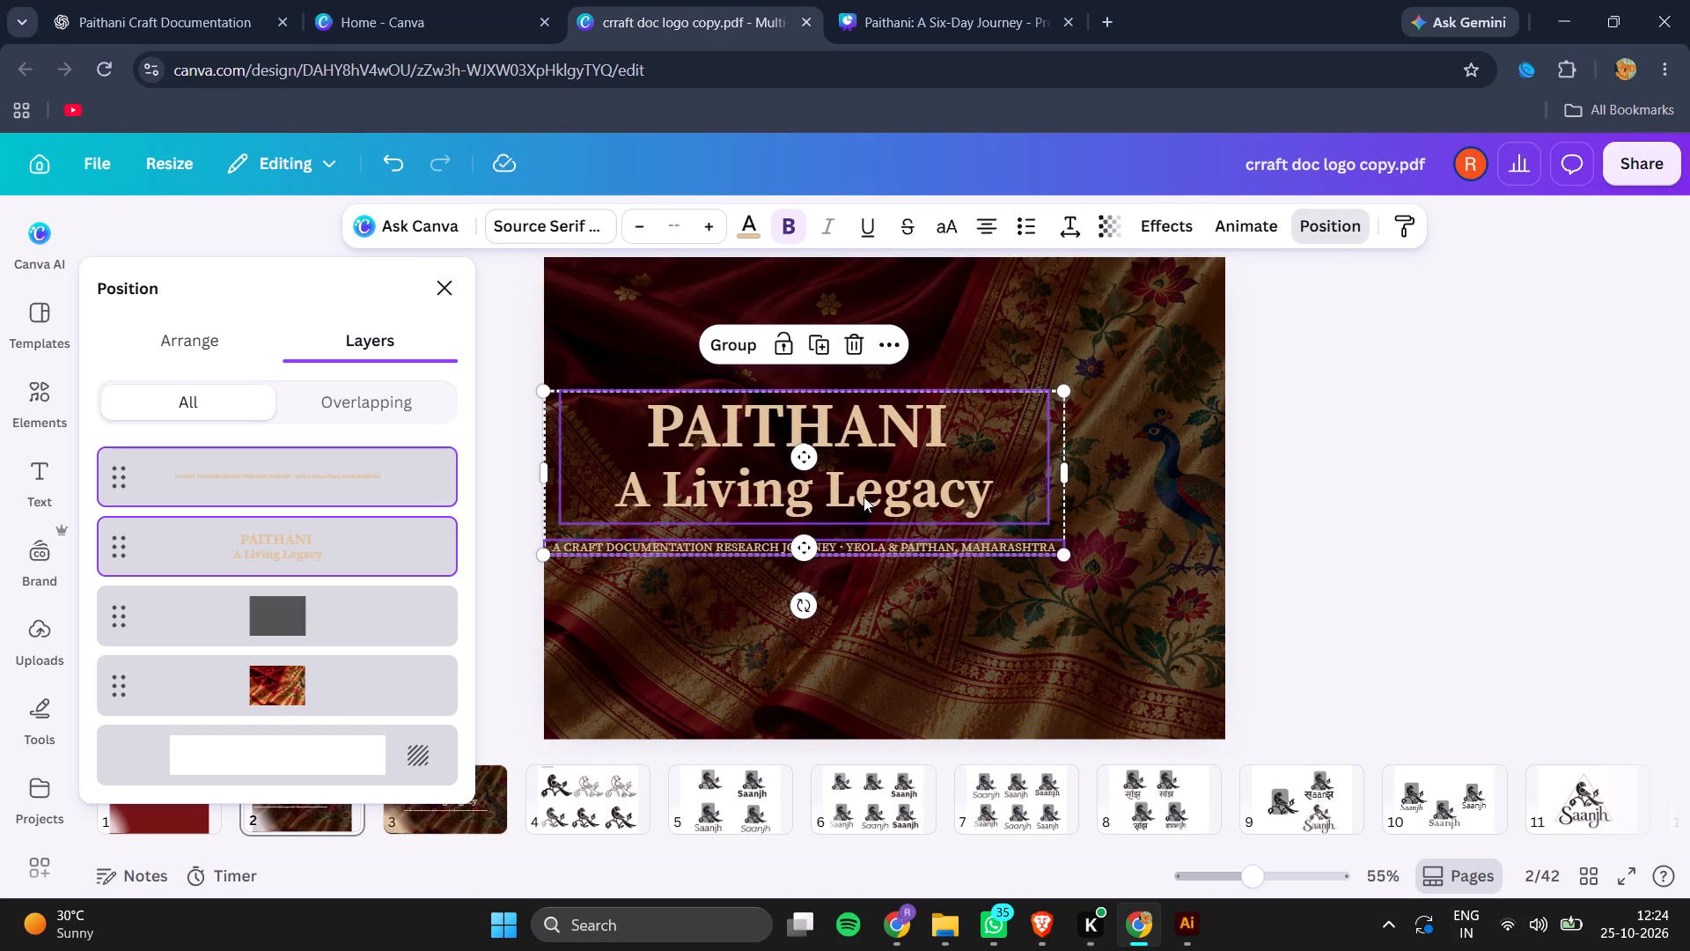
pyautogui.moveTo(863, 497); pyautogui.dragTo(964, 512)
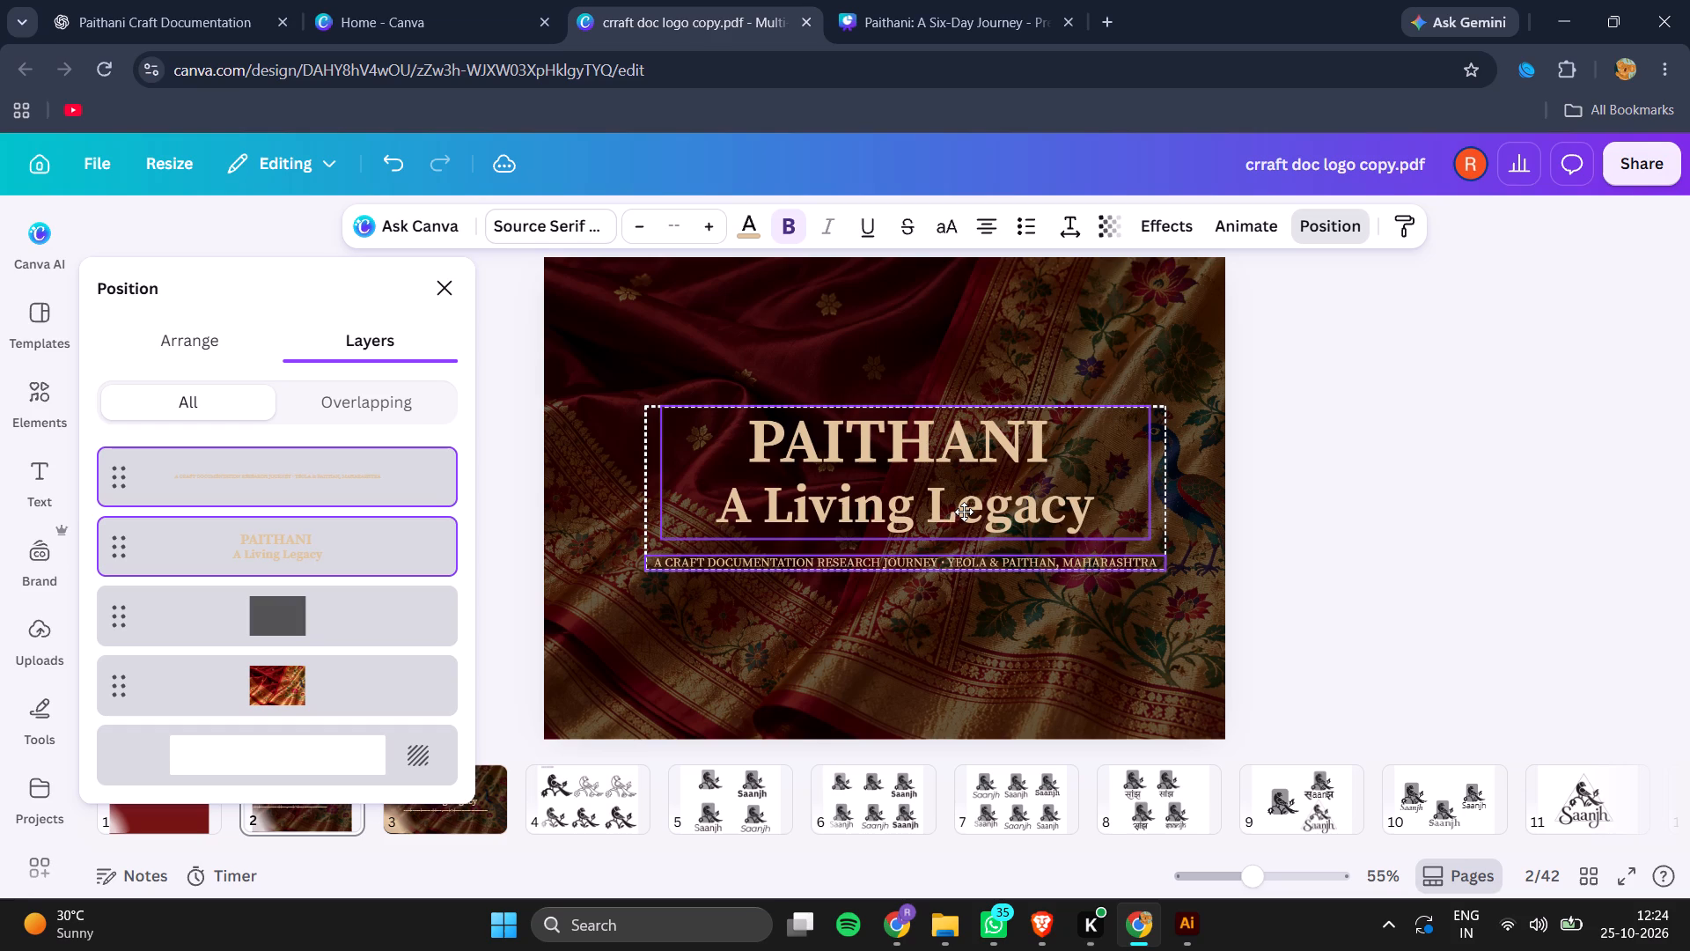
pyautogui.moveTo(964, 512); pyautogui.dragTo(948, 512)
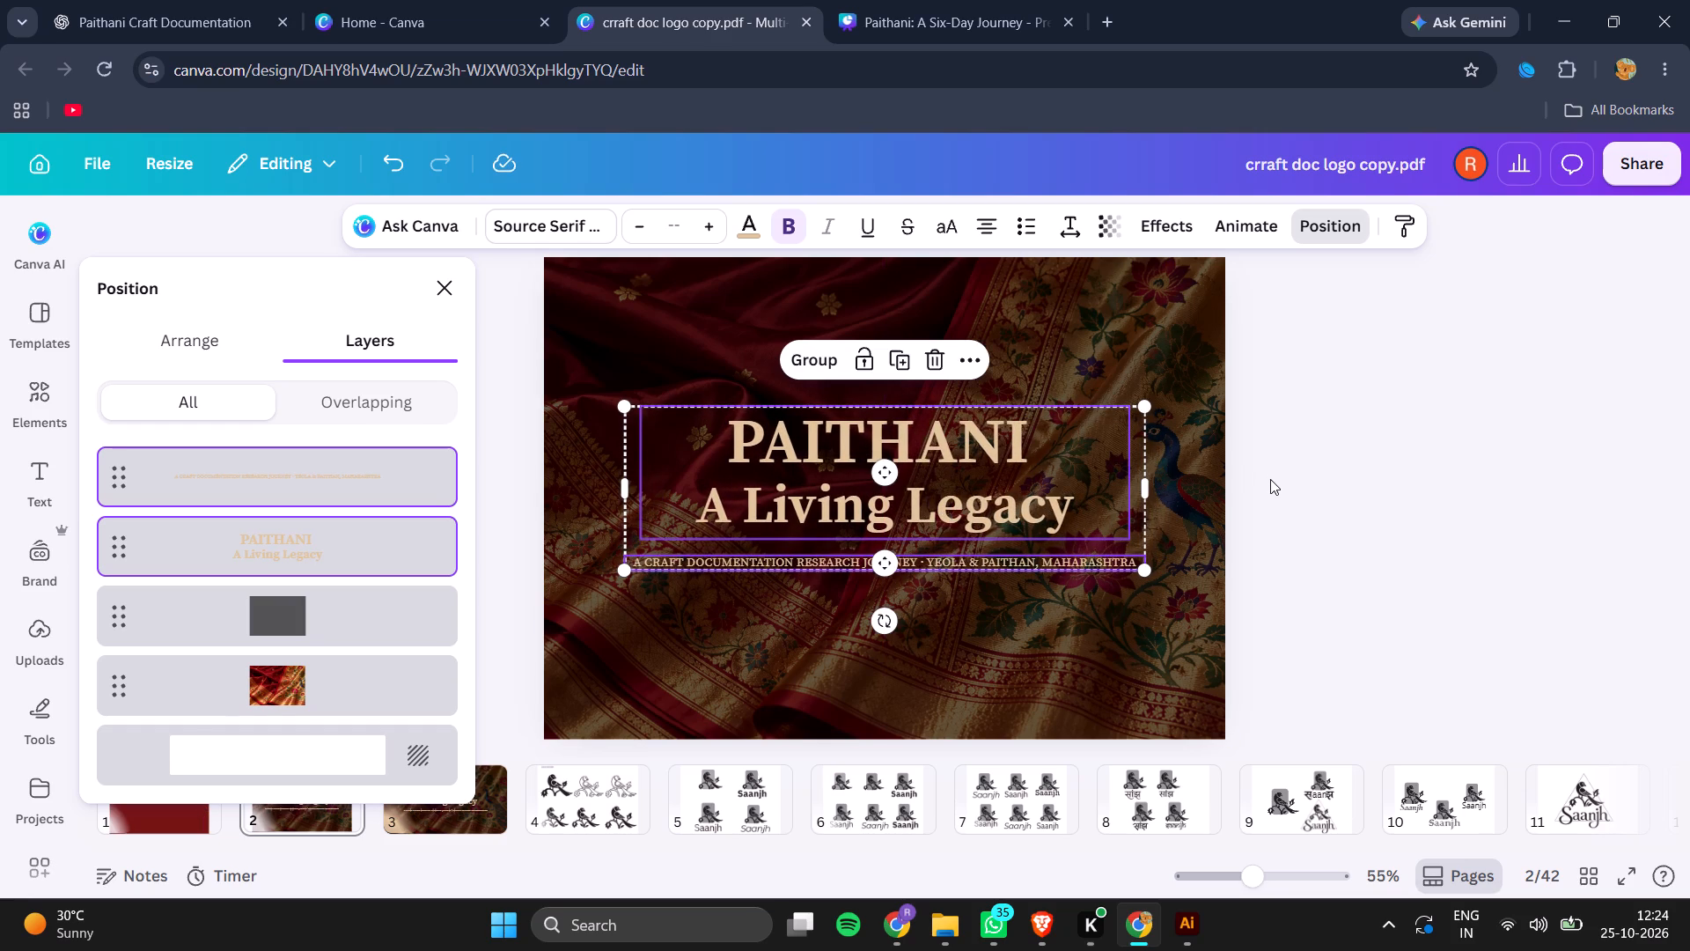
pyautogui.click(456, 276)
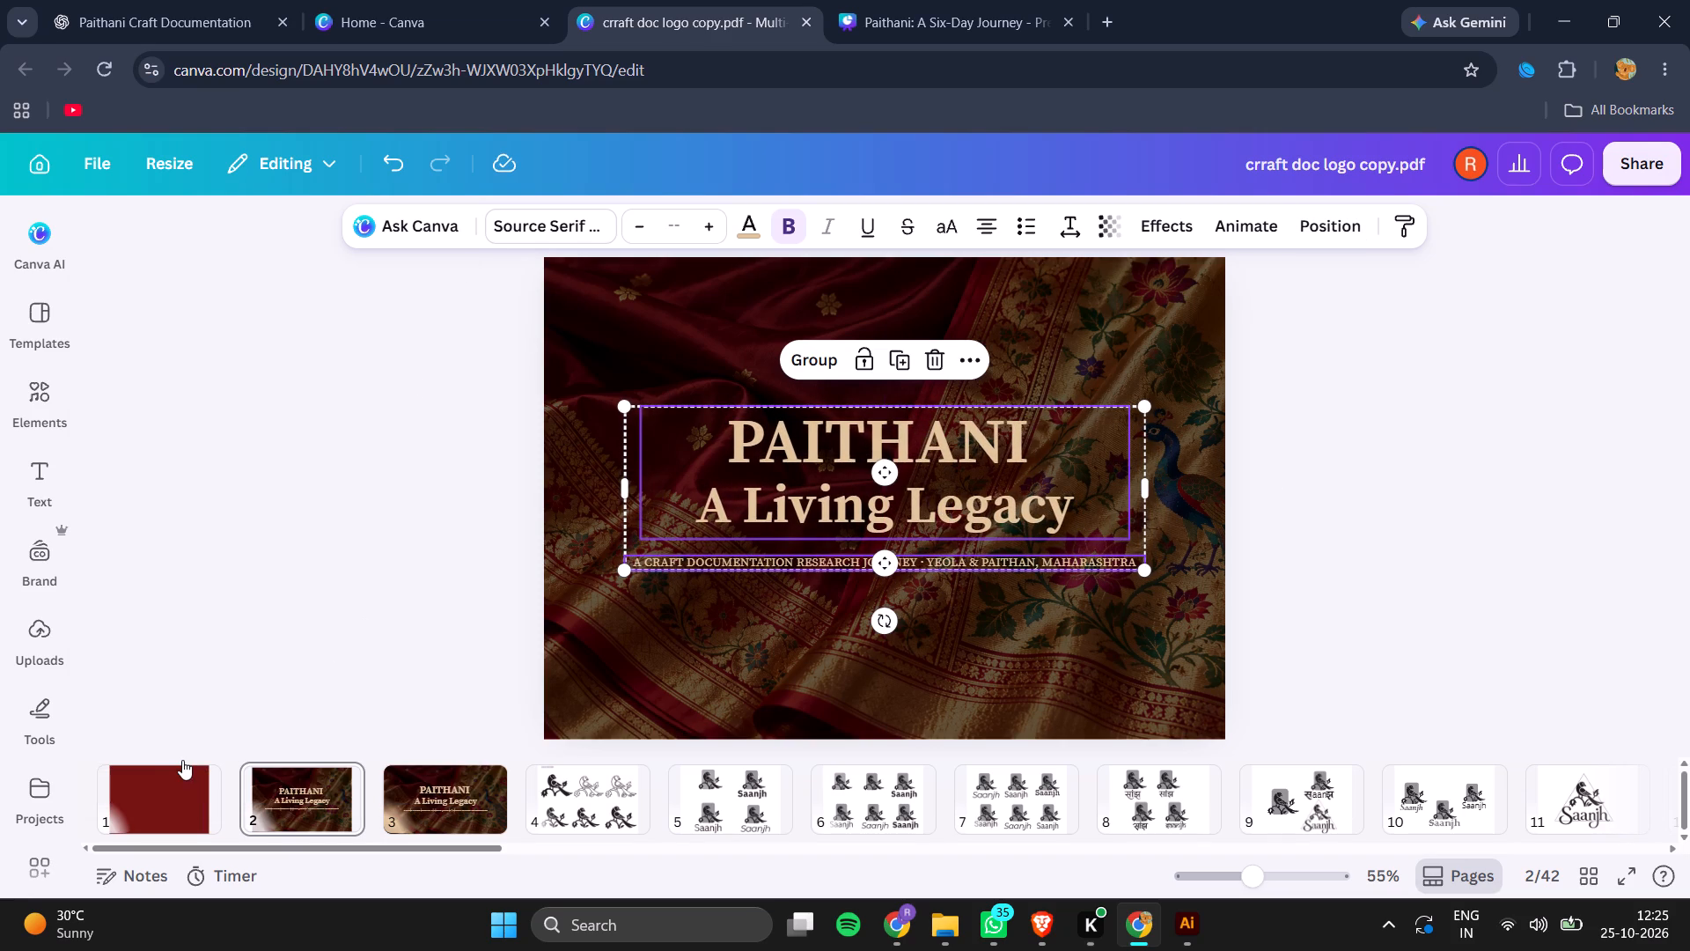
# Move the dark red first page to position 2, directly after the rebuilt Paithani title page.
pyautogui.moveTo(177, 771); pyautogui.dragTo(405, 769)
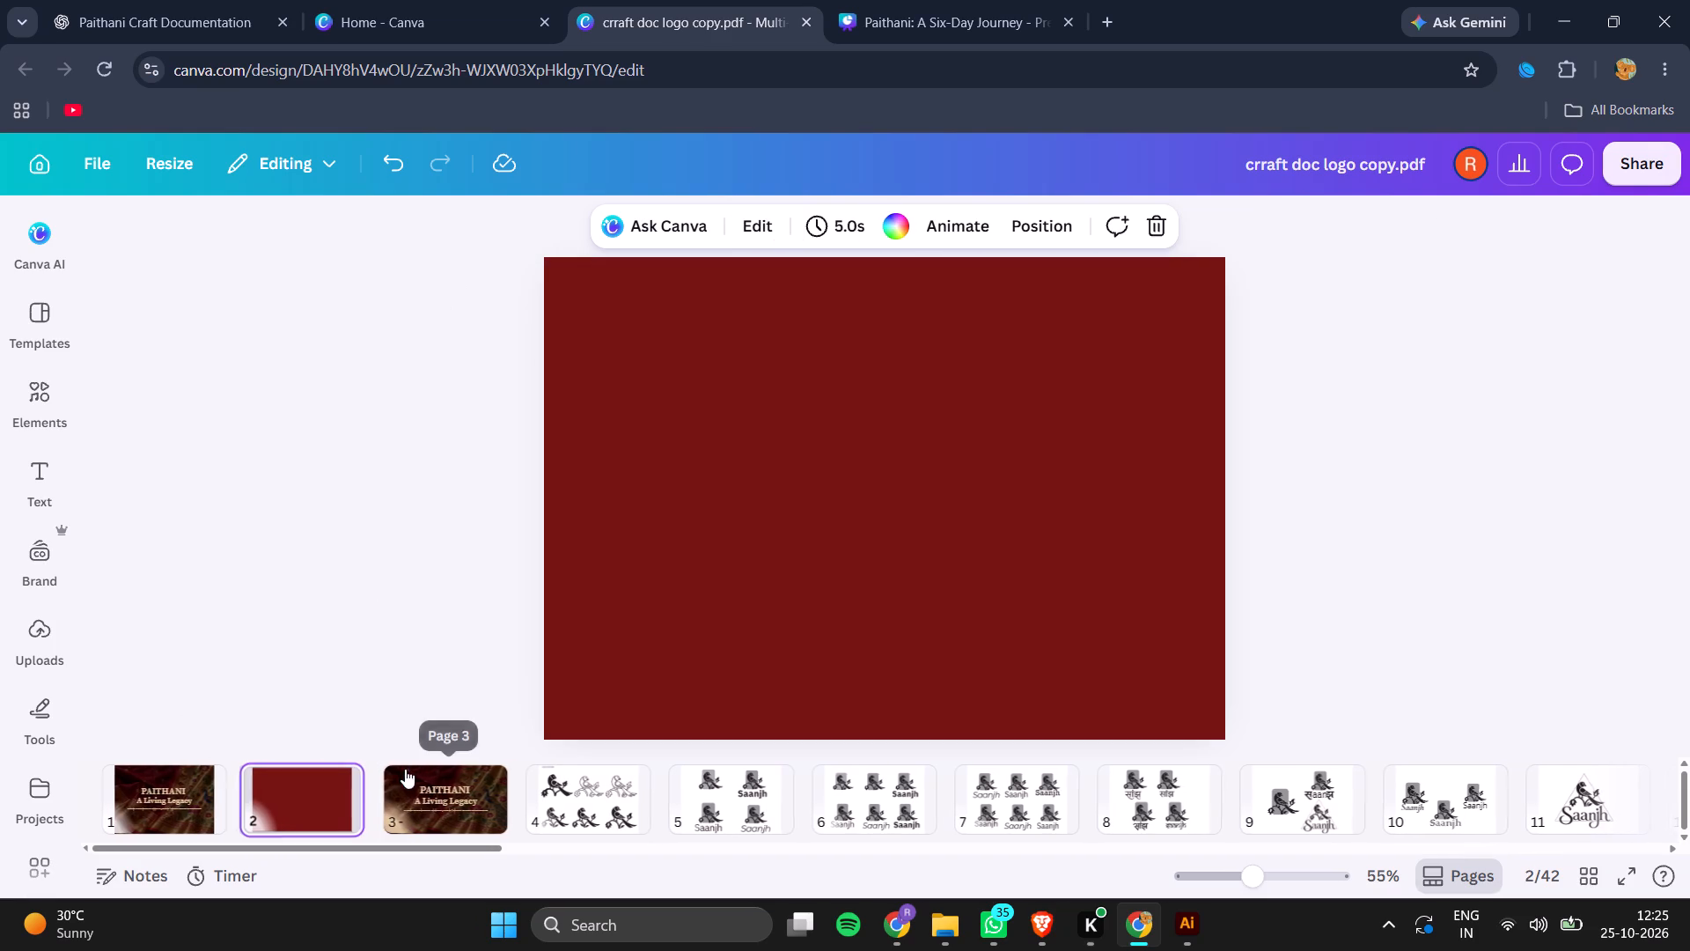
# Delete the original widescreen Paithani title page at position 3.
pyautogui.click(442, 828)
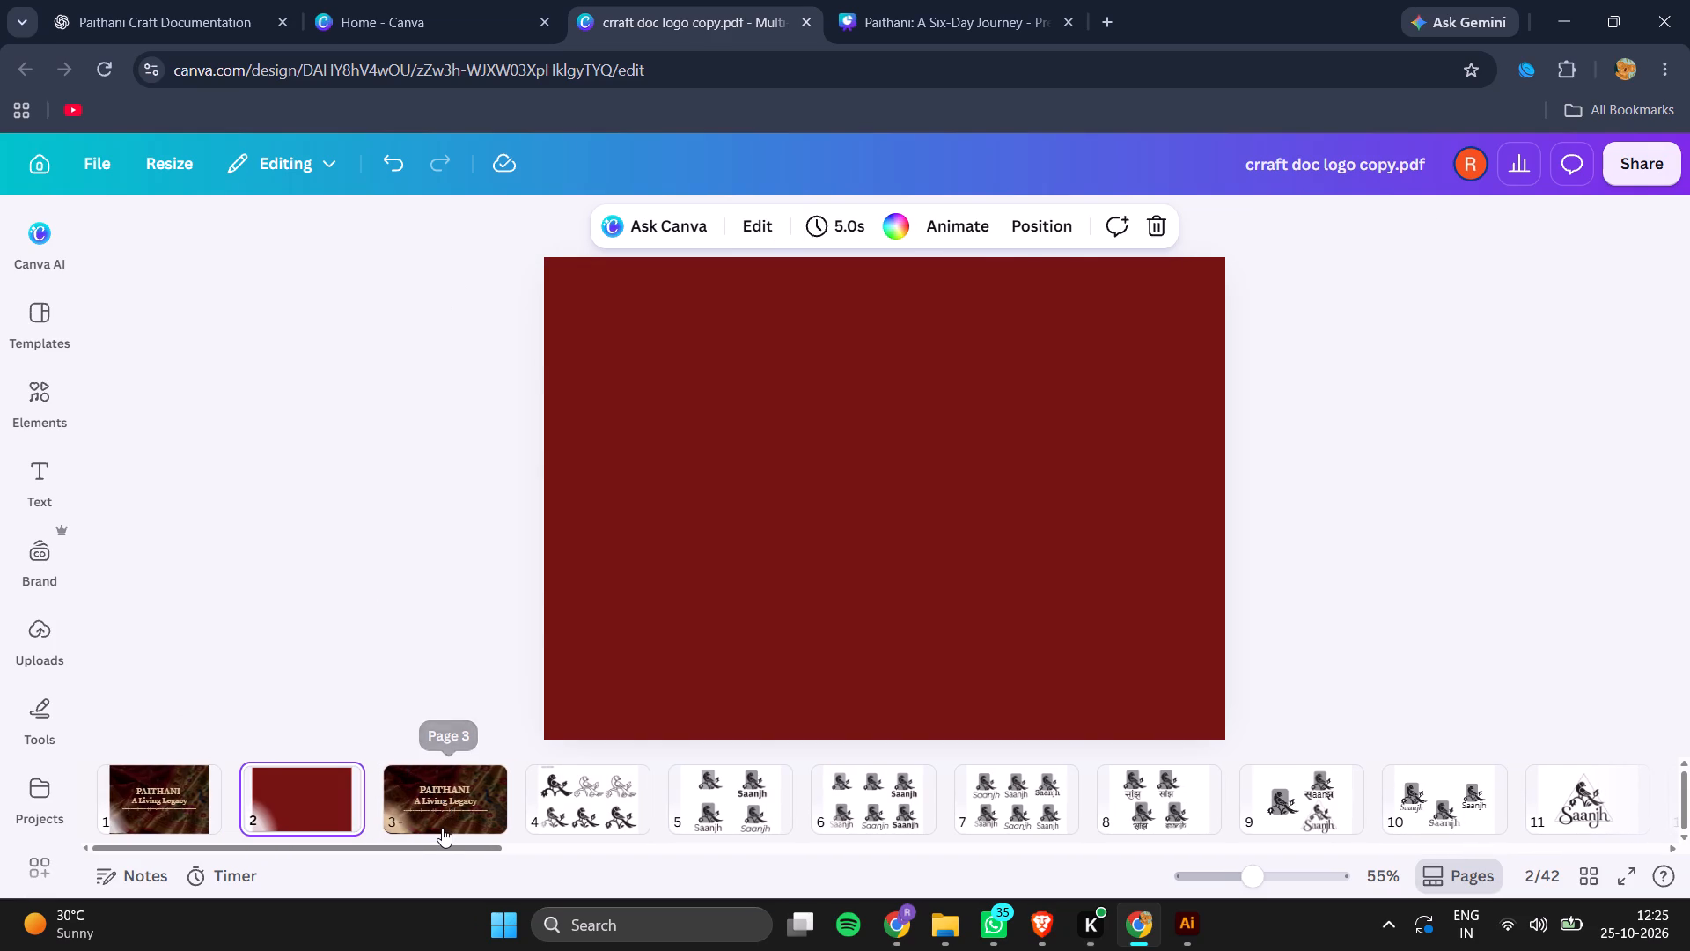
pyautogui.press('Delete')
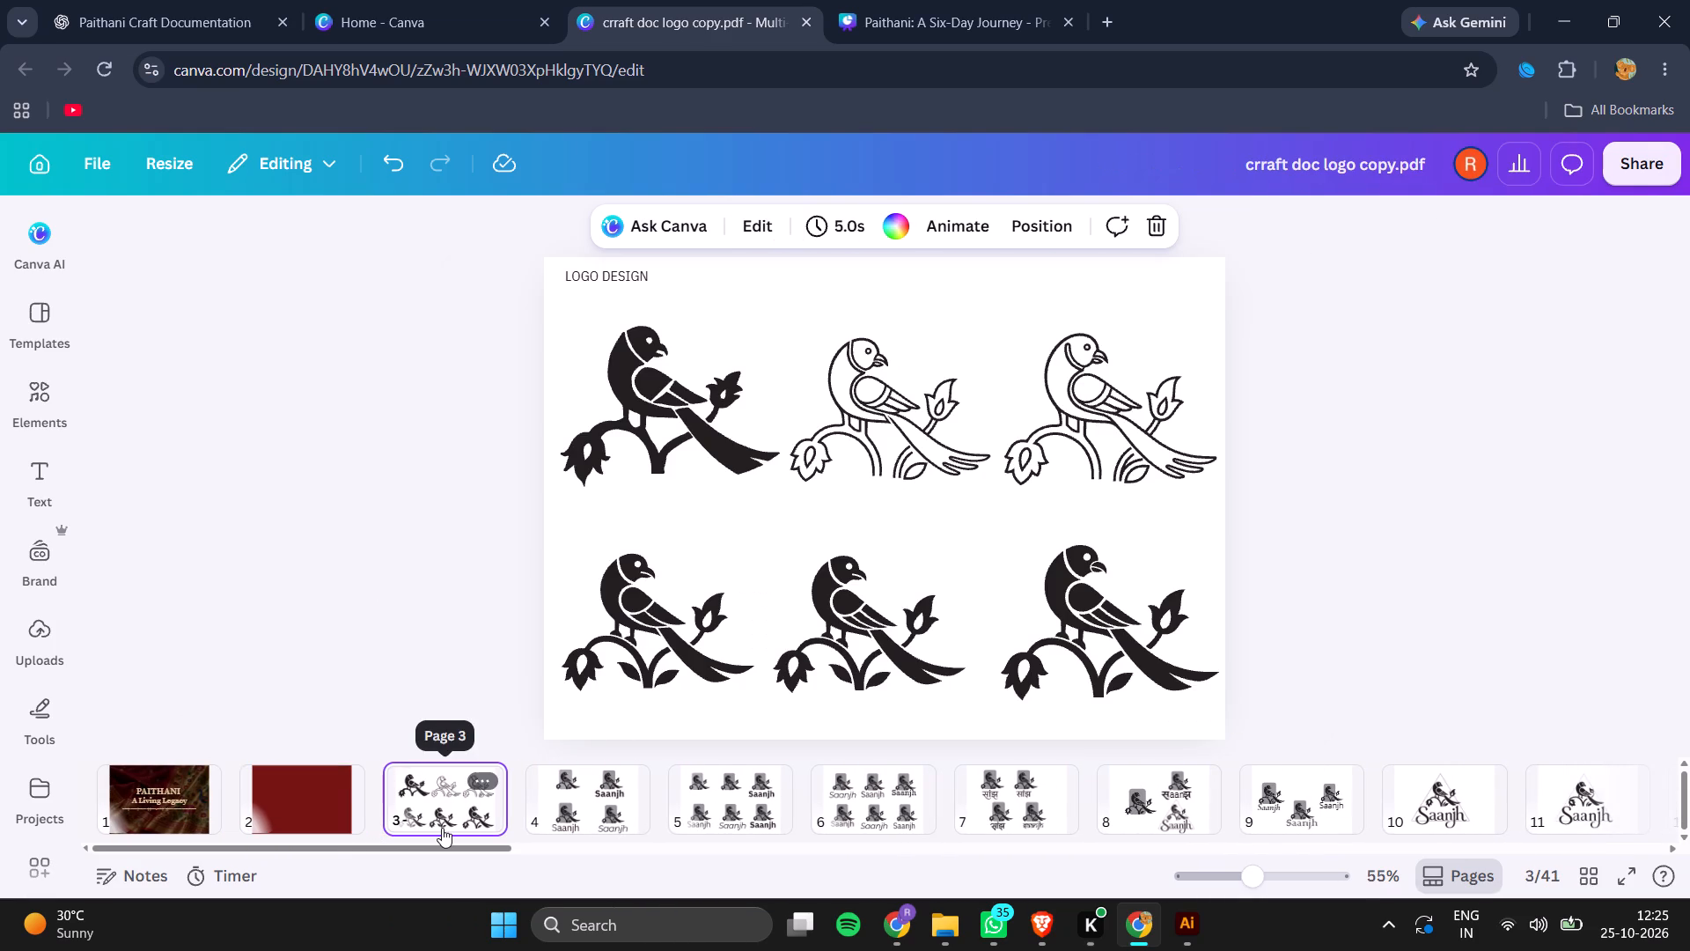
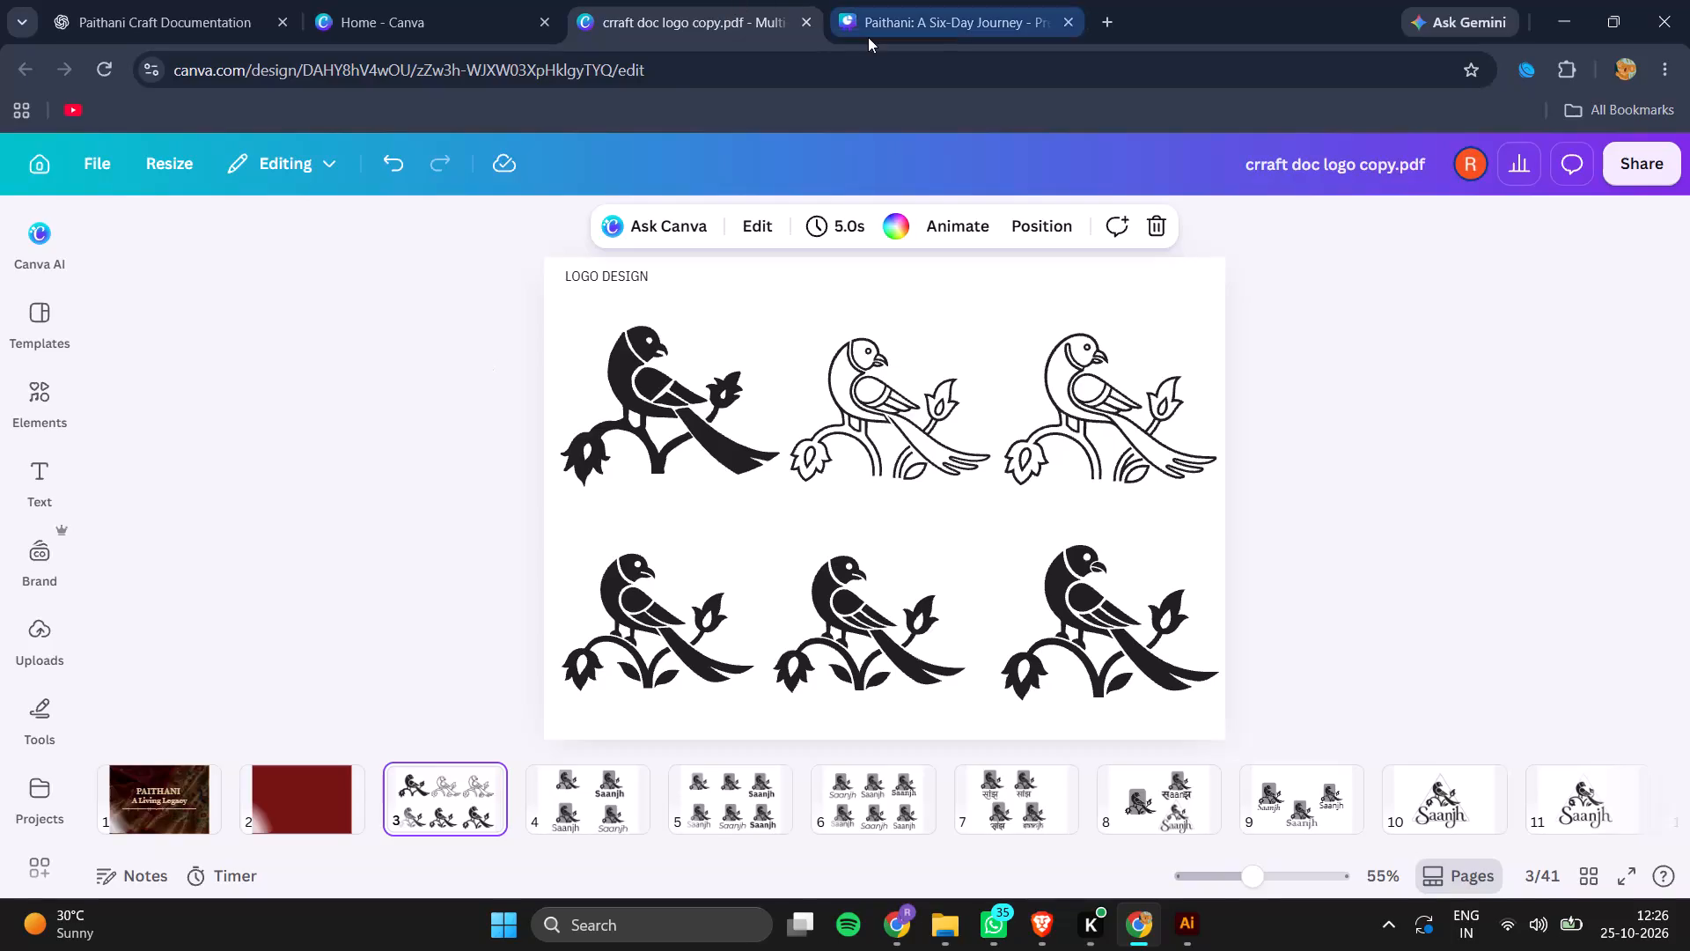
# Copy the "THE QUESTION THAT TOOK ME THERE" heading from page 5 of the Six-Day Journey deck onto the middle of the logo design's page 2.
pyautogui.click(870, 37)
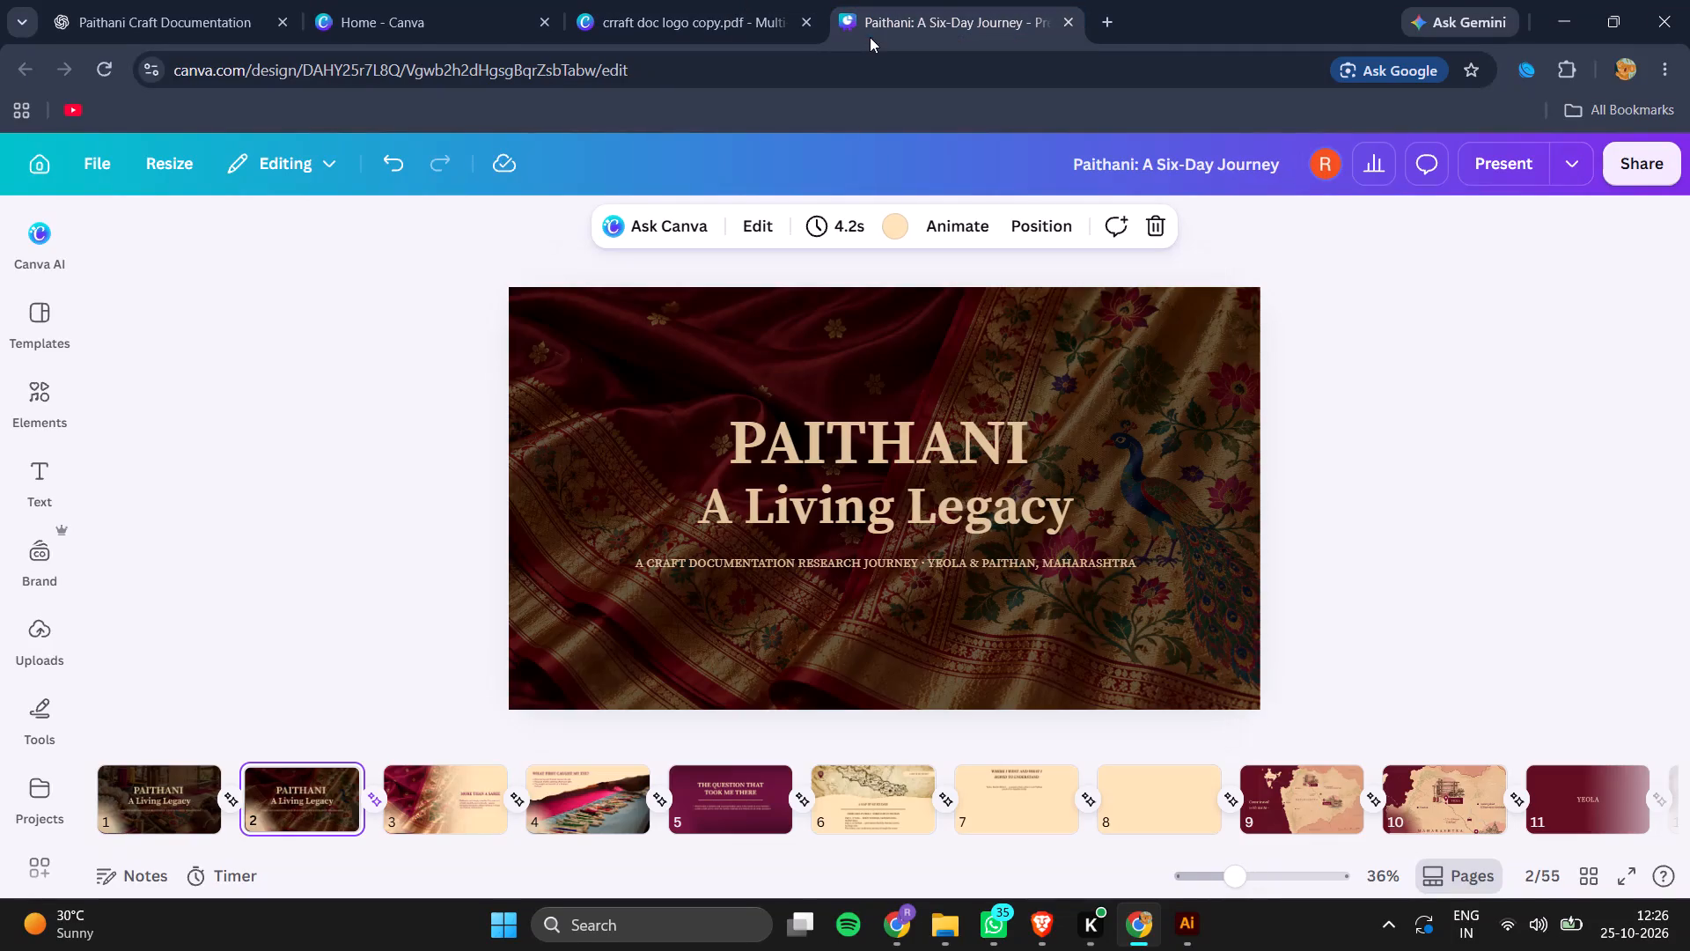
pyautogui.click(747, 782)
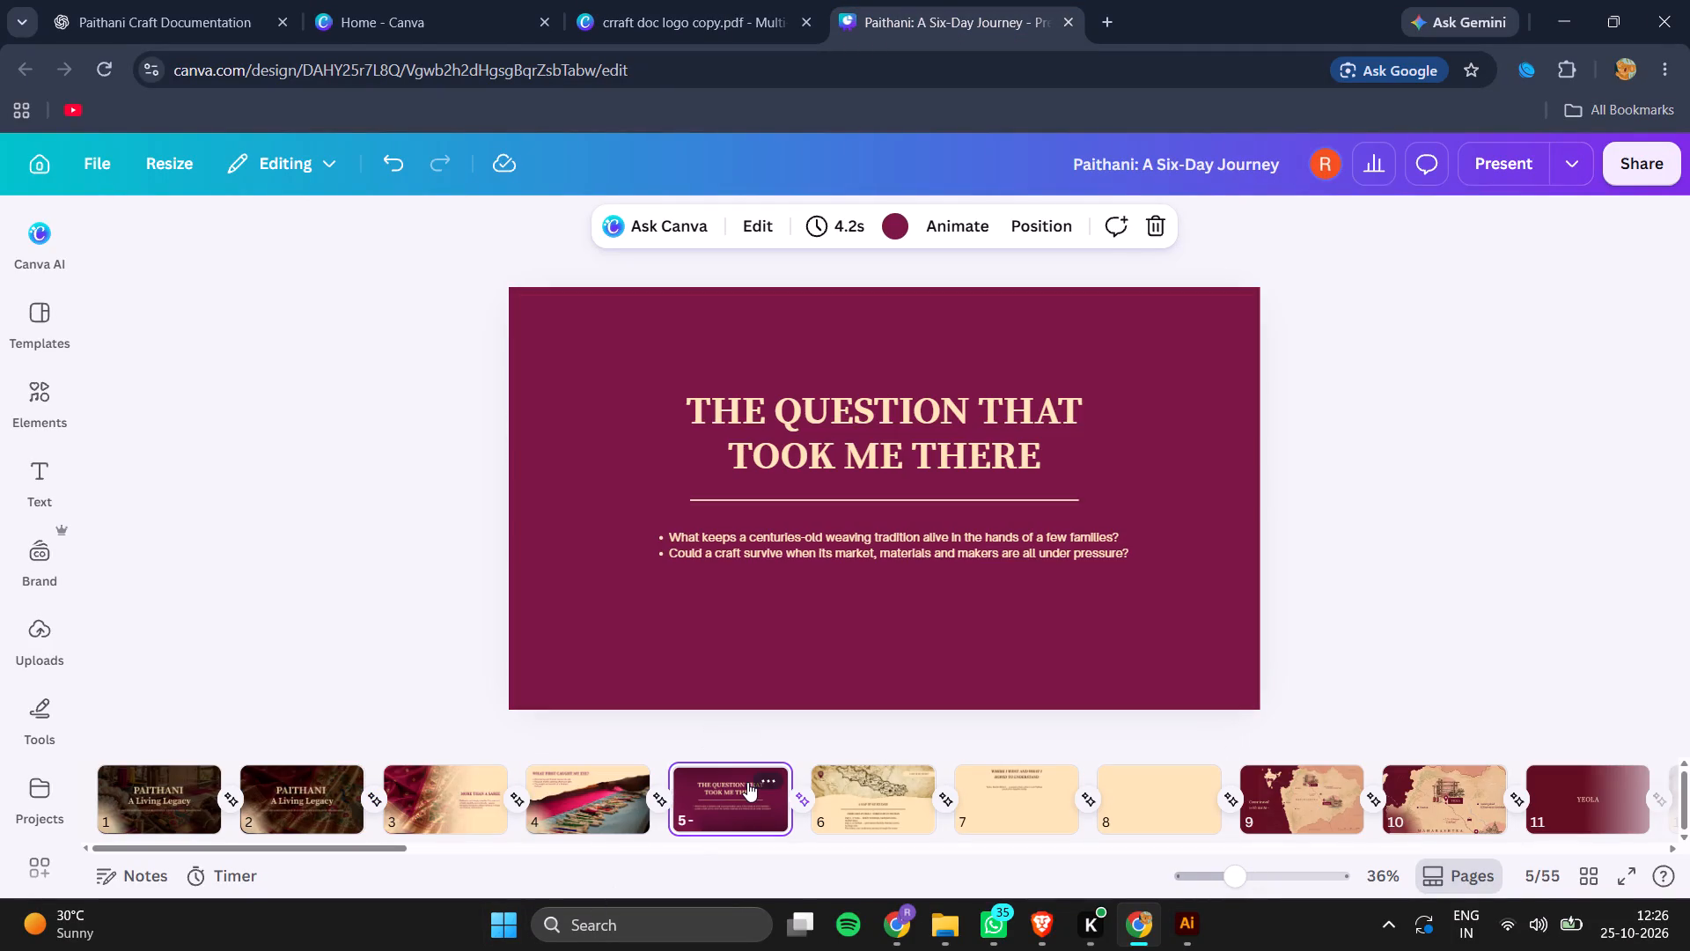
pyautogui.click(842, 412)
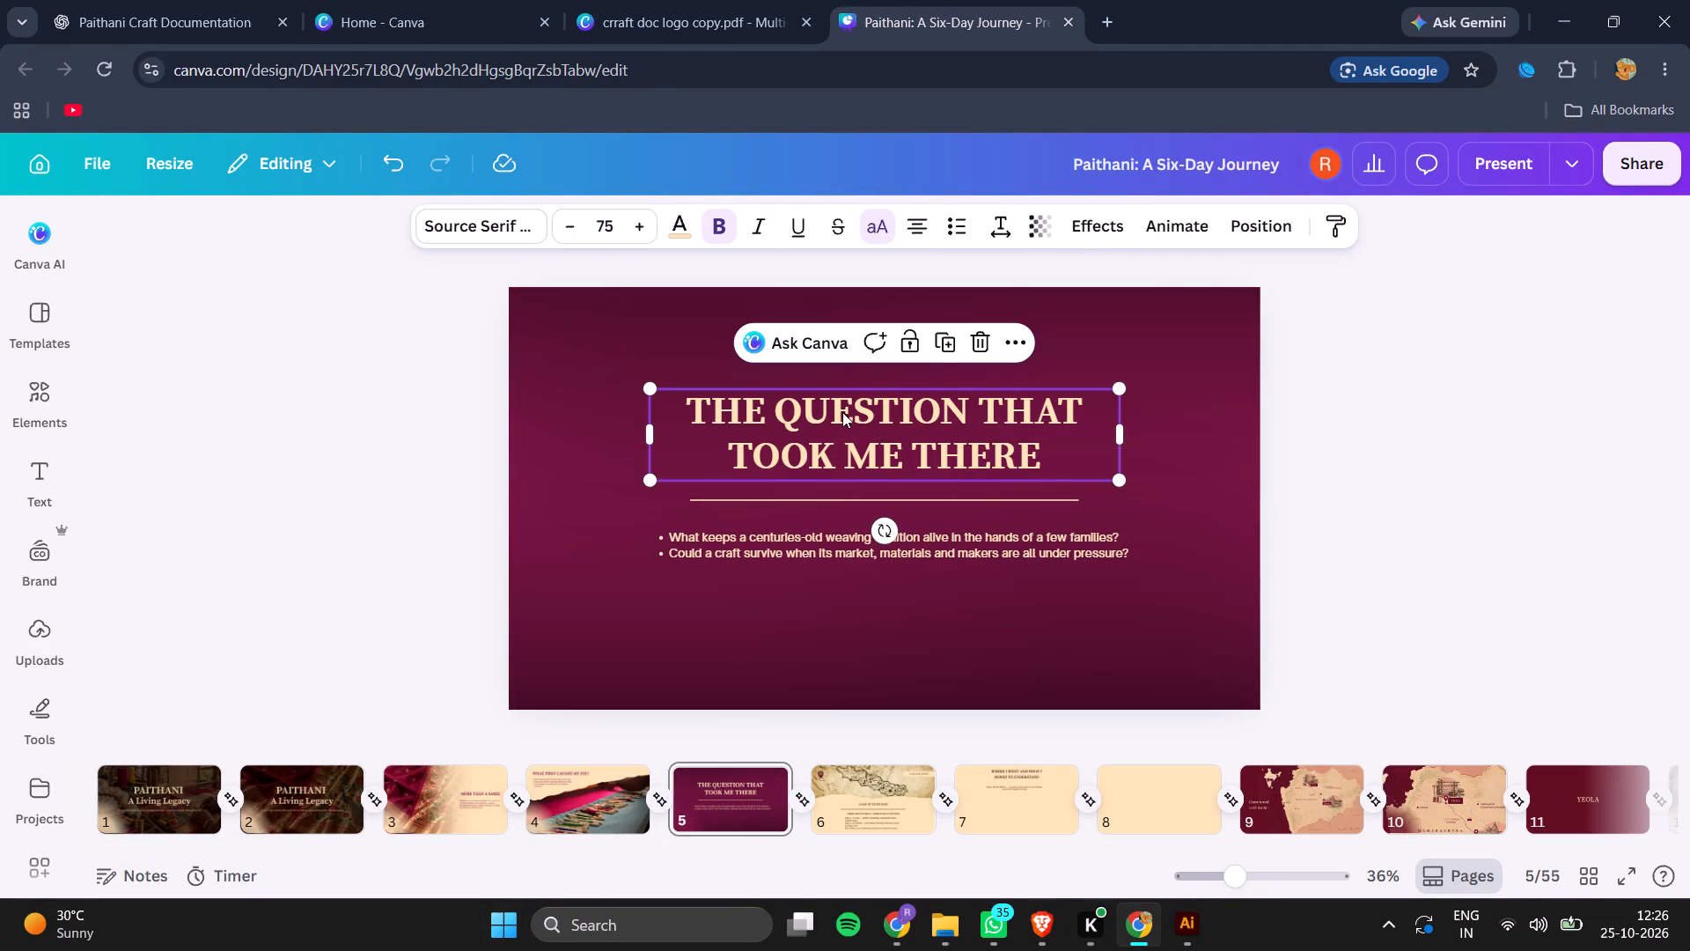
pyautogui.hotkey('ctrl', 'c')
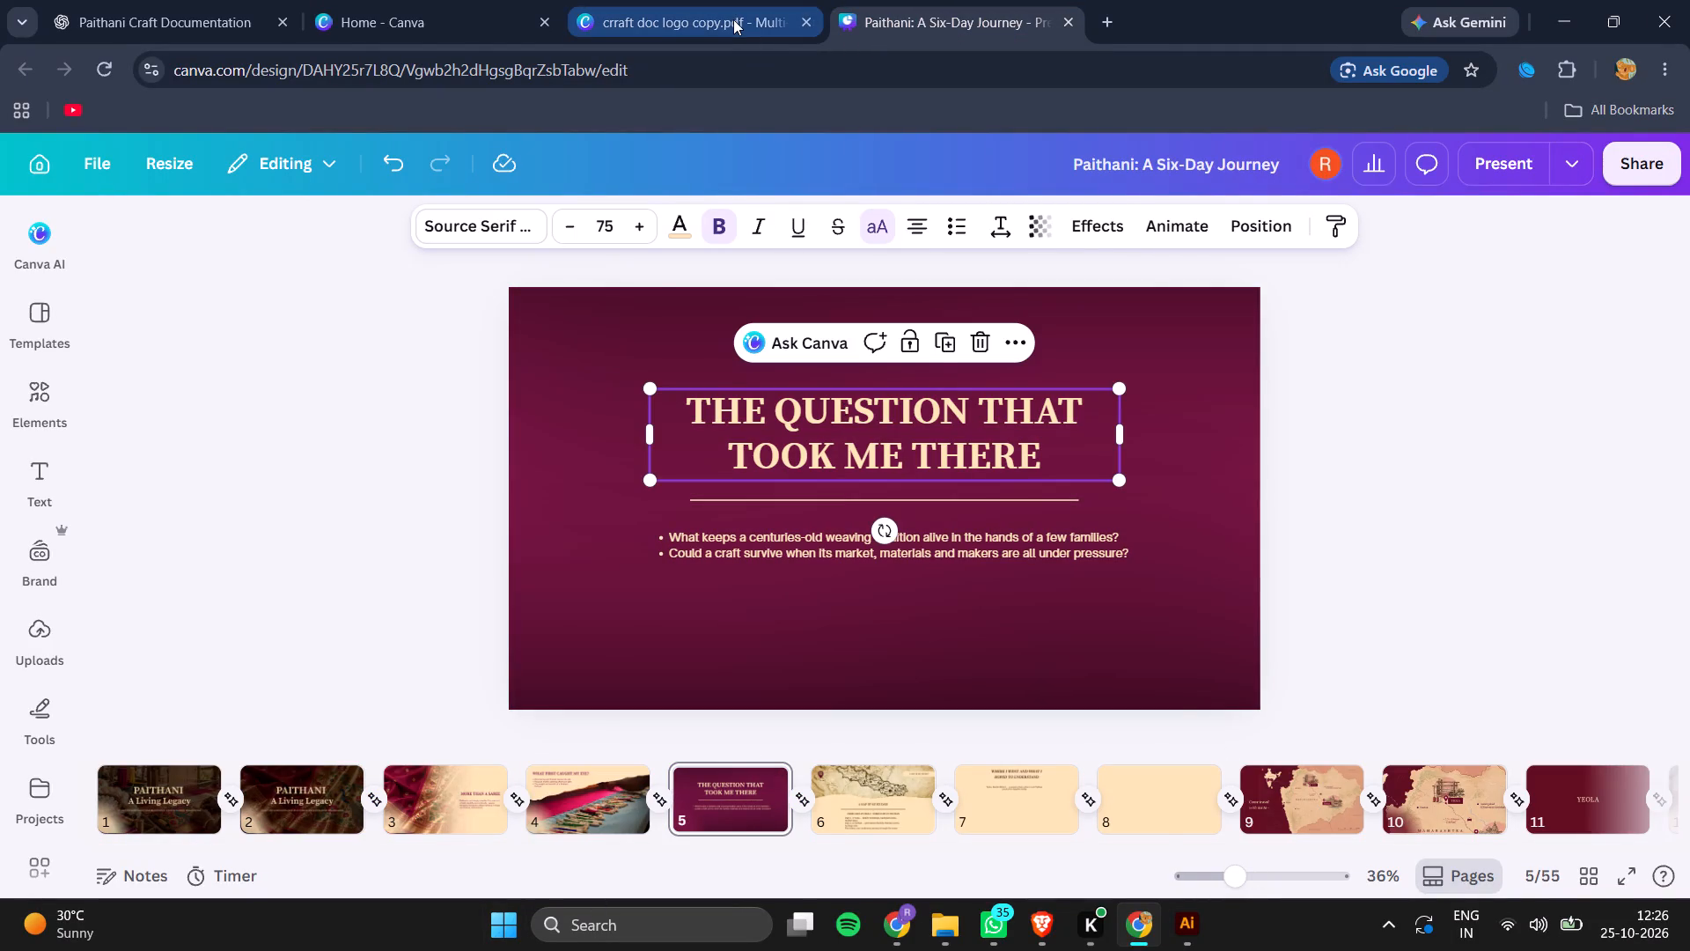
pyautogui.click(733, 19)
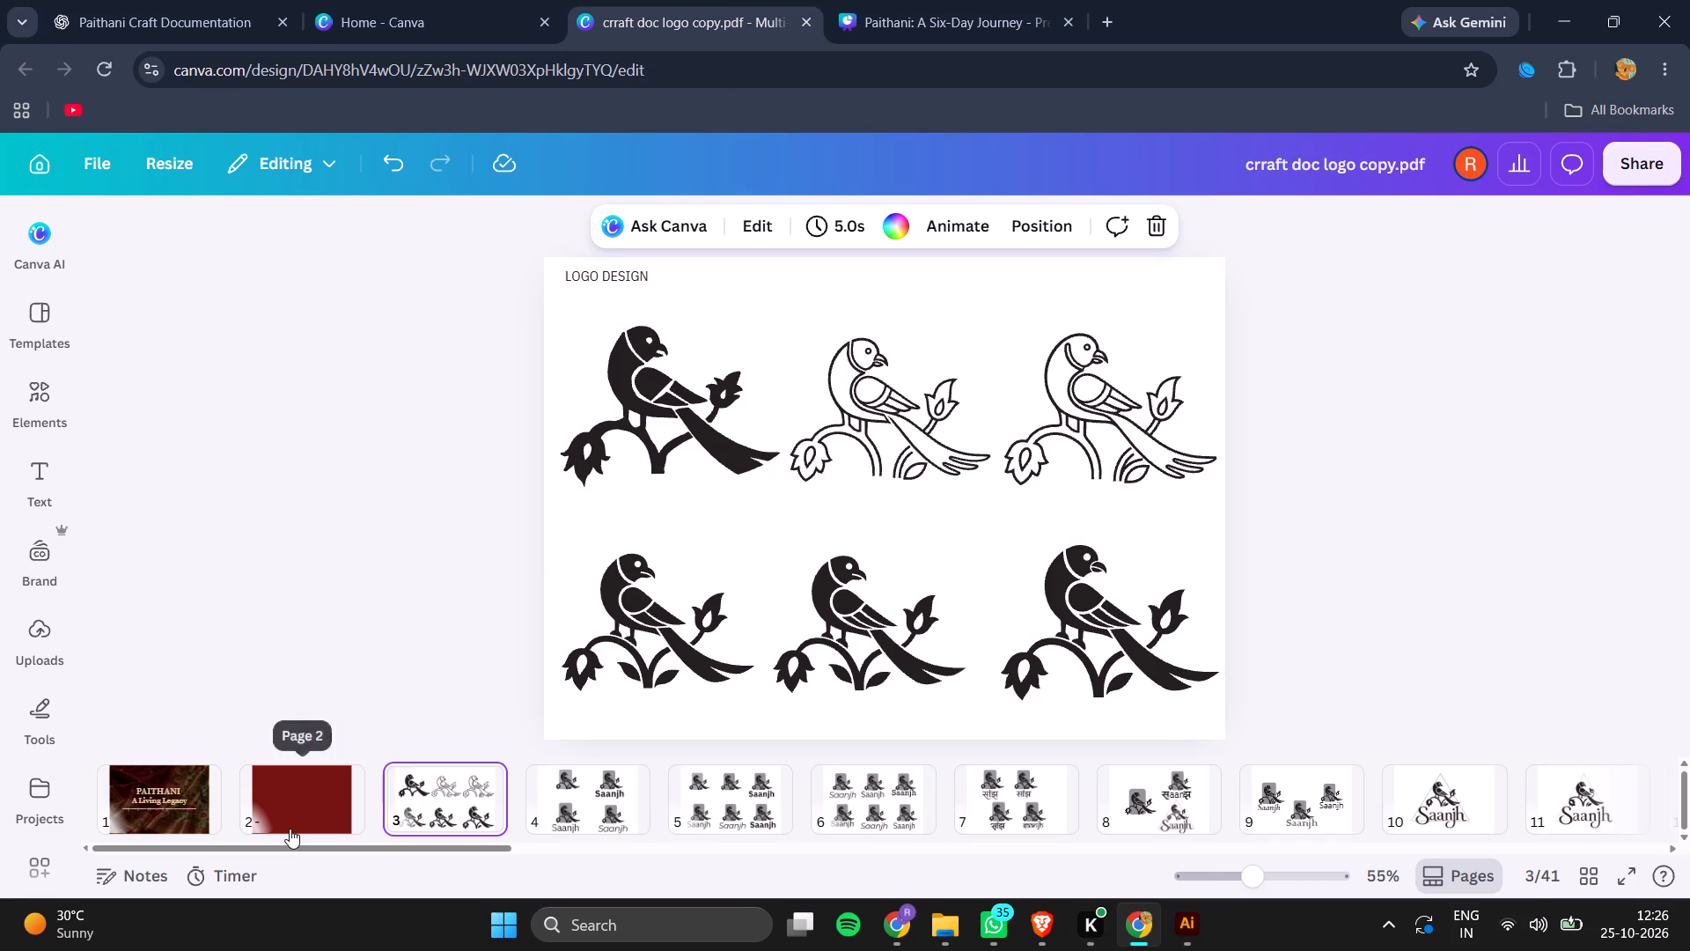
pyautogui.click(290, 829)
pyautogui.hotkey('ctrl', 'v')
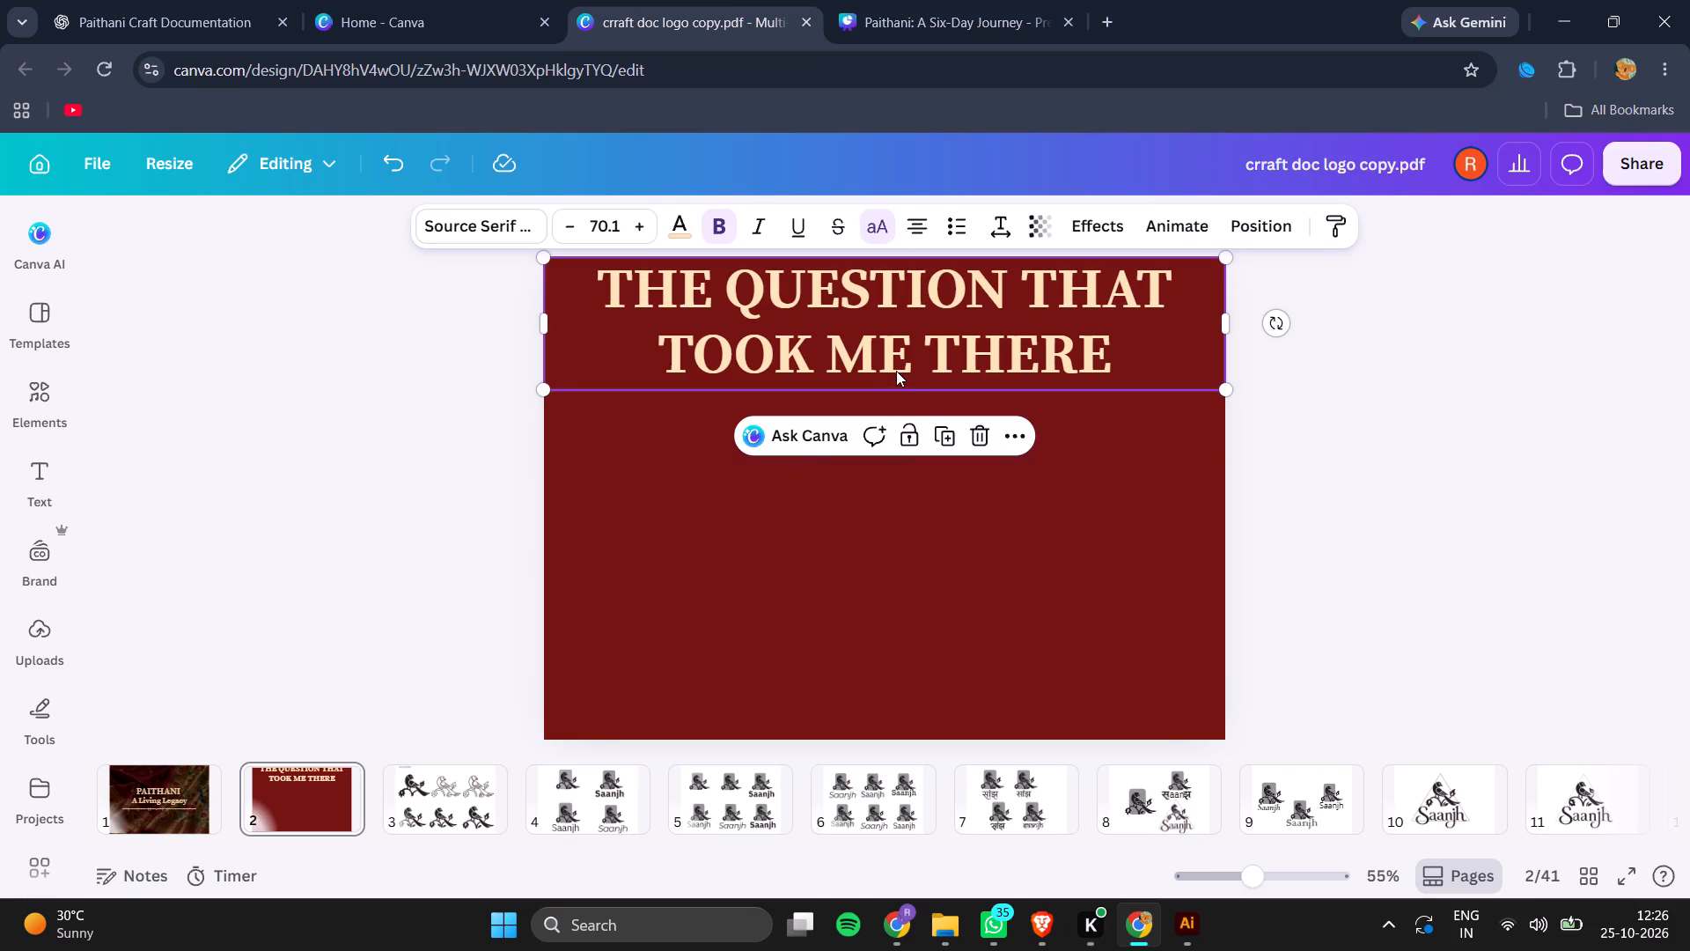
pyautogui.moveTo(896, 368); pyautogui.dragTo(905, 509)
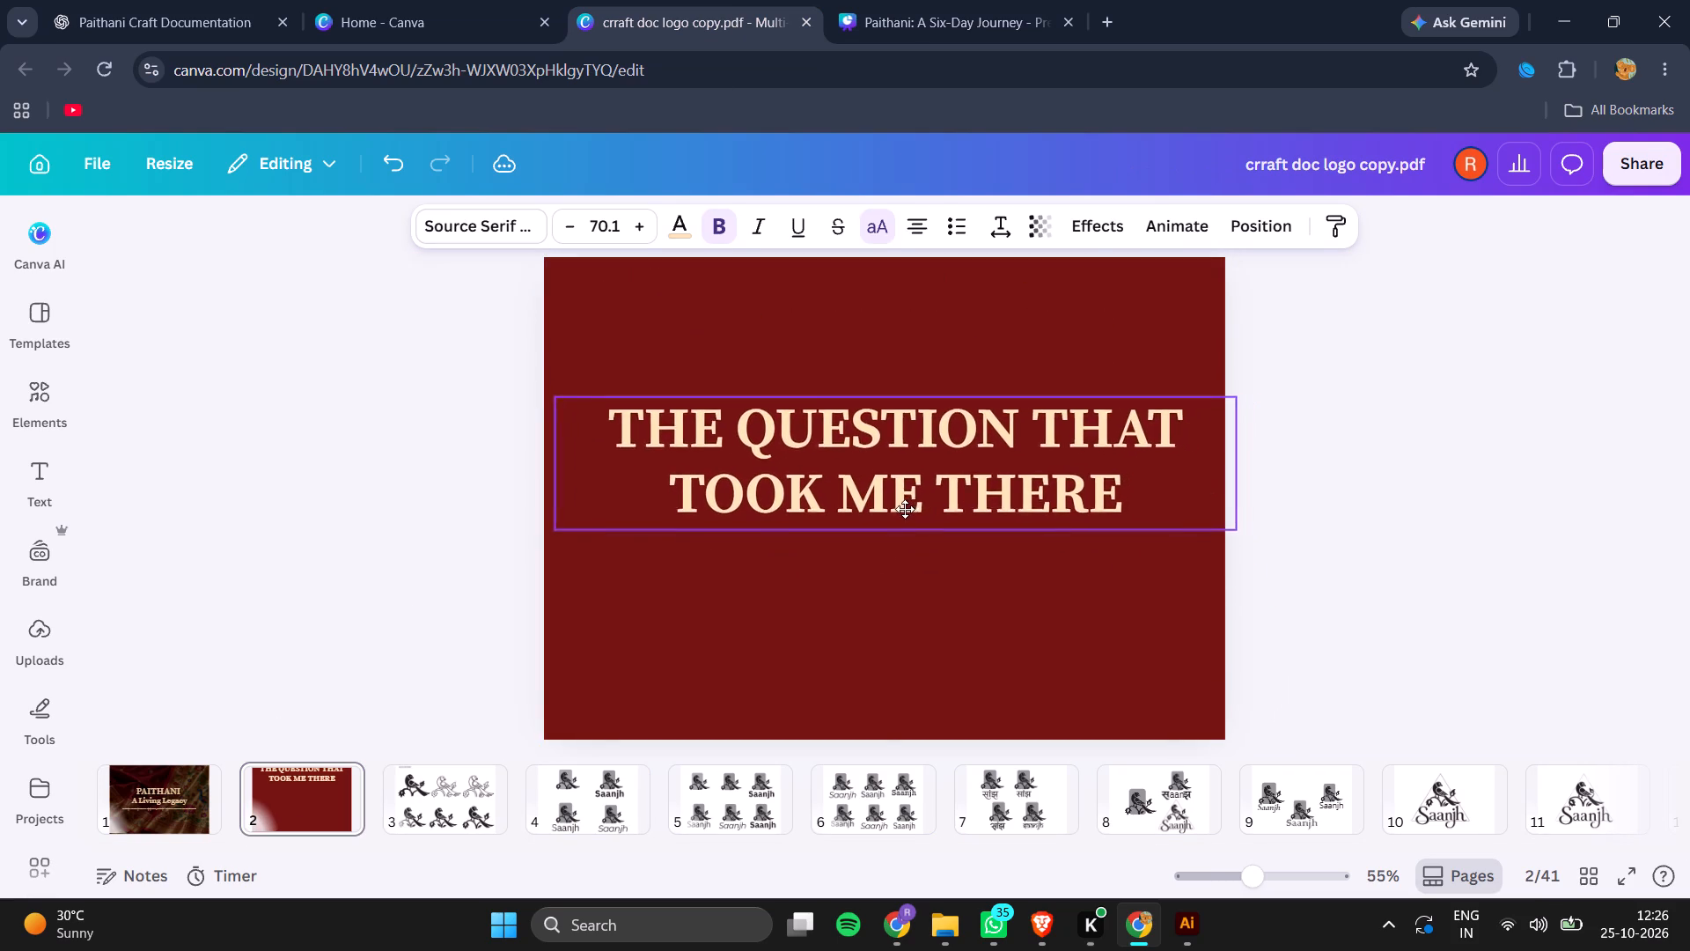
pyautogui.moveTo(905, 509); pyautogui.dragTo(899, 518)
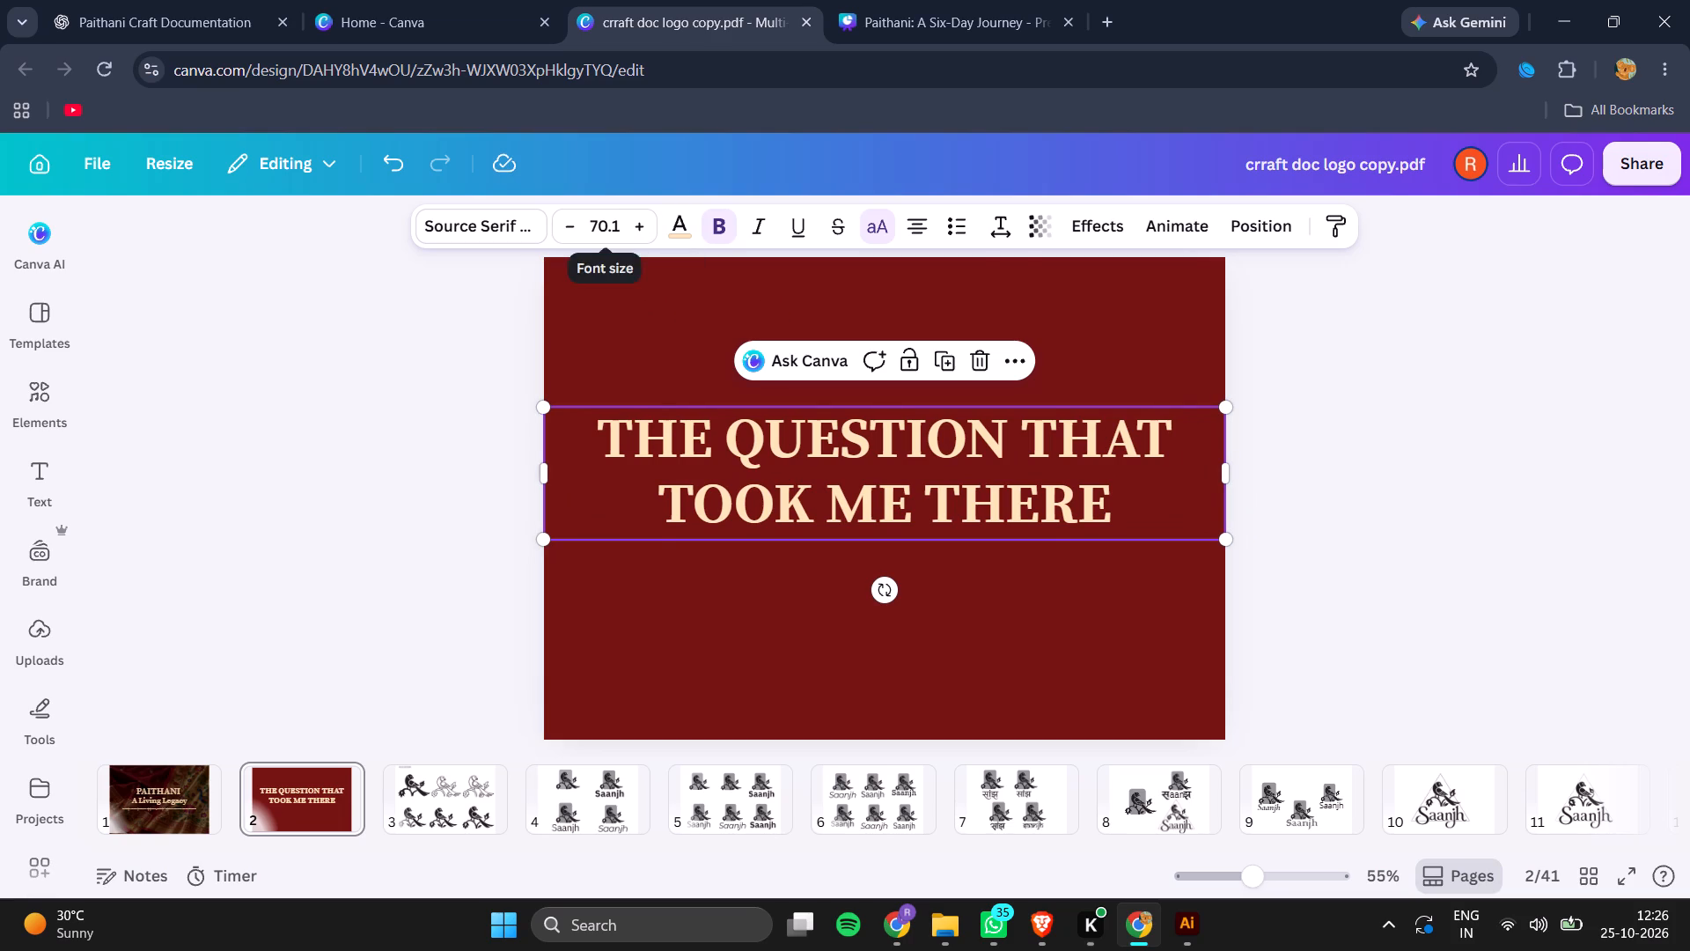
# Set the pasted heading's font size to 45, narrow its text box to two lines and centre it on page 2.
pyautogui.click(620, 224)
pyautogui.write('45')
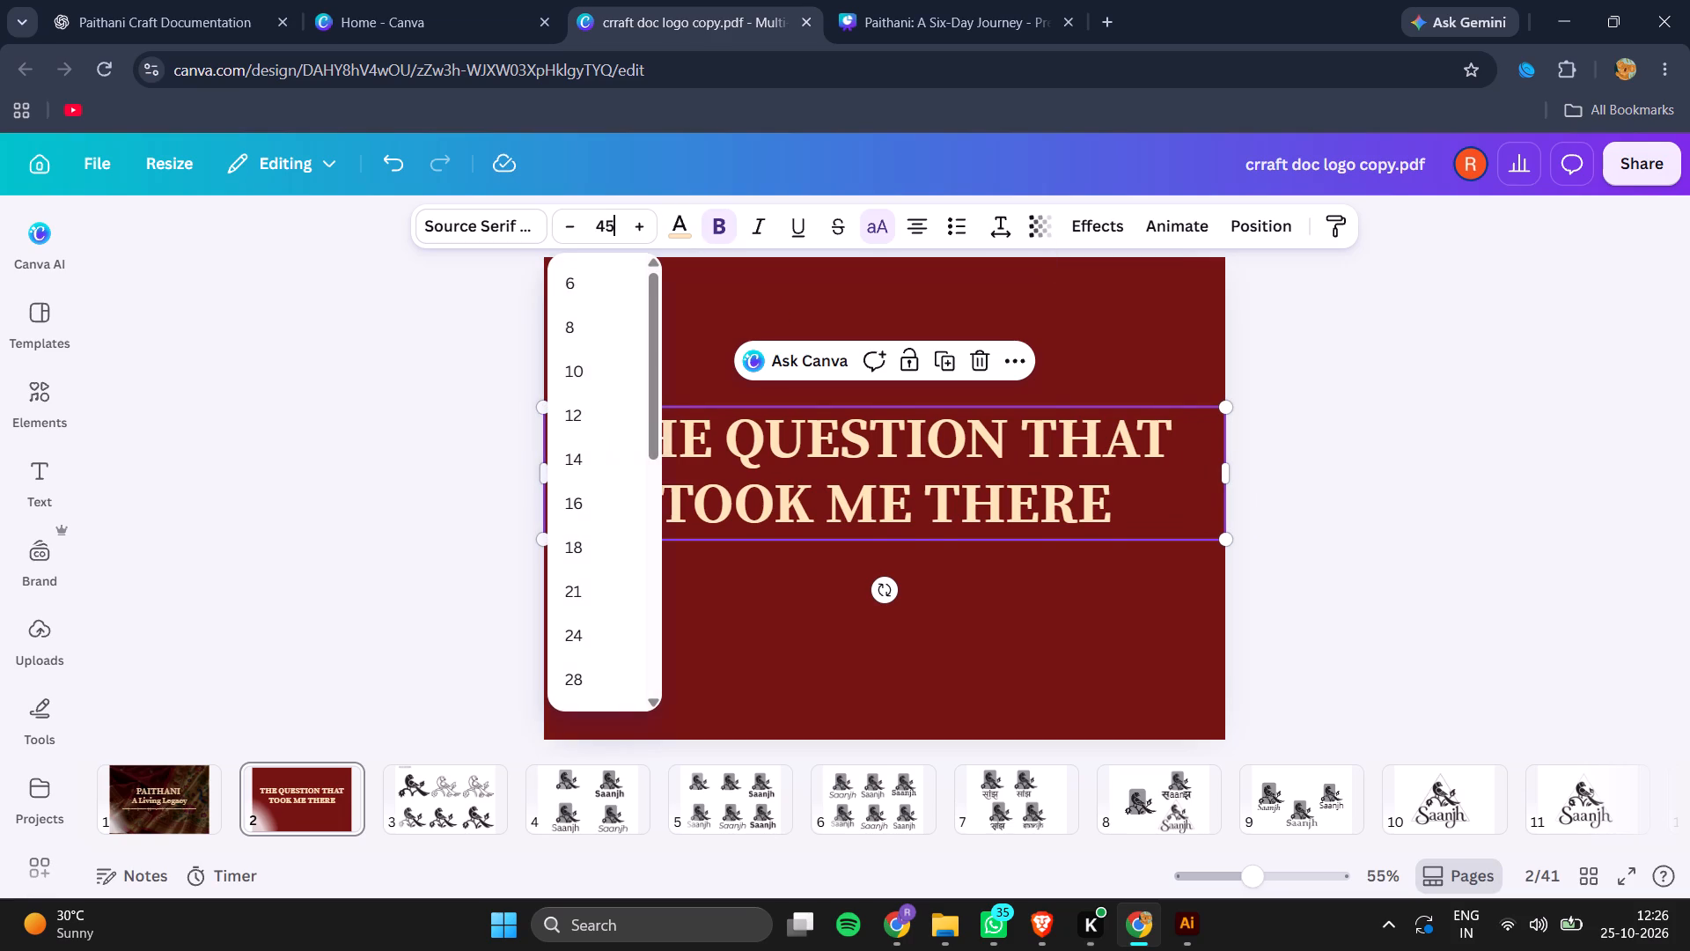
pyautogui.press('Return')
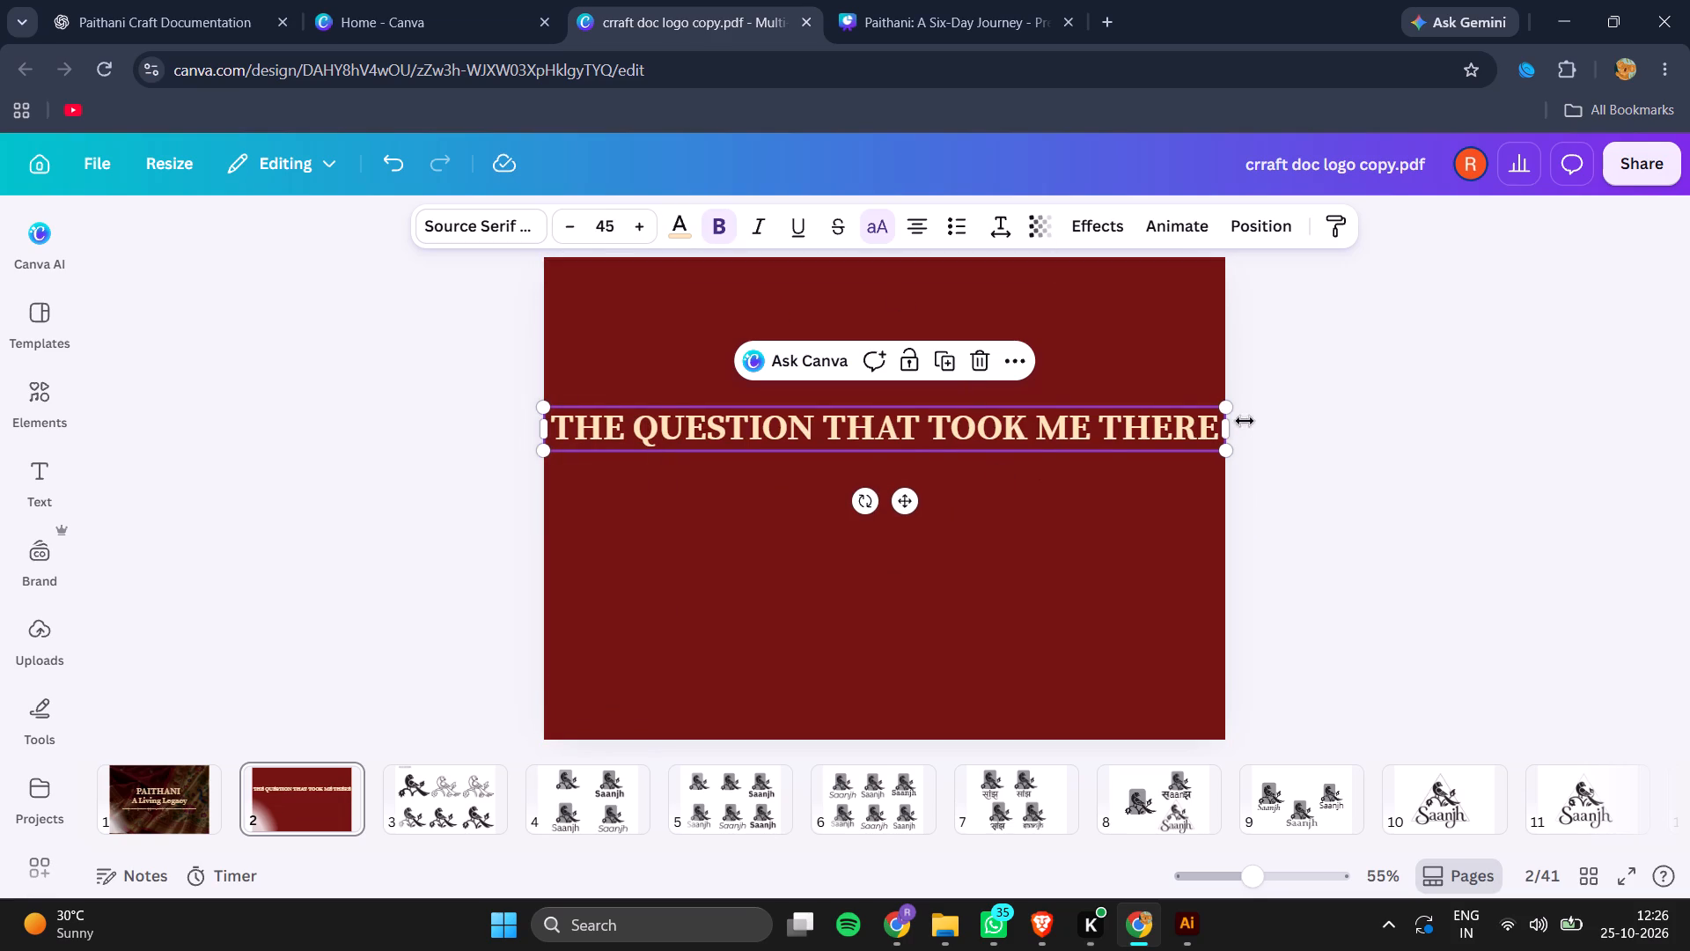
pyautogui.moveTo(1237, 420); pyautogui.dragTo(969, 422)
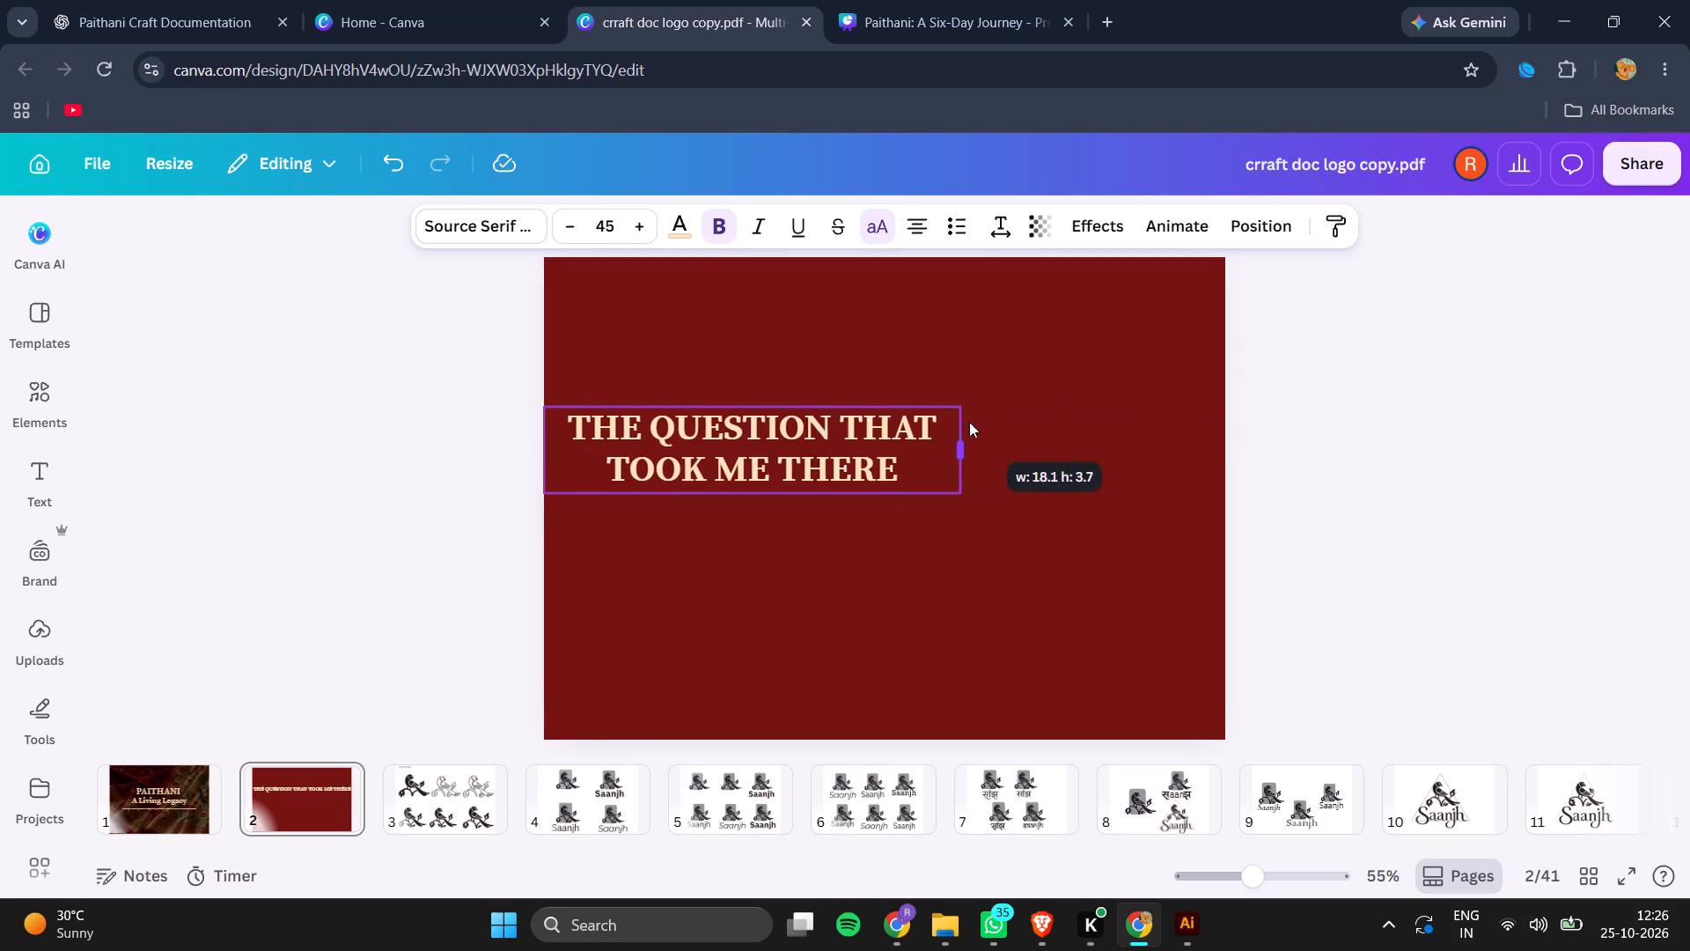
pyautogui.moveTo(969, 422); pyautogui.dragTo(929, 416)
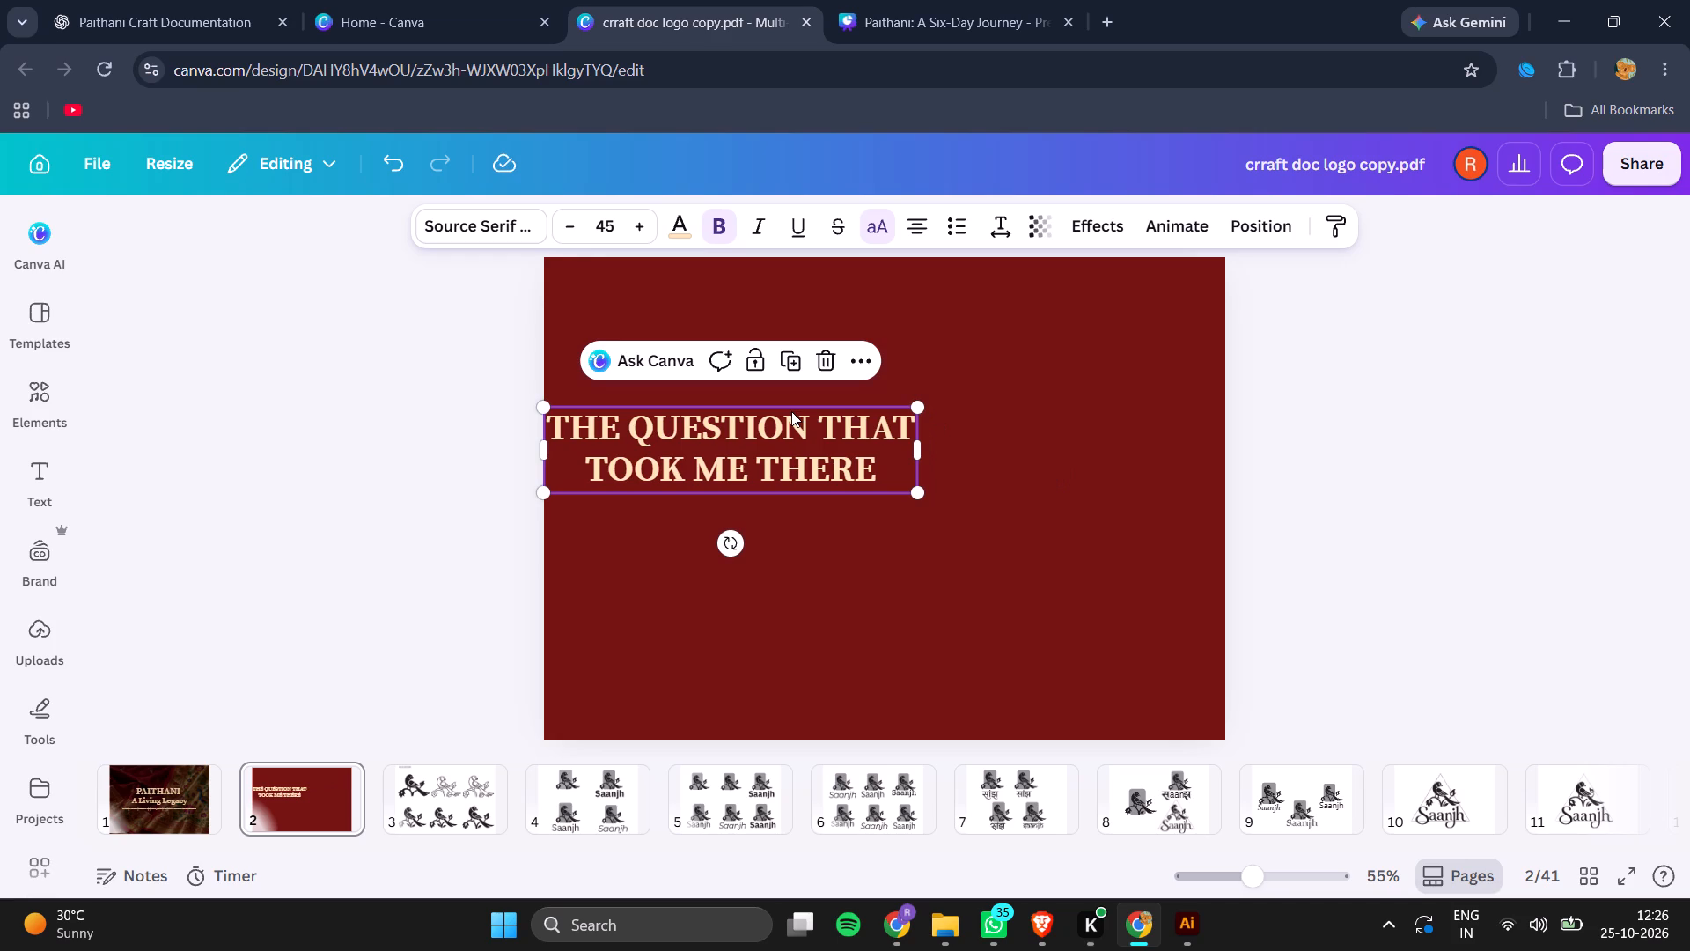
pyautogui.moveTo(793, 423); pyautogui.dragTo(988, 416)
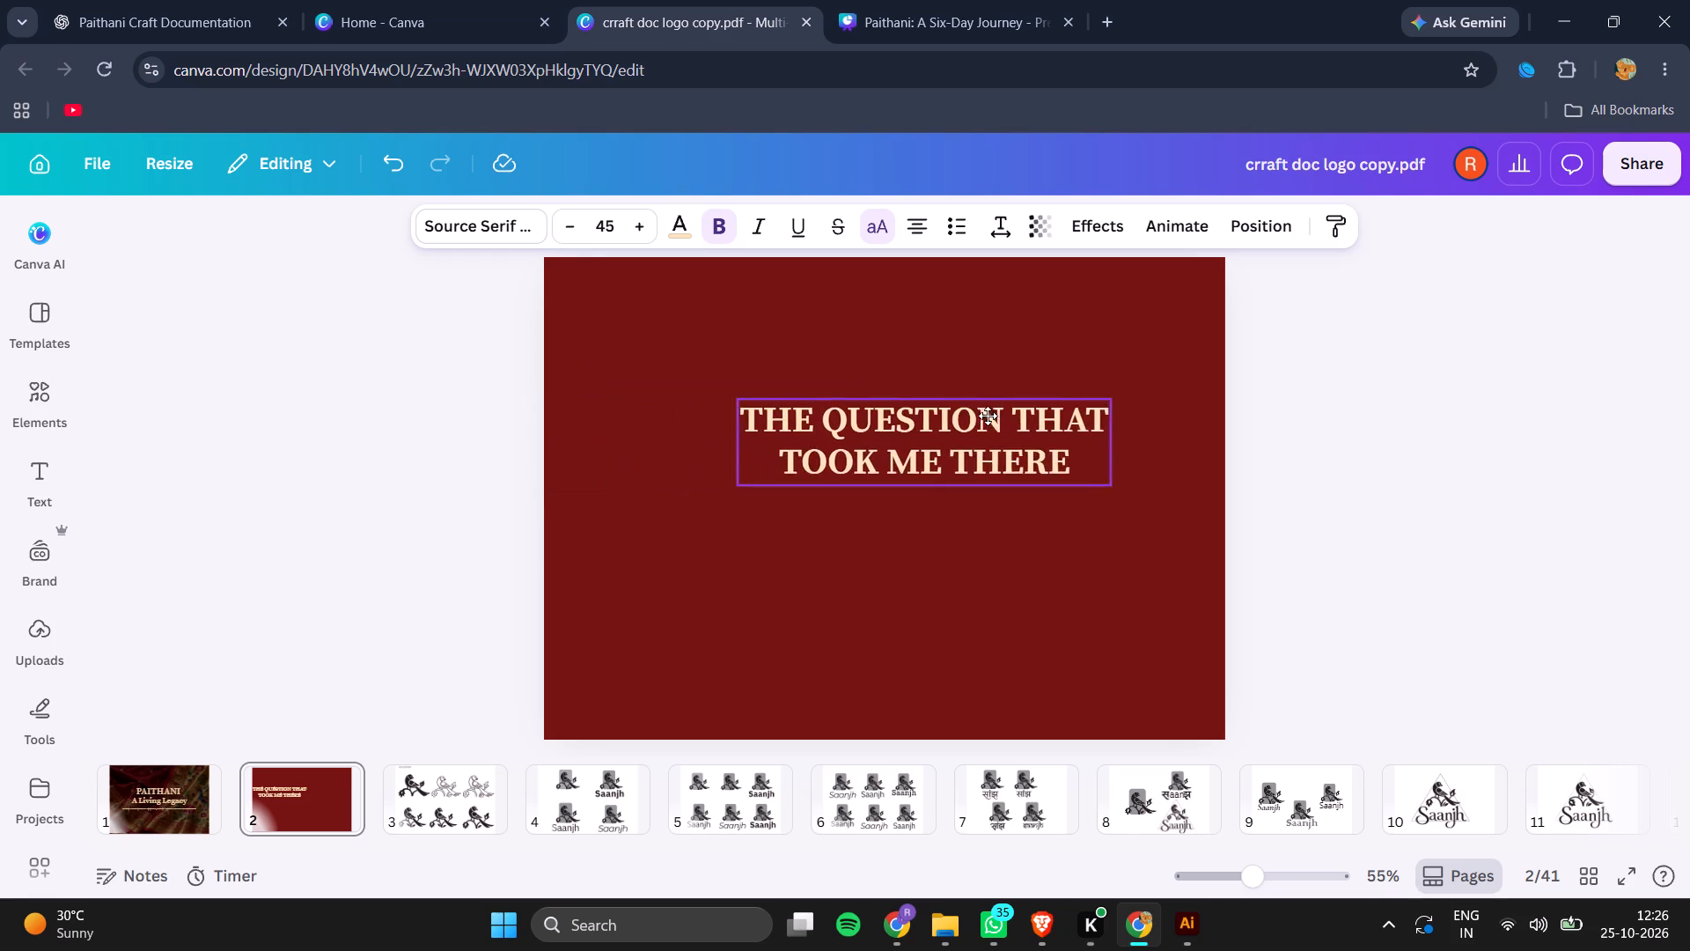
pyautogui.moveTo(988, 416); pyautogui.dragTo(944, 459)
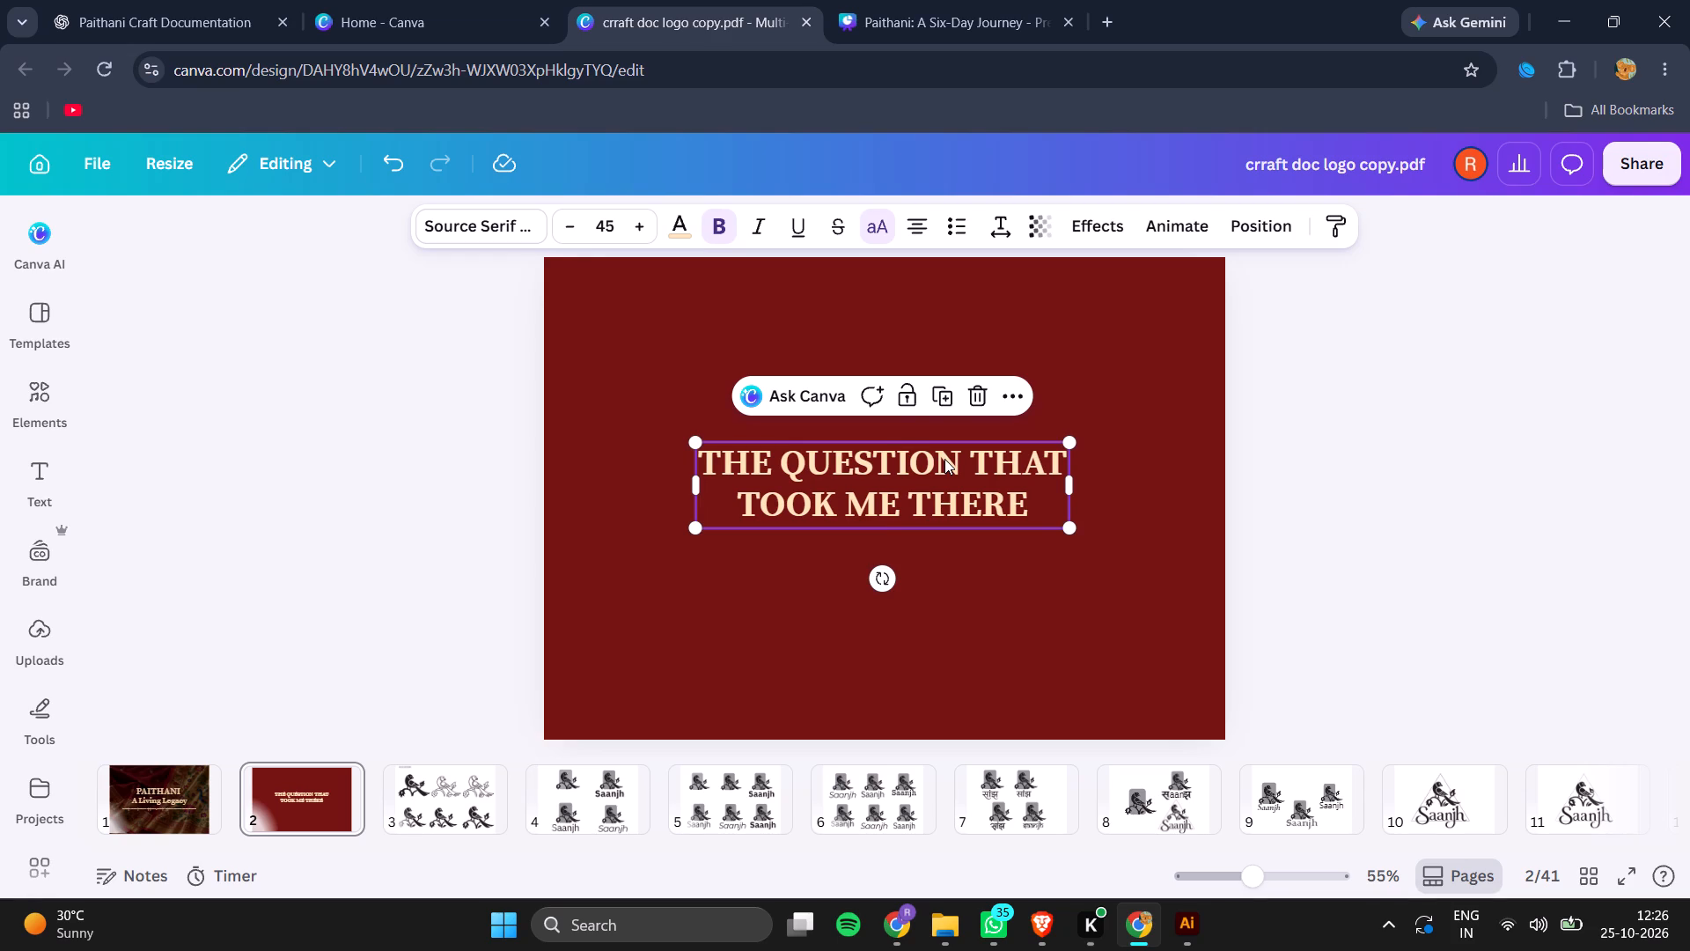
# Replace the heading text on the dark red page 2 with "logo and explorations".
pyautogui.tripleClick(963, 501)
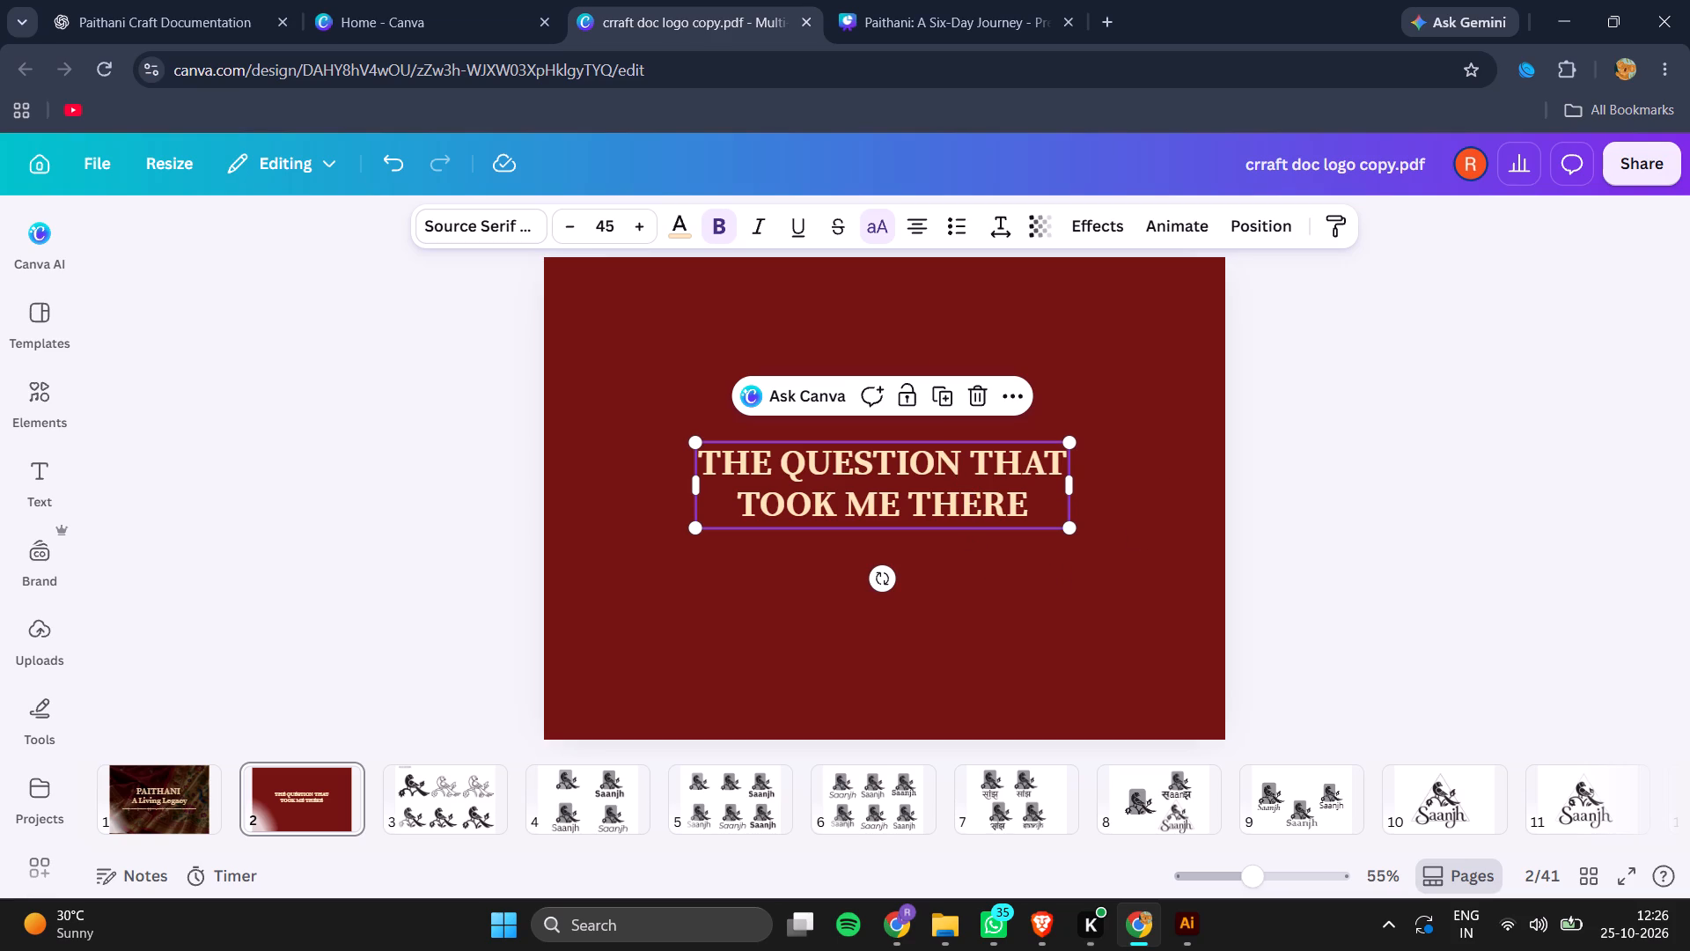
pyautogui.click(963, 501)
pyautogui.write('lo')
pyautogui.write('go and explo')
pyautogui.write('rations')
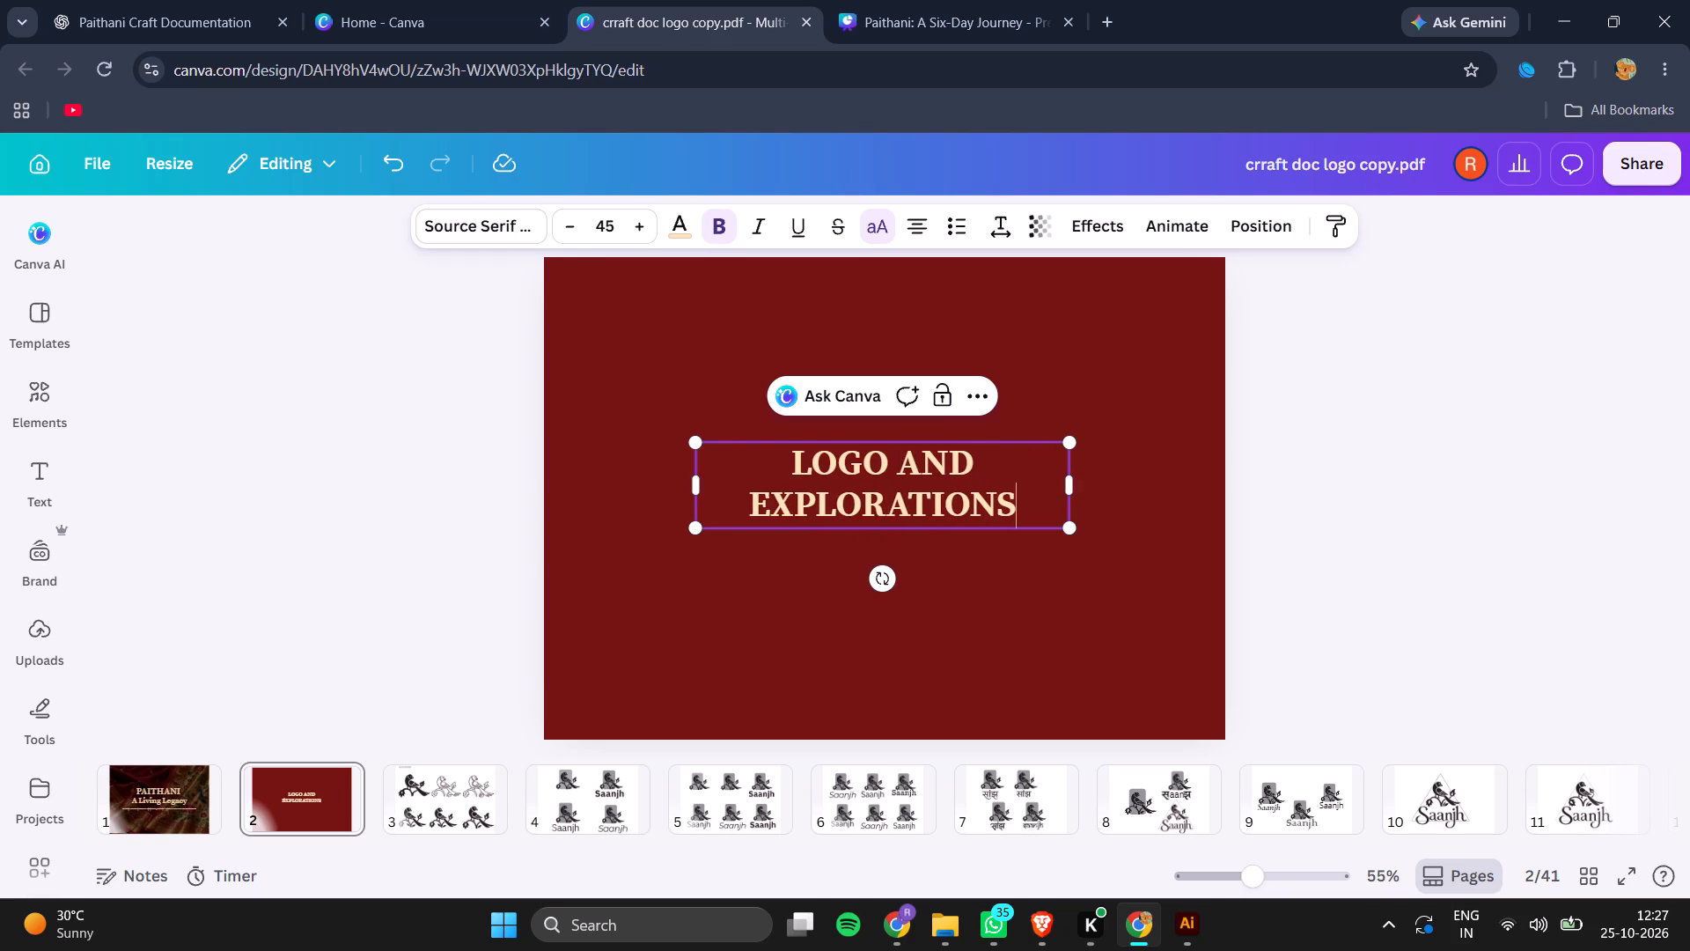
pyautogui.click(1326, 481)
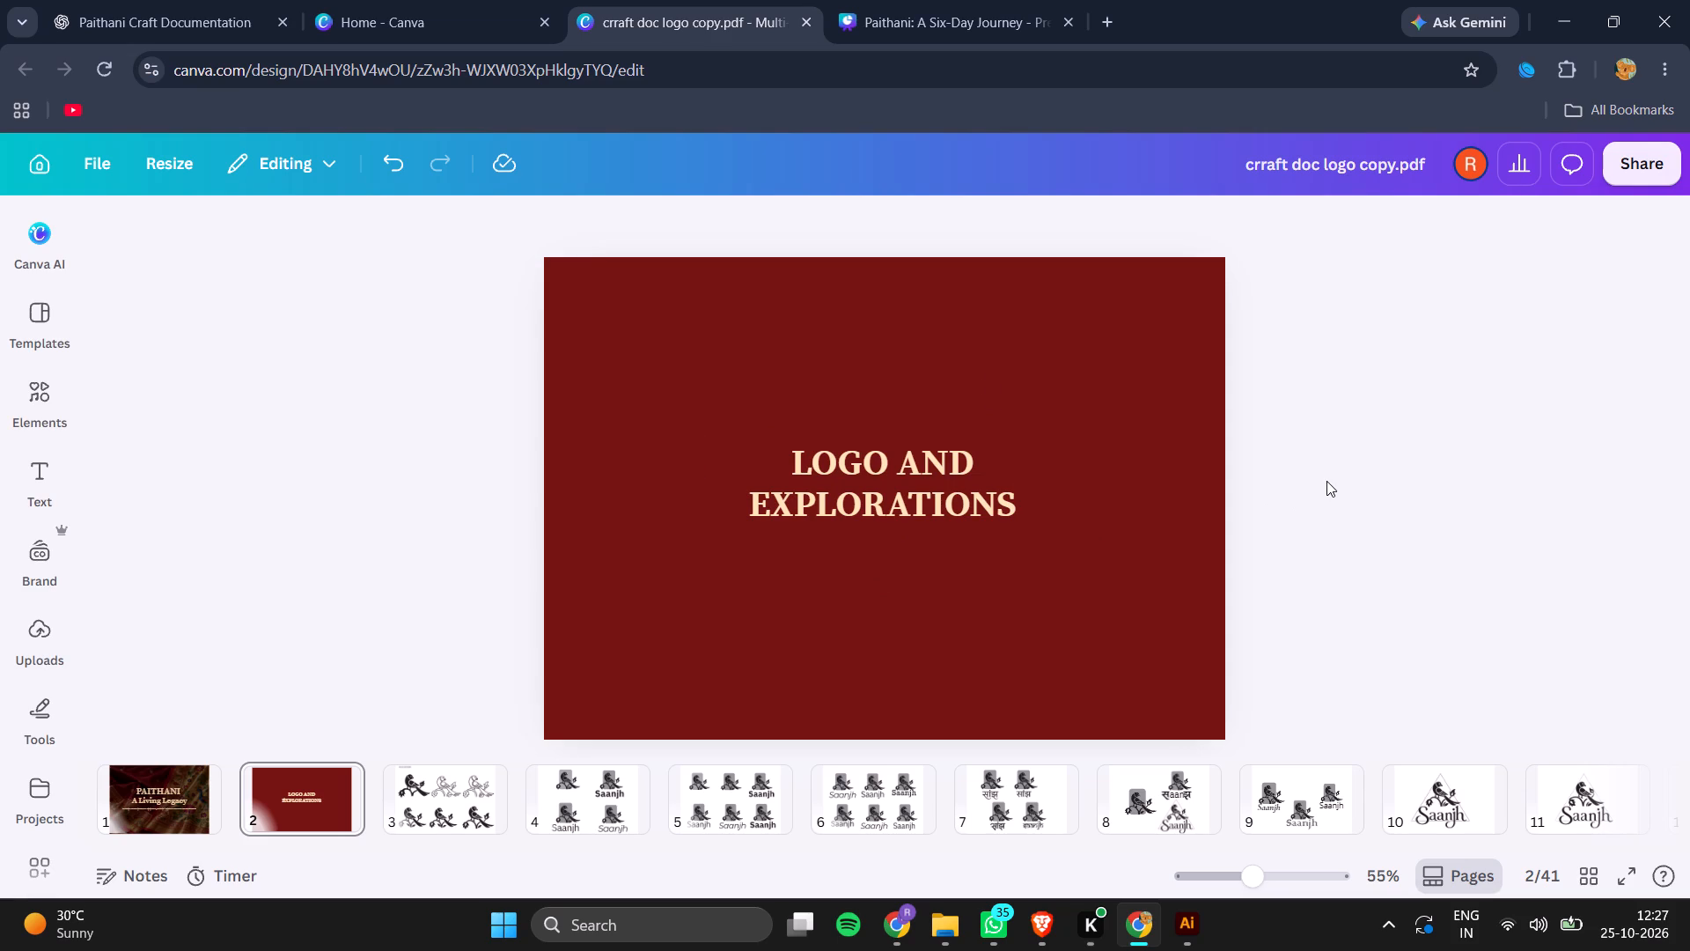
# Review the order of the Saanjh logo exploration, construction and size-variation pages from page 3 to page 19.
pyautogui.press('Right')
pyautogui.press('Right')
pyautogui.press('Right')
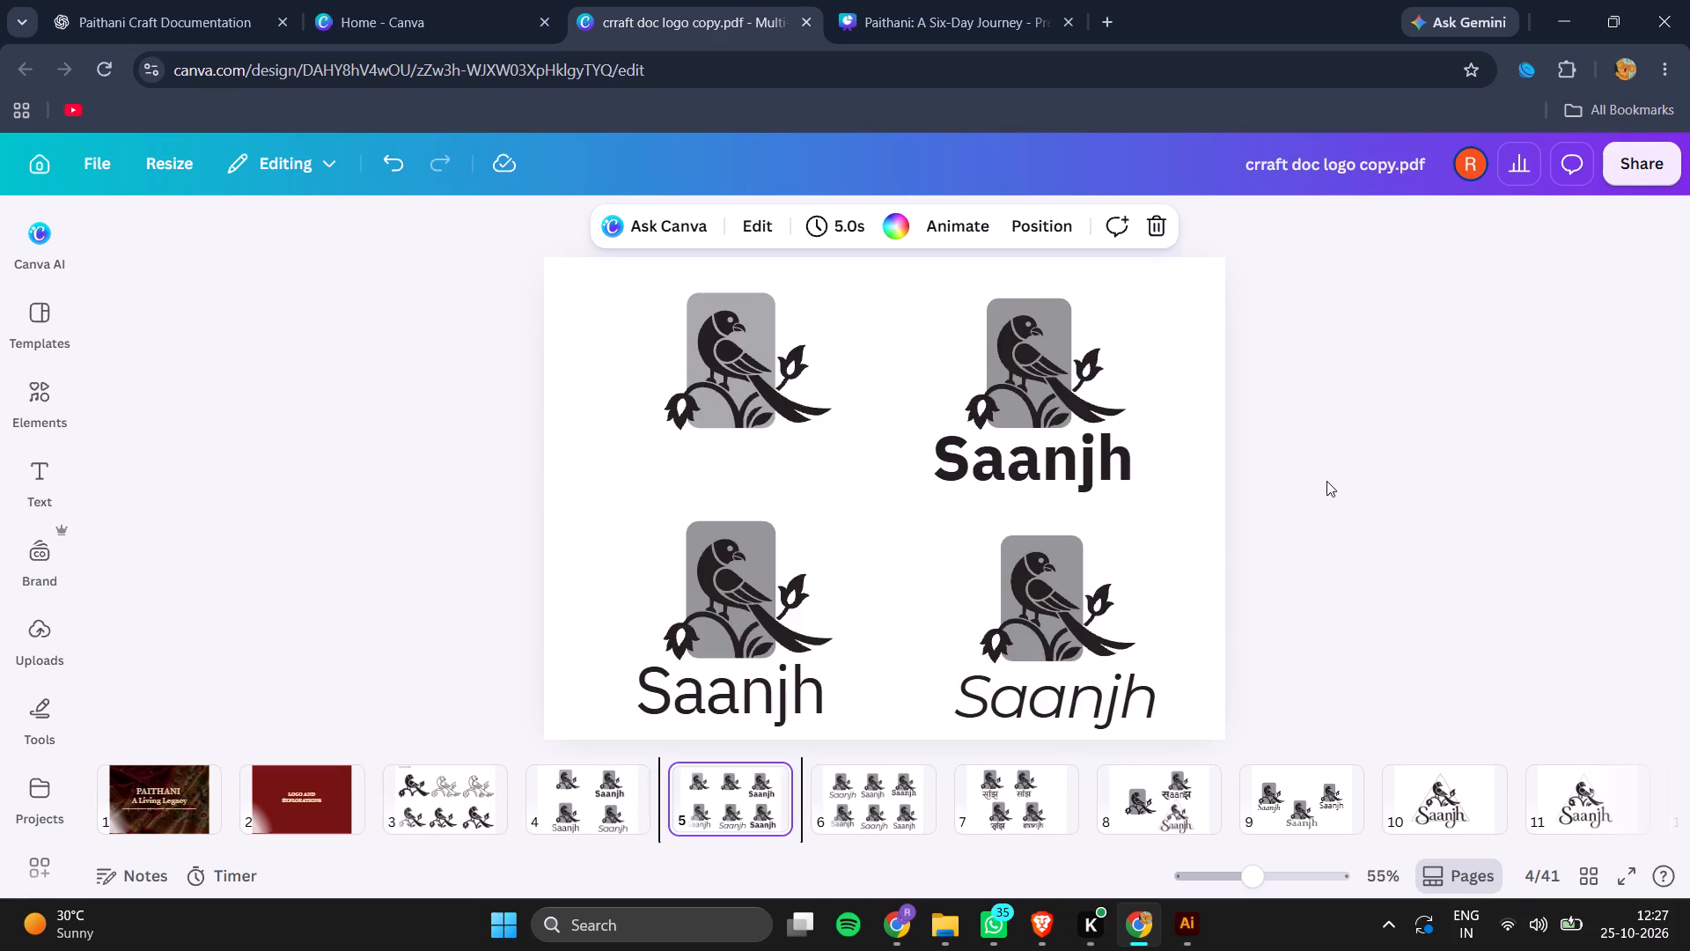
pyautogui.press('Right')
pyautogui.press('Right')
pyautogui.press('Right')
pyautogui.press('Right')
pyautogui.press('Right')
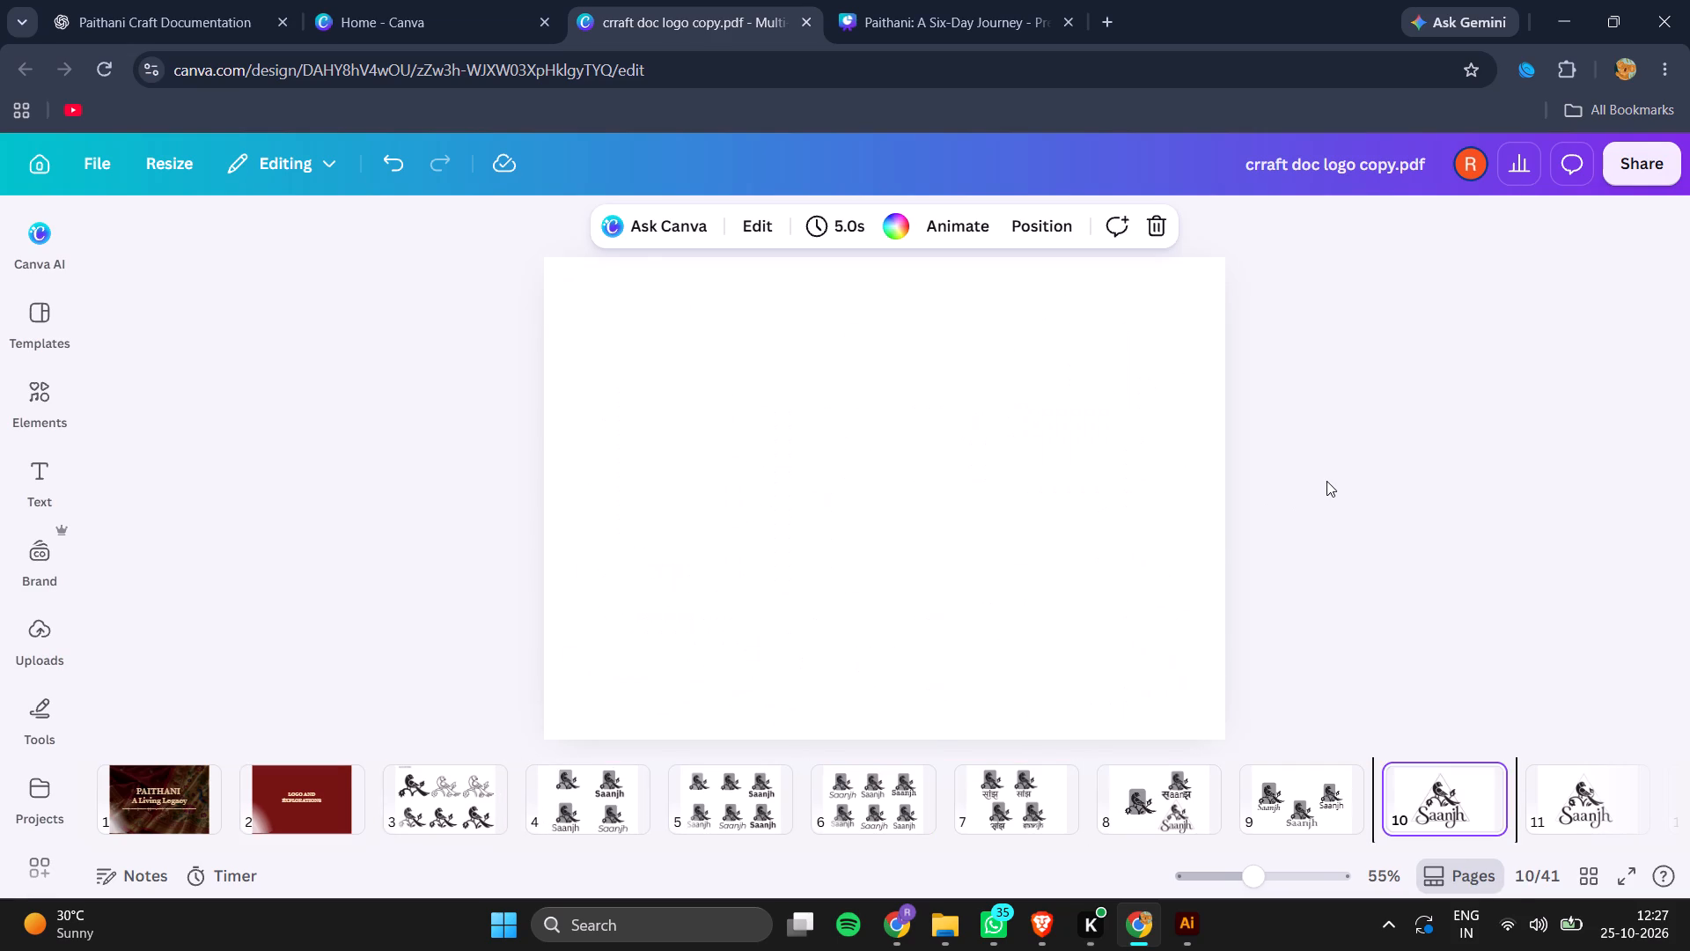
pyautogui.press('Right')
pyautogui.press('Right')
pyautogui.press('Right')
pyautogui.press('Right')
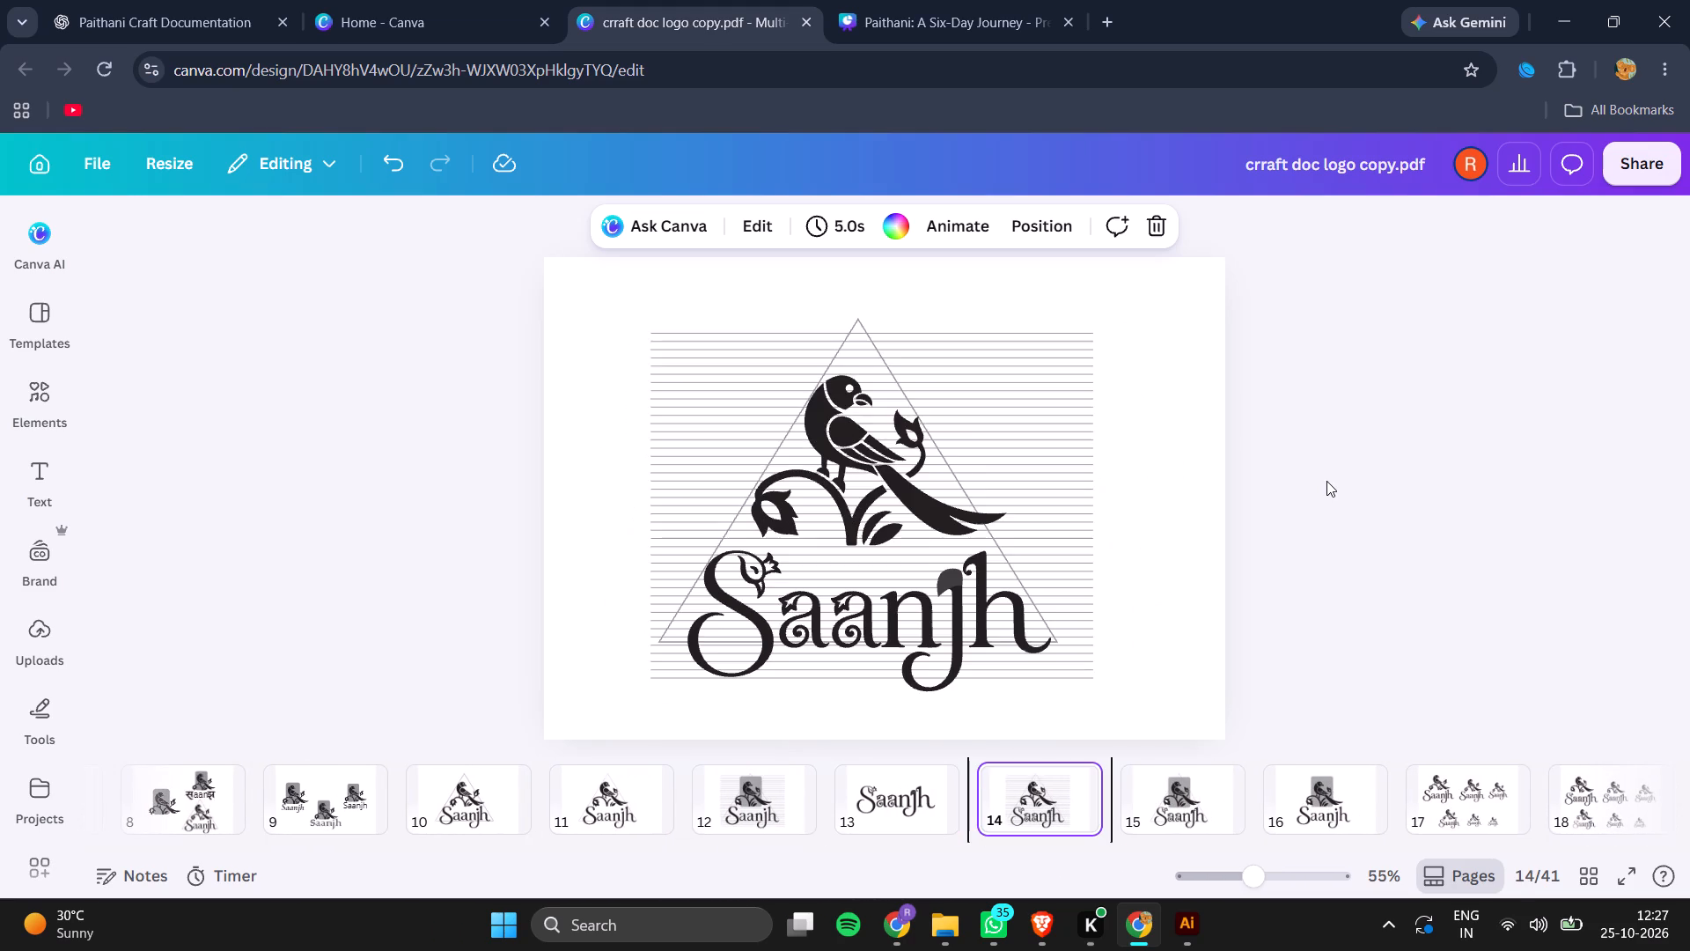
pyautogui.press('Right')
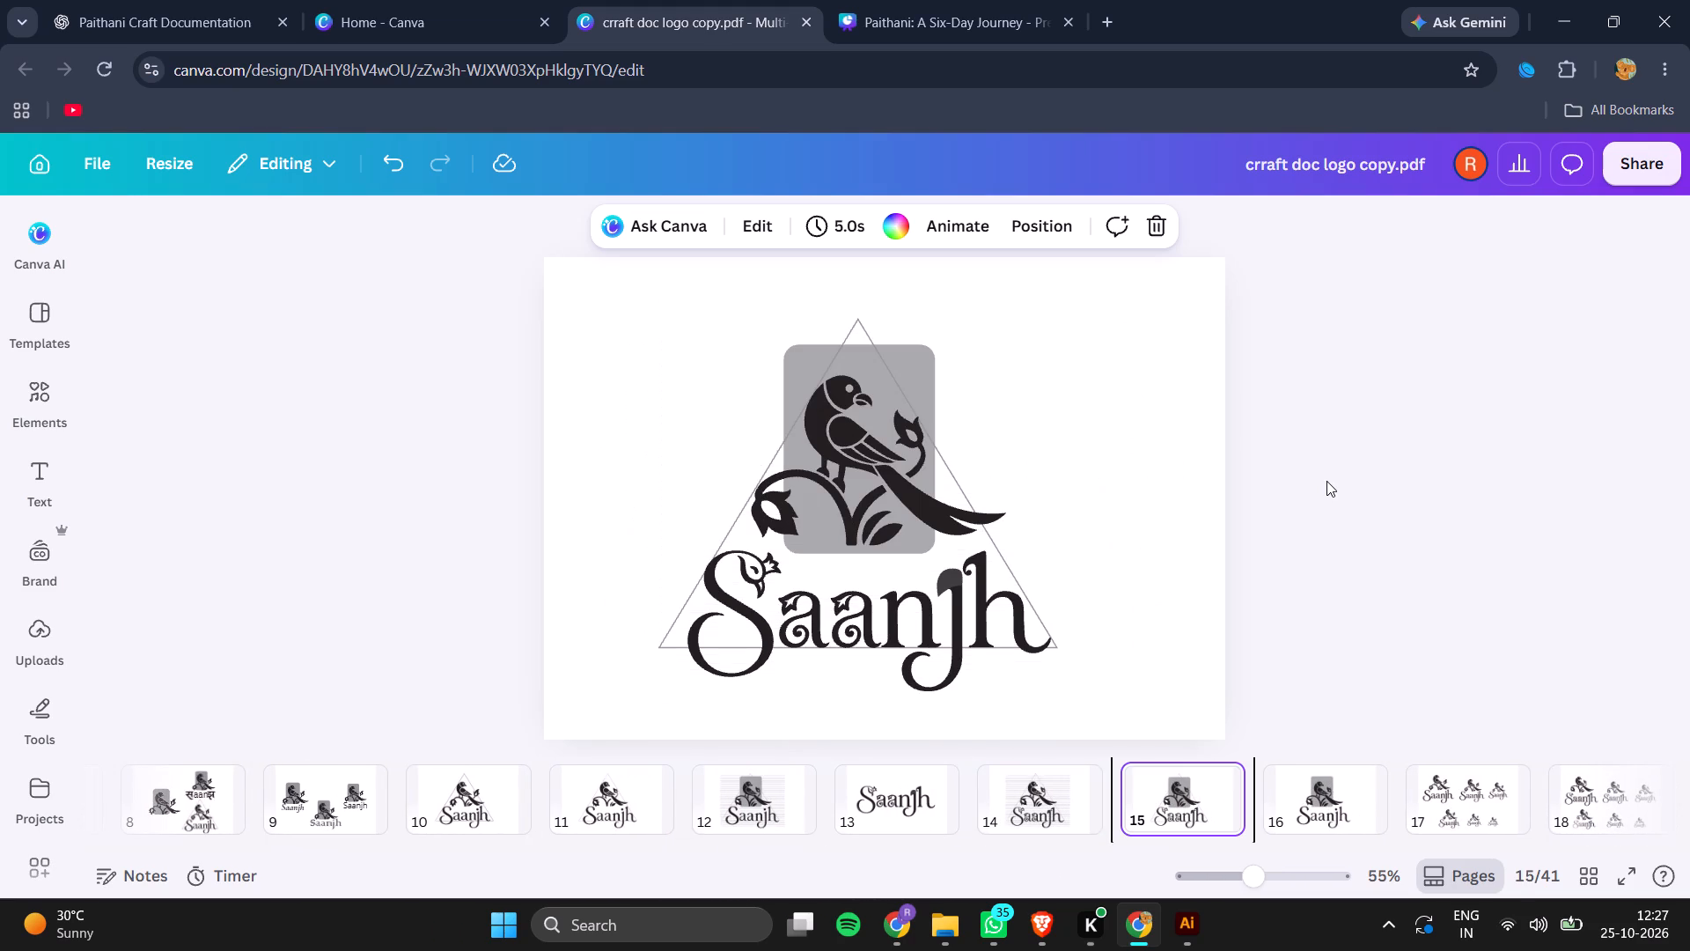
pyautogui.press('Left')
pyautogui.press('Right')
pyautogui.press('Right')
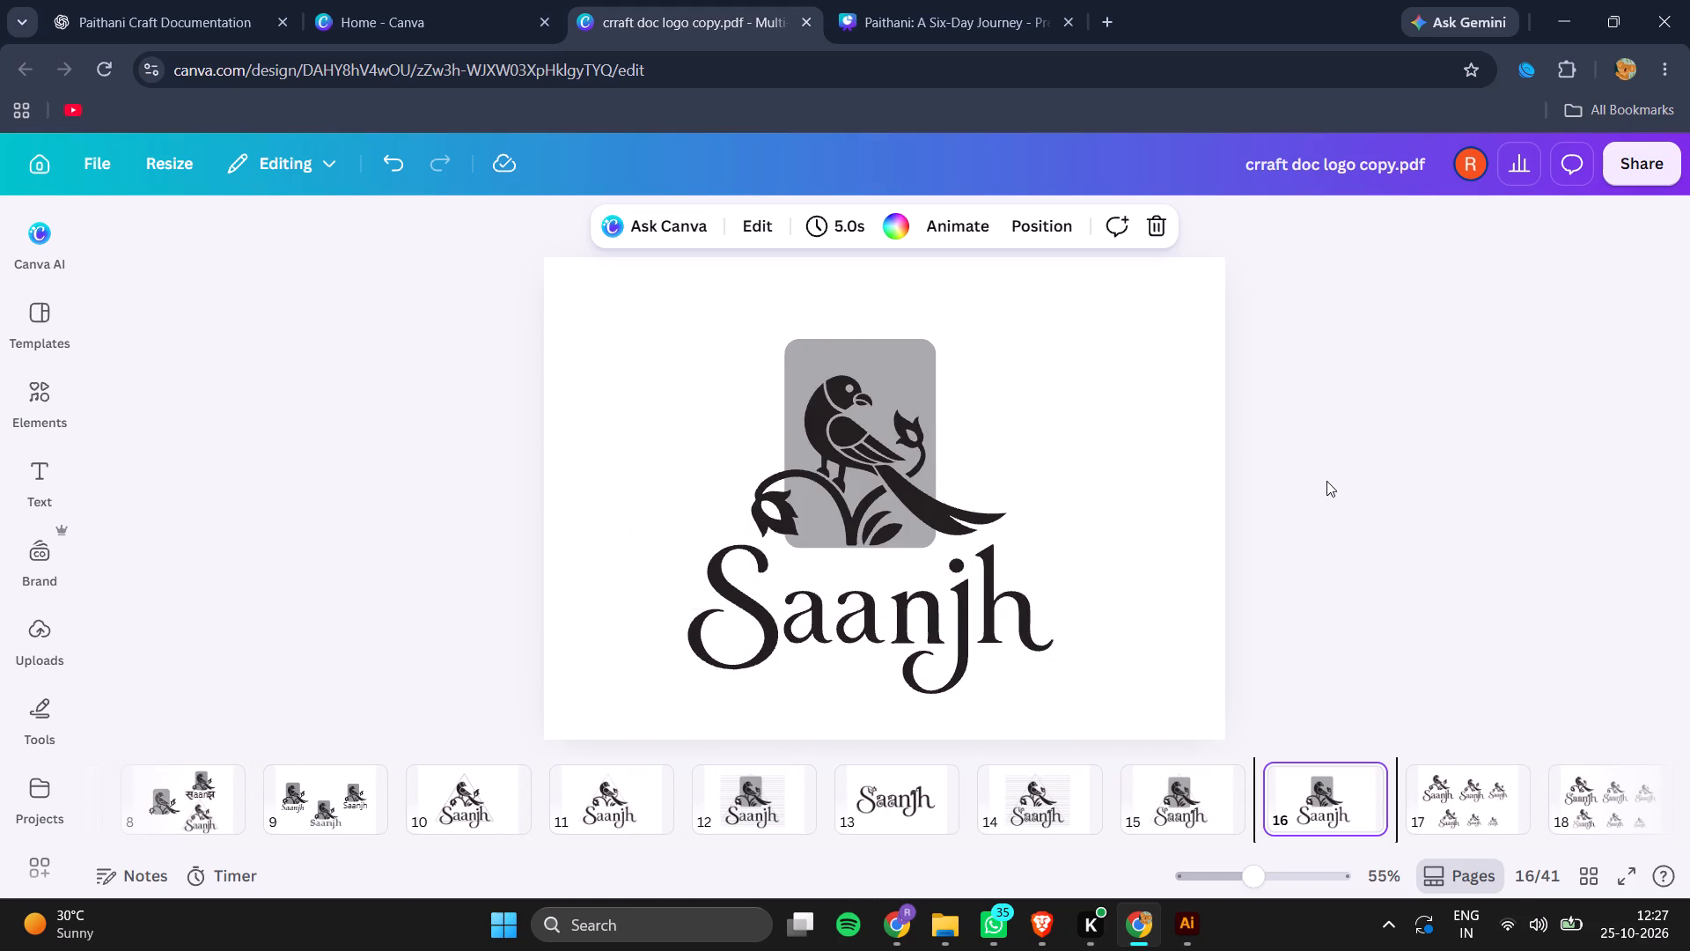
pyautogui.press('Right')
pyautogui.press('Right')
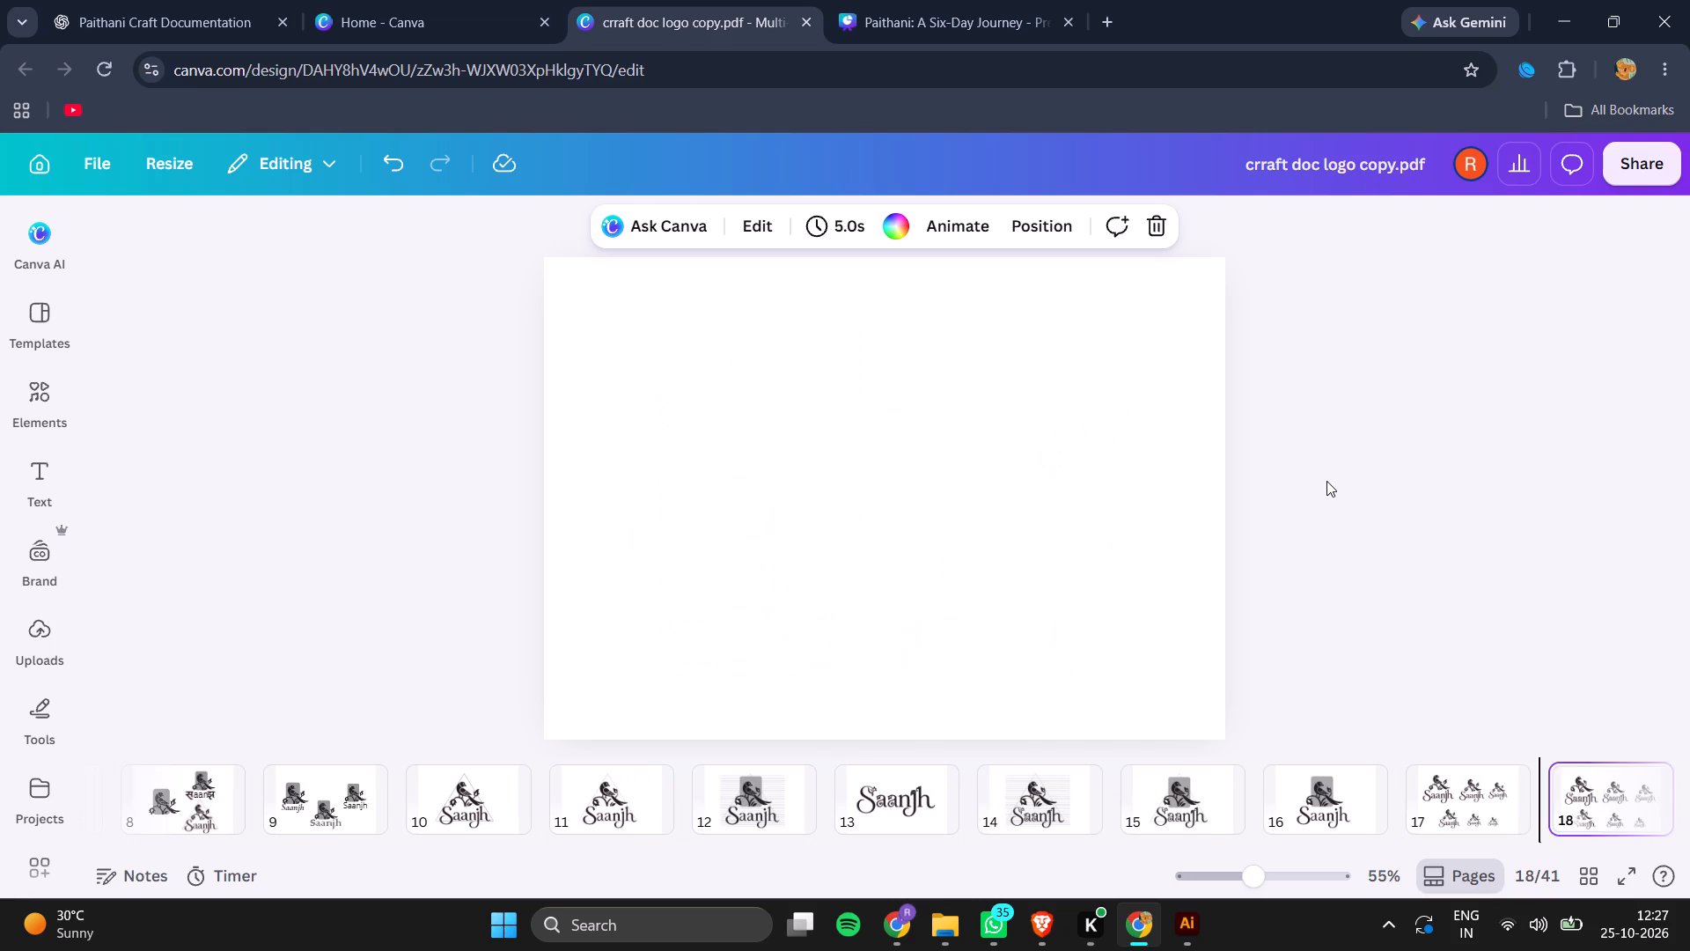
pyautogui.press('Right')
pyautogui.press('Left')
pyautogui.press('Left')
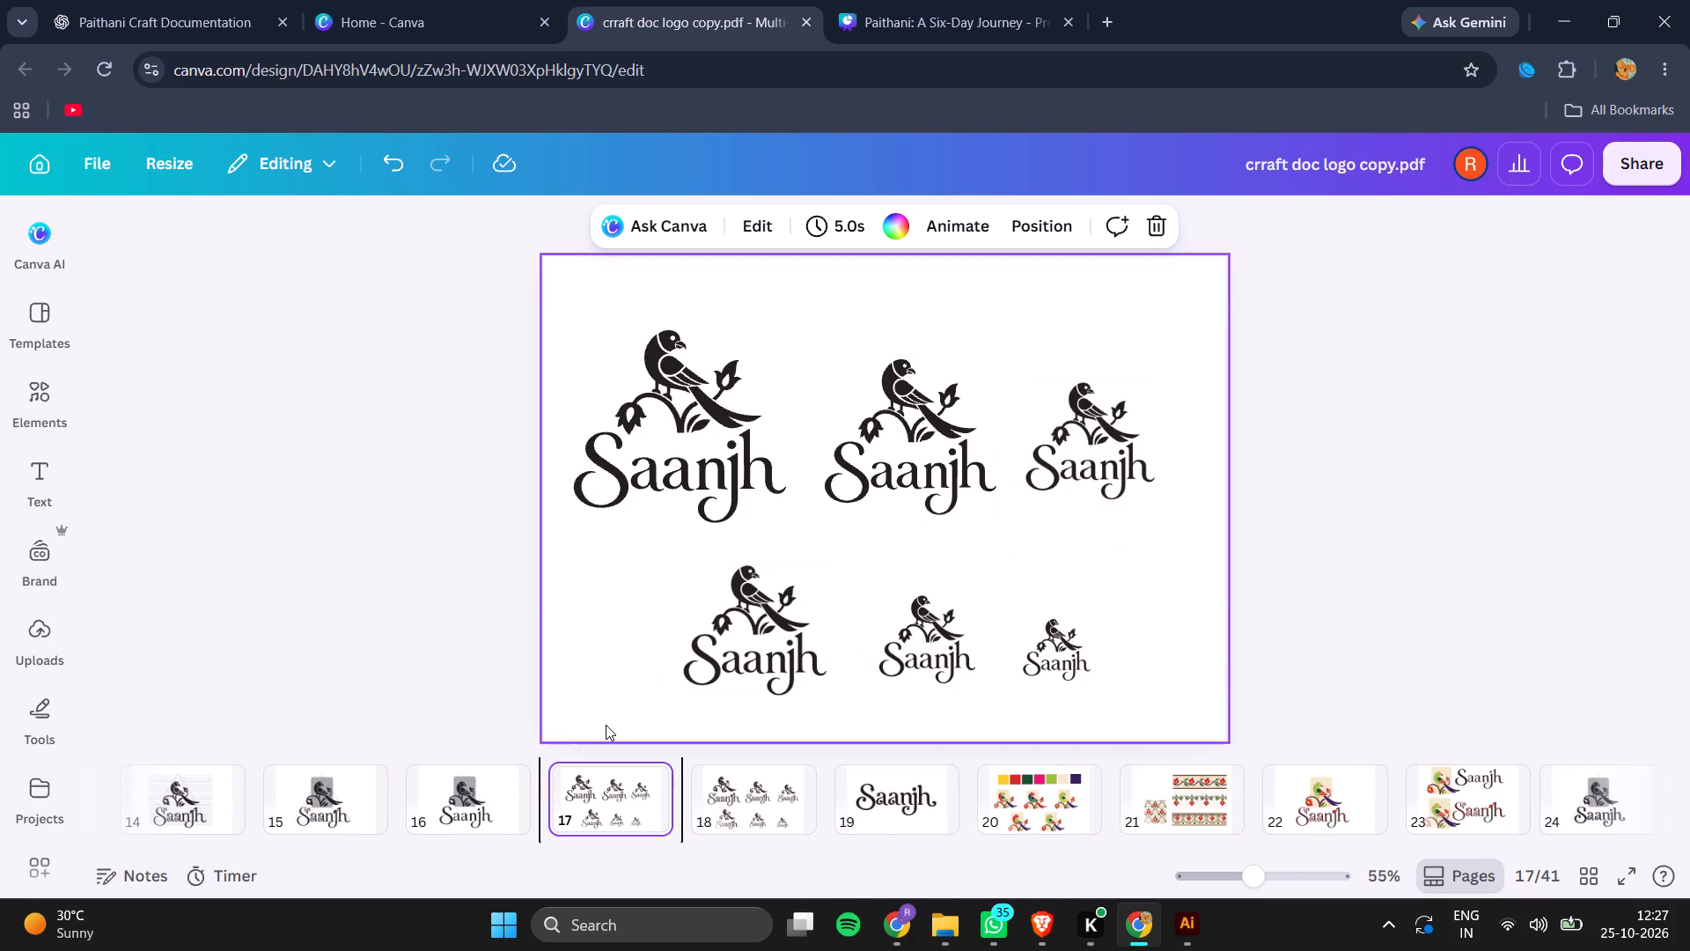
# Move page 18, the size variations of the decorated Saanjh logo, to position 16 after the triangle-construction pages.
pyautogui.moveTo(608, 800); pyautogui.dragTo(557, 787)
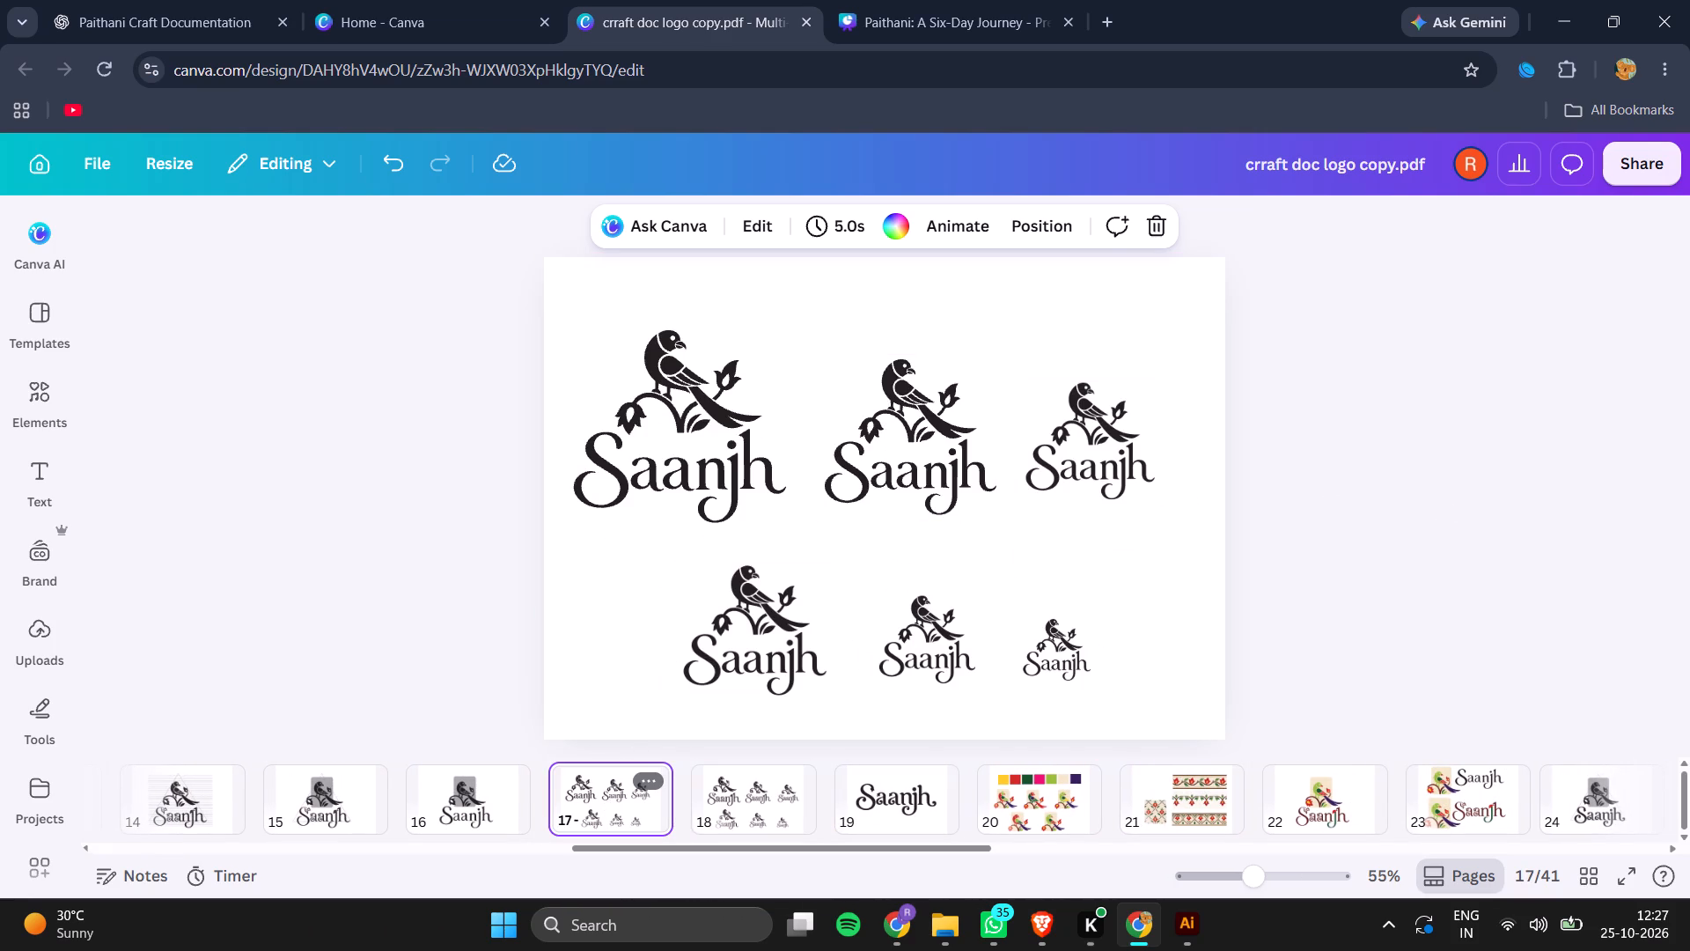
pyautogui.moveTo(557, 787); pyautogui.dragTo(599, 794)
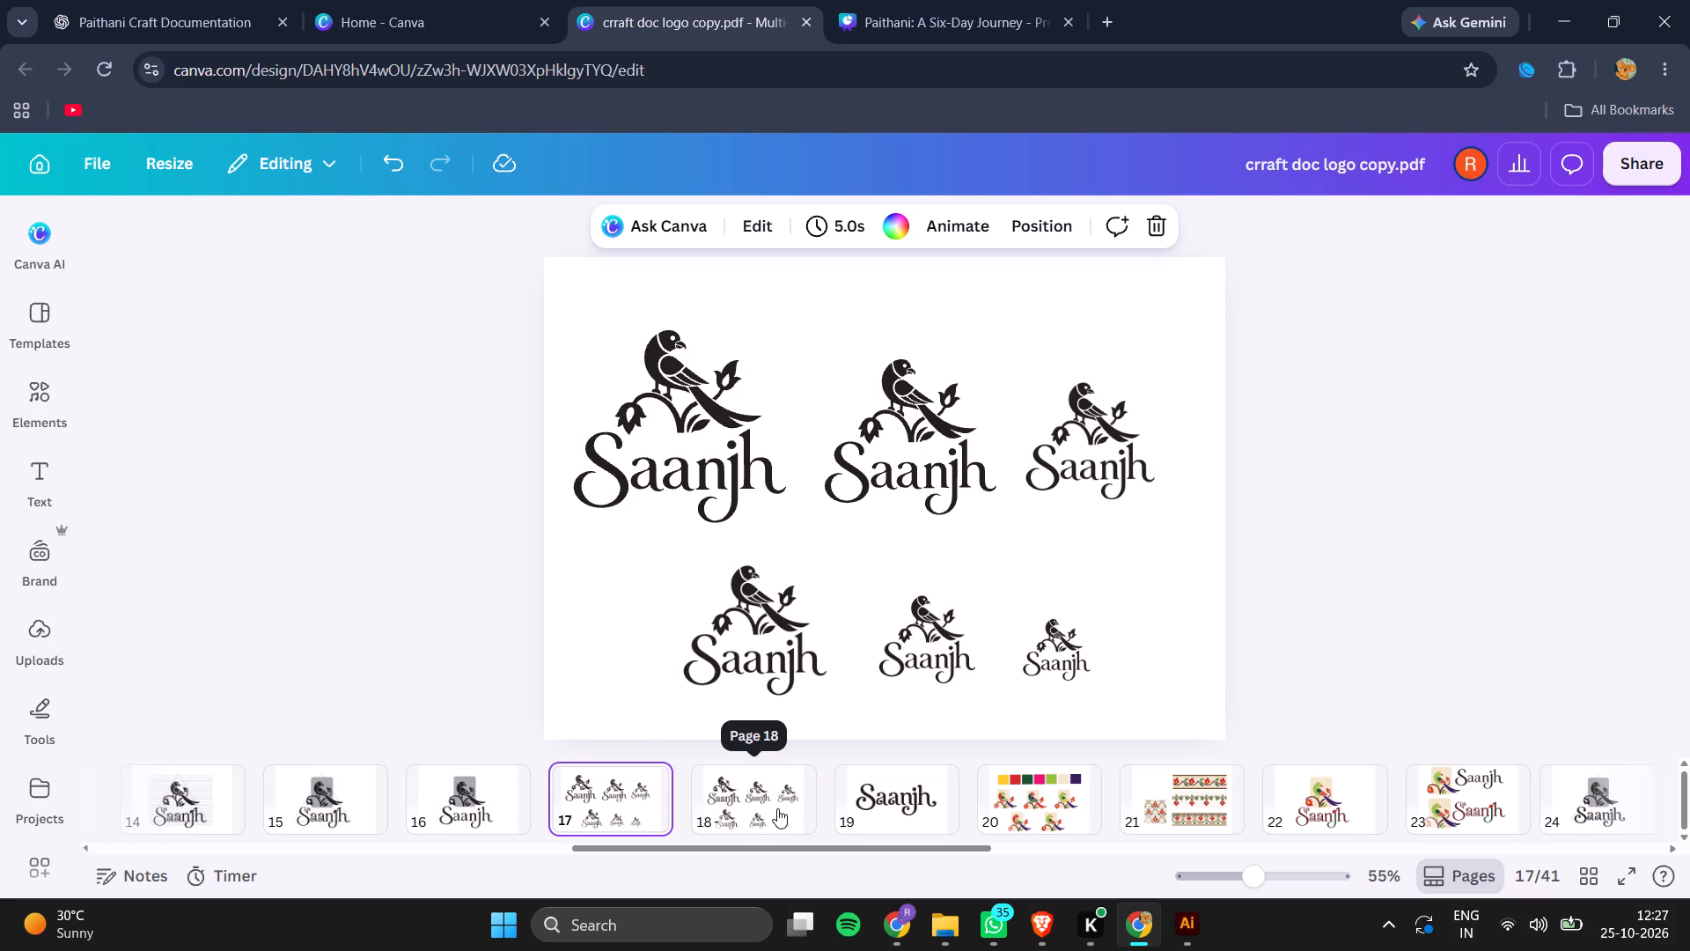
pyautogui.moveTo(777, 808); pyautogui.dragTo(467, 853)
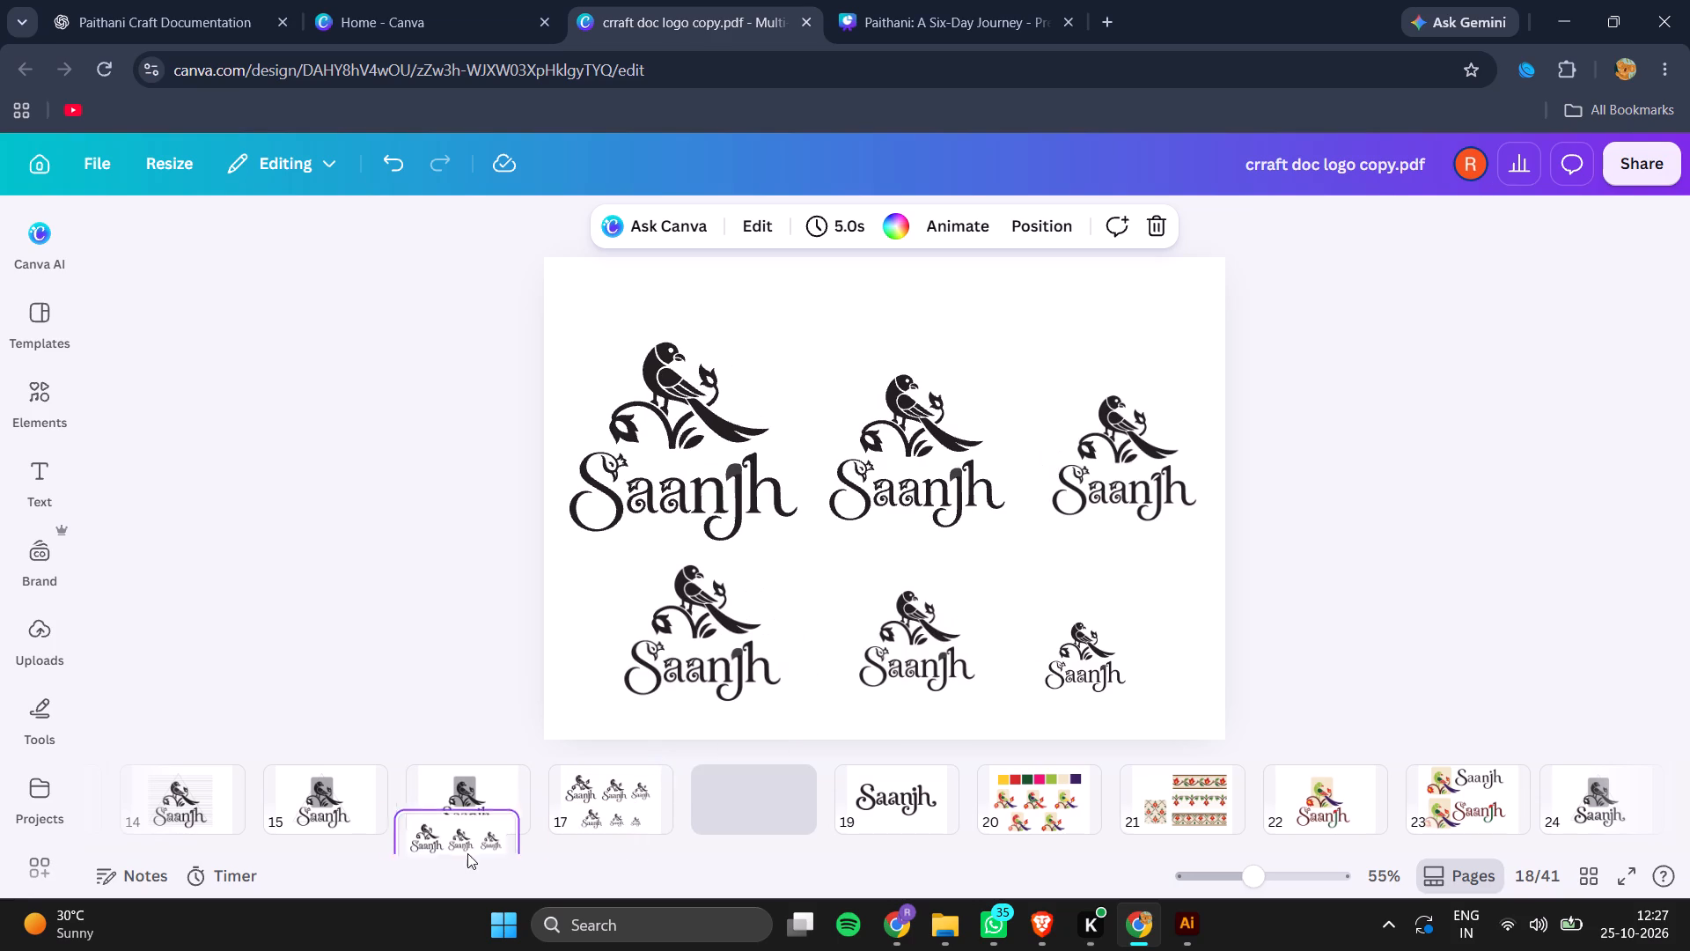
pyautogui.moveTo(467, 853); pyautogui.dragTo(425, 838)
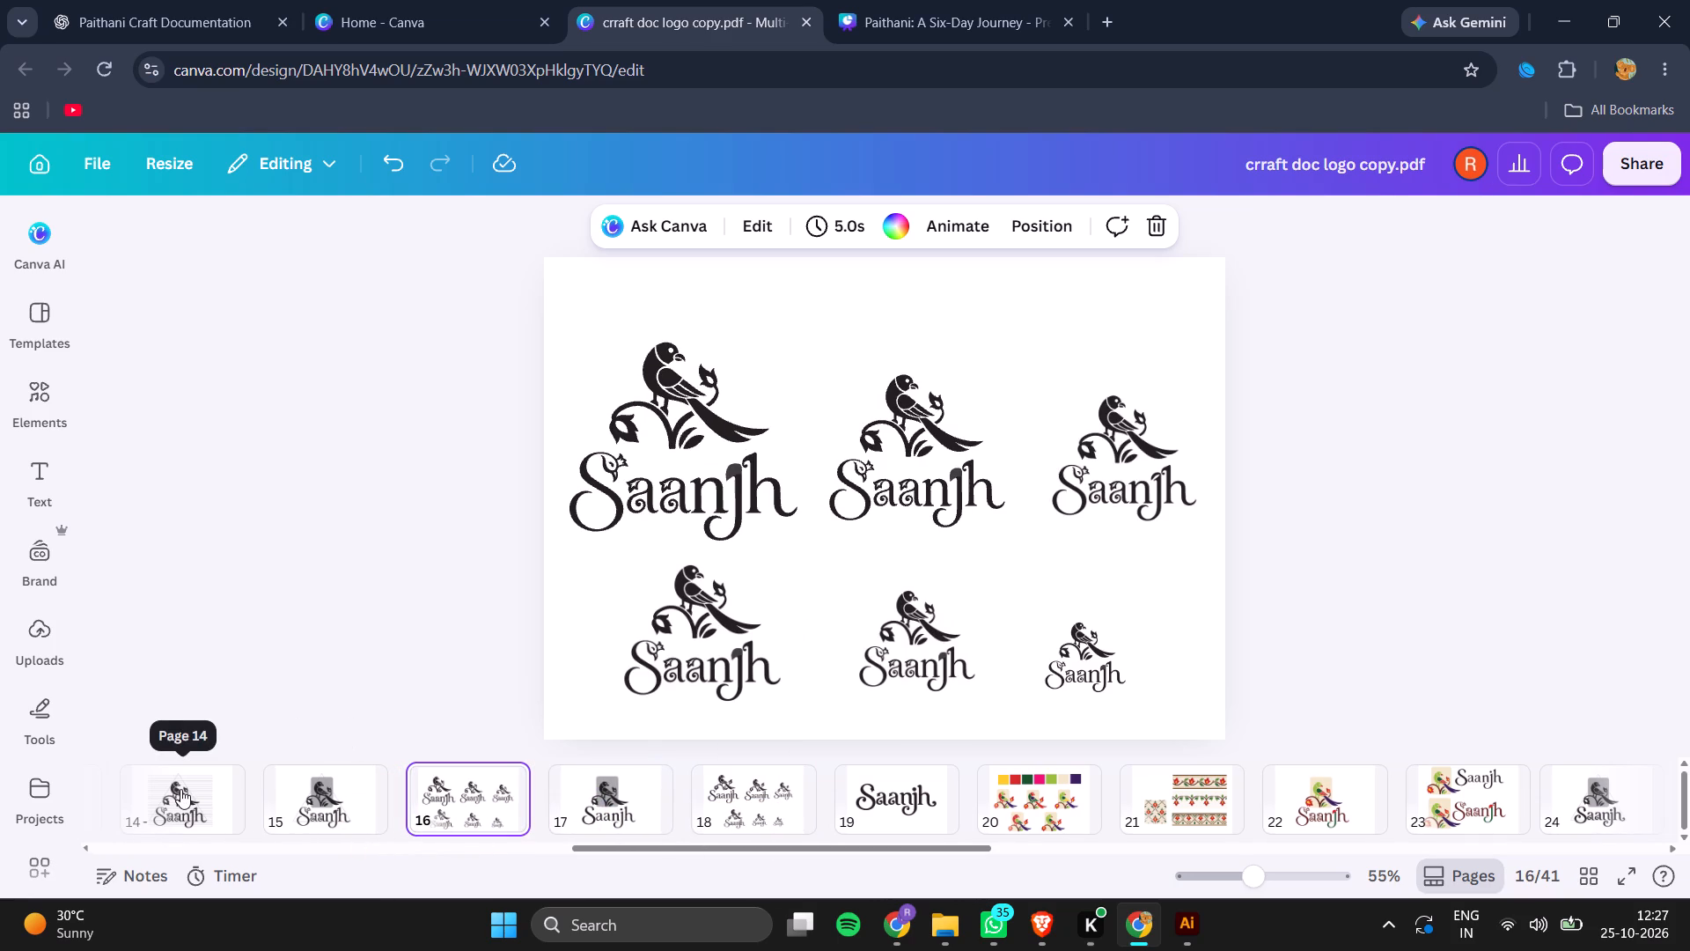
# Check the reordered page sequence from the line-grid construction page 14 to the colour palette page 20.
pyautogui.click(180, 789)
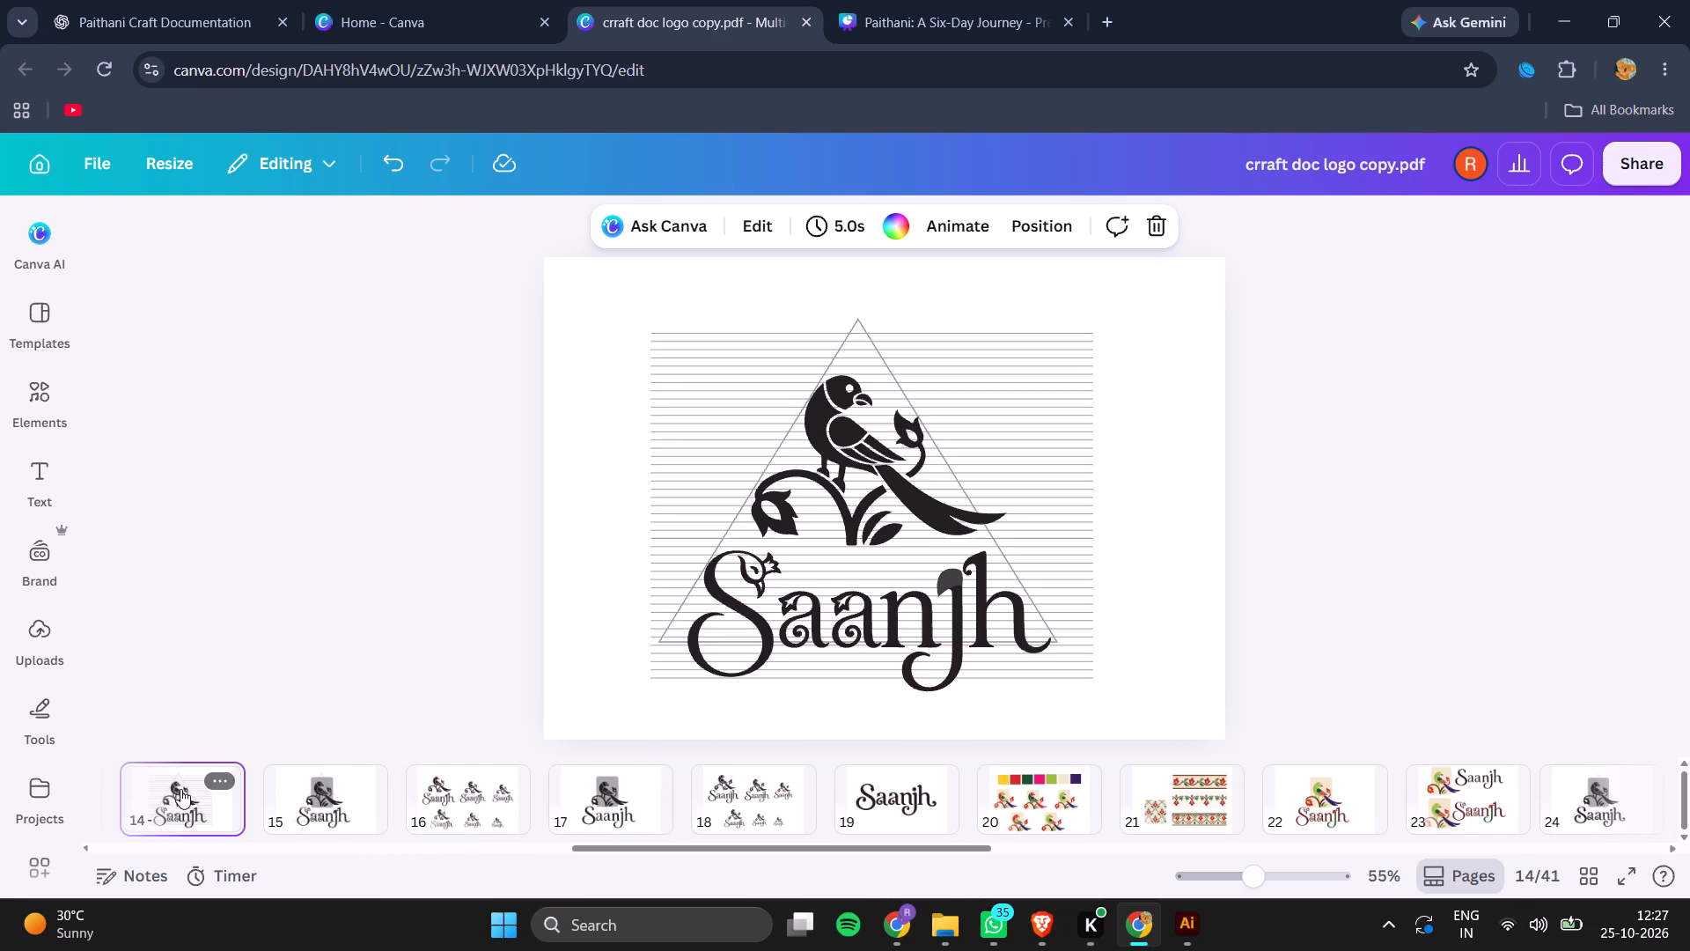
pyautogui.press('Right')
pyautogui.press('Right')
pyautogui.press('Right')
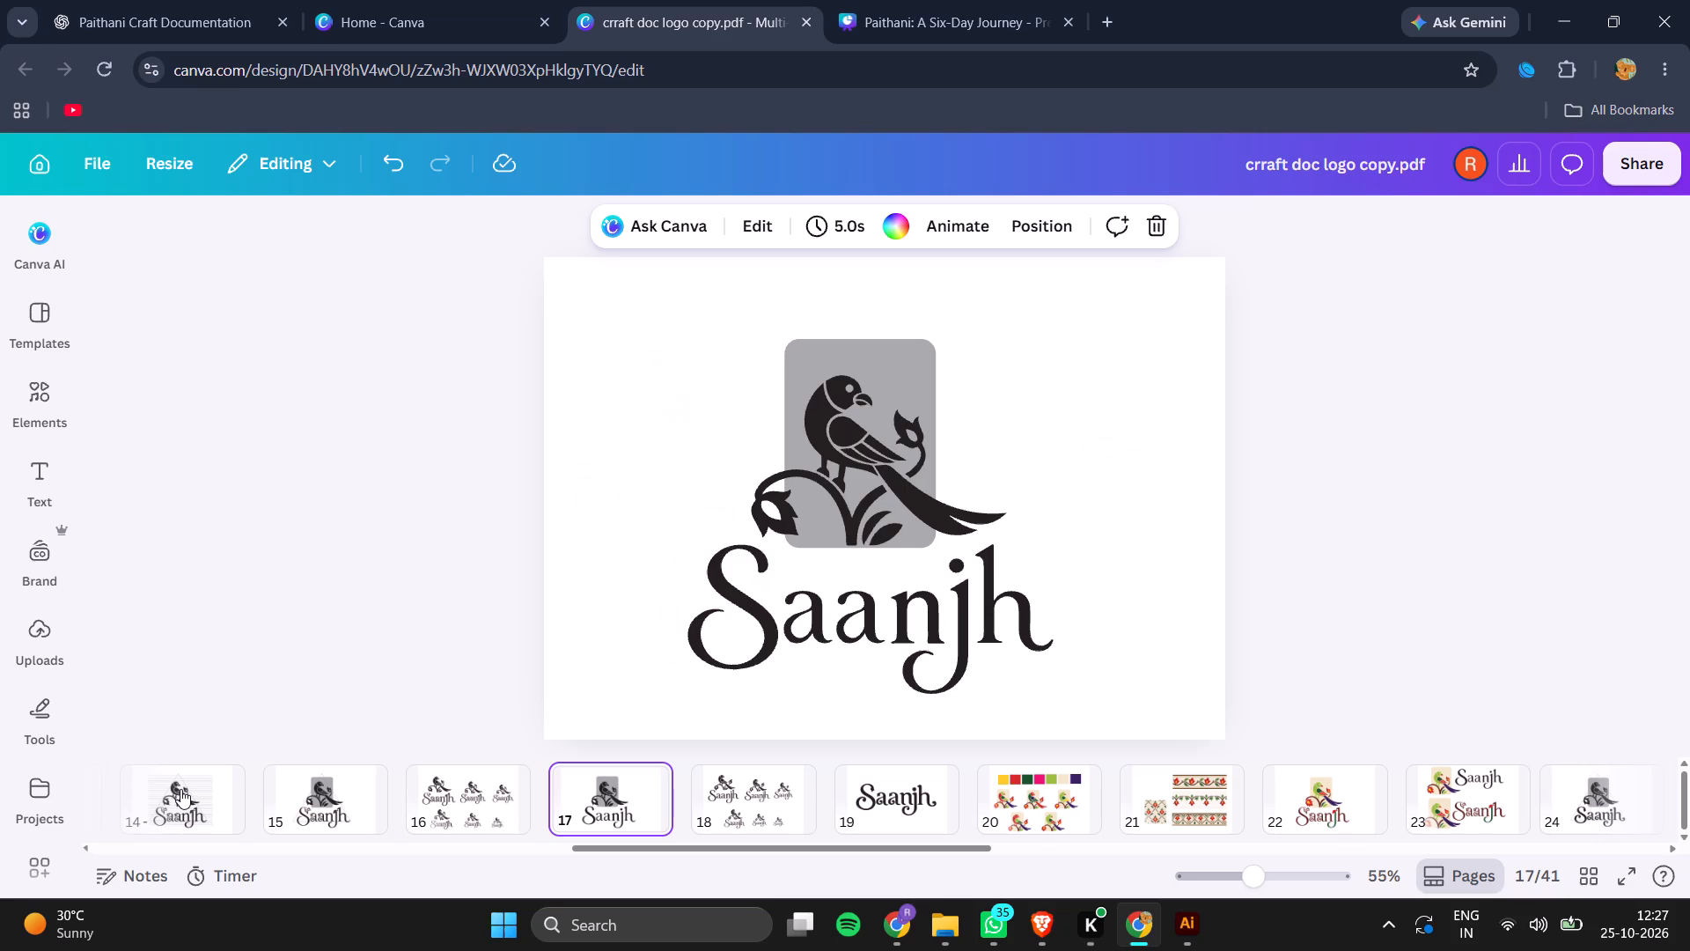
pyautogui.press('Right')
pyautogui.press('Right')
pyautogui.press('Right')
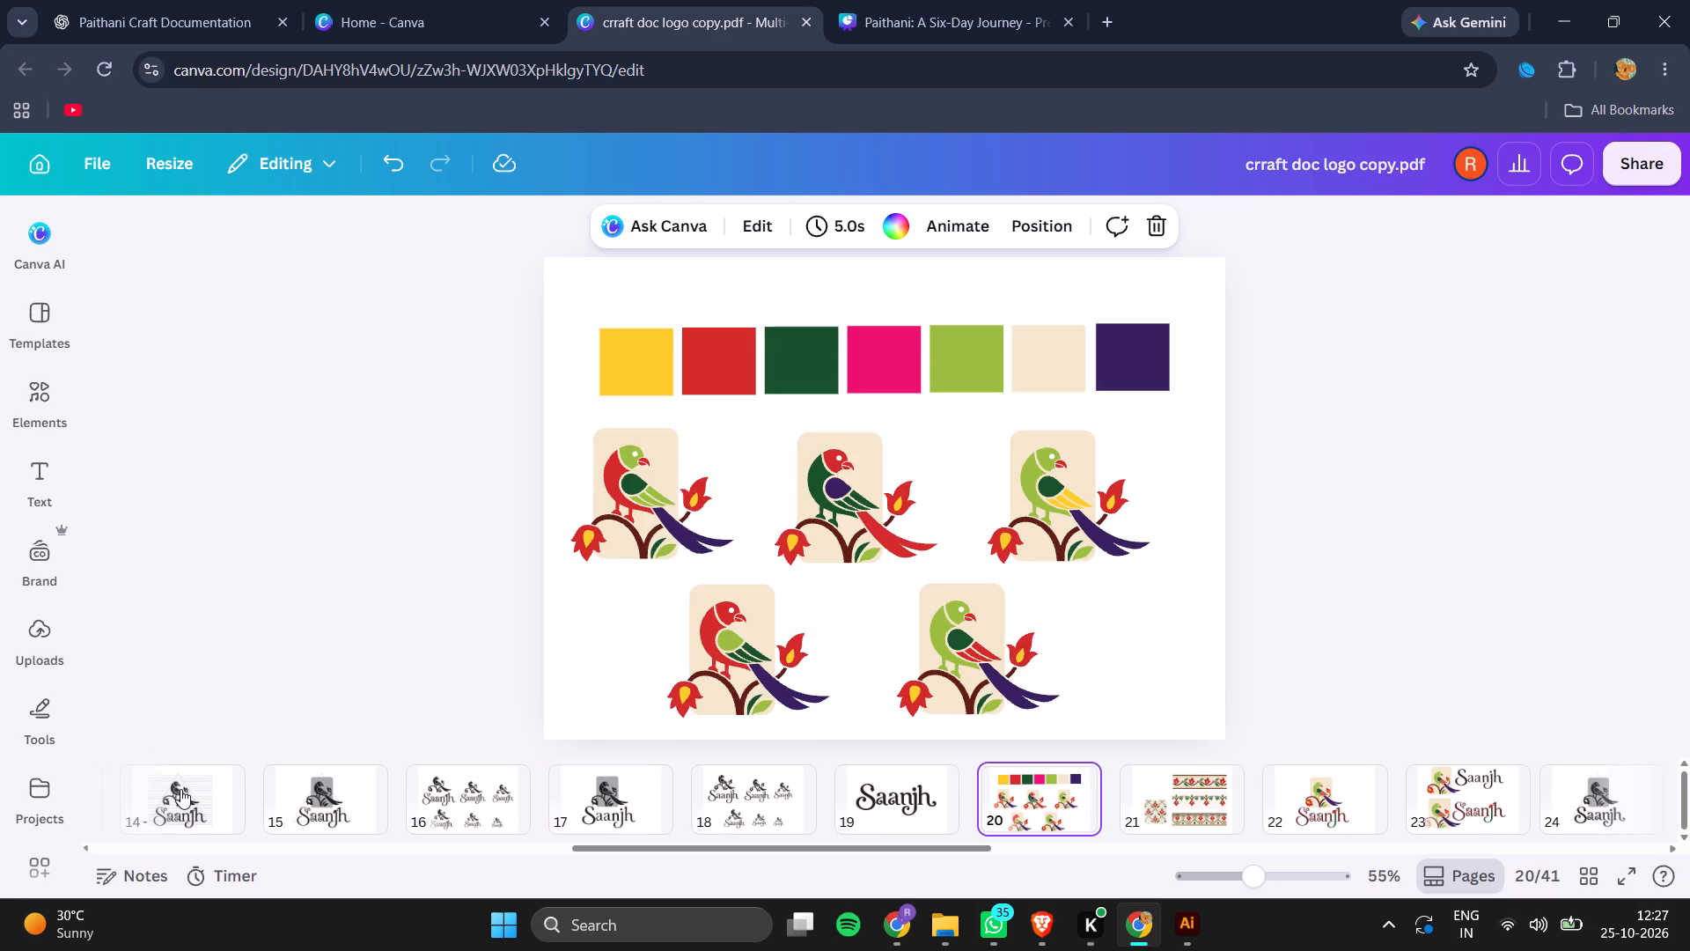
# Move the large Saanjh wordmark on page 19 lower and centre it horizontally.
pyautogui.press('Left')
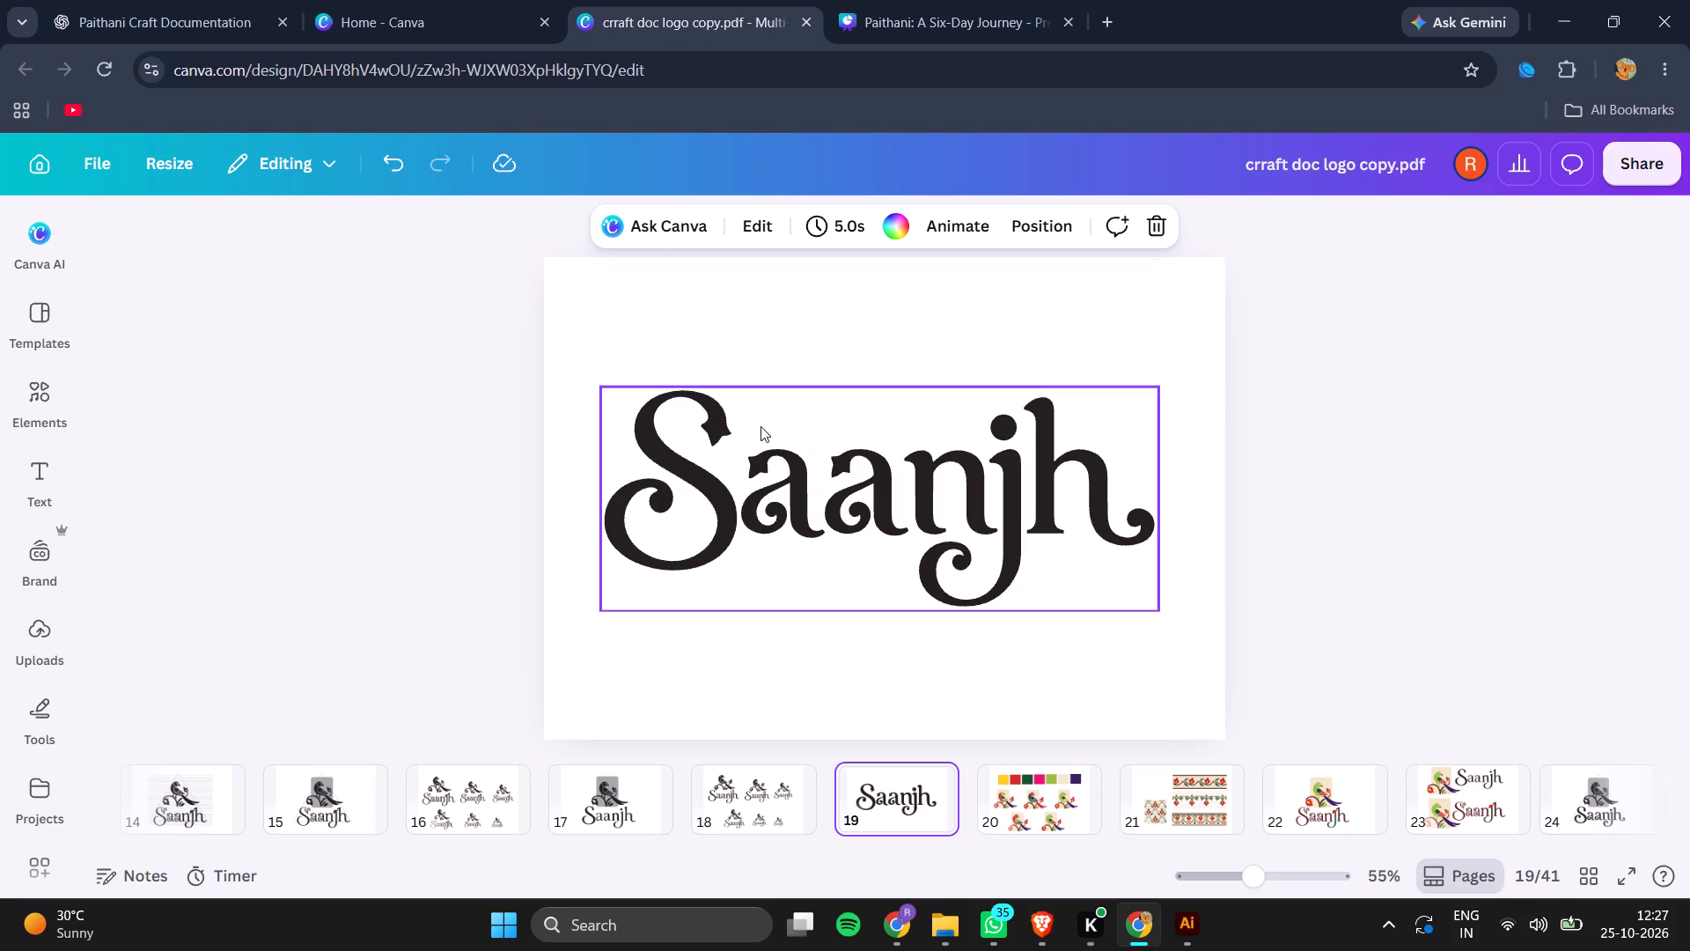
pyautogui.moveTo(834, 468); pyautogui.dragTo(834, 527)
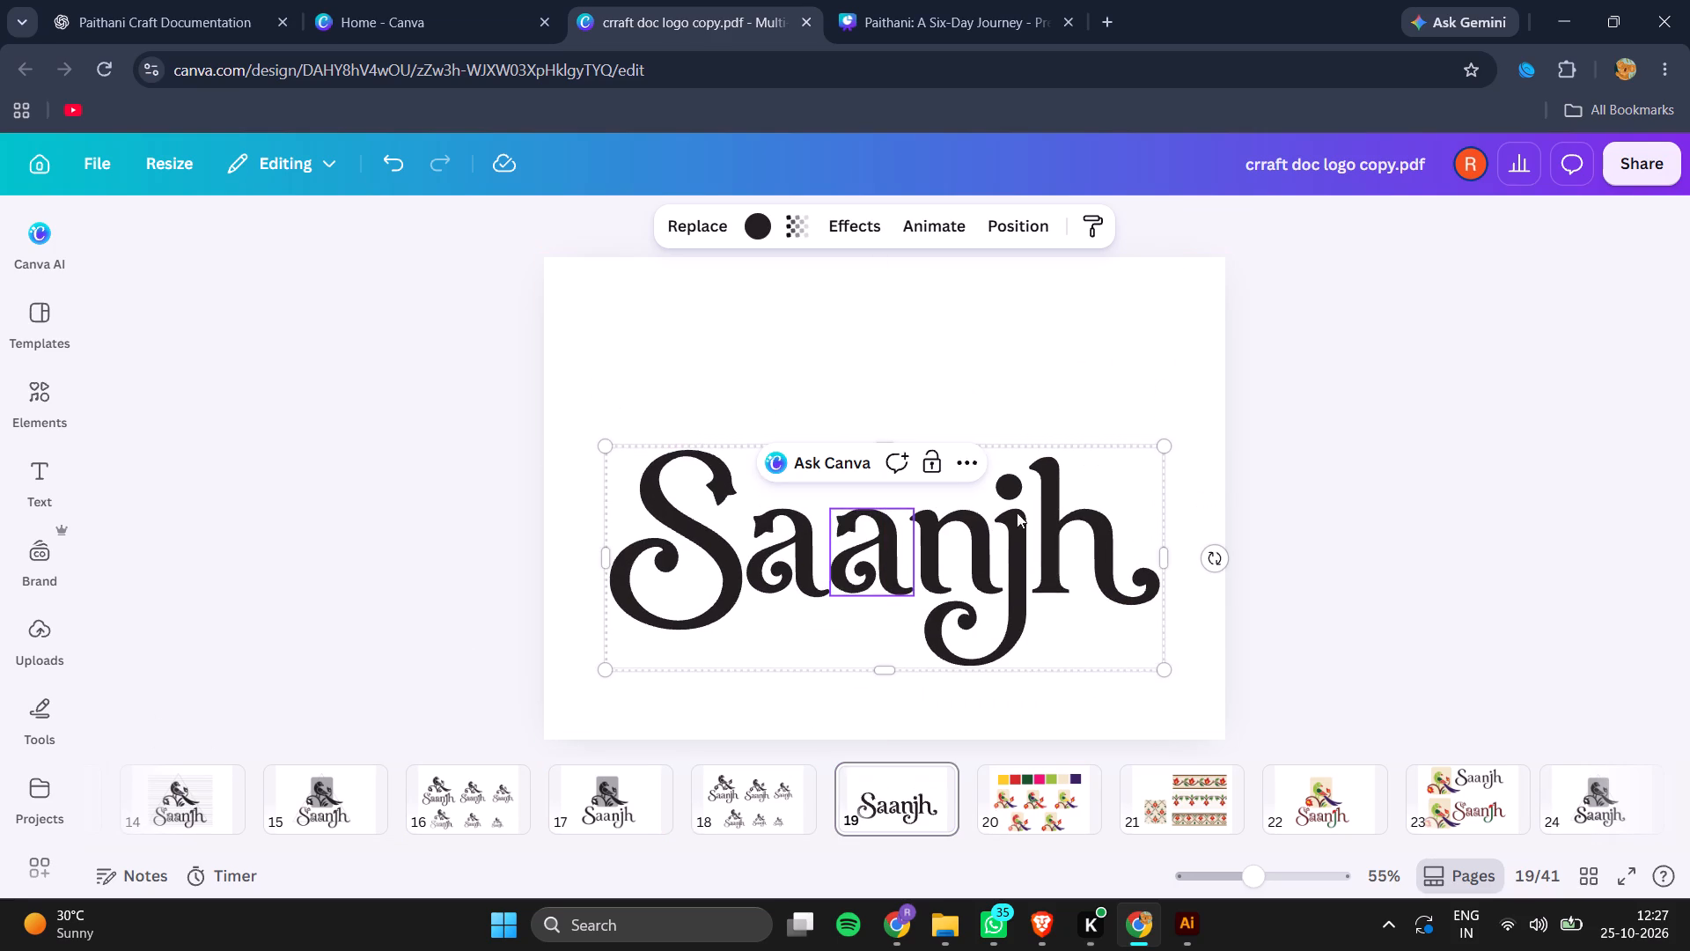
pyautogui.click(1245, 492)
# Review the pages from the colour palette on page 20 to the plain black Saanjh logo on page 25.
pyautogui.press('Right')
pyautogui.press('Right')
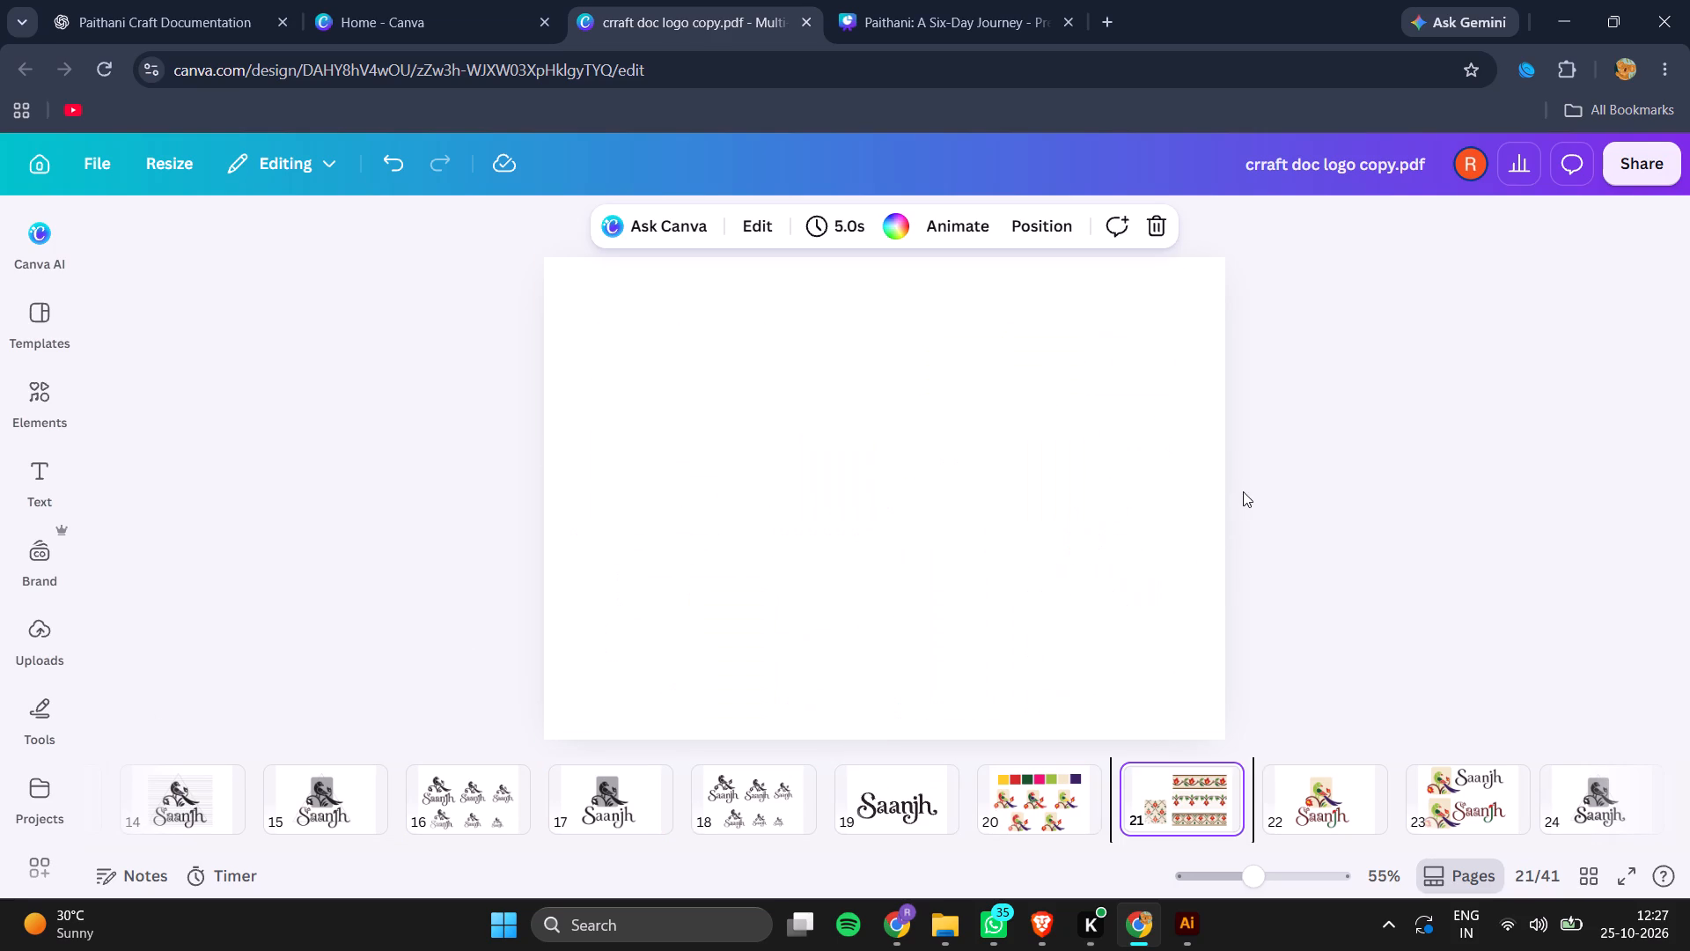
pyautogui.press('Right')
pyautogui.press('Left')
pyautogui.press('Left')
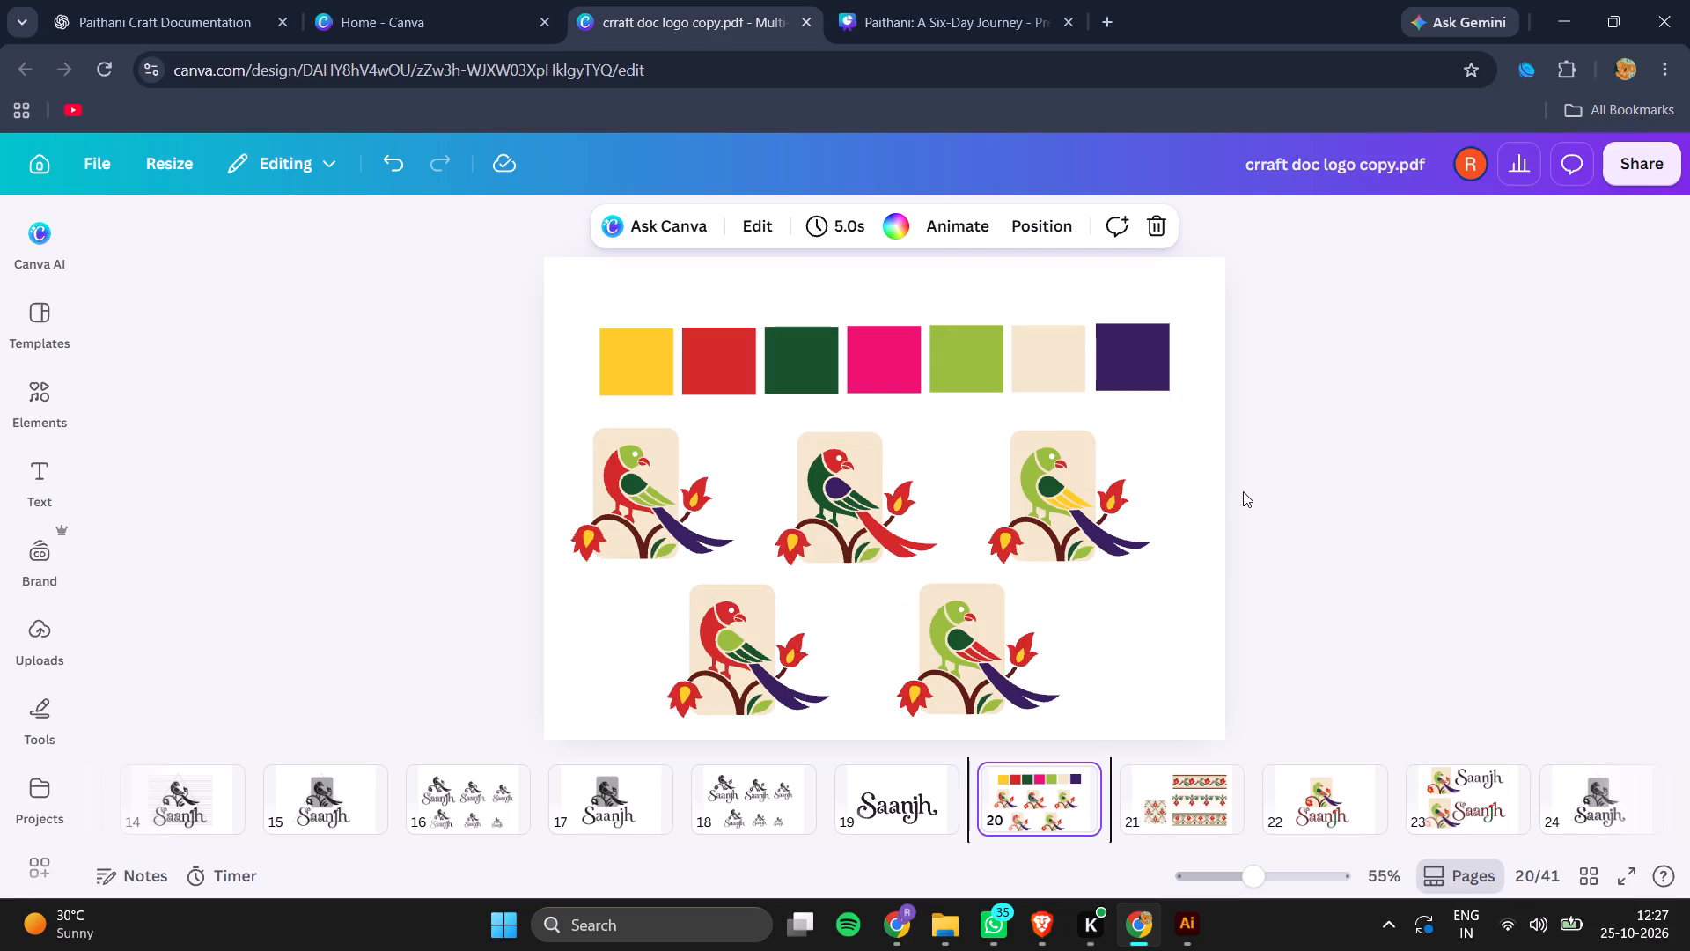
pyautogui.press('Right')
pyautogui.press('Right')
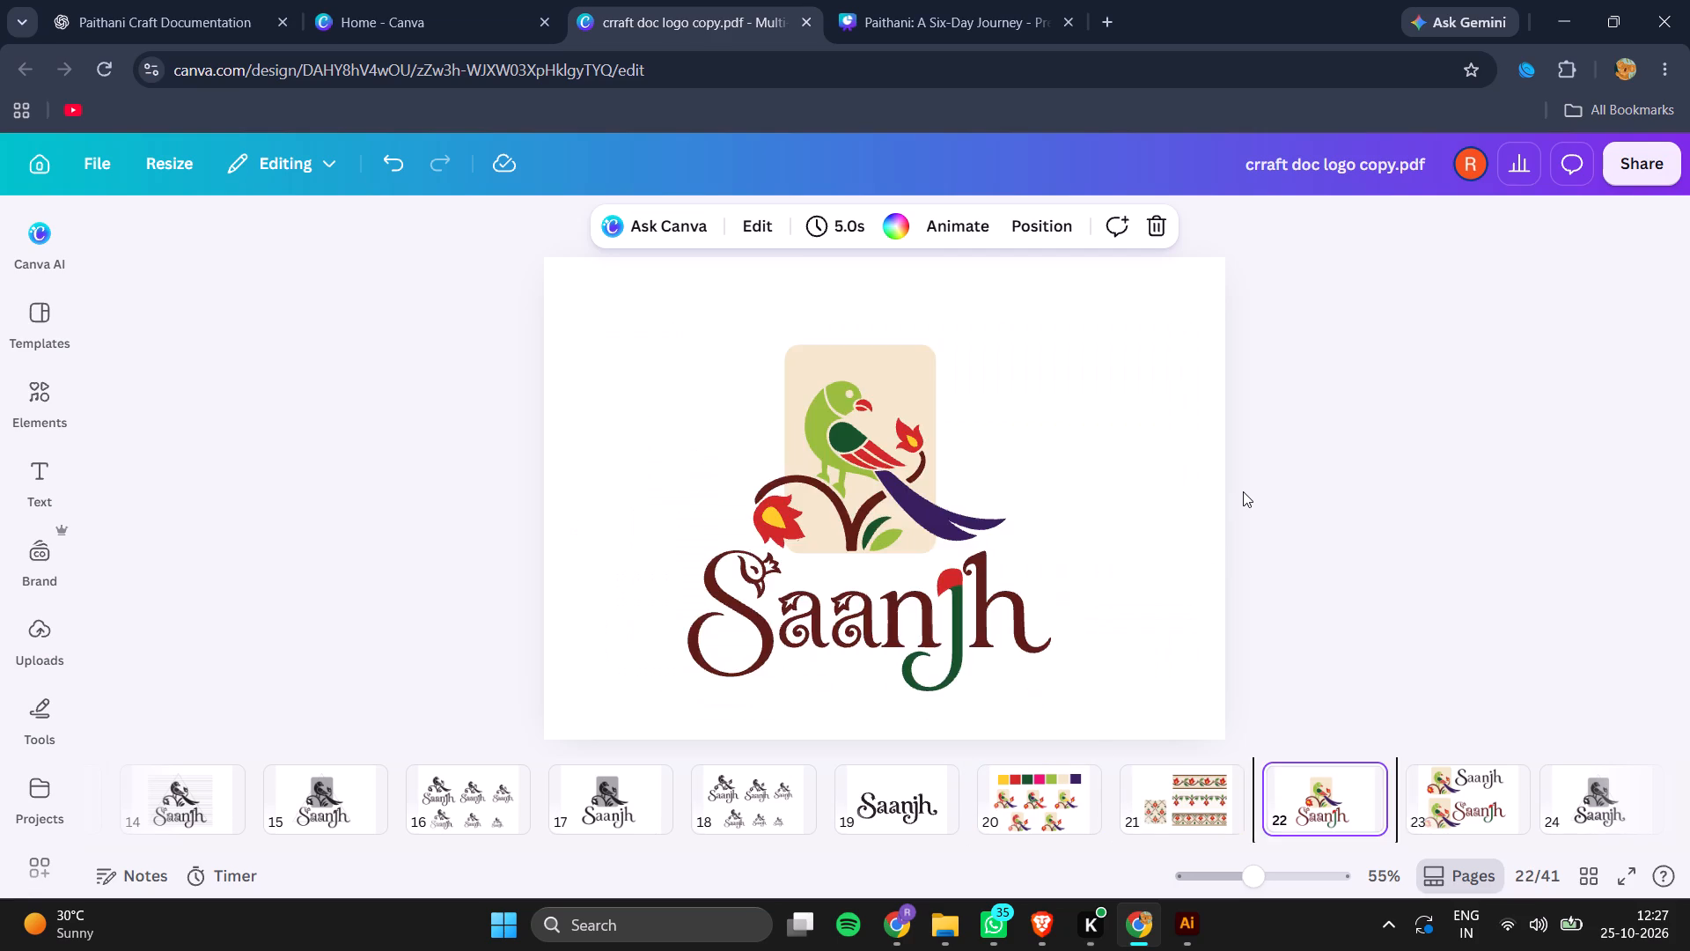
pyautogui.press('Right')
pyautogui.press('Right')
pyautogui.press('Right')
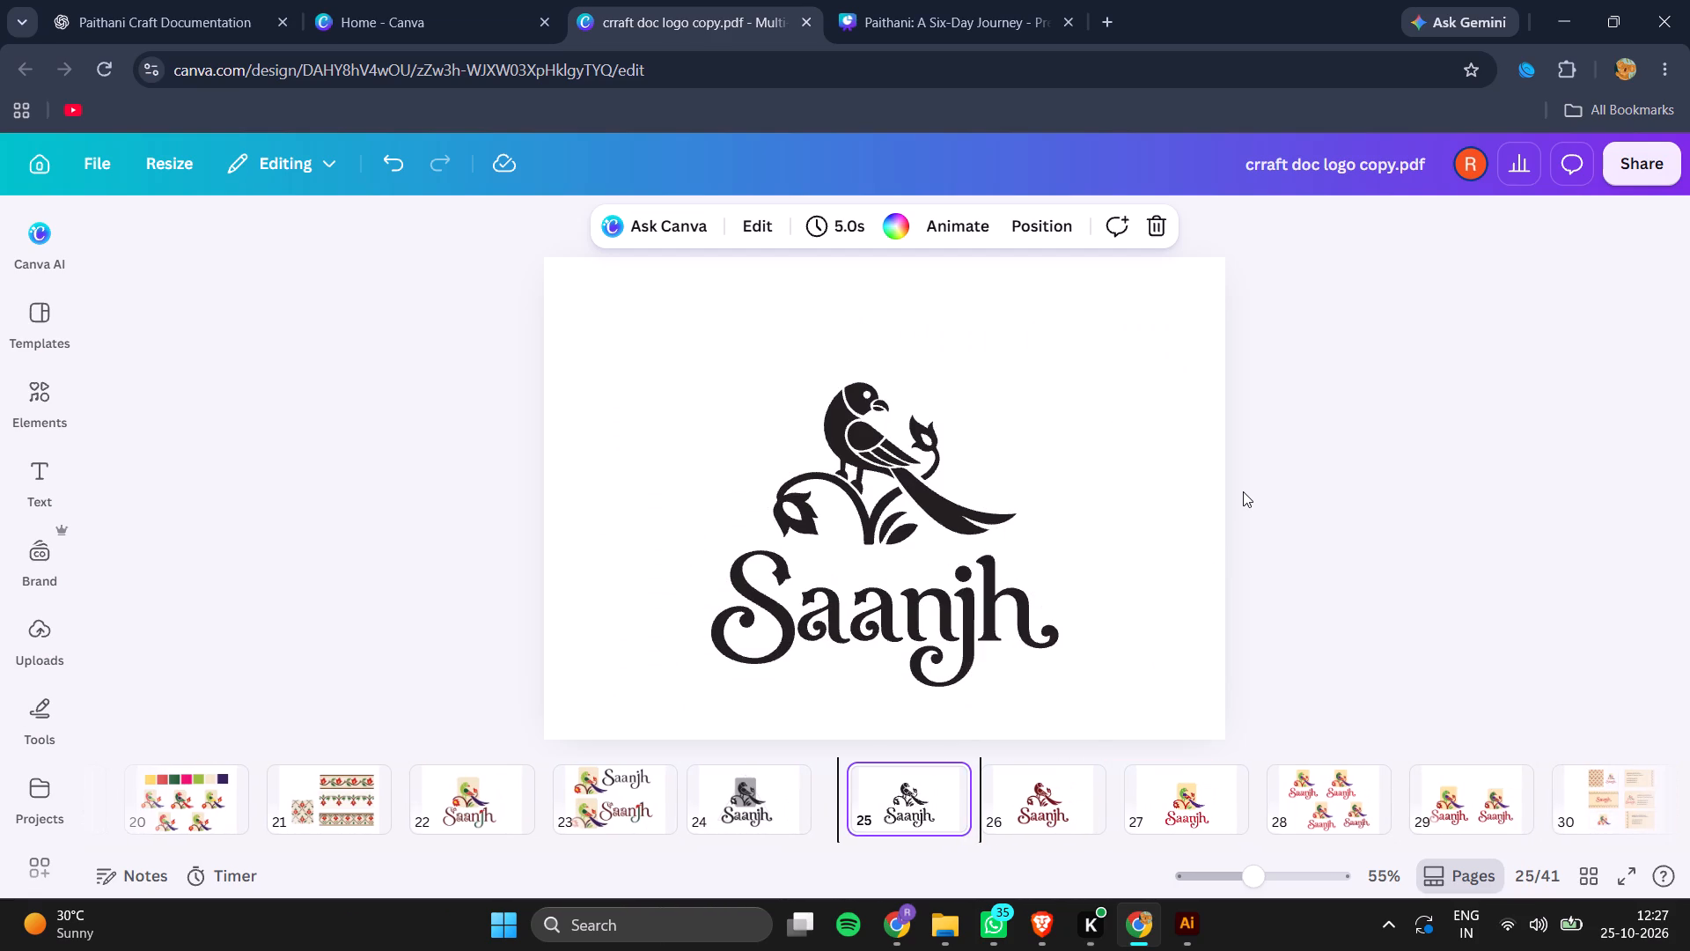
# Move pages 24 to 26, the triangle-construction, black and dark red logo pages, directly after the wordmark page 19.
pyautogui.click(724, 773)
pyautogui.keyDown('shift'); pyautogui.click(1010, 793); pyautogui.keyUp('shift')
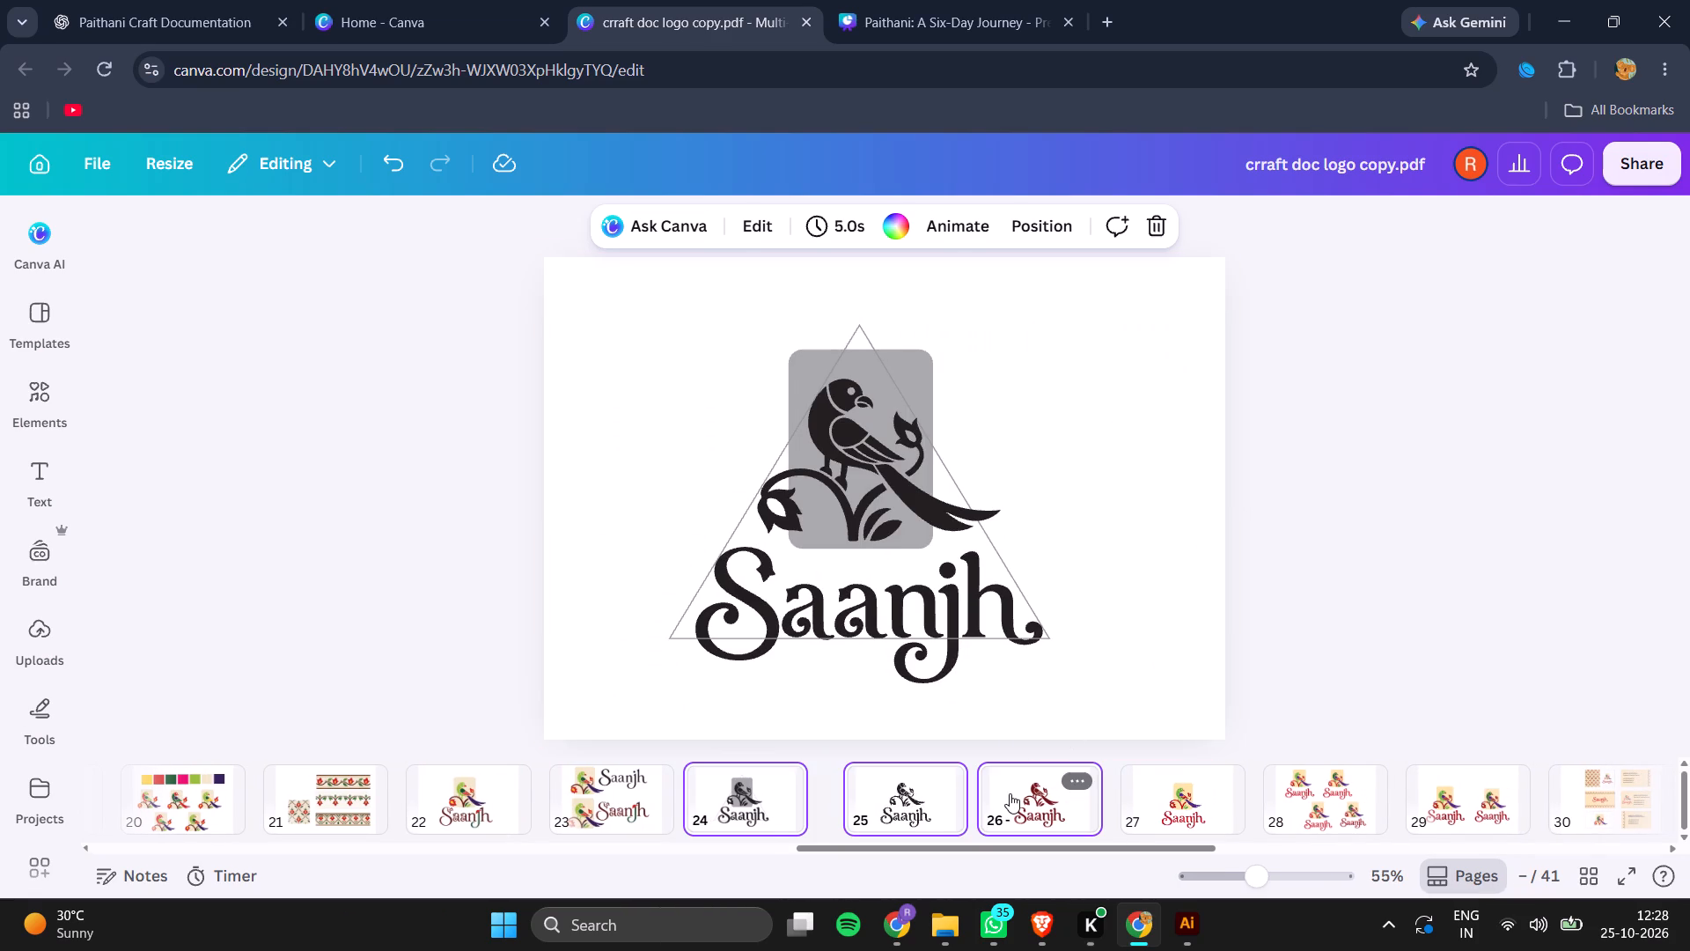
pyautogui.moveTo(862, 800); pyautogui.dragTo(689, 803)
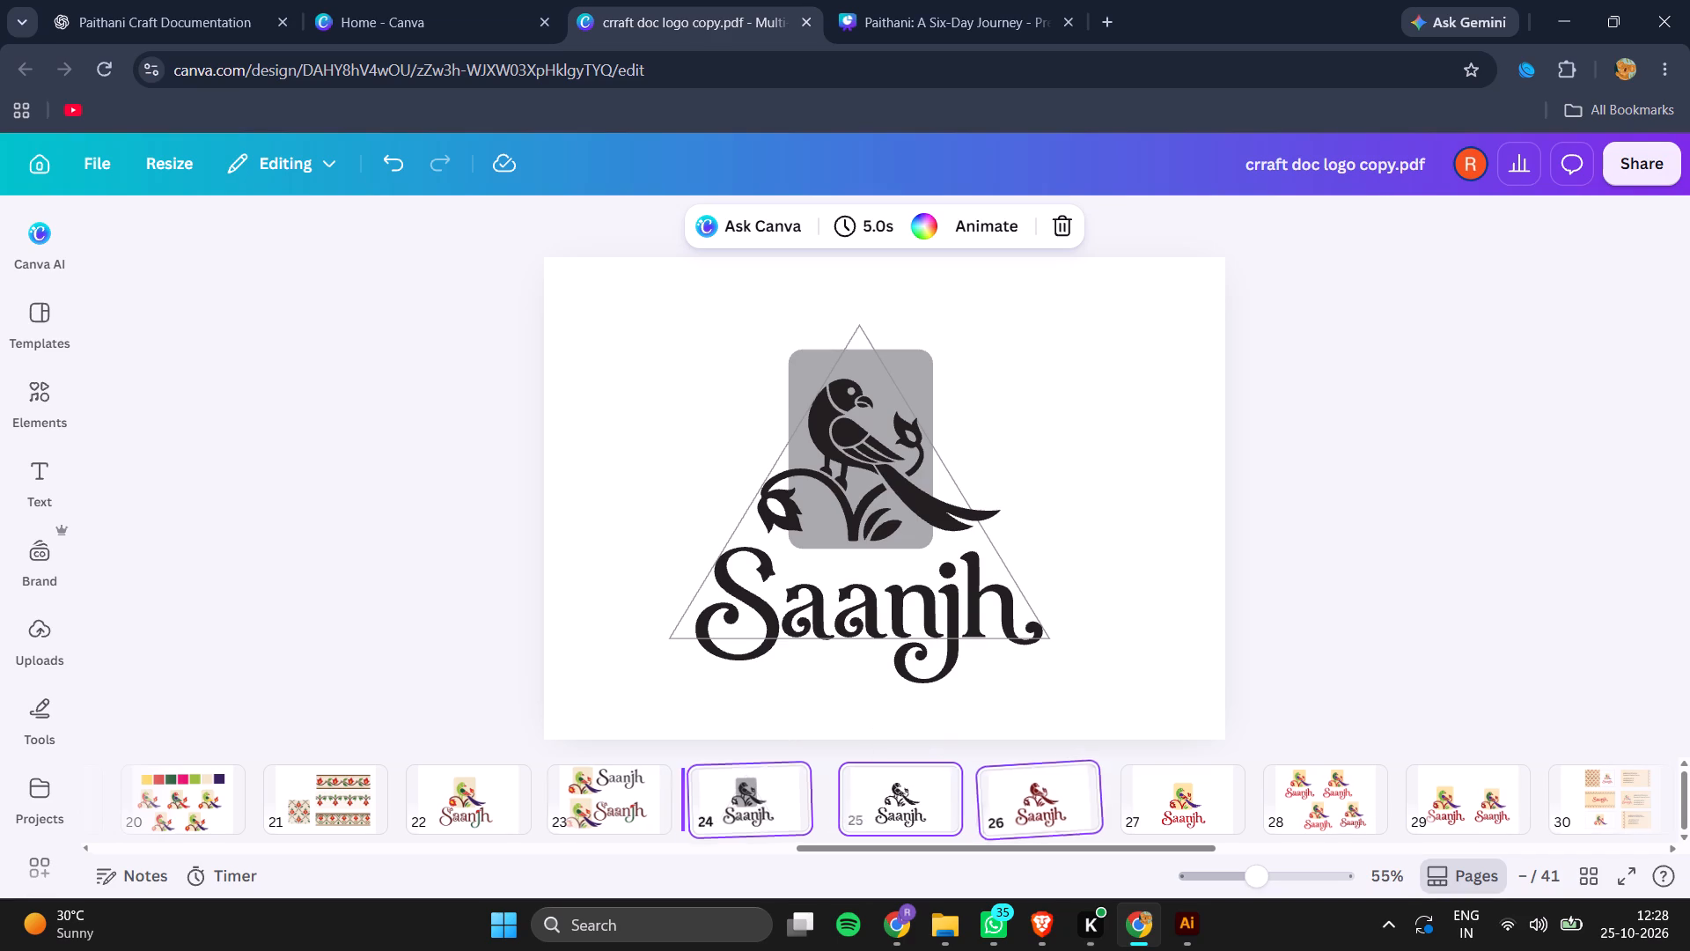
pyautogui.moveTo(689, 803); pyautogui.dragTo(380, 809)
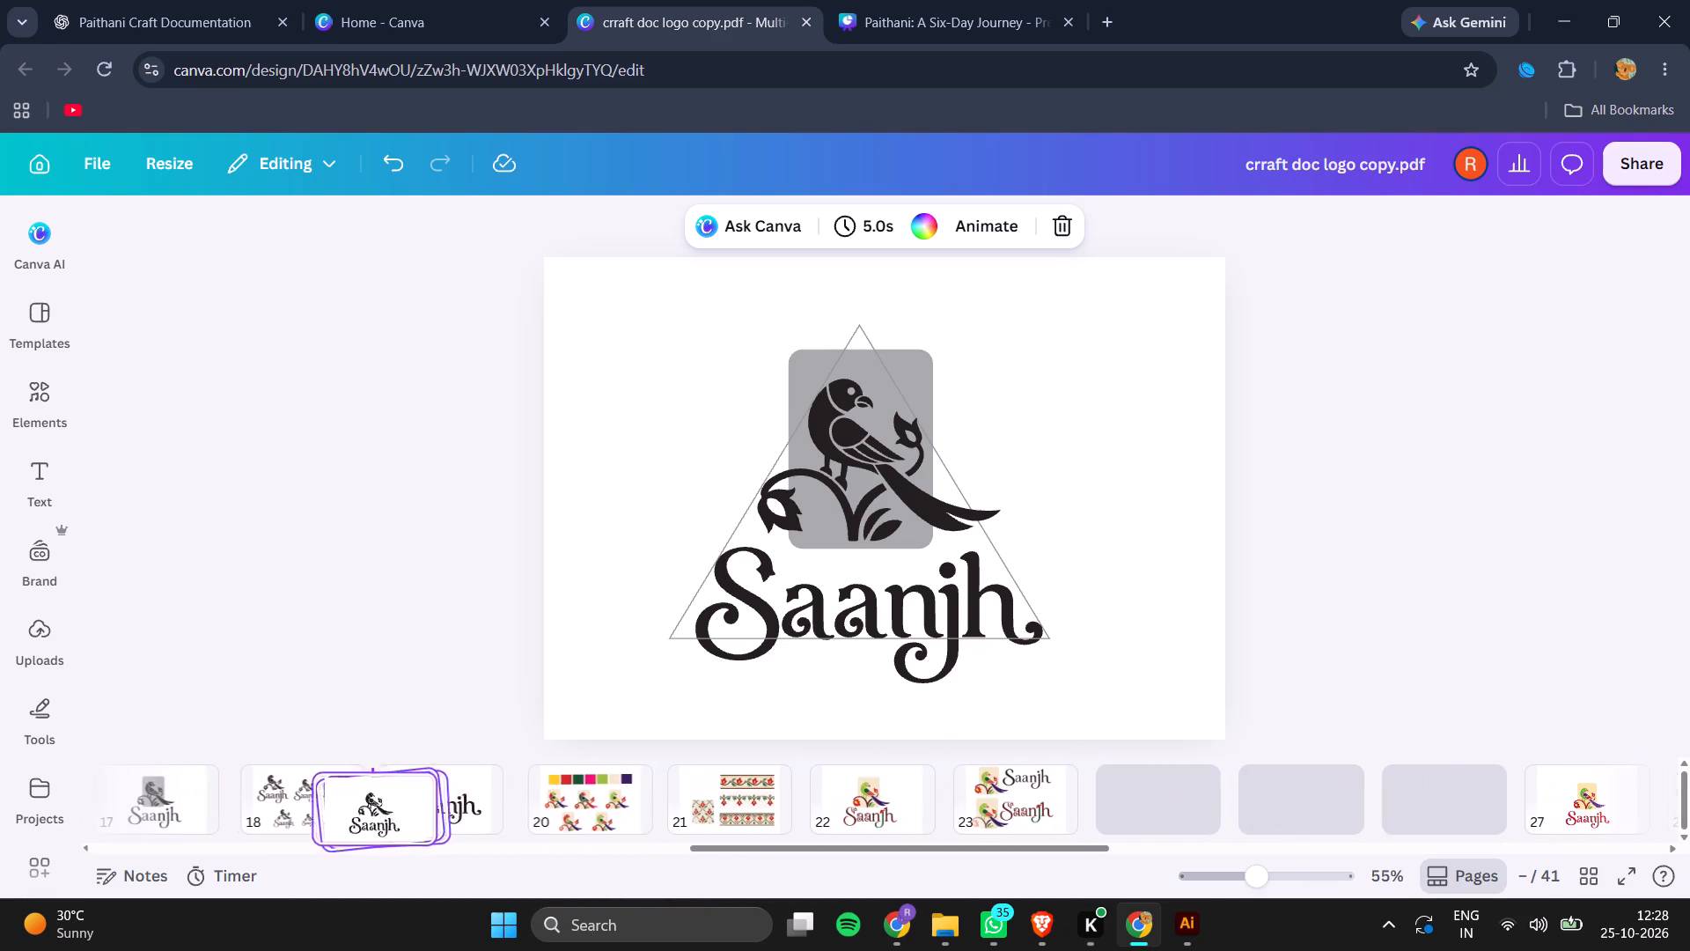
pyautogui.moveTo(380, 809); pyautogui.dragTo(497, 808)
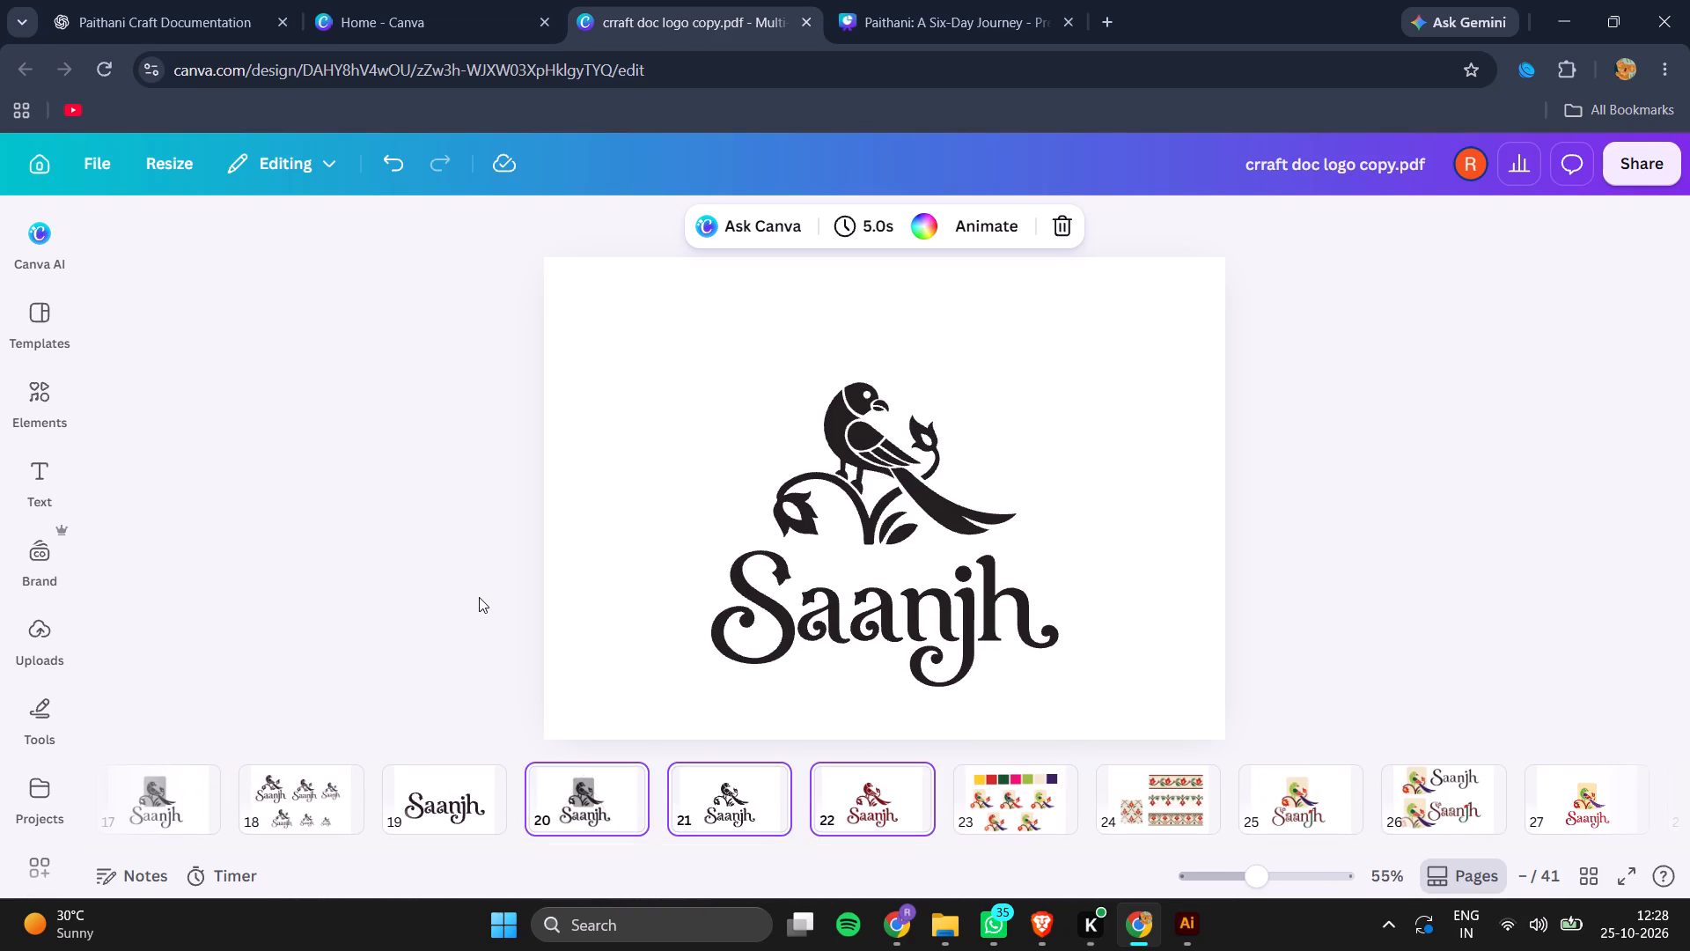
pyautogui.click(479, 597)
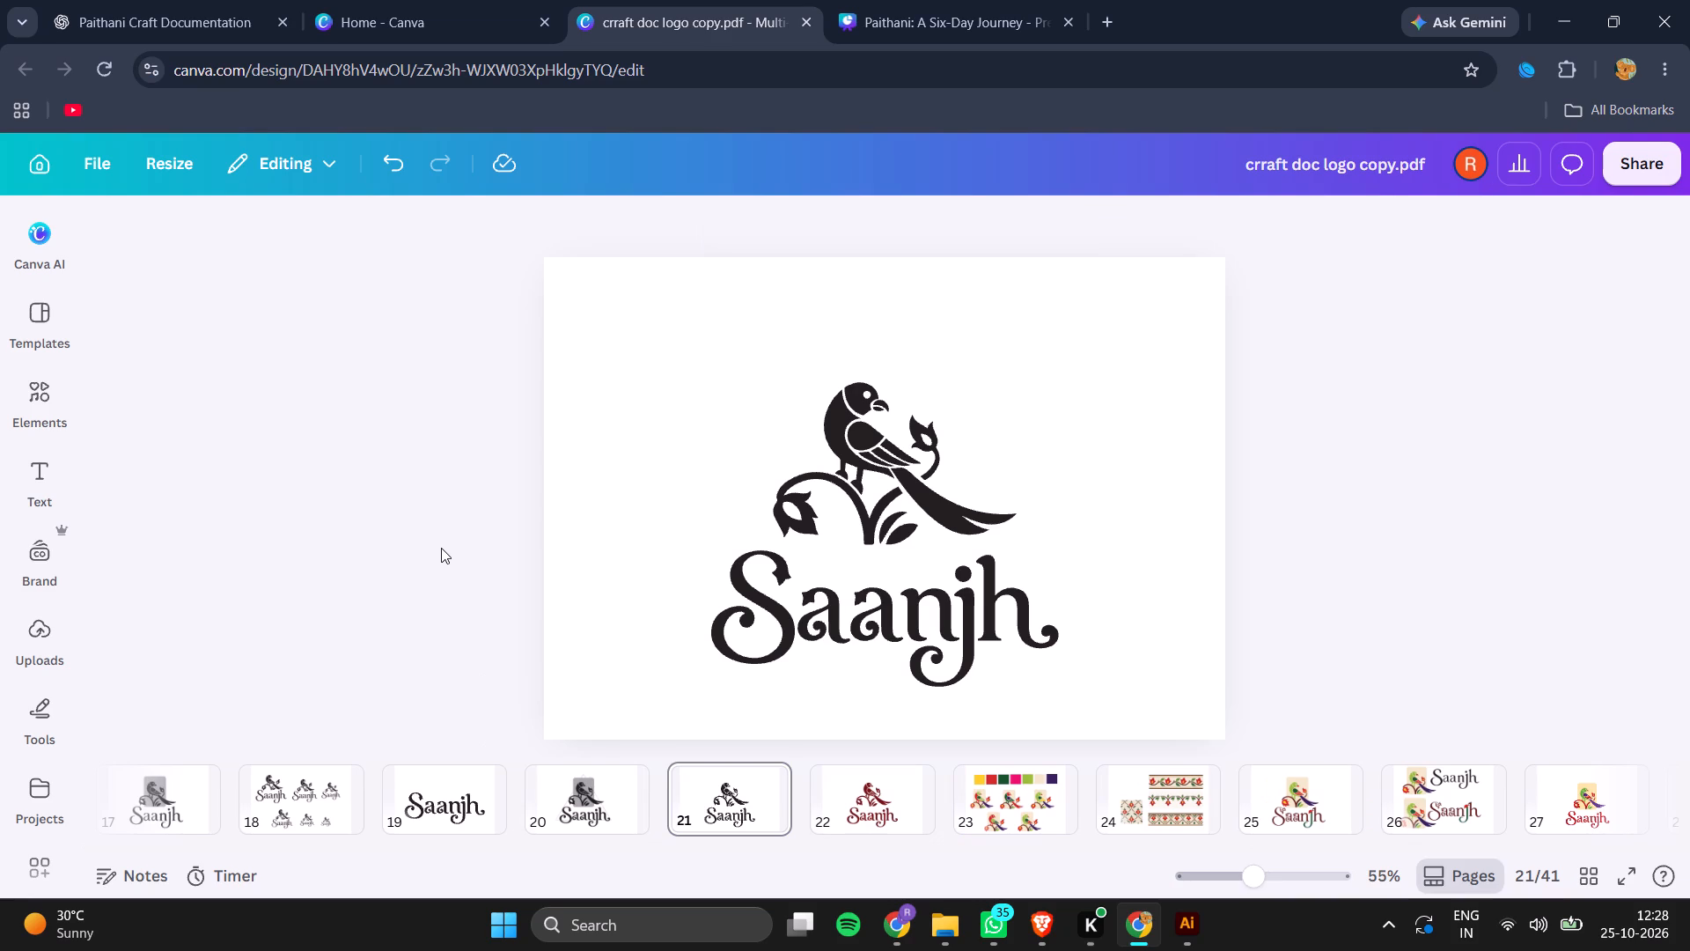
# Shift the black Saanjh logo on page 21 up and to the left to align with the triangle-construction logo on page 20.
pyautogui.press('Left')
pyautogui.press('Left')
pyautogui.press('Right')
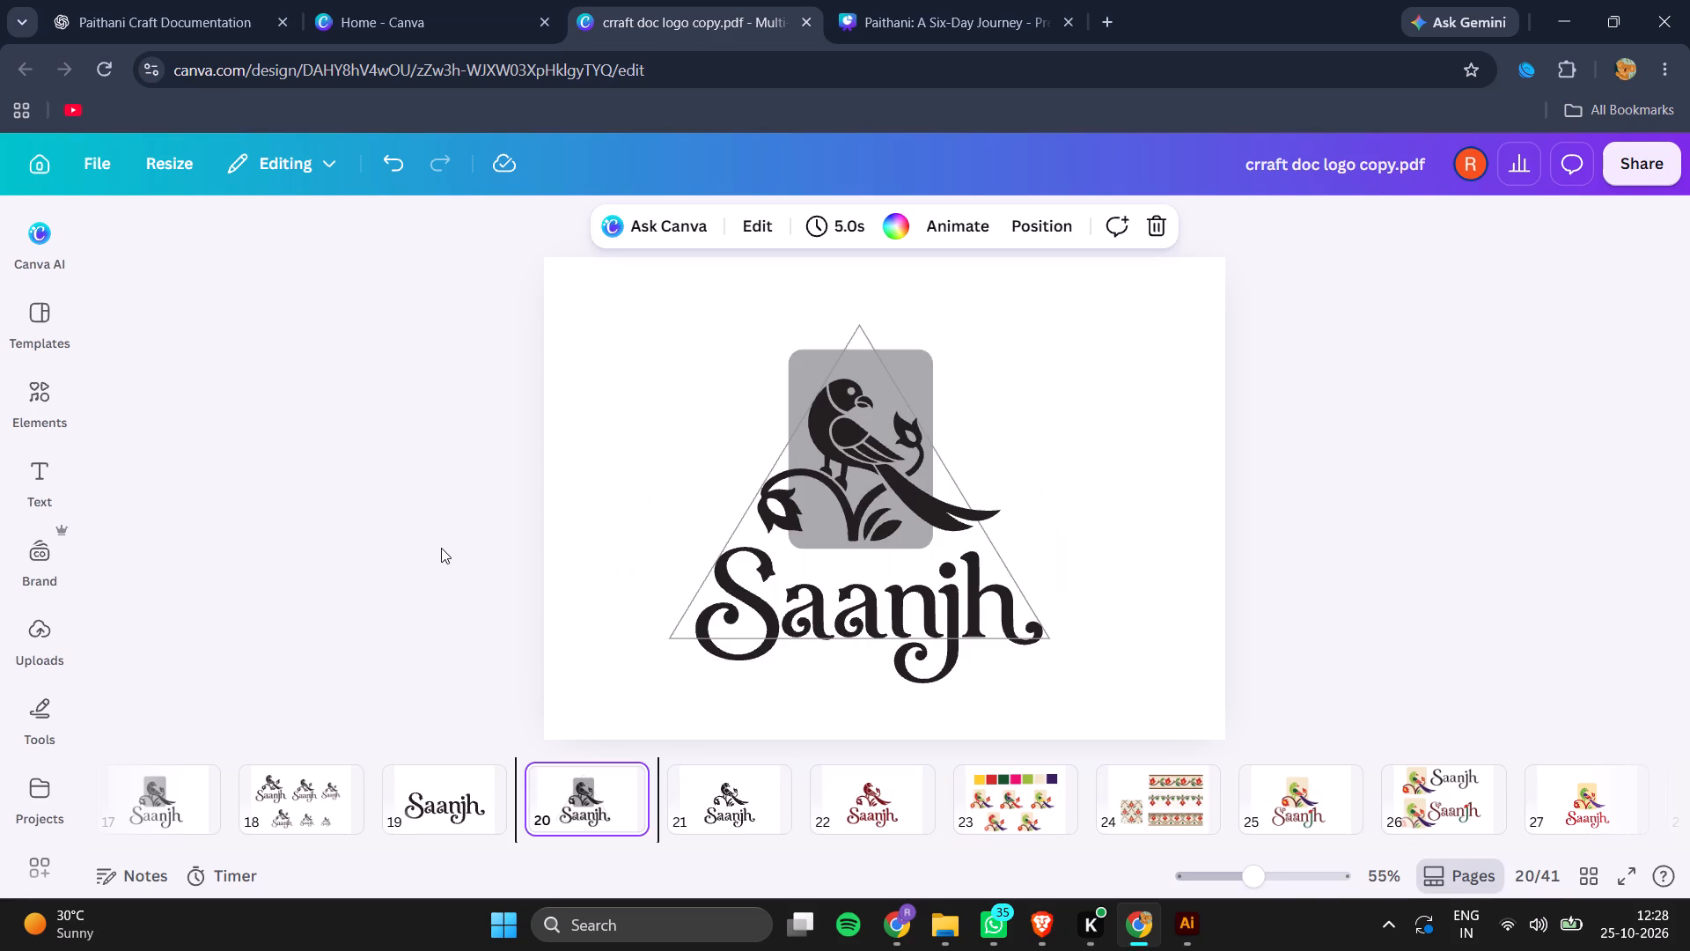
pyautogui.press('Right')
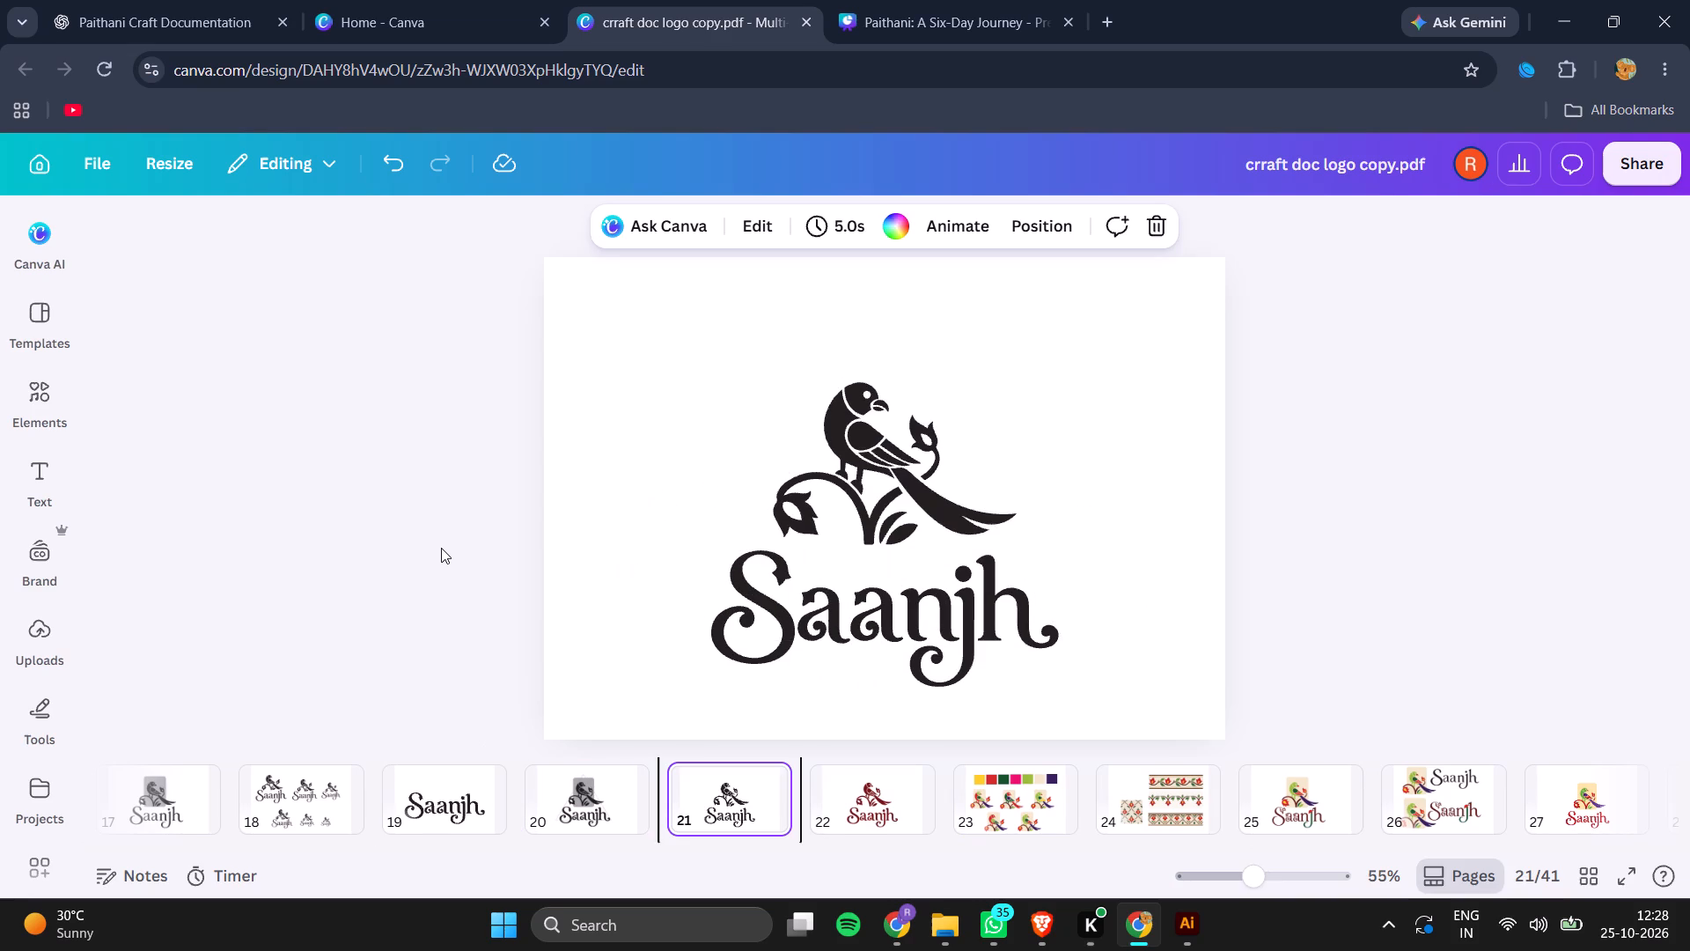
pyautogui.press('Left')
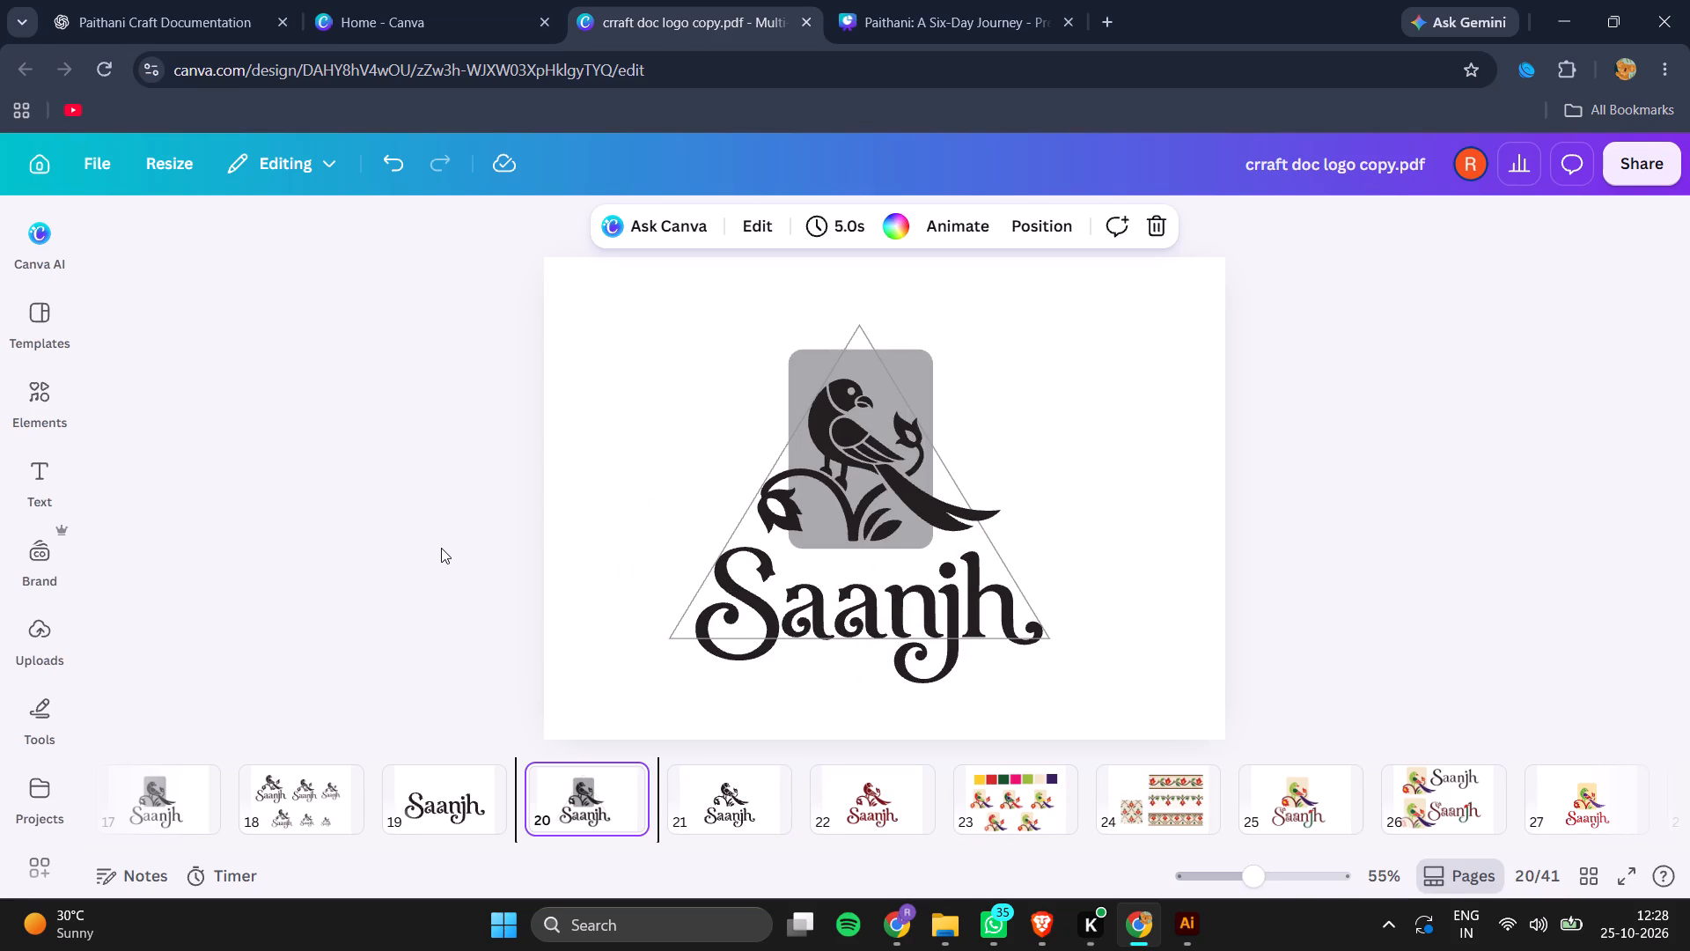
pyautogui.press('Right')
pyautogui.press('Left')
pyautogui.press('Right')
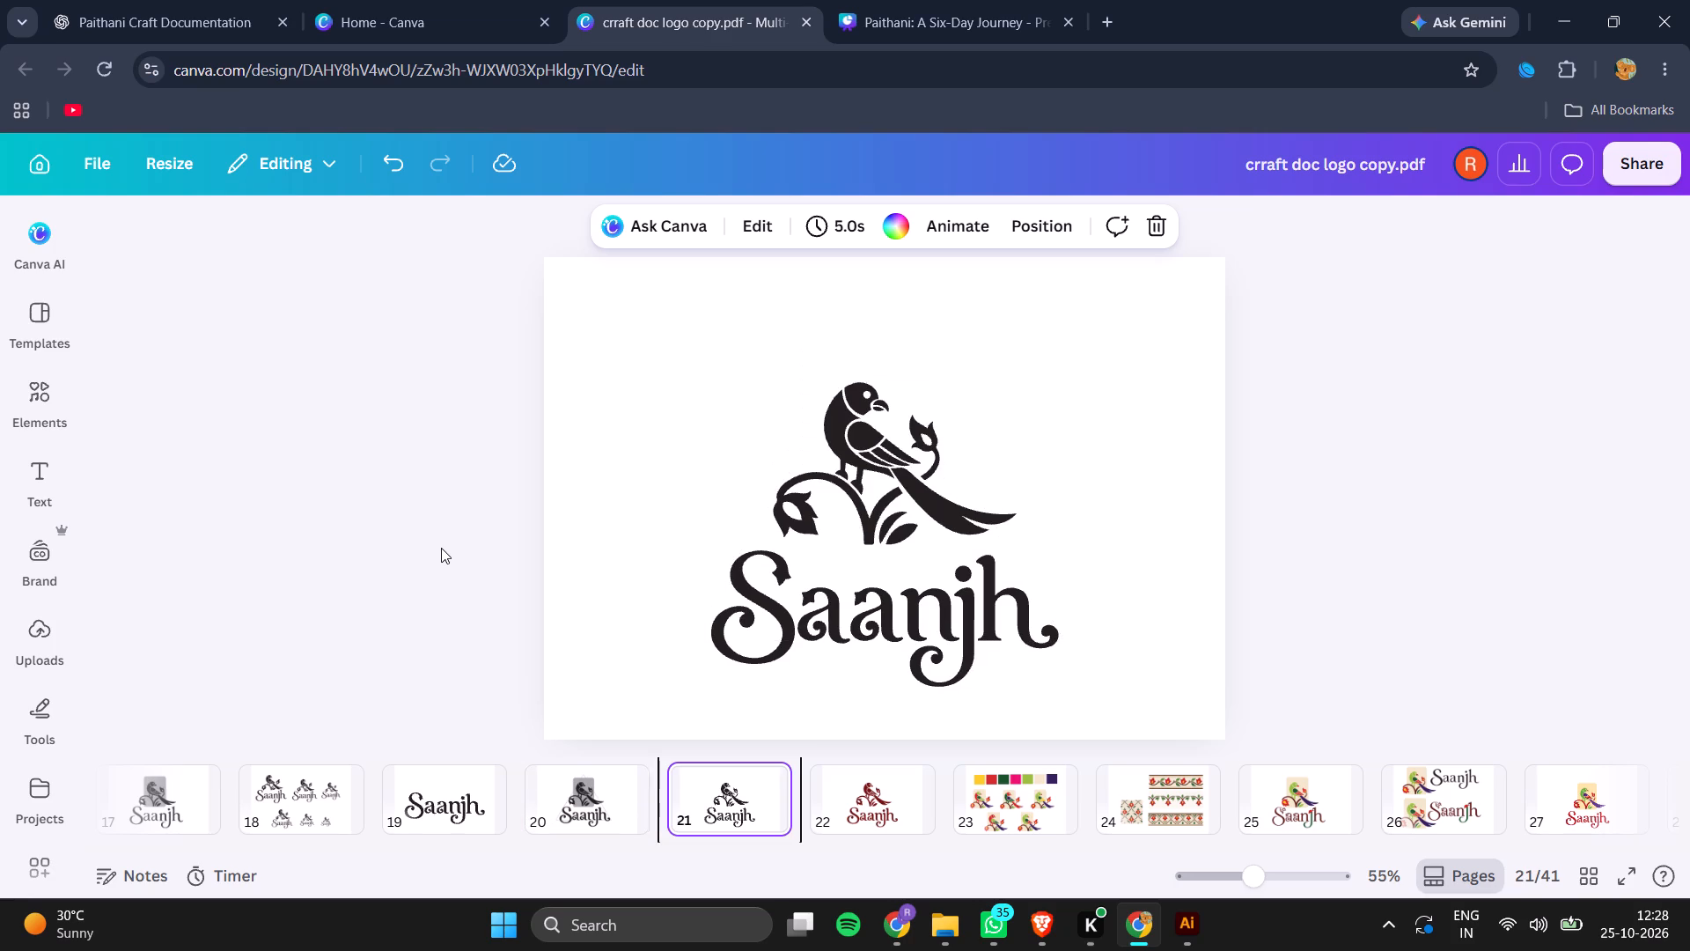
pyautogui.click(859, 502)
pyautogui.press('Left')
pyautogui.press('Left')
pyautogui.press('Left')
pyautogui.press('Left')
pyautogui.press('Left')
pyautogui.press('Left')
pyautogui.press('Left')
pyautogui.press('Left')
pyautogui.press('Left')
pyautogui.press('Left')
pyautogui.press('Left')
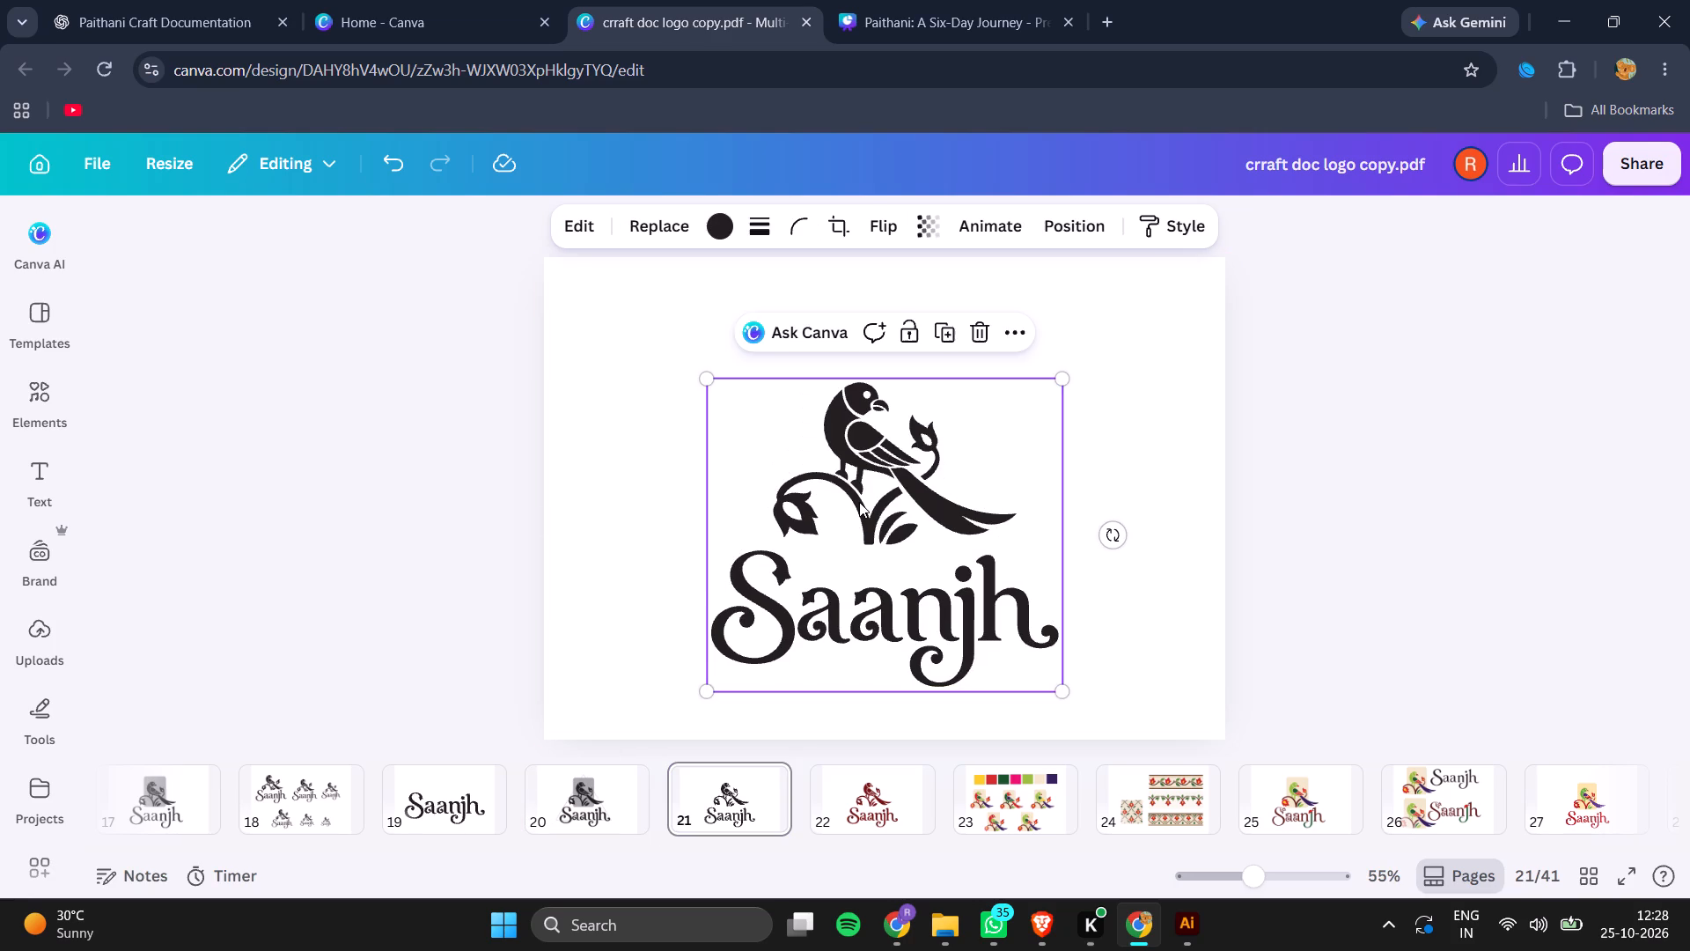
pyautogui.press('Up')
pyautogui.press('Up')
pyautogui.press('Up')
pyautogui.press('Up')
pyautogui.press('Up')
pyautogui.press('Up')
pyautogui.press('Up')
pyautogui.press('Up')
pyautogui.press('Up')
pyautogui.press('Up')
pyautogui.press('Up')
pyautogui.press('Right')
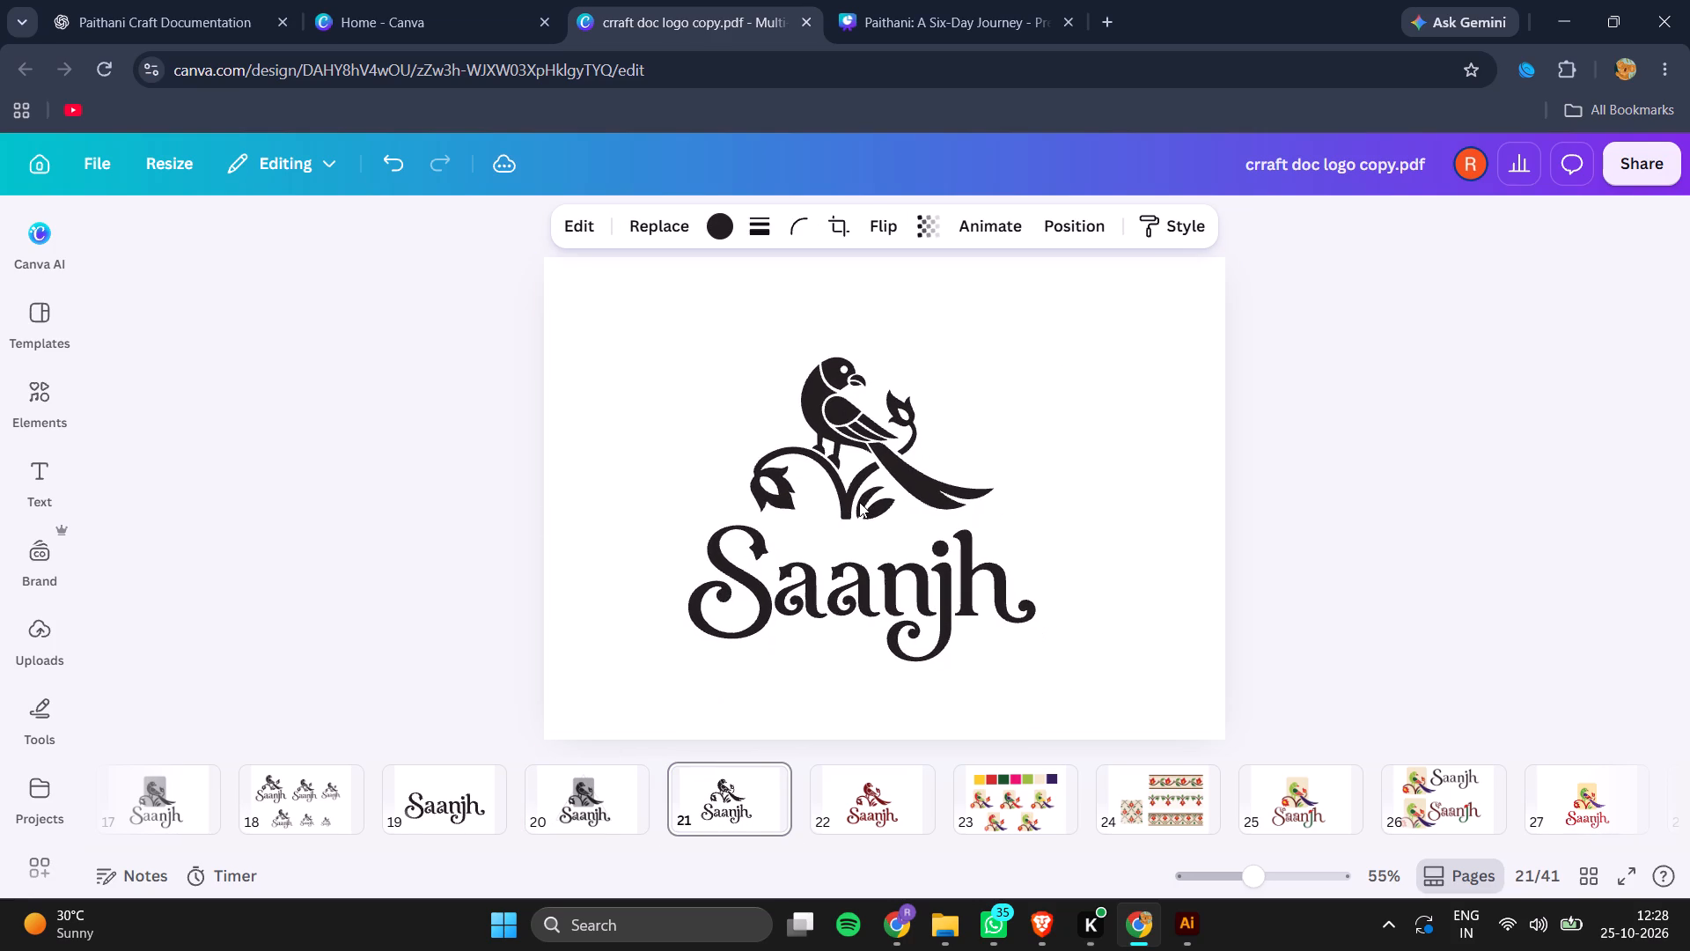
pyautogui.press('Right')
pyautogui.press('Down')
pyautogui.press('Down')
pyautogui.press('Down')
pyautogui.press('Down')
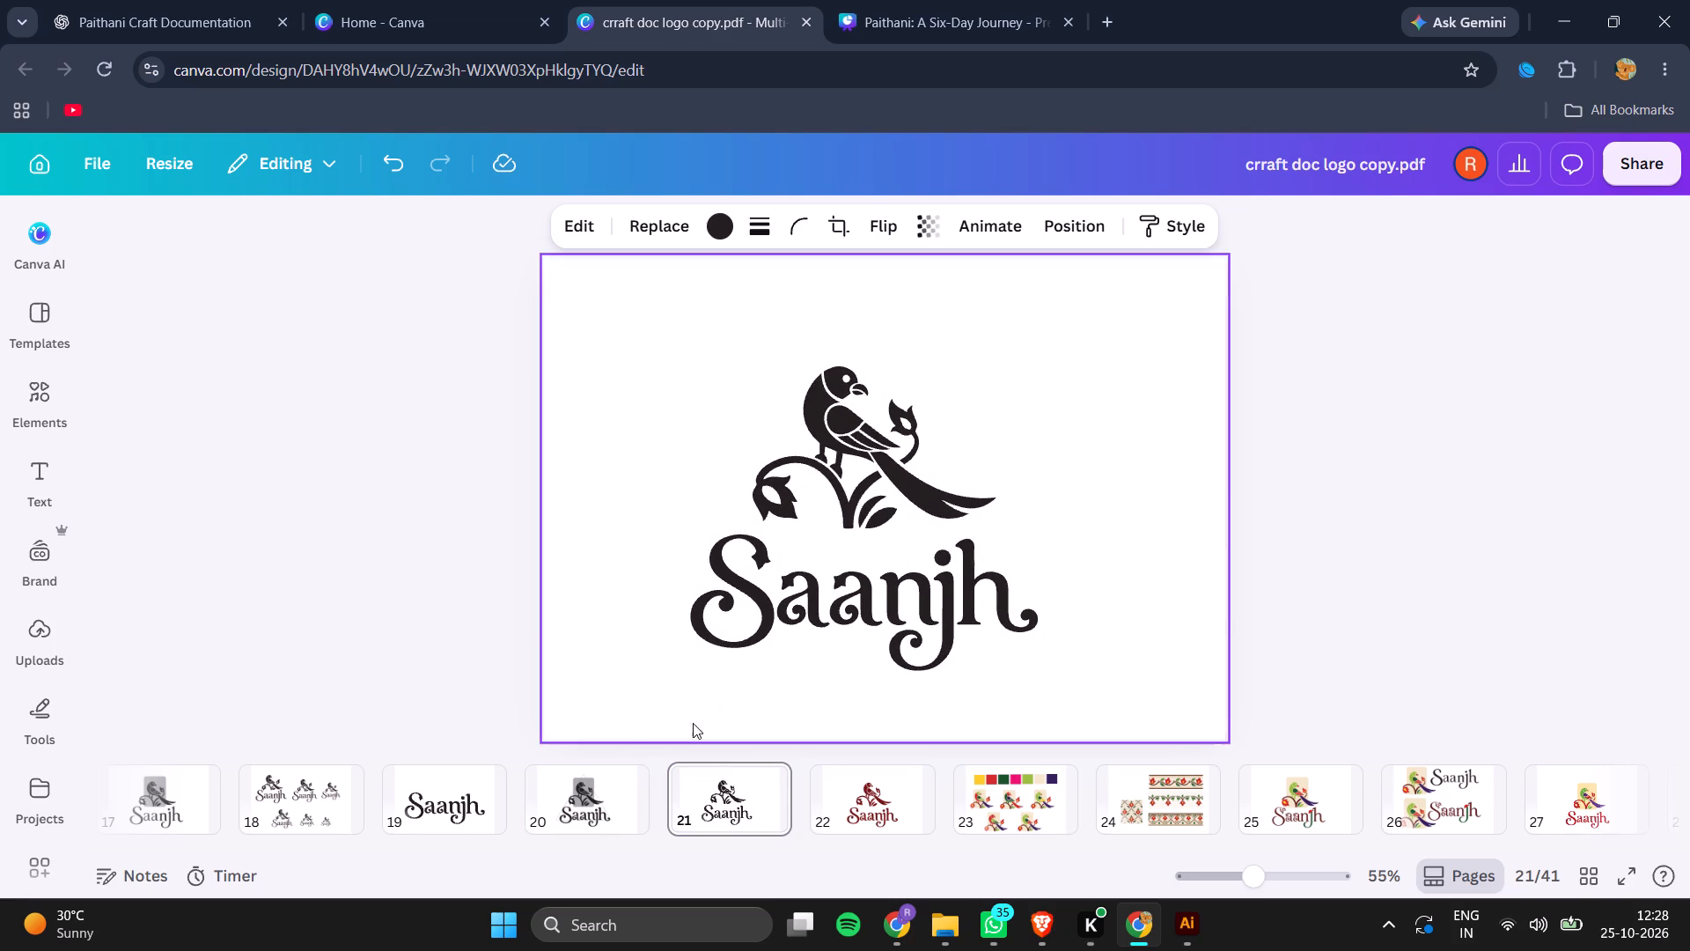
# Compare pages 20 and 21 and nudge the page 21 logo slightly down and right towards the page 20 logo's position.
pyautogui.click(600, 796)
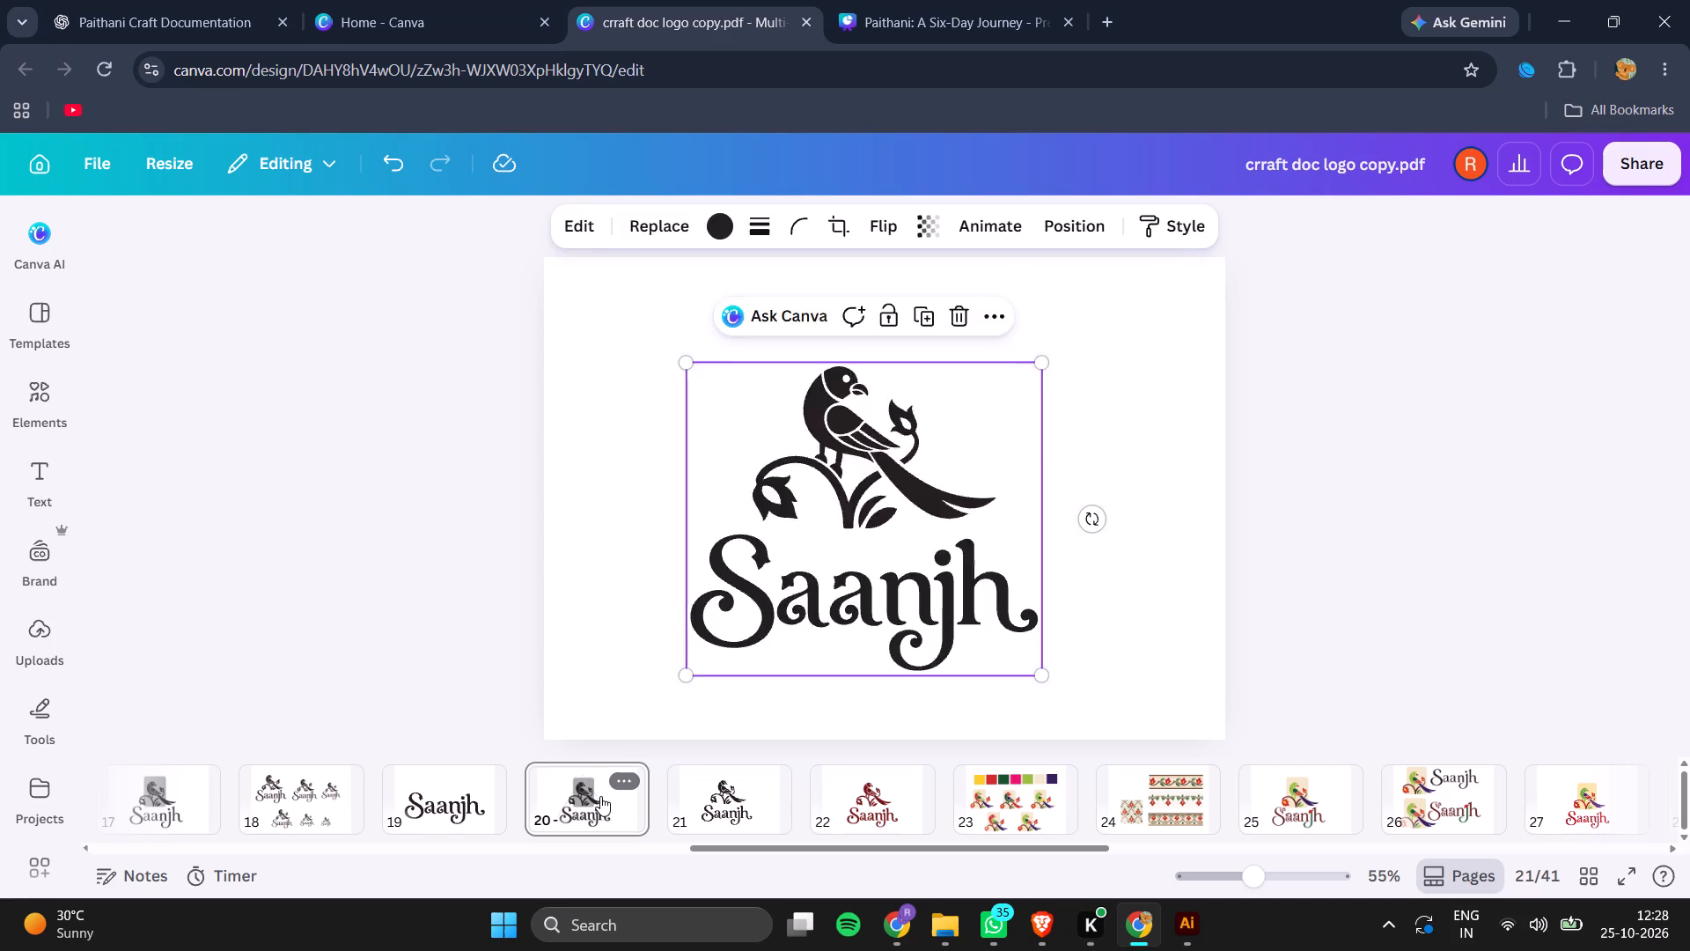
pyautogui.press('Right')
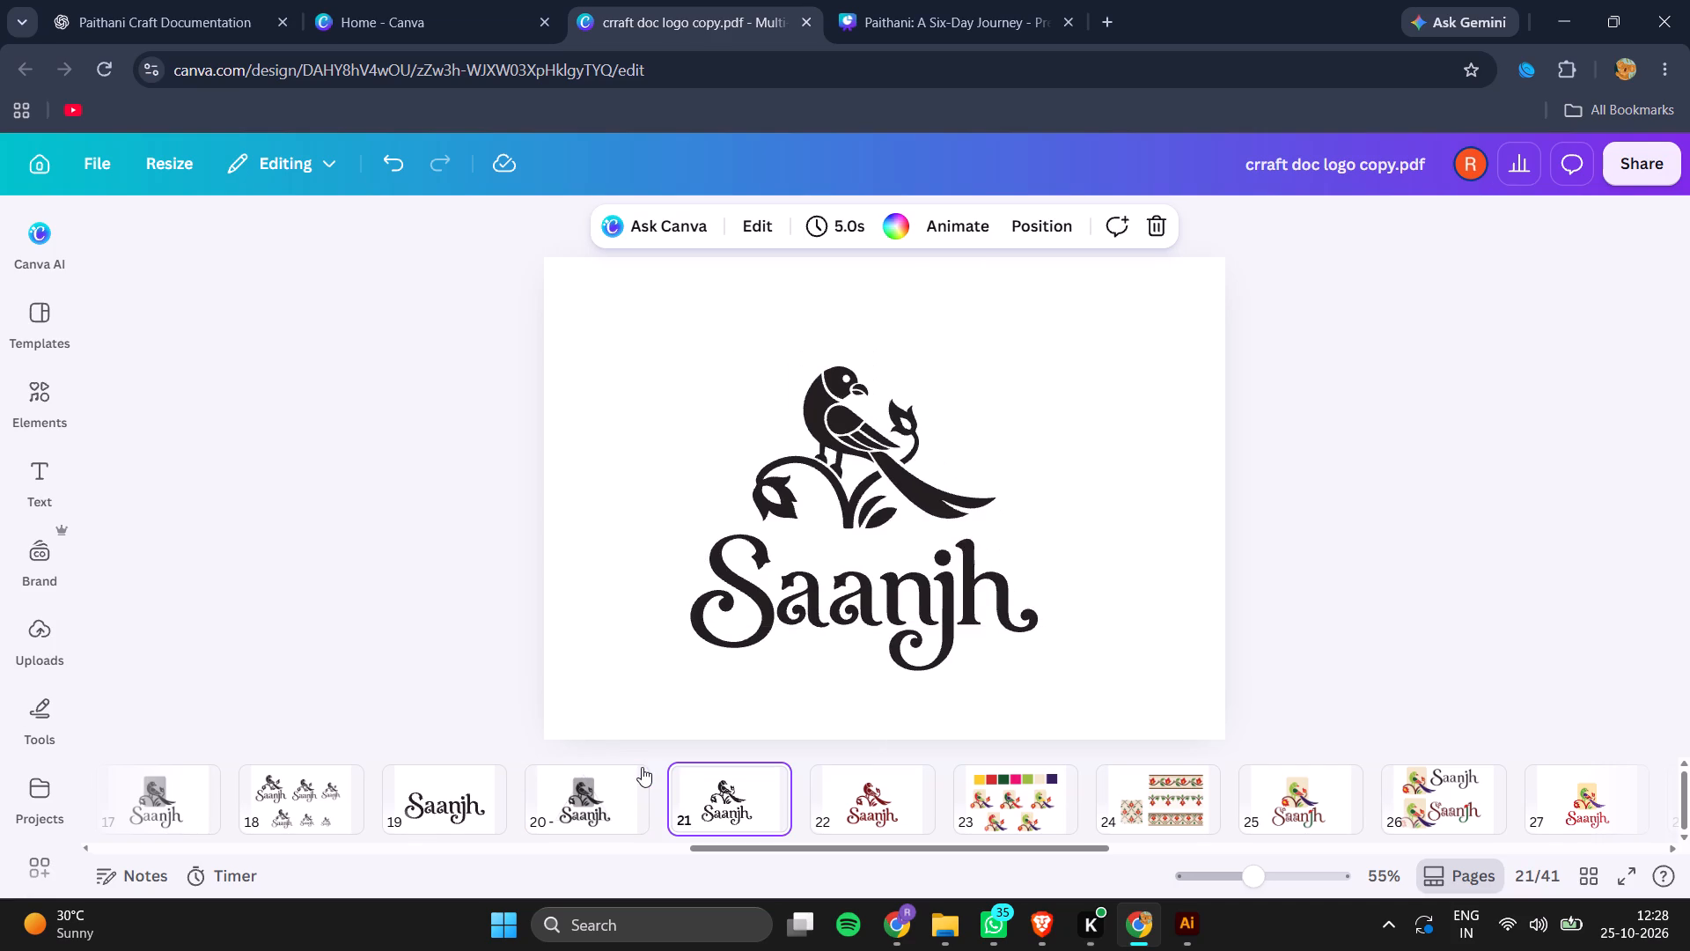
pyautogui.press('Left')
pyautogui.press('Right')
pyautogui.press('Left')
pyautogui.press('Right')
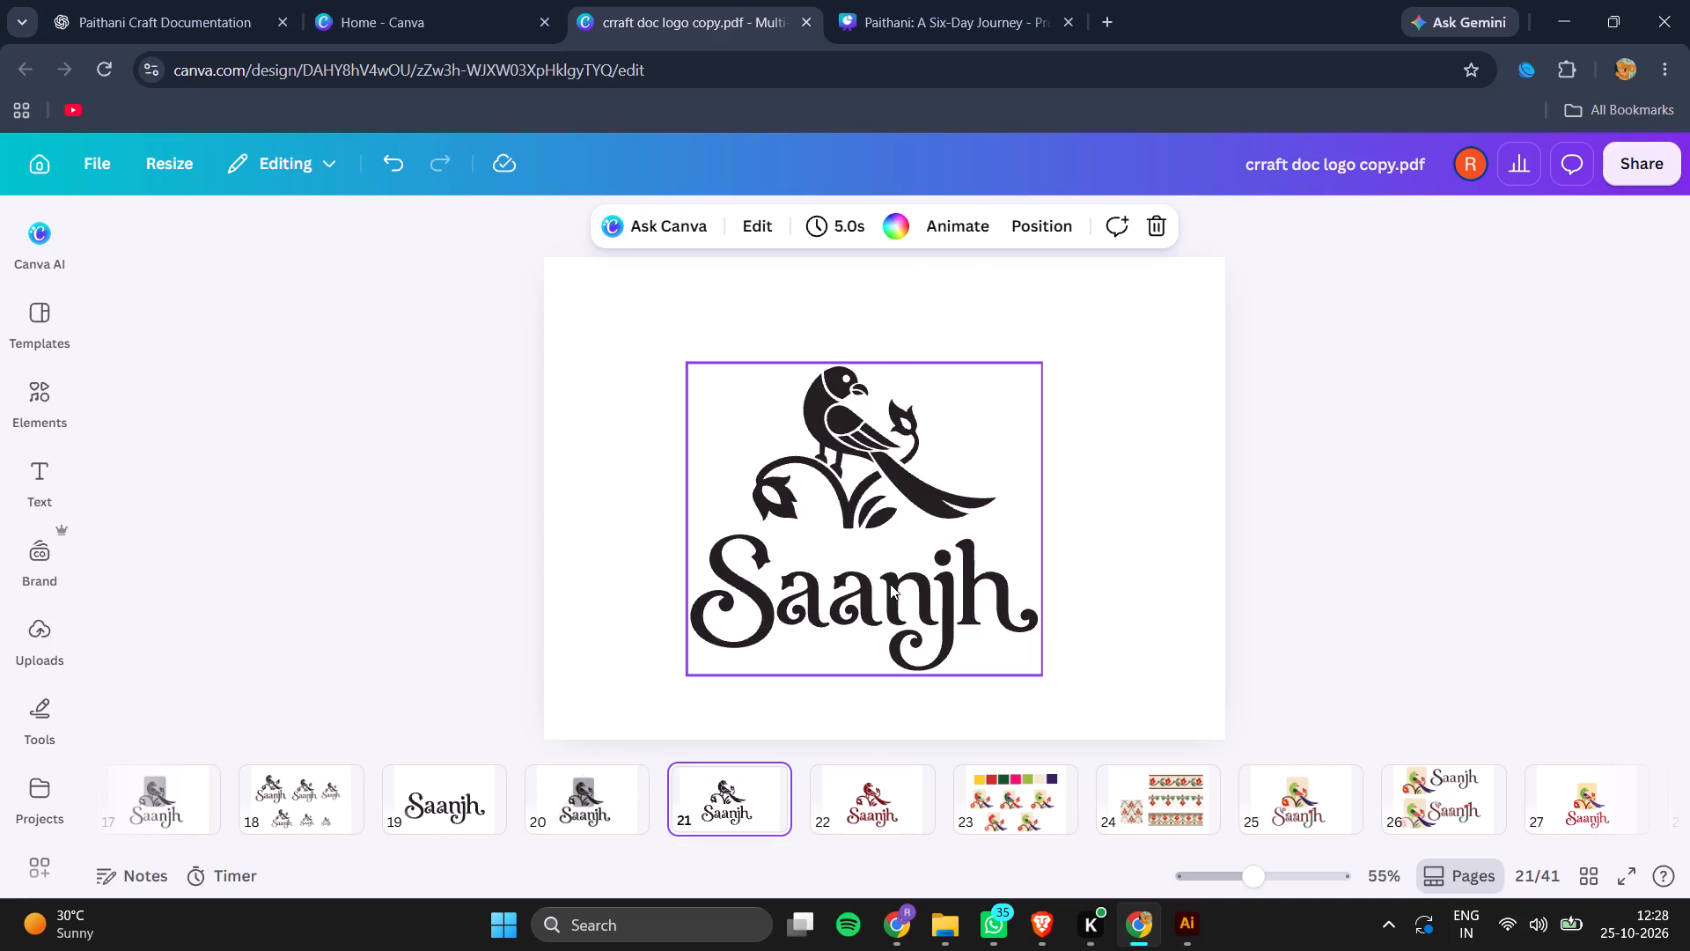
pyautogui.click(896, 580)
pyautogui.press('Down')
pyautogui.press('Down')
pyautogui.press('Down')
pyautogui.press('Right')
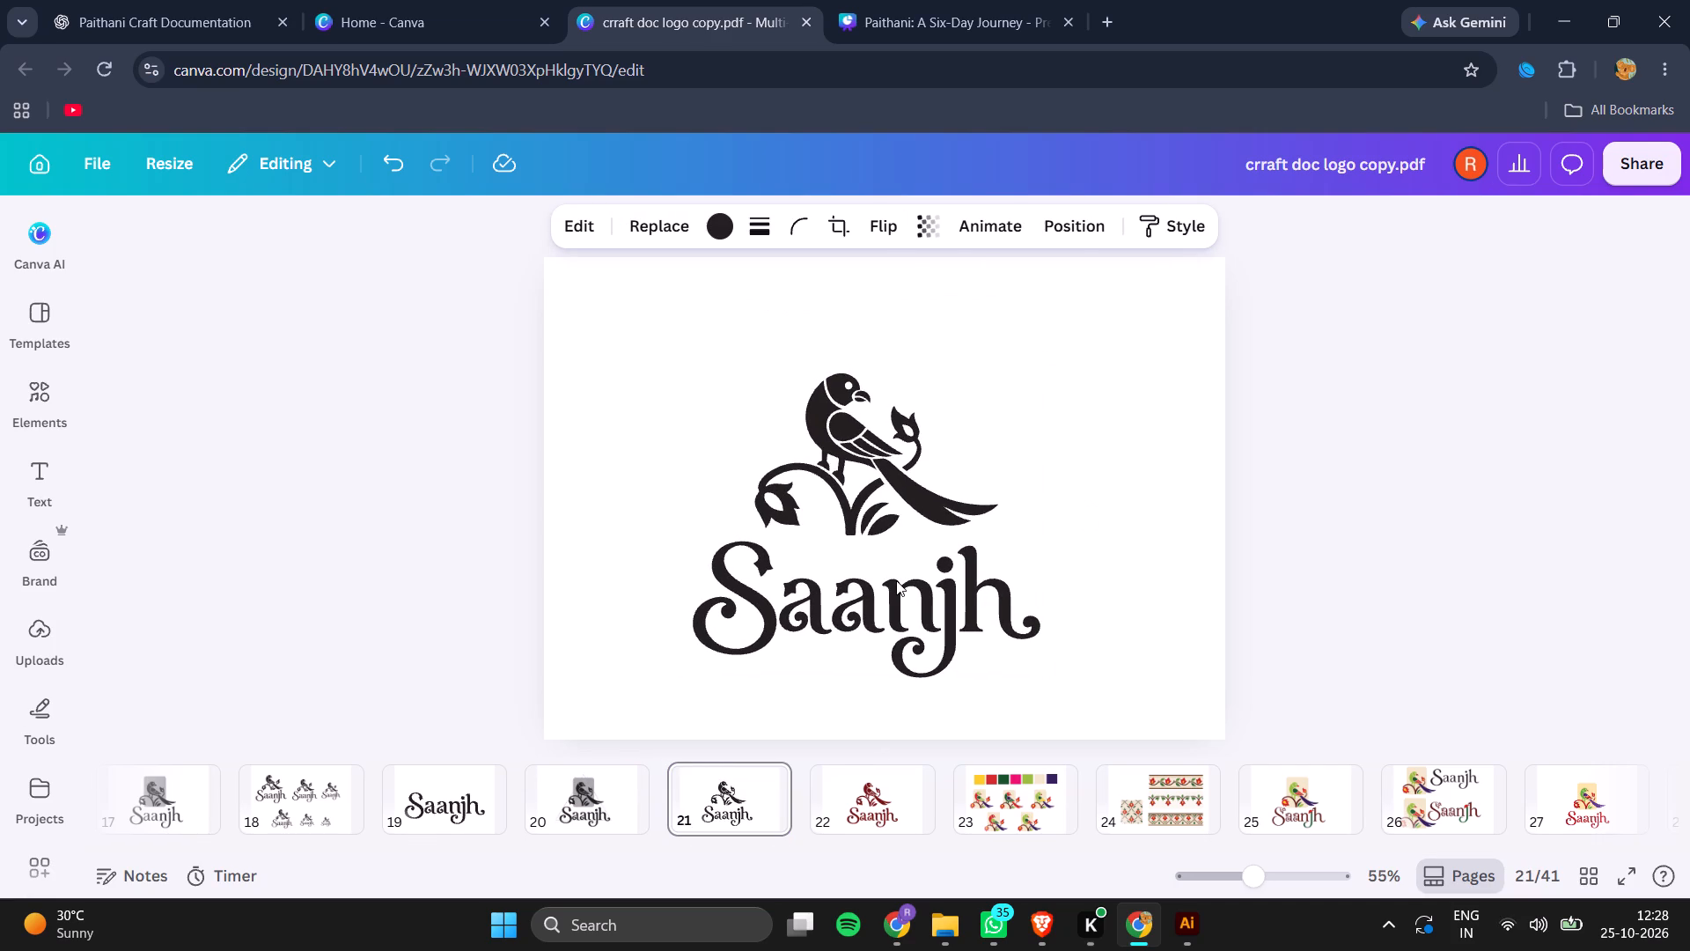
# Recheck page 21 against page 20 and nudge its black logo one increment right and one down.
pyautogui.click(617, 792)
pyautogui.click(617, 792)
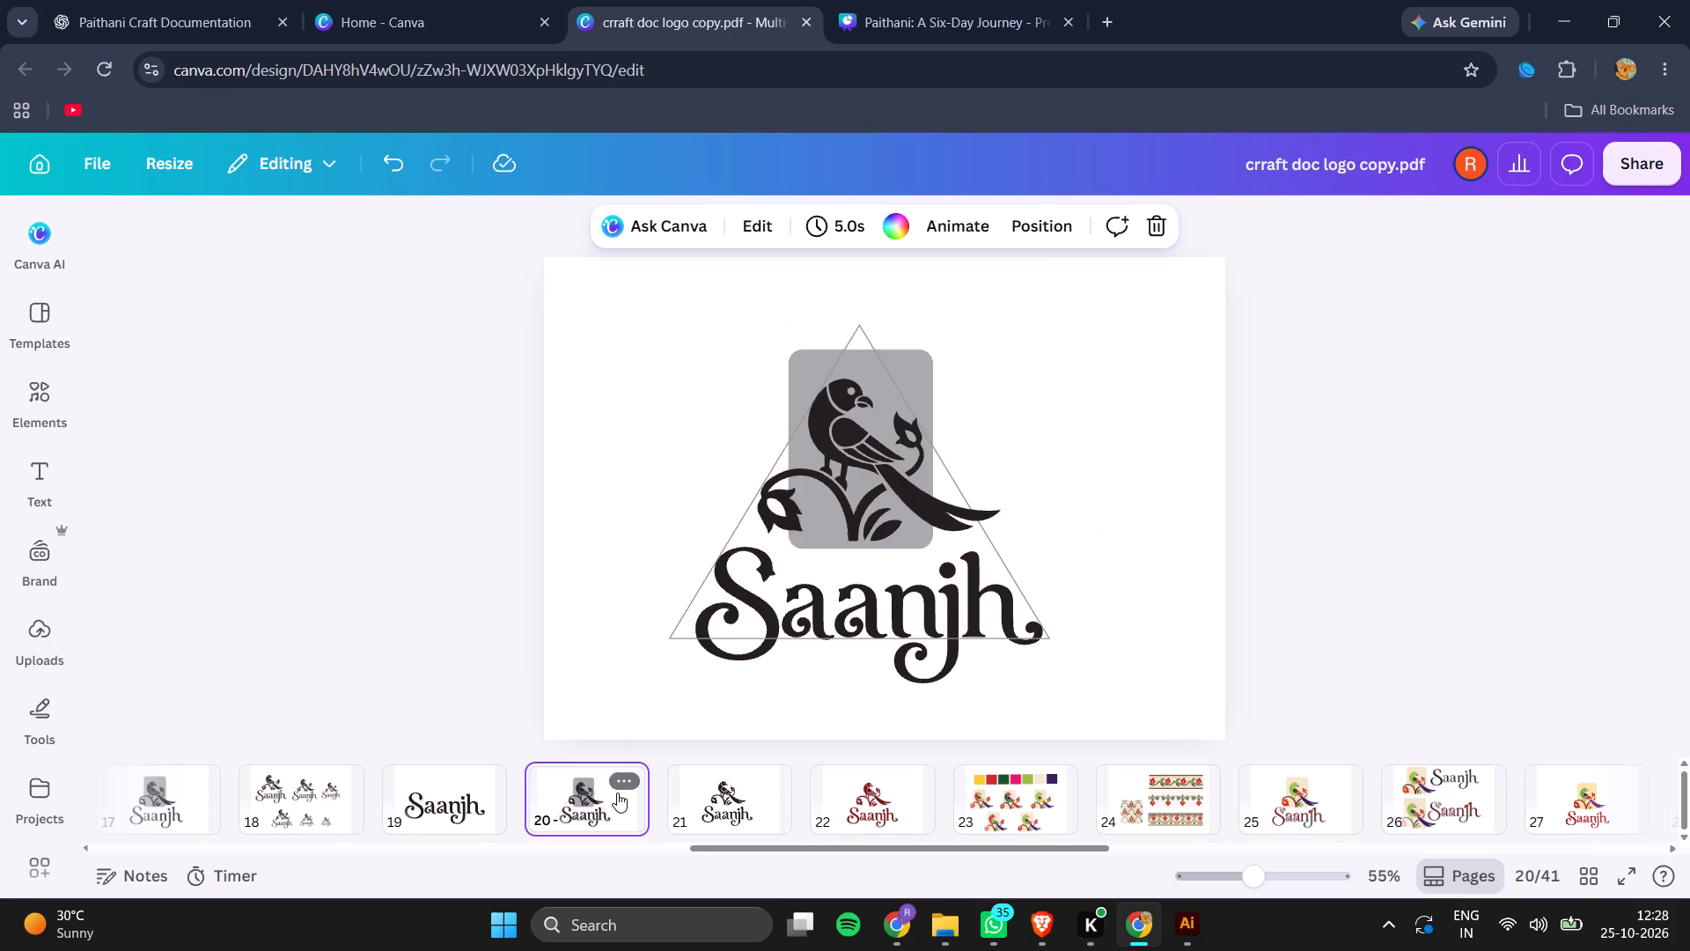
pyautogui.press('Right')
pyautogui.press('Left')
pyautogui.press('Right')
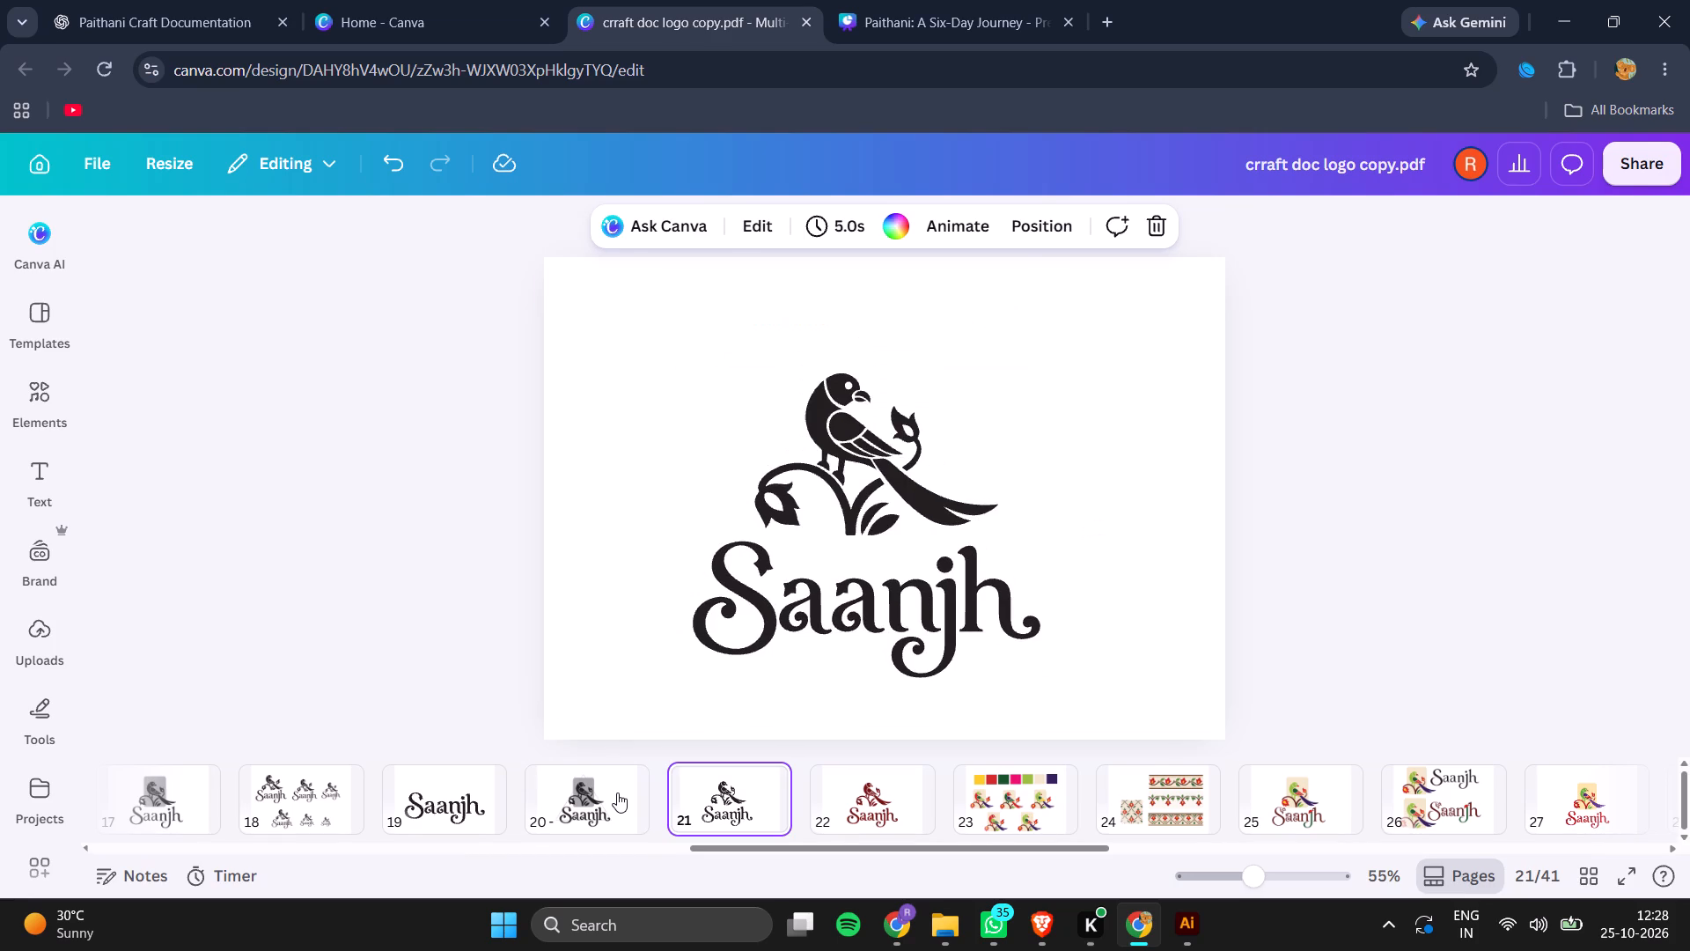
pyautogui.press('Left')
pyautogui.press('Right')
pyautogui.press('Left')
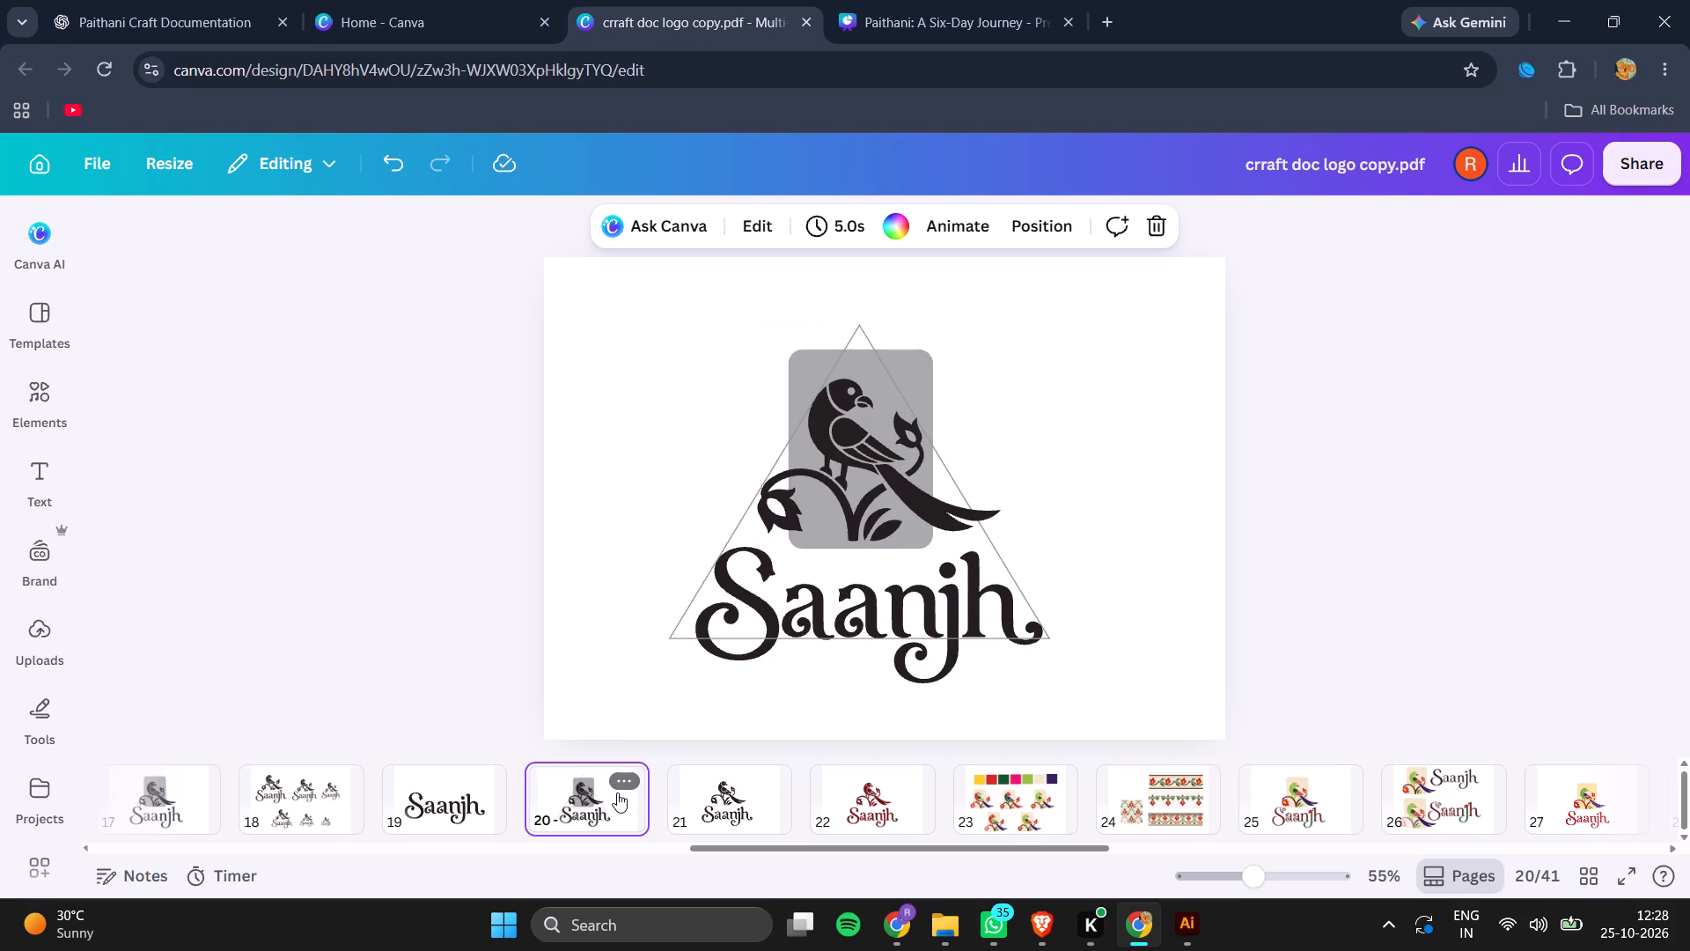
pyautogui.press('Right')
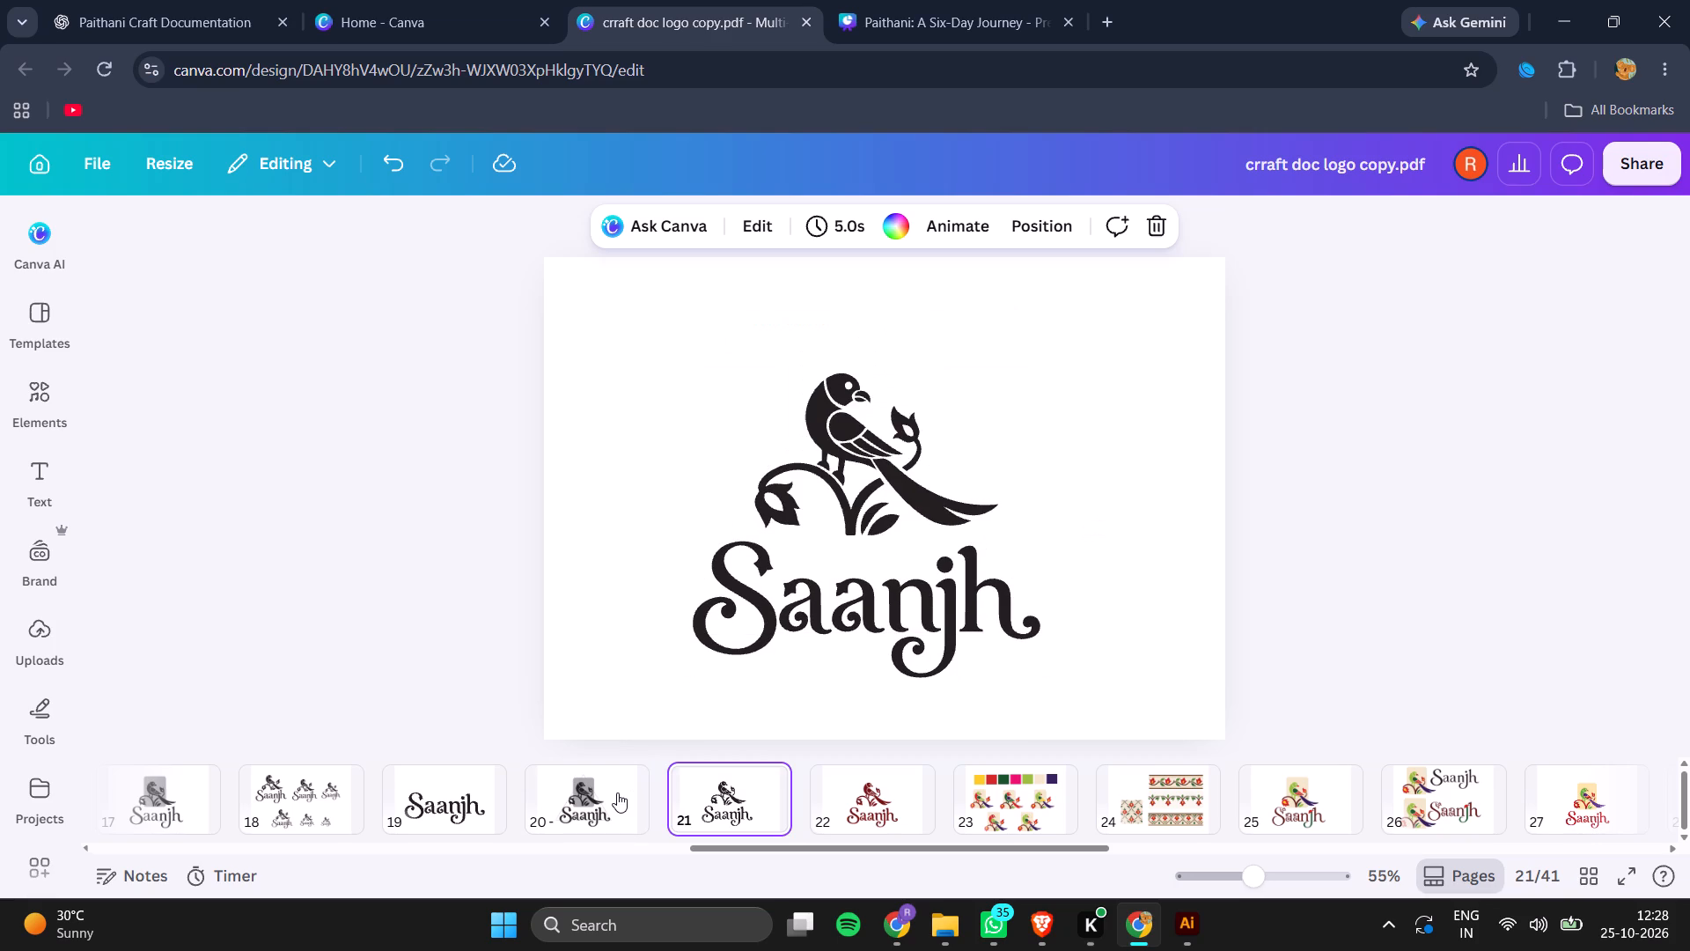
pyautogui.click(954, 545)
pyautogui.press('Right')
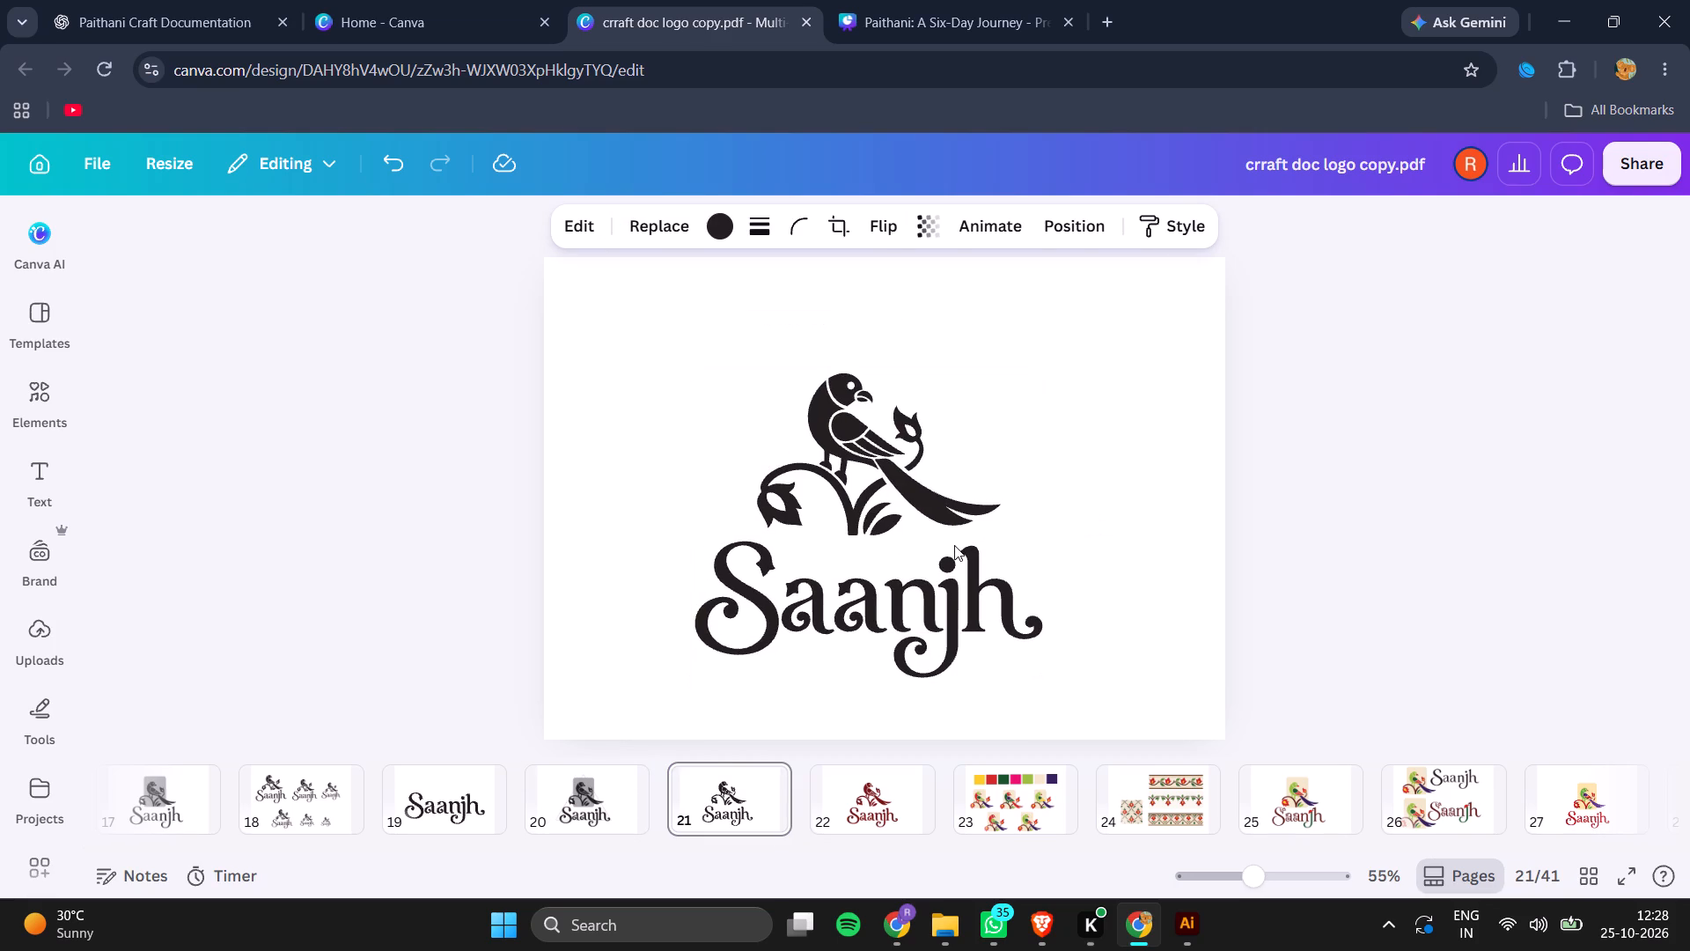
pyautogui.press('Down')
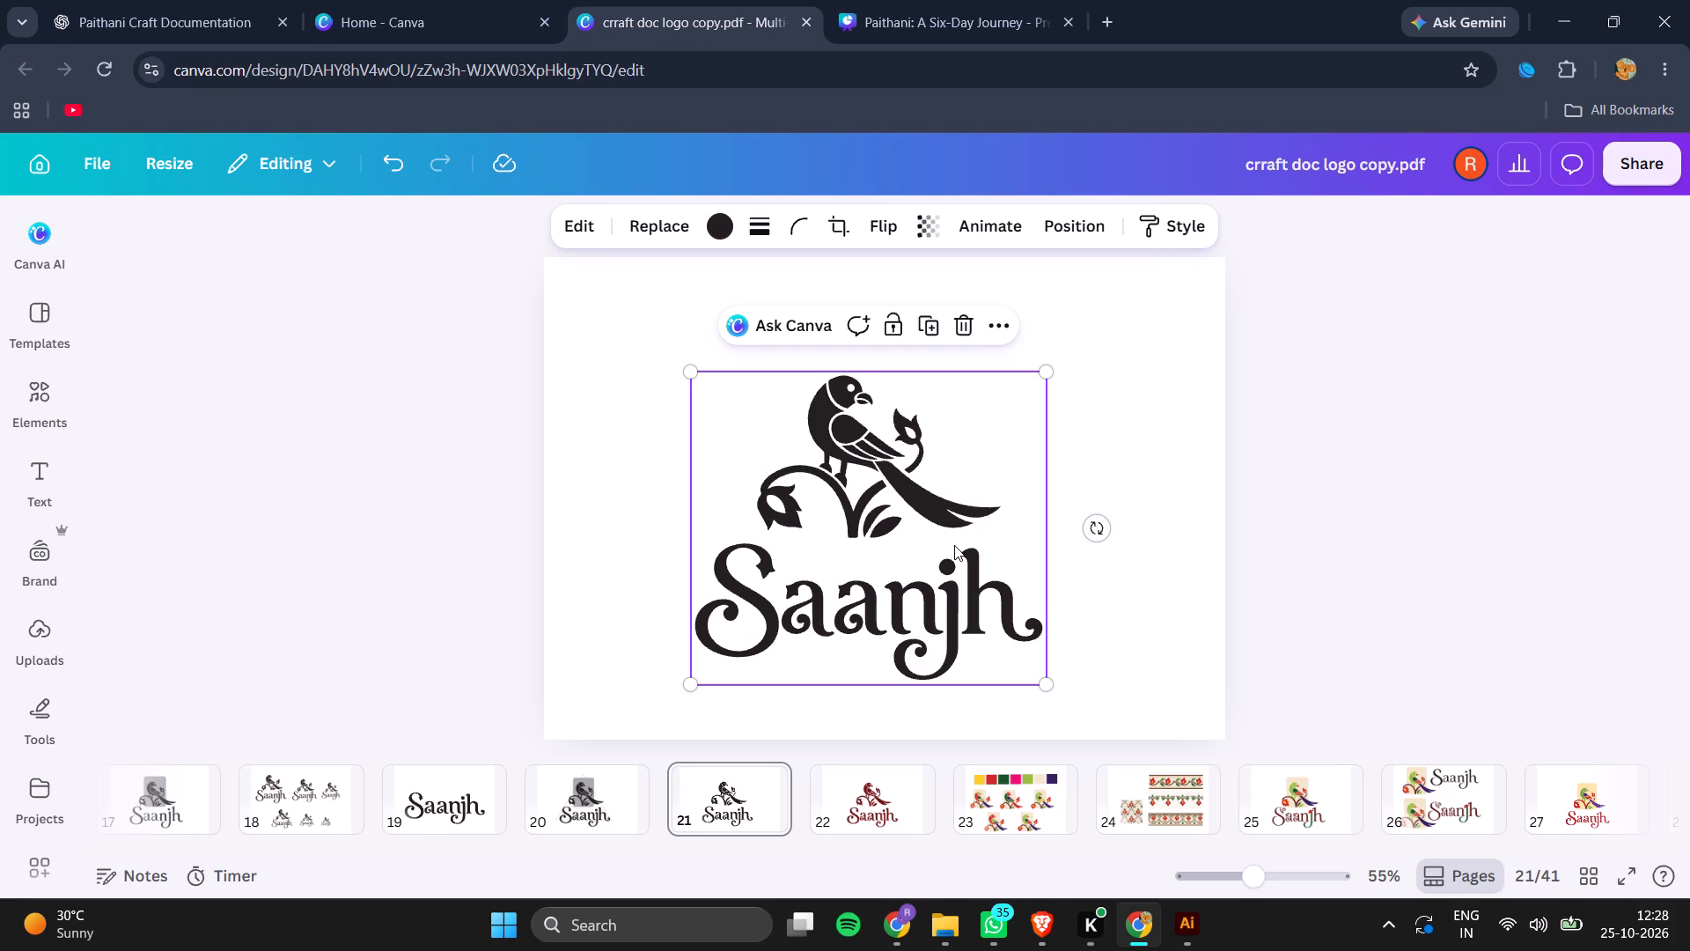
# Compare the logo positions on pages 20 and 21 again and nudge the page 21 logo down two increments.
pyautogui.click(600, 818)
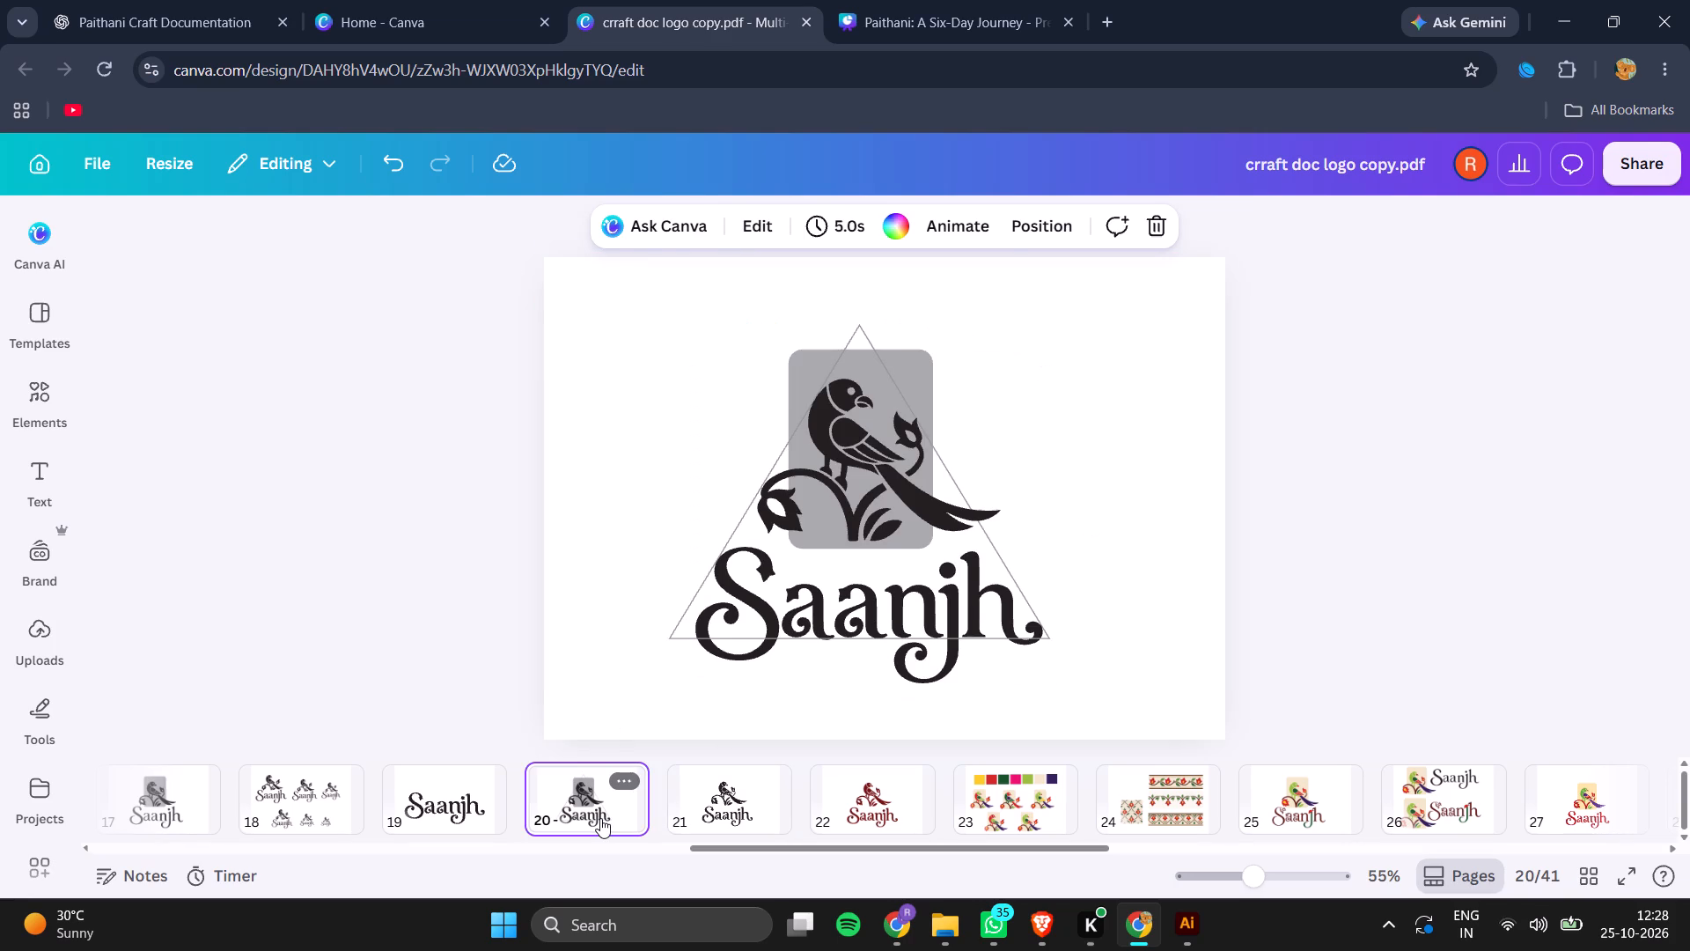
pyautogui.press('Right')
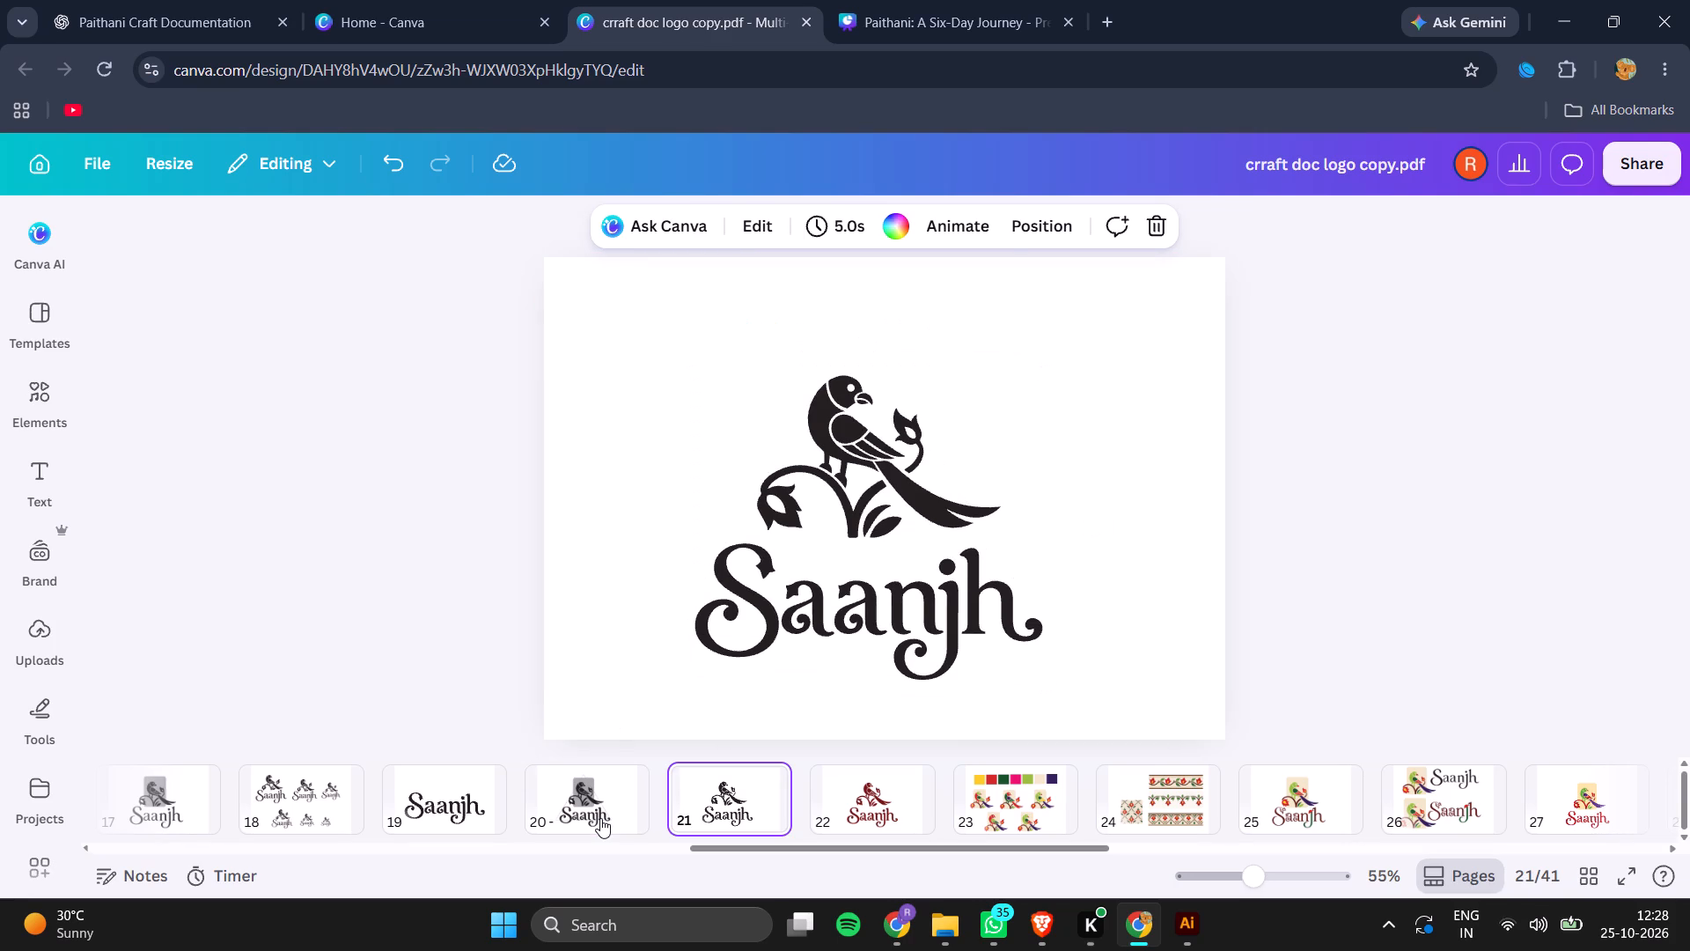
pyautogui.press('Left')
pyautogui.press('Right')
pyautogui.press('Left')
pyautogui.press('Right')
pyautogui.press('Left')
pyautogui.press('Right')
pyautogui.click(964, 555)
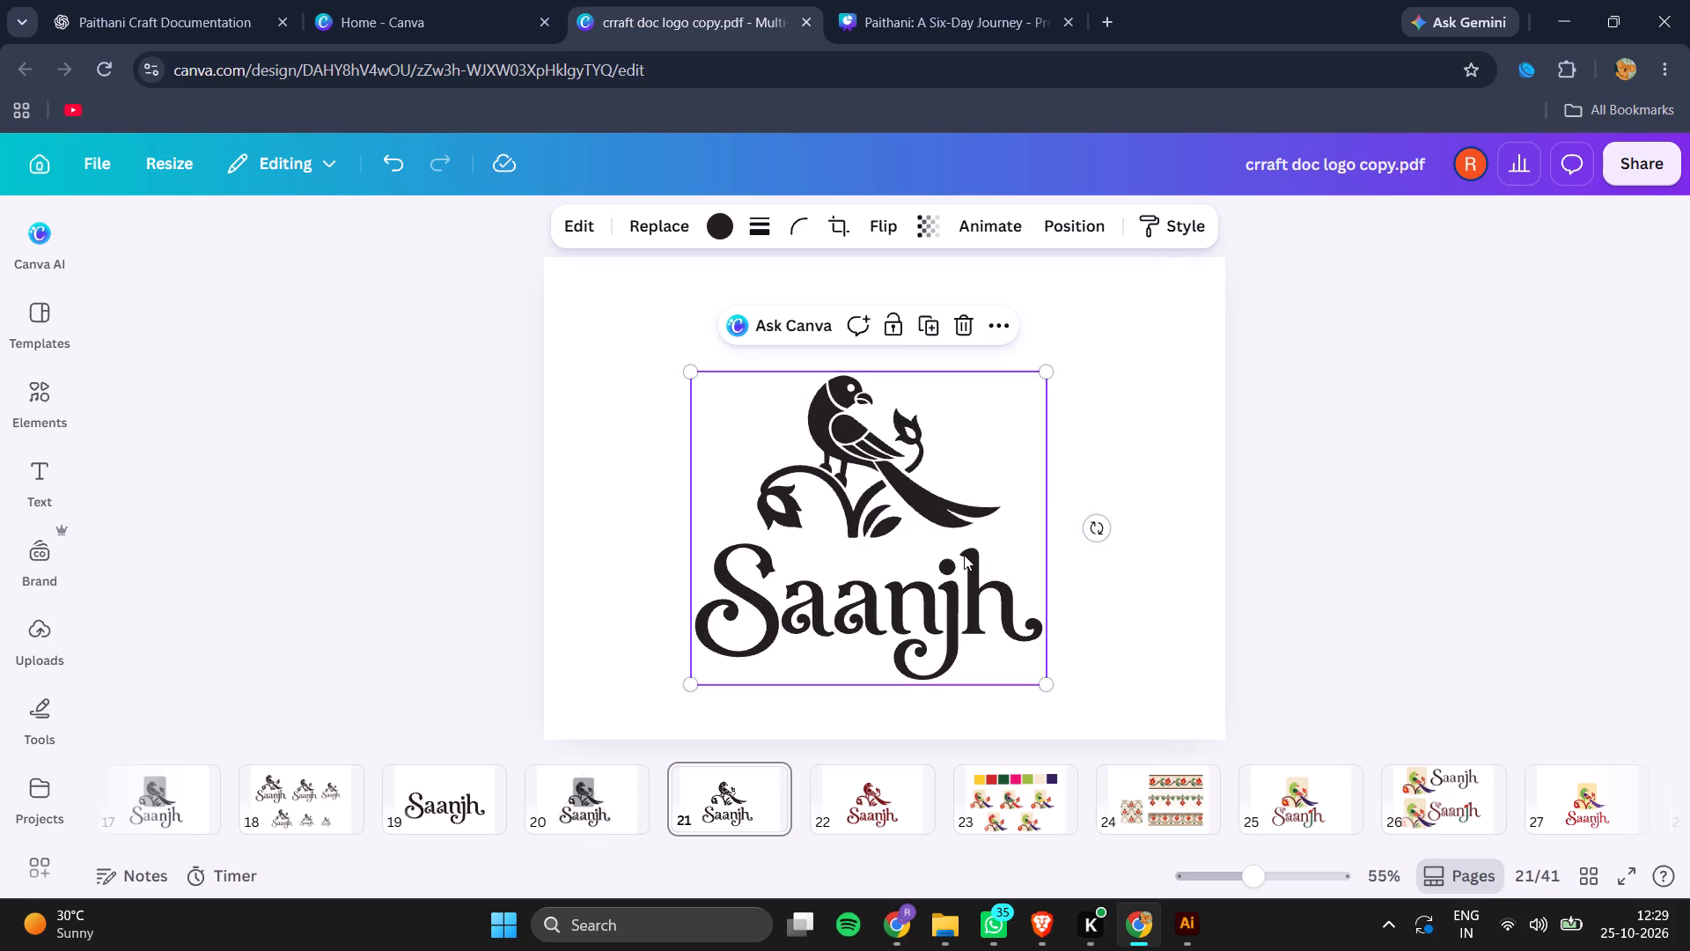
pyautogui.press('Down')
pyautogui.press('Down')
pyautogui.click(628, 821)
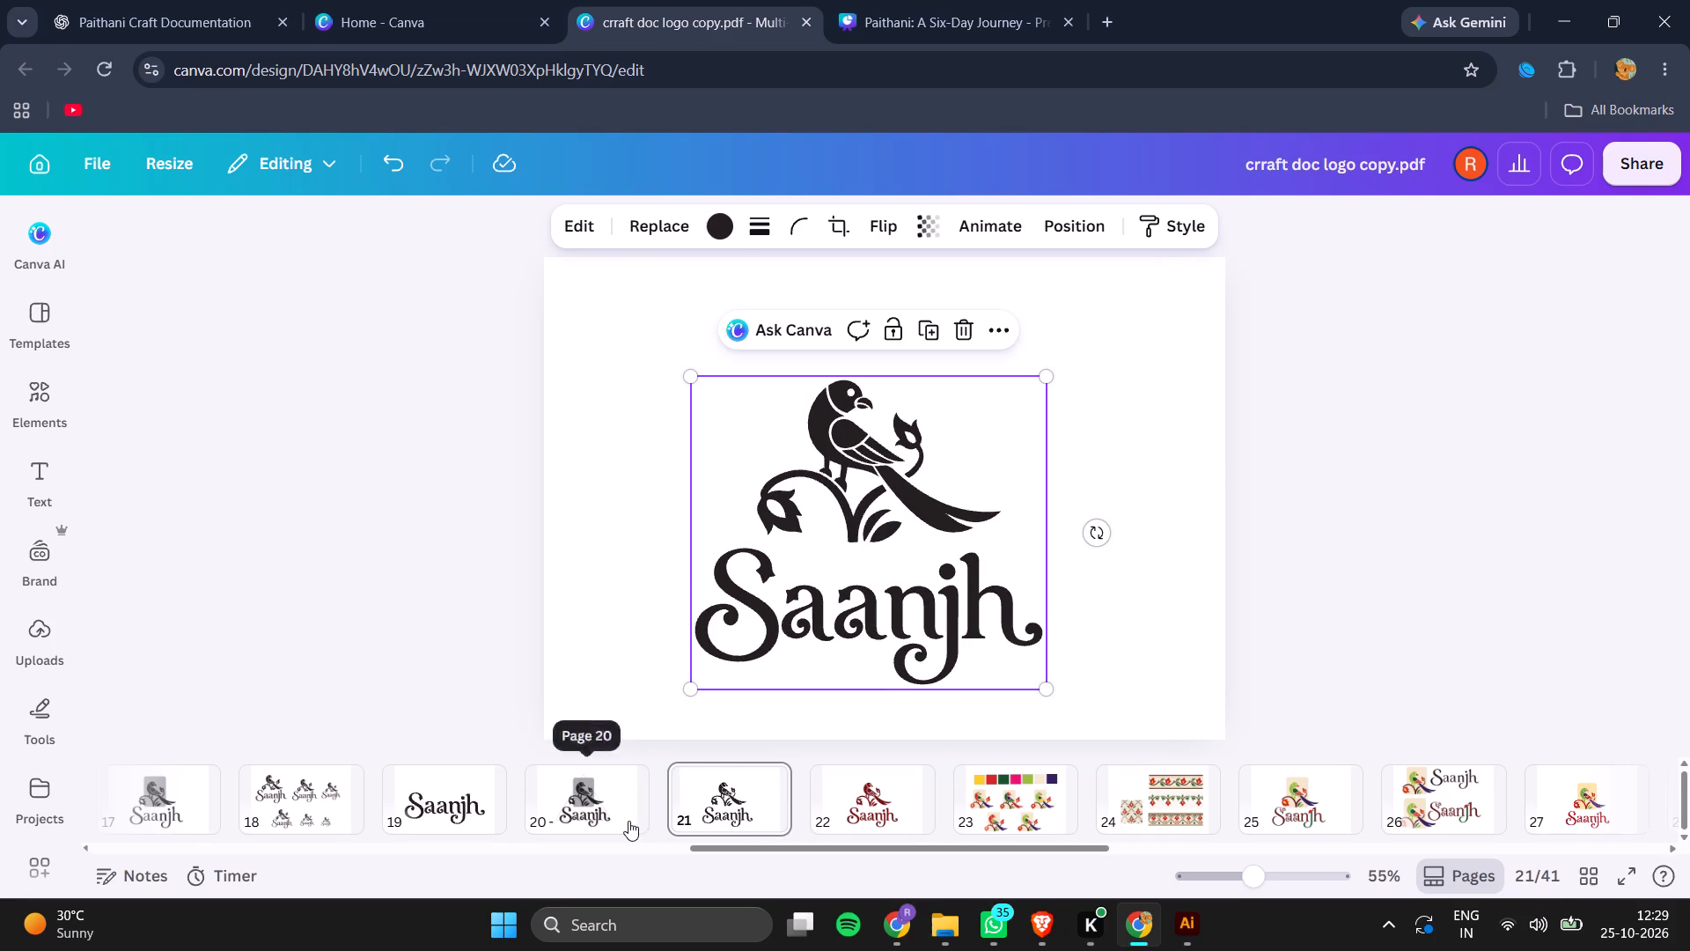
pyautogui.press('Right')
pyautogui.press('Right')
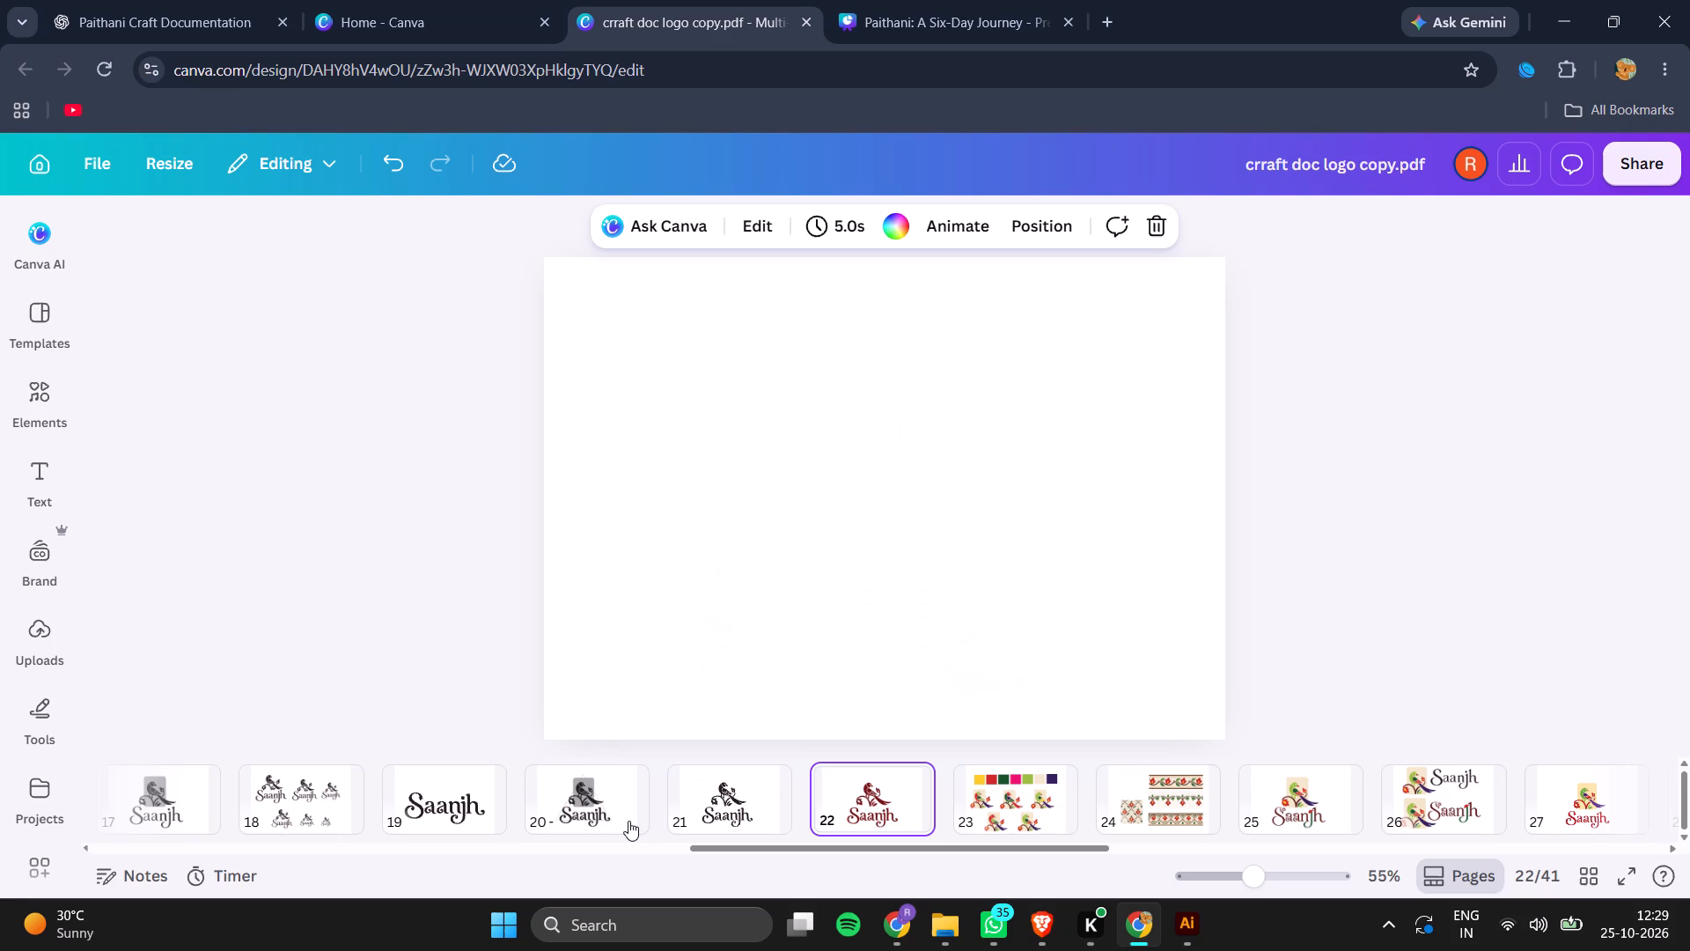
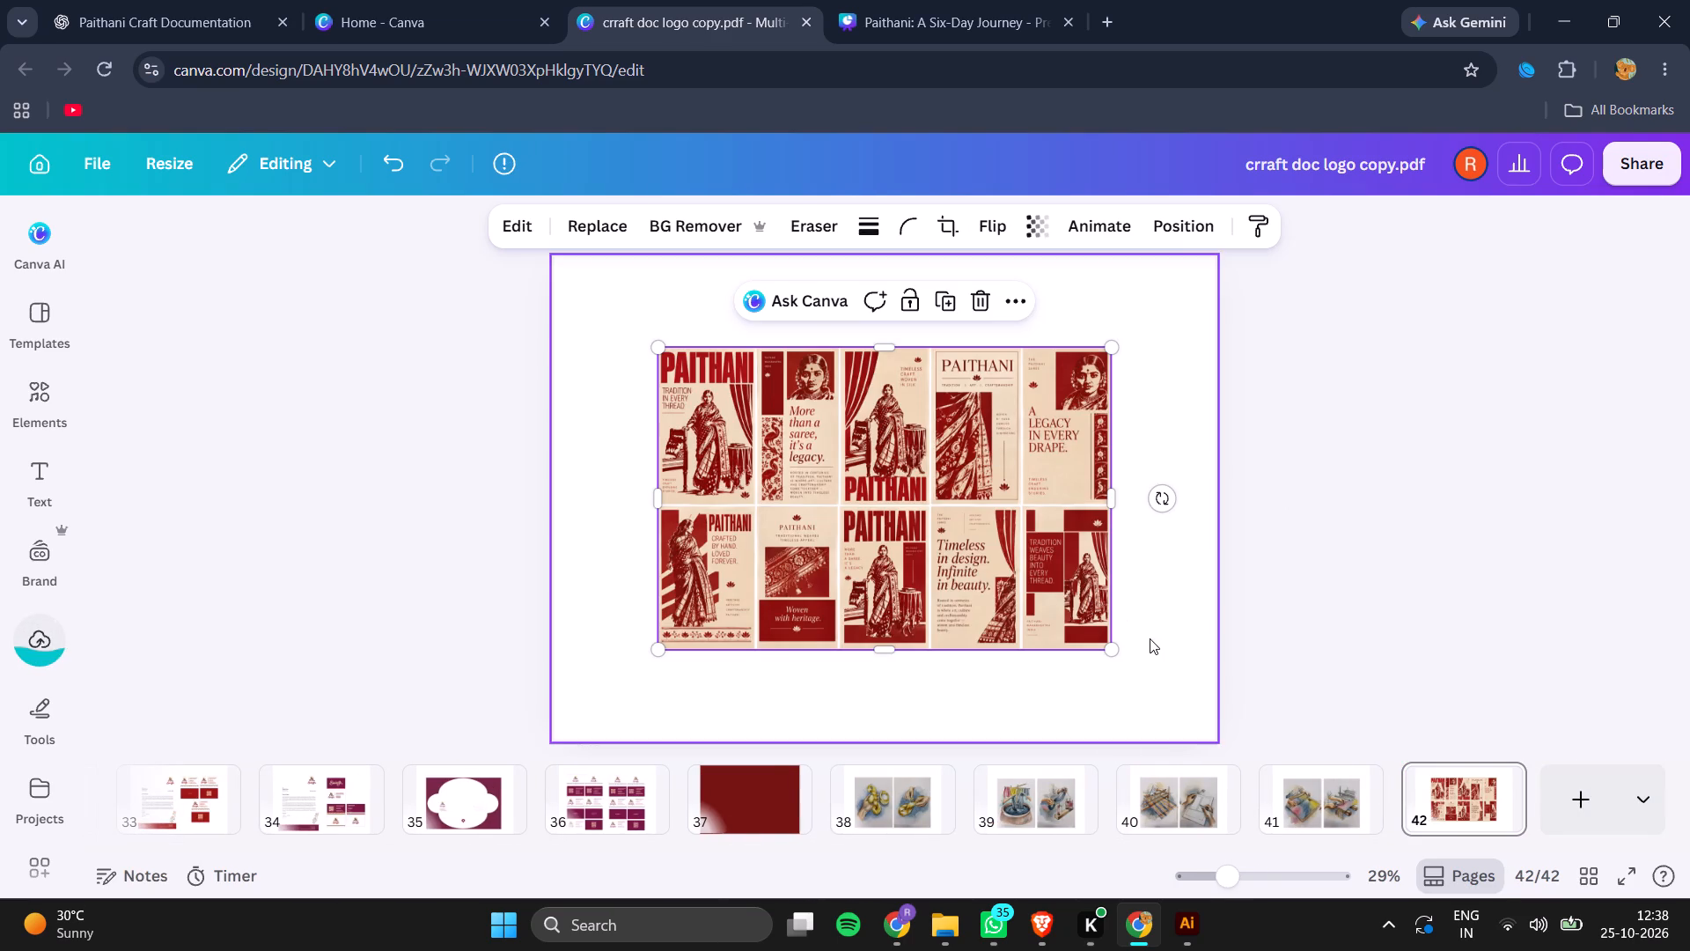
# Enlarge the Paithani poster collage on page 42 to nearly the full page width and centre it horizontally and vertically.
pyautogui.moveTo(1120, 648); pyautogui.dragTo(1253, 721)
pyautogui.moveTo(1095, 597); pyautogui.dragTo(1031, 551)
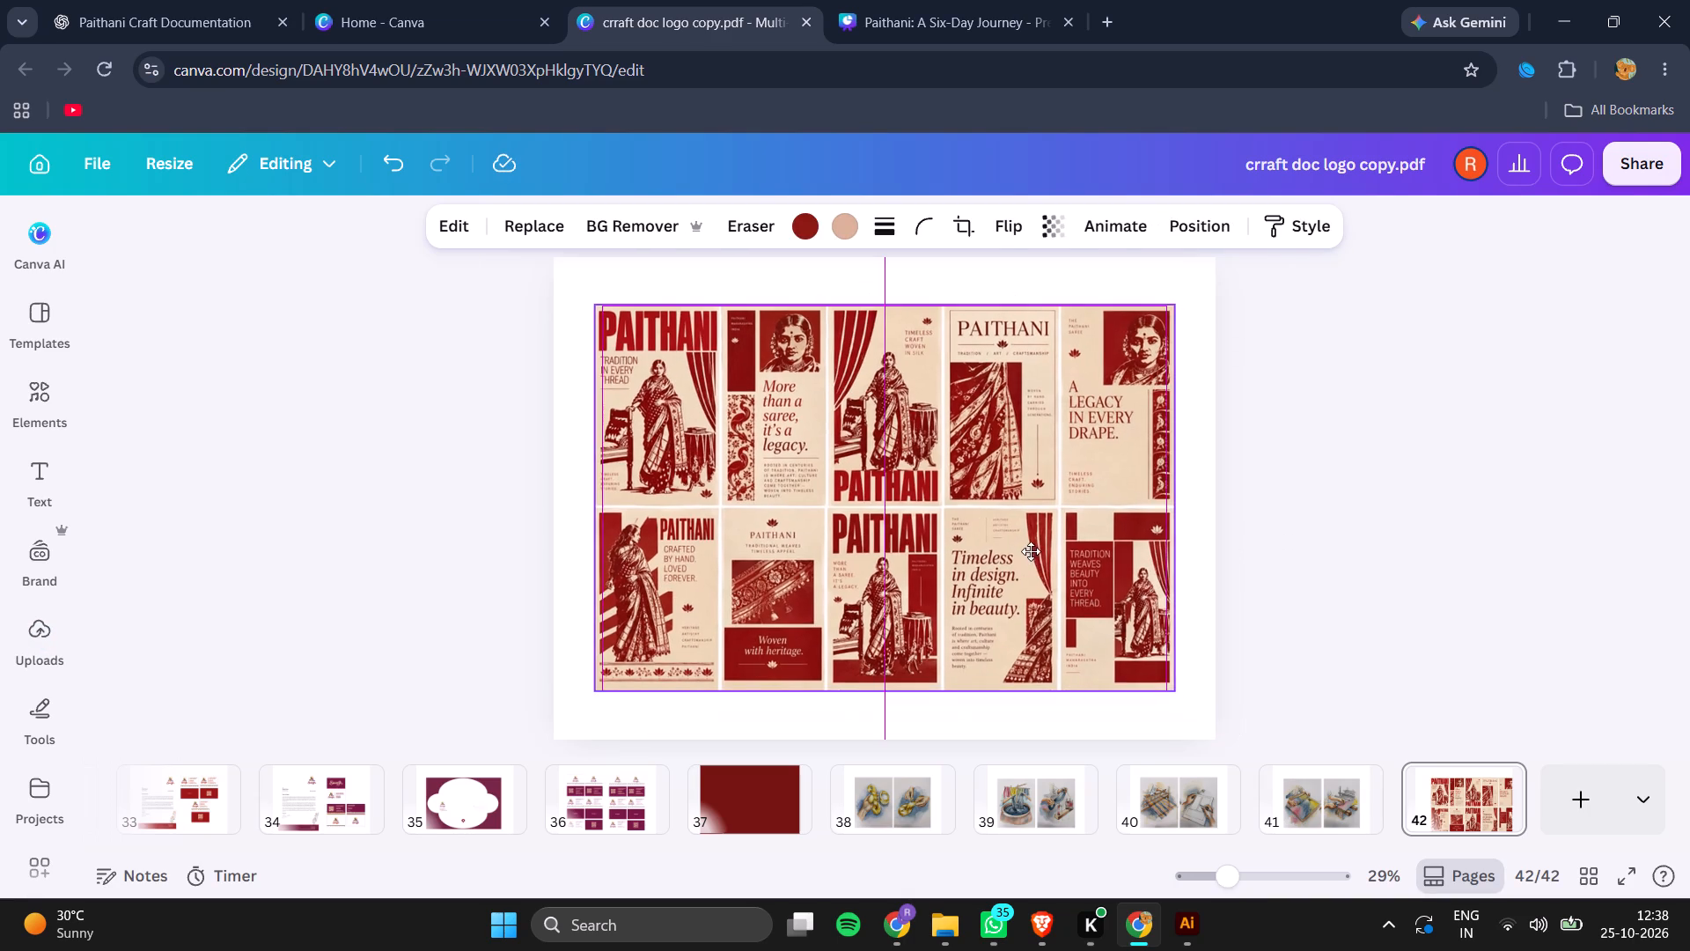
pyautogui.moveTo(1031, 551); pyautogui.dragTo(1024, 521)
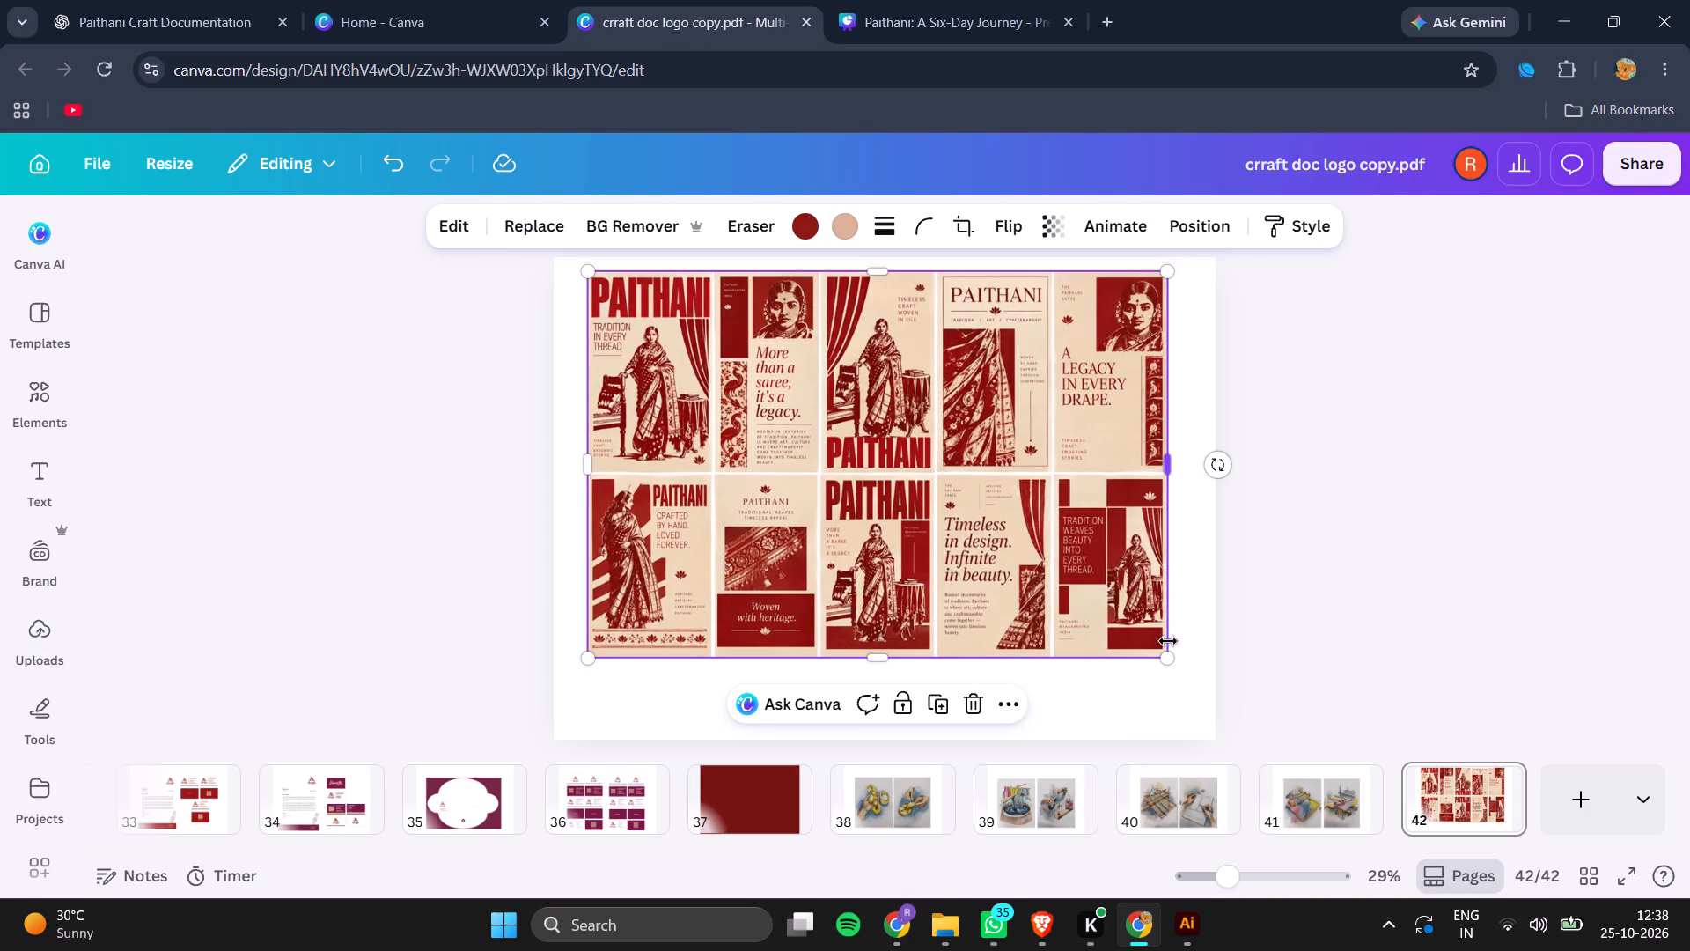
pyautogui.moveTo(1163, 654); pyautogui.dragTo(1212, 688)
pyautogui.moveTo(1078, 563); pyautogui.dragTo(1060, 571)
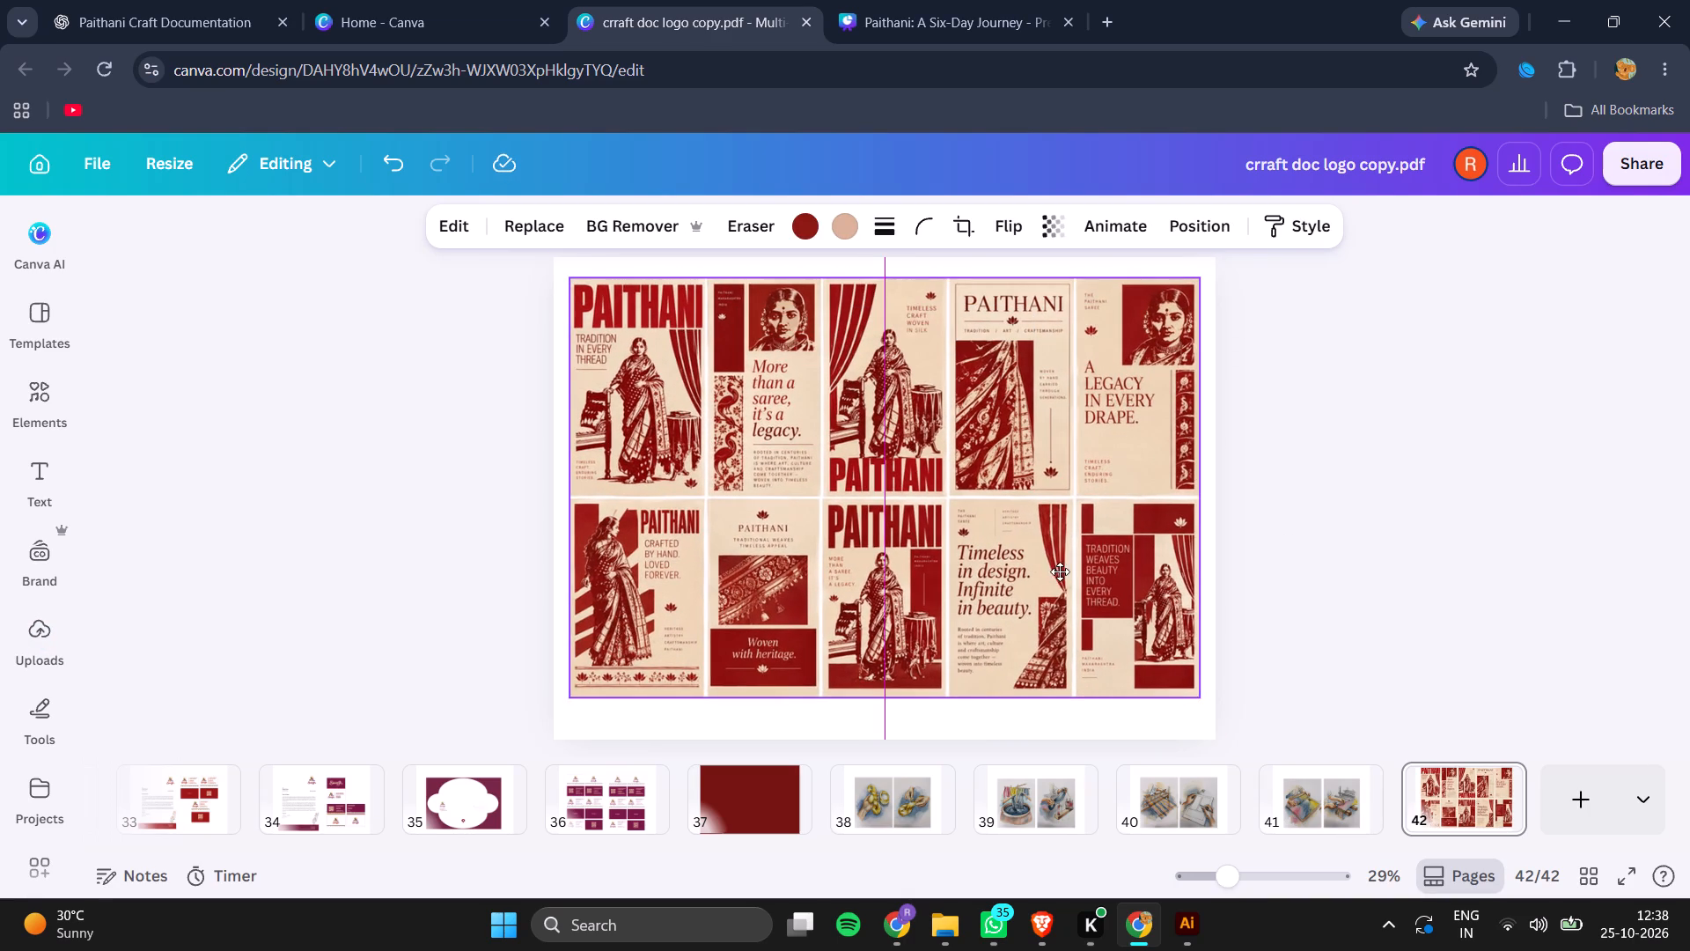
pyautogui.moveTo(1060, 571); pyautogui.dragTo(1059, 571)
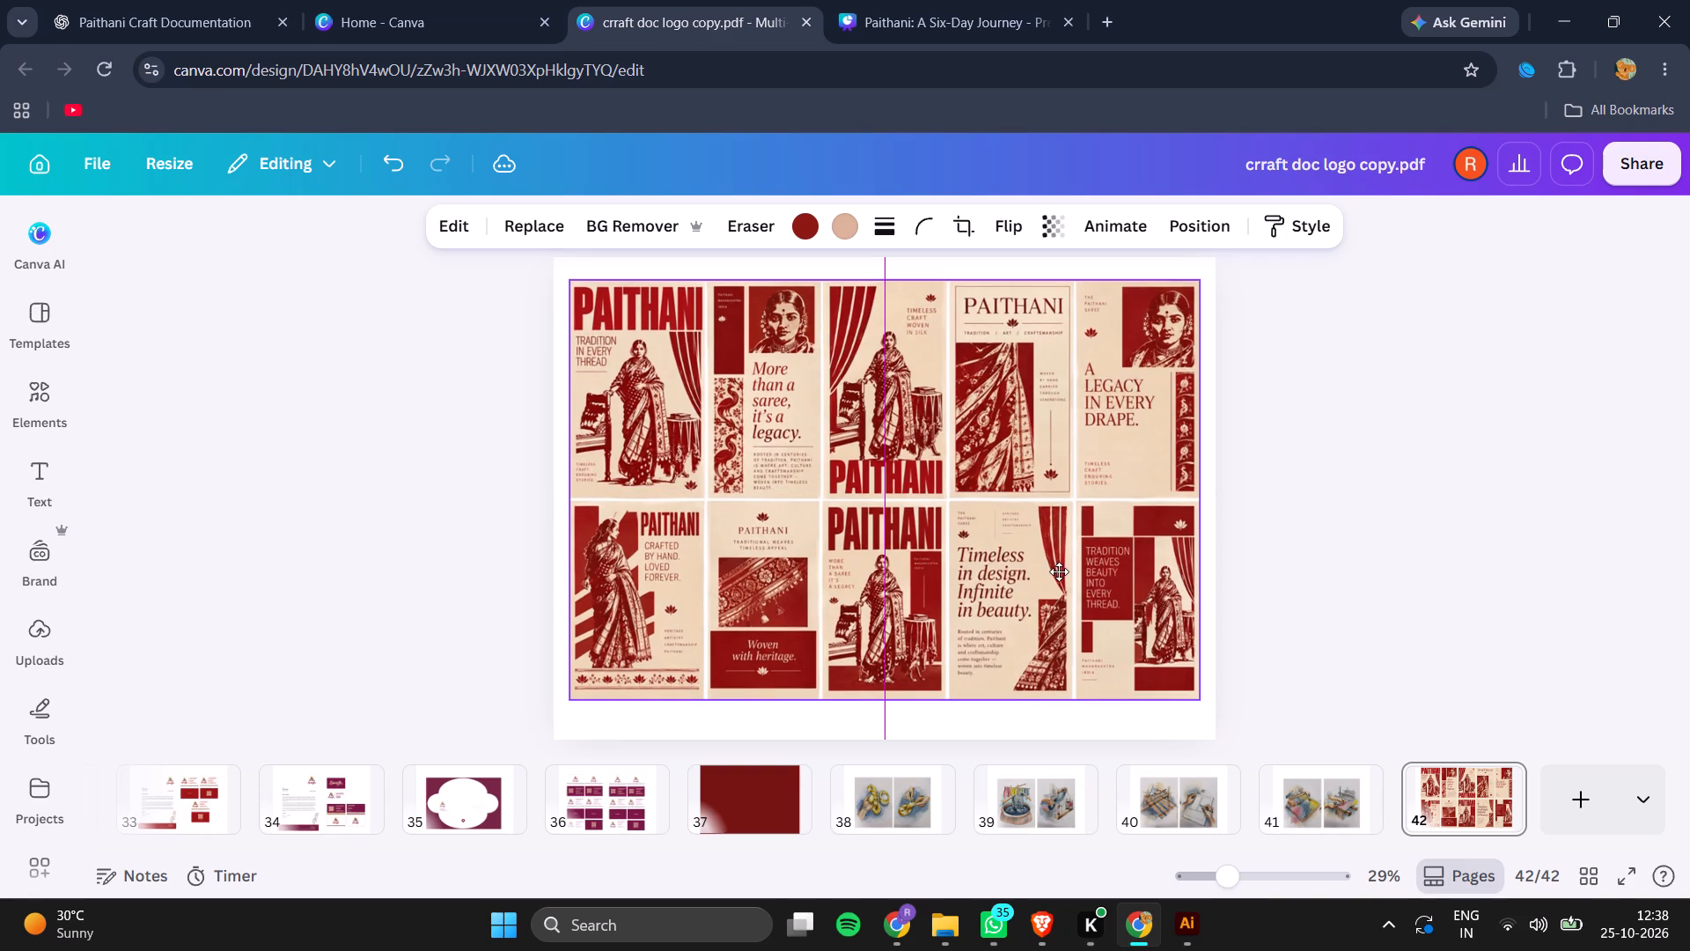
pyautogui.moveTo(1059, 571); pyautogui.dragTo(1060, 566)
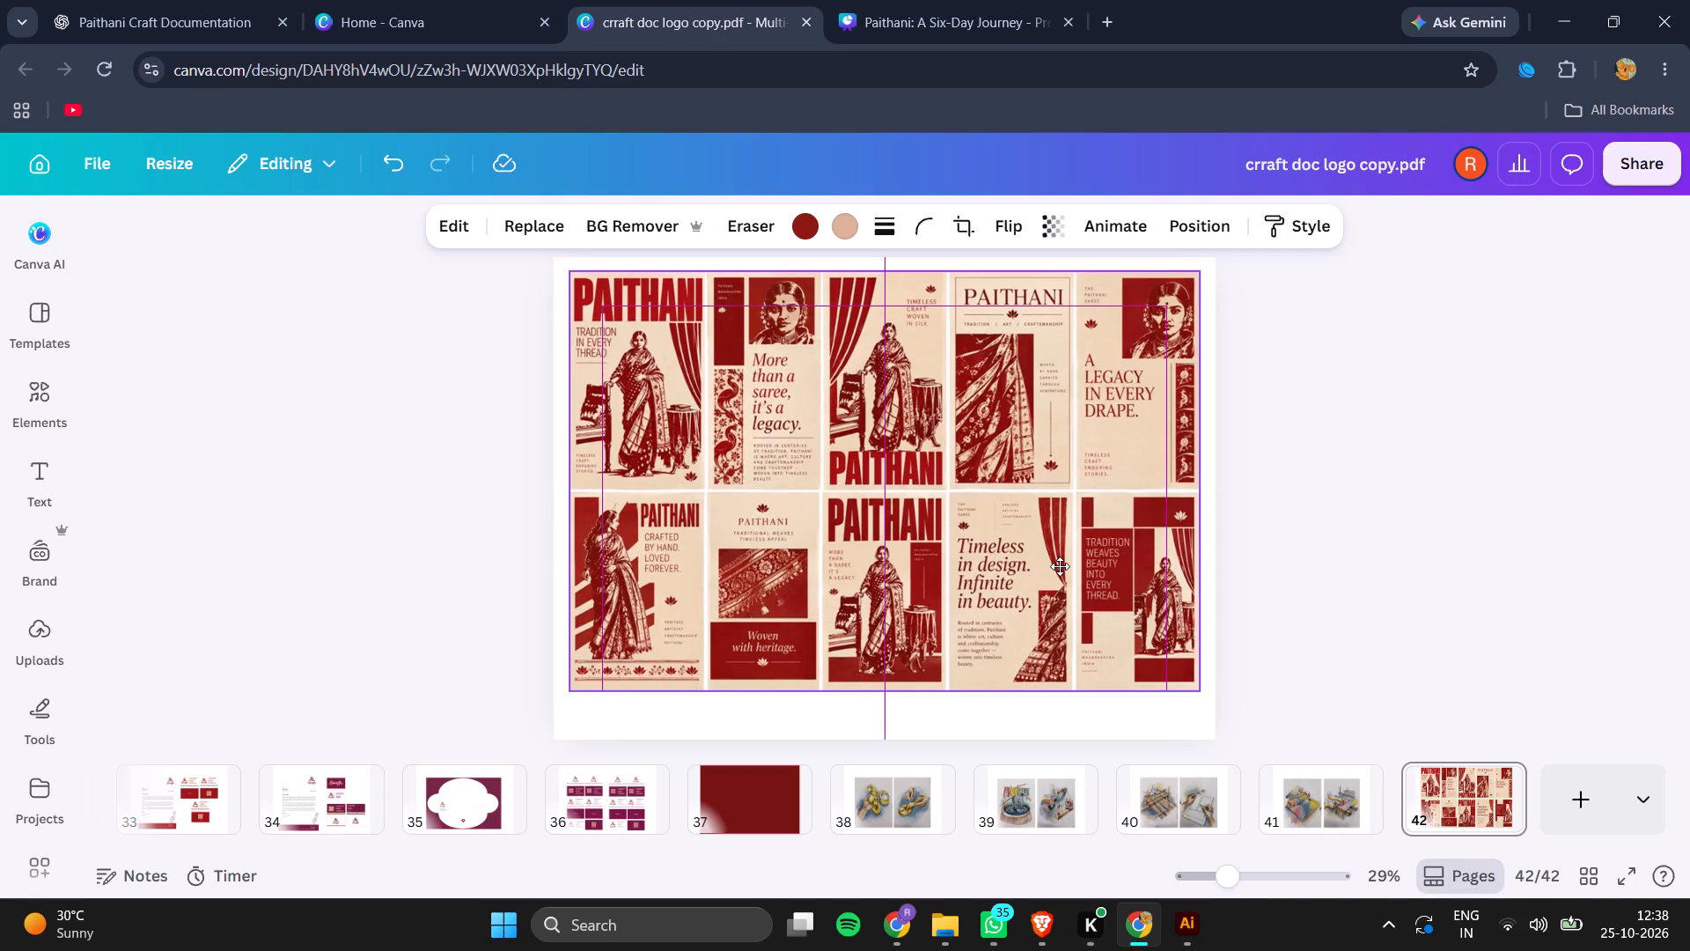
pyautogui.moveTo(1060, 566); pyautogui.dragTo(1061, 581)
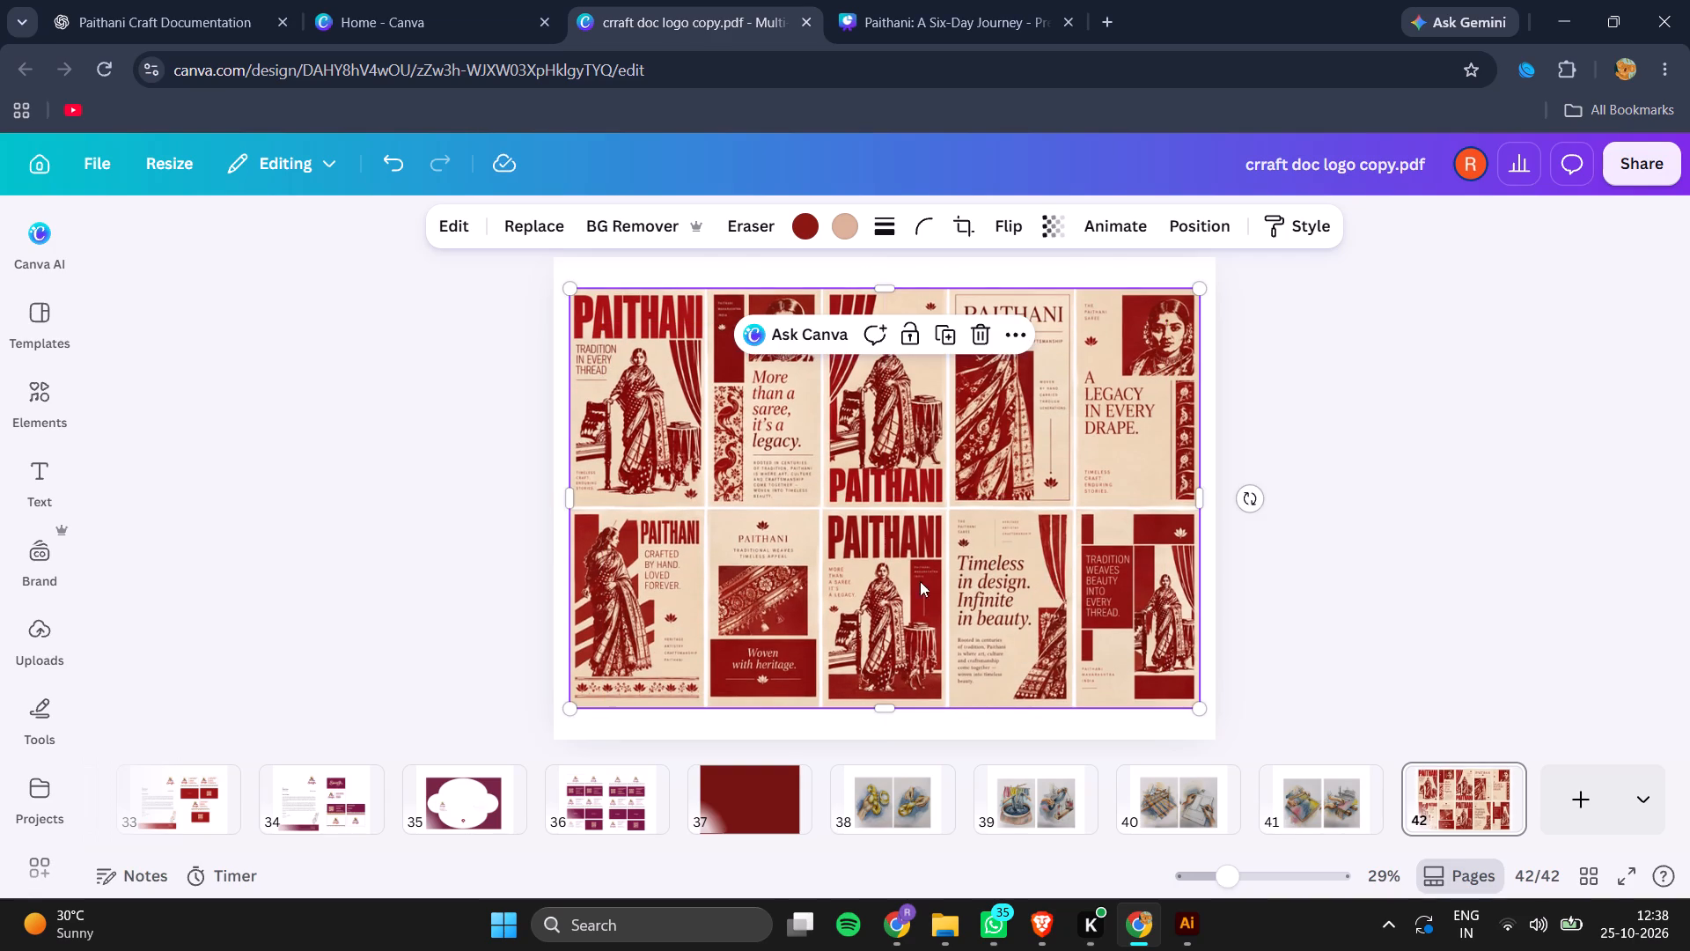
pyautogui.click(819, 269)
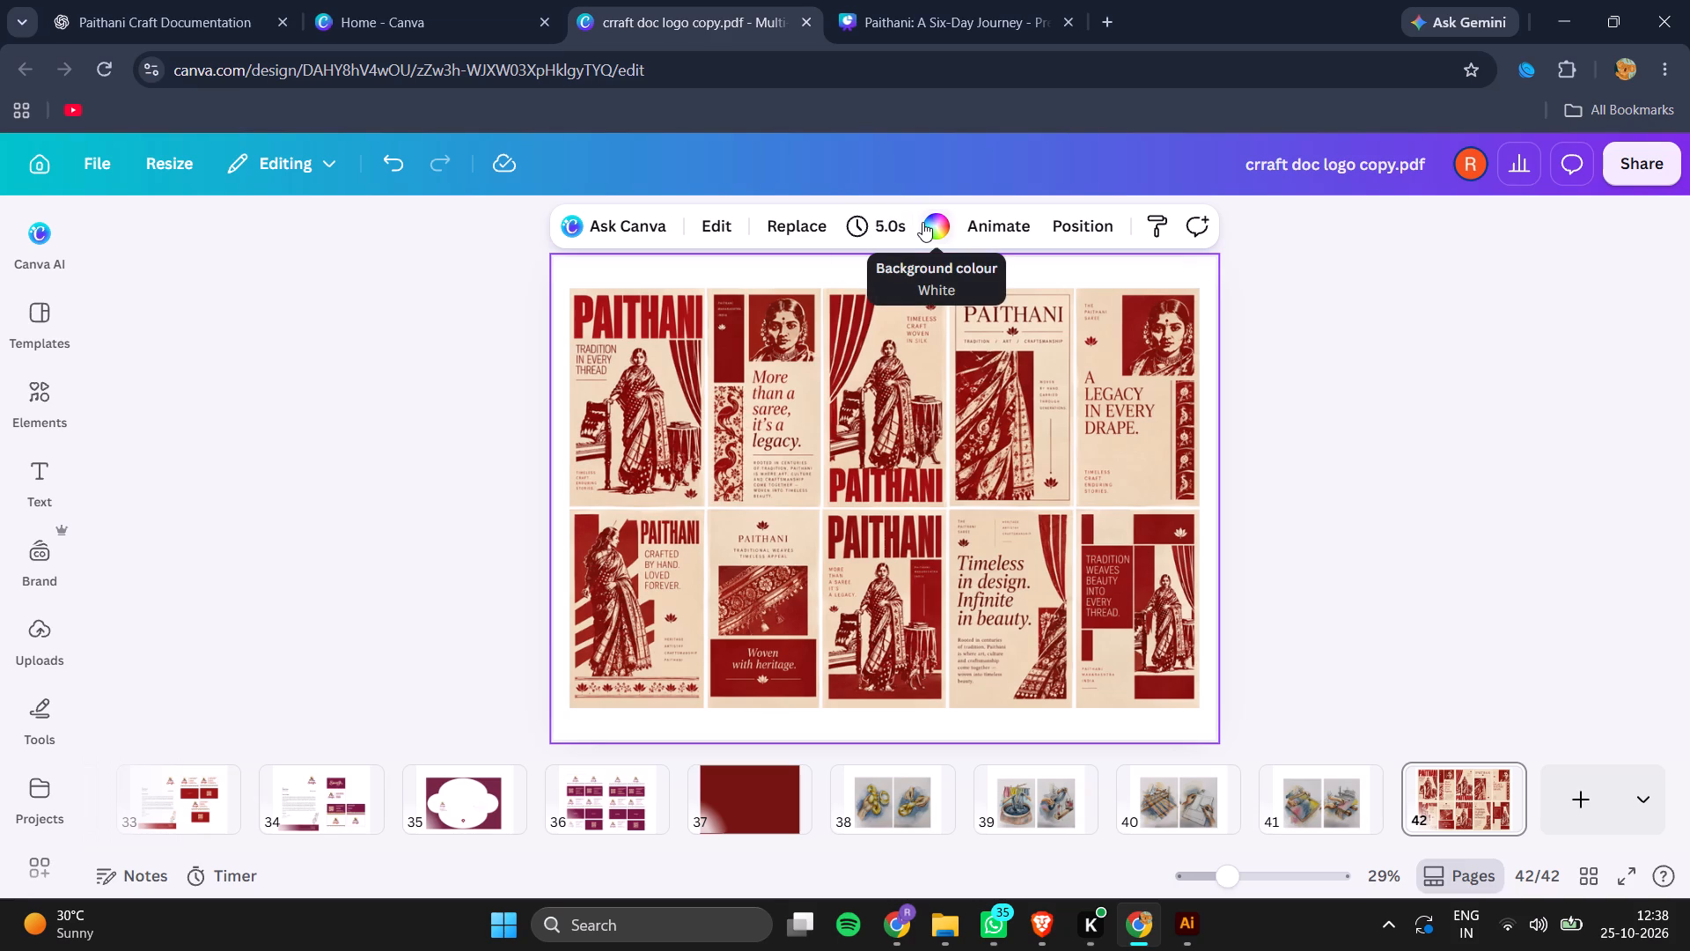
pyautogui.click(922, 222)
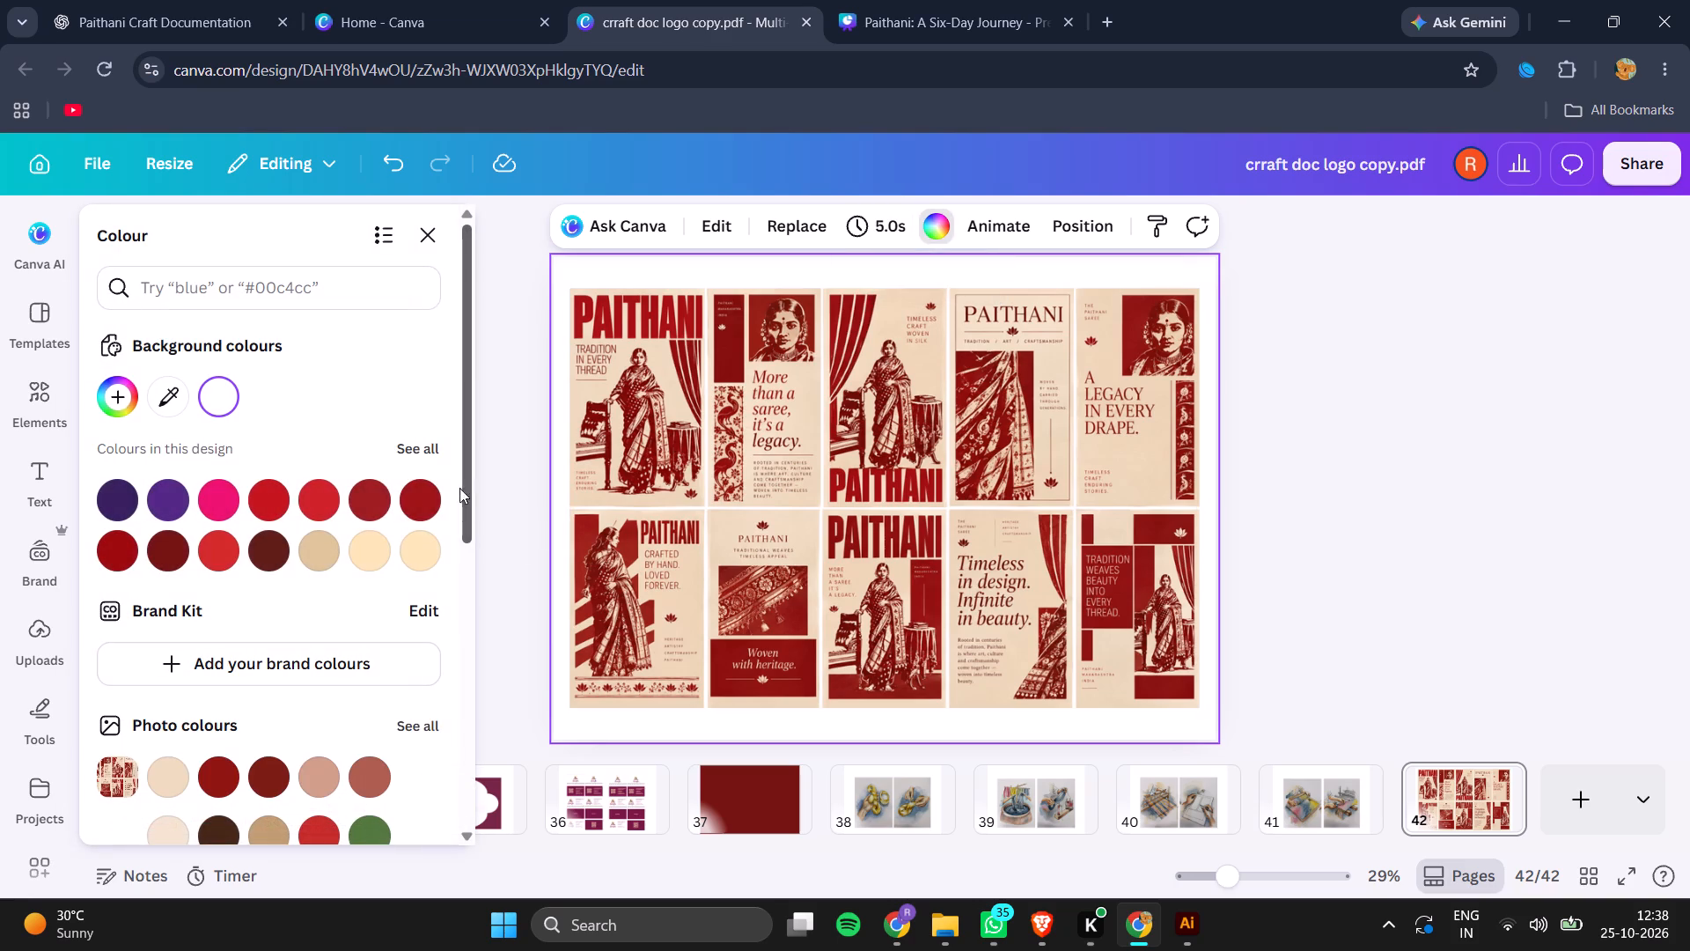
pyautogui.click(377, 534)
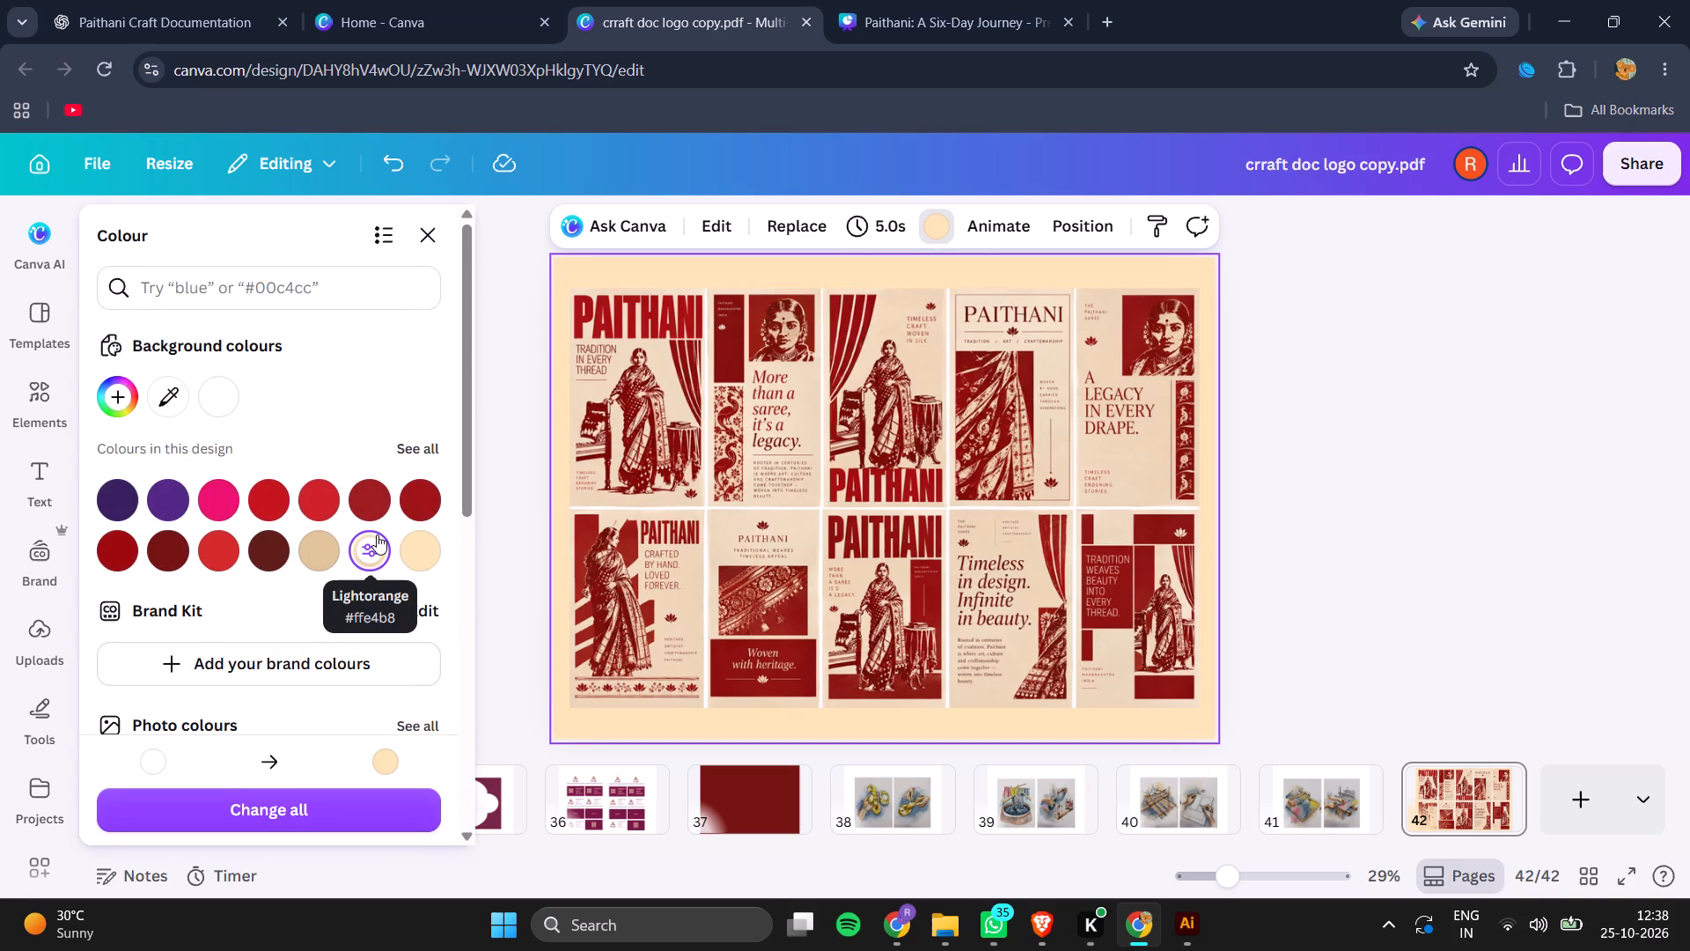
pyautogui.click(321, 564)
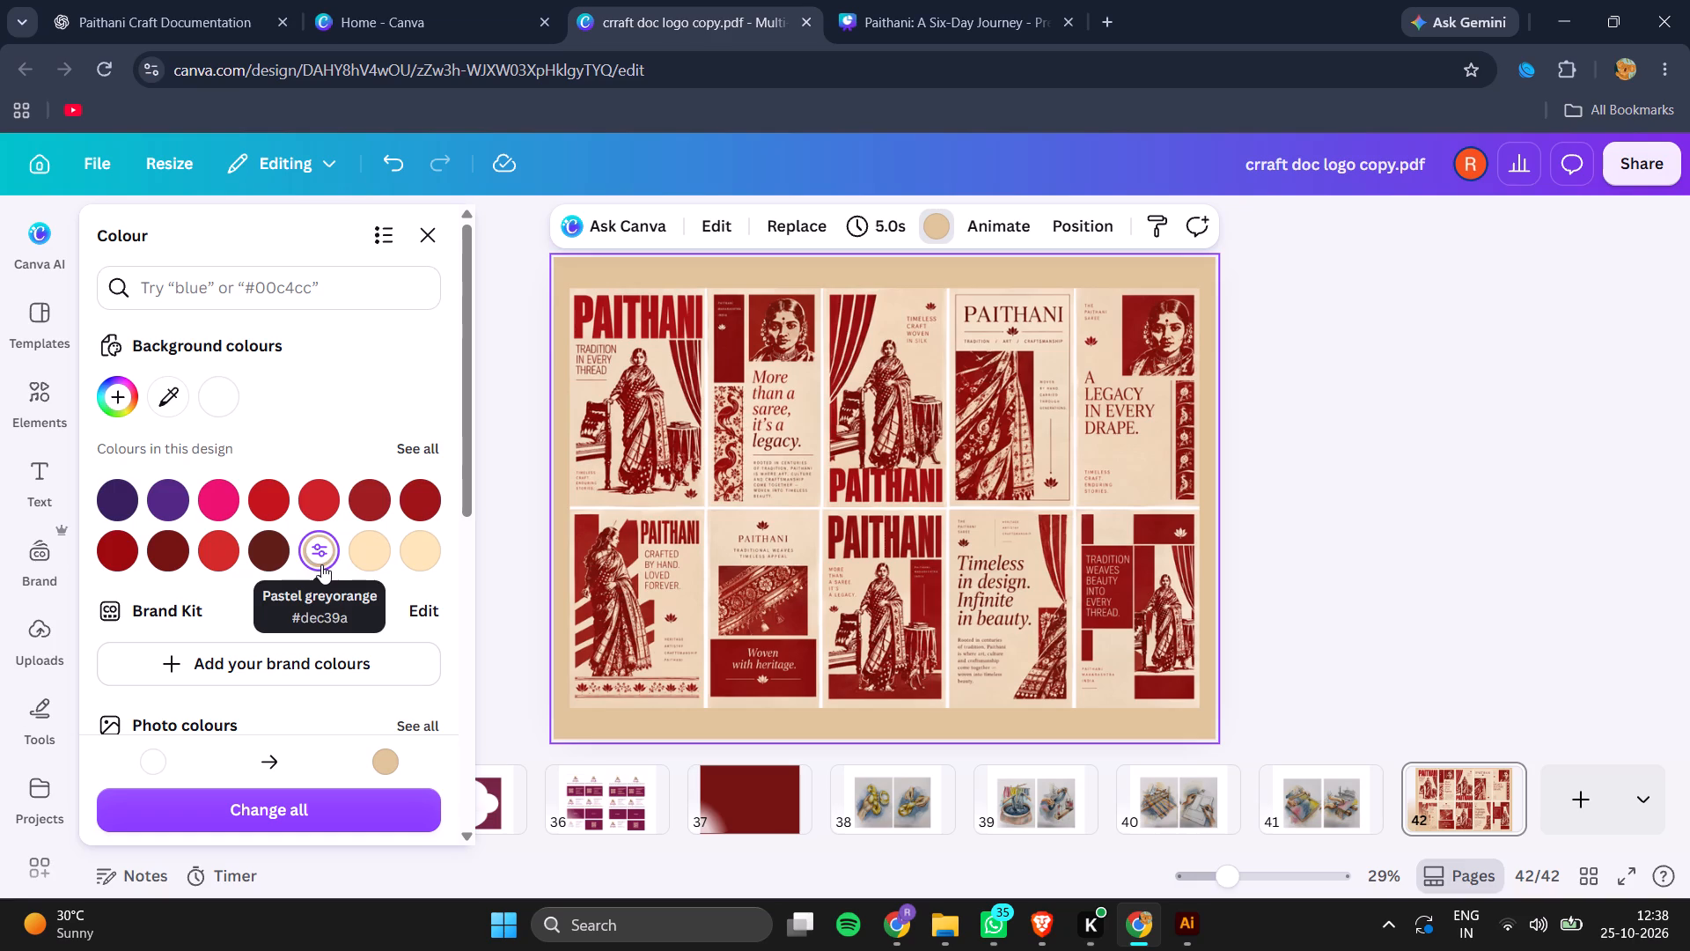
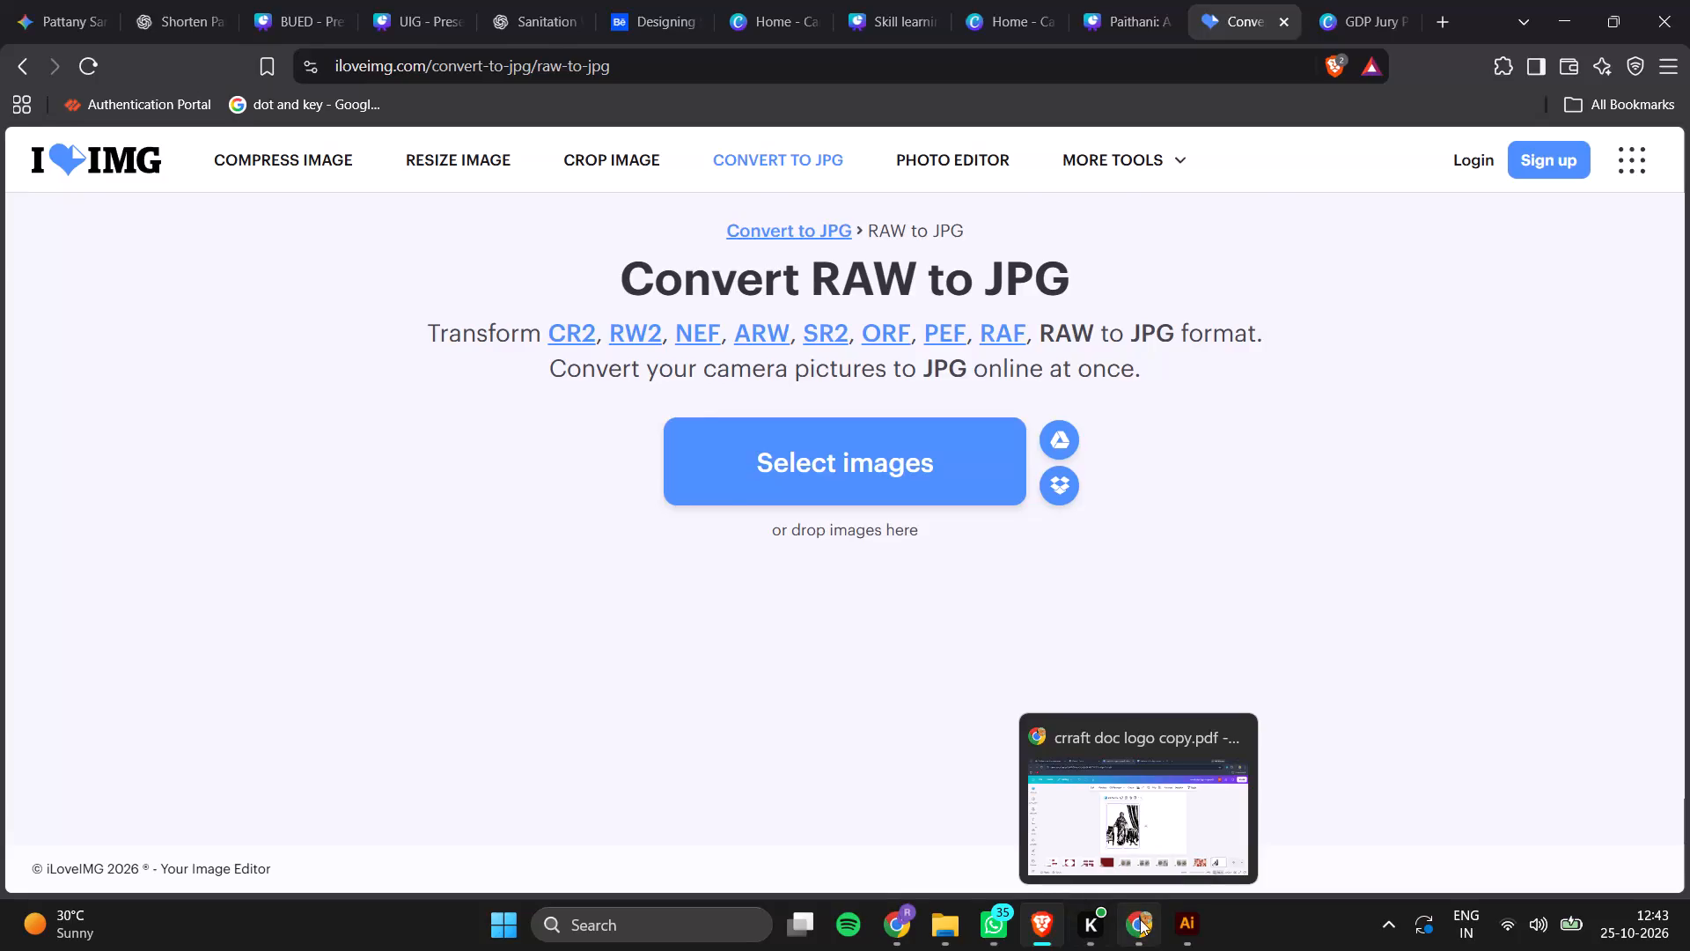
# Switch to page 43 of the crraft doc logo copy.pdf Canva design and bring up the Downloads folder in File Explorer over it.
pyautogui.click(1140, 920)
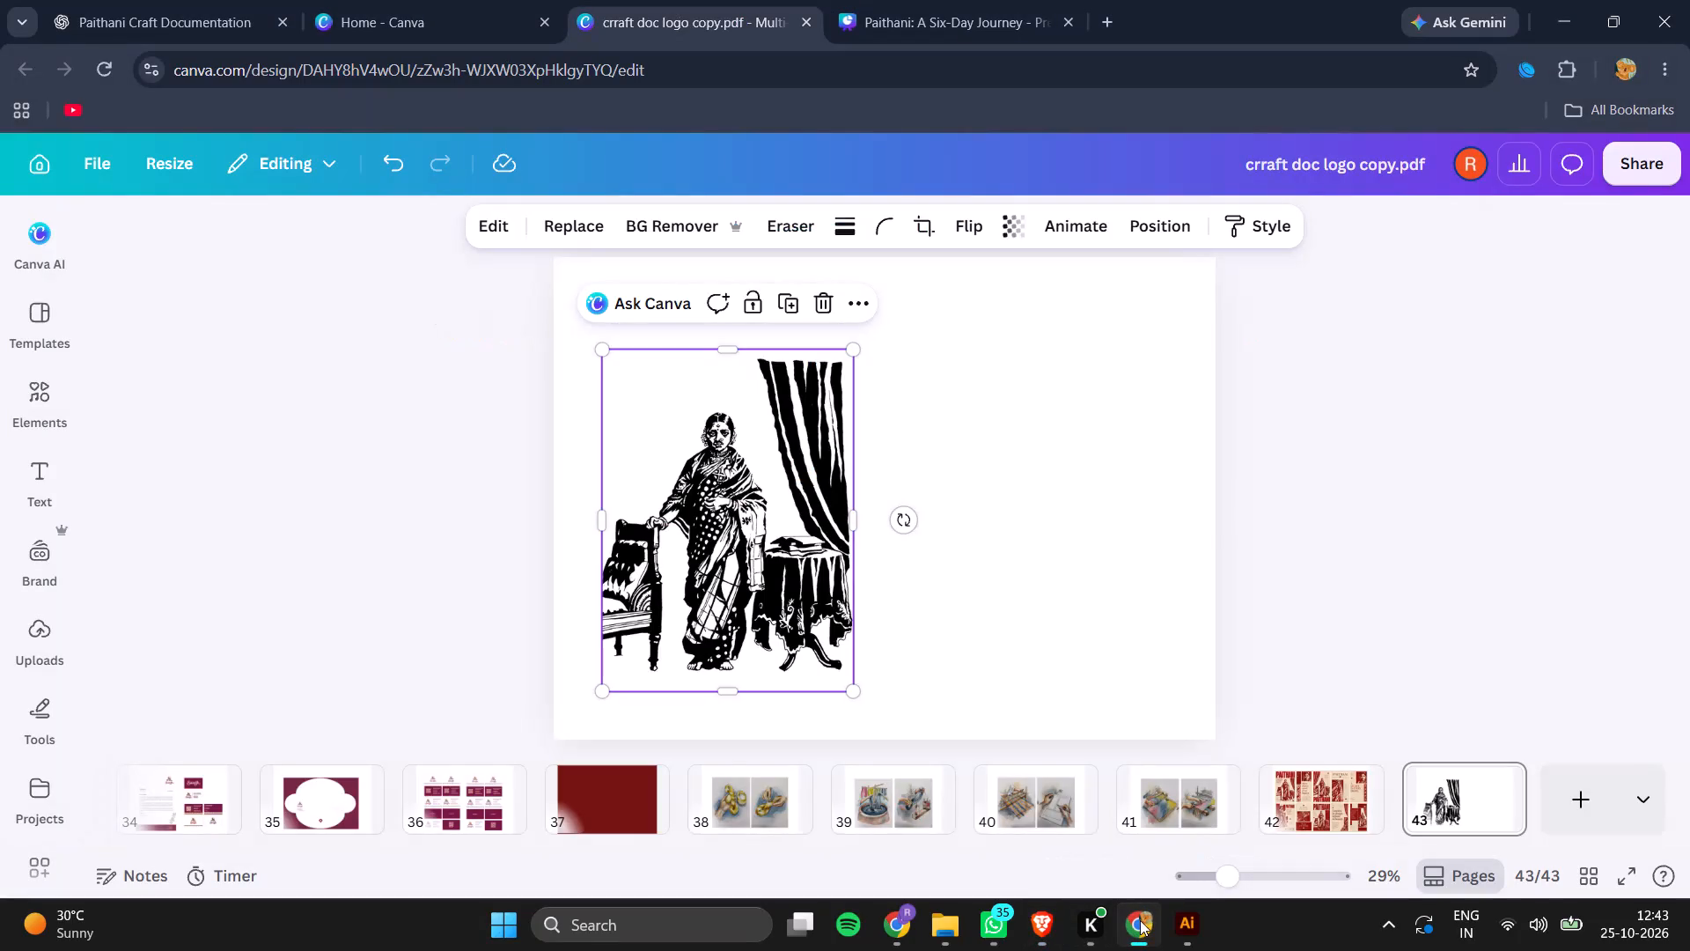
pyautogui.click(1099, 460)
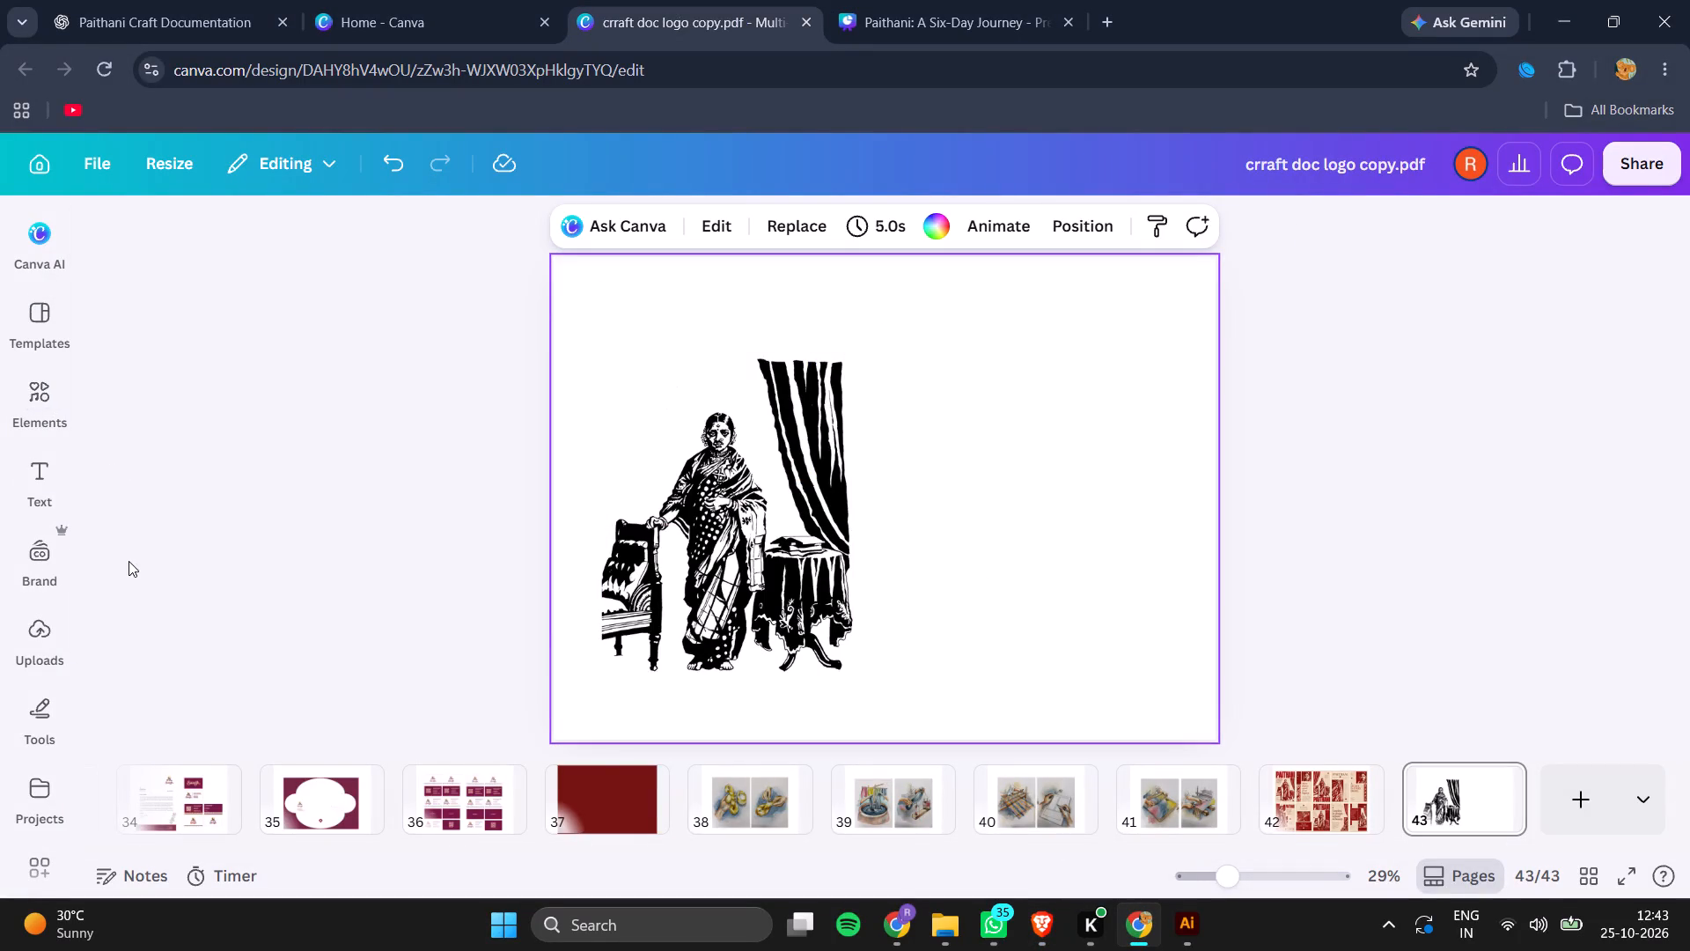
pyautogui.click(947, 912)
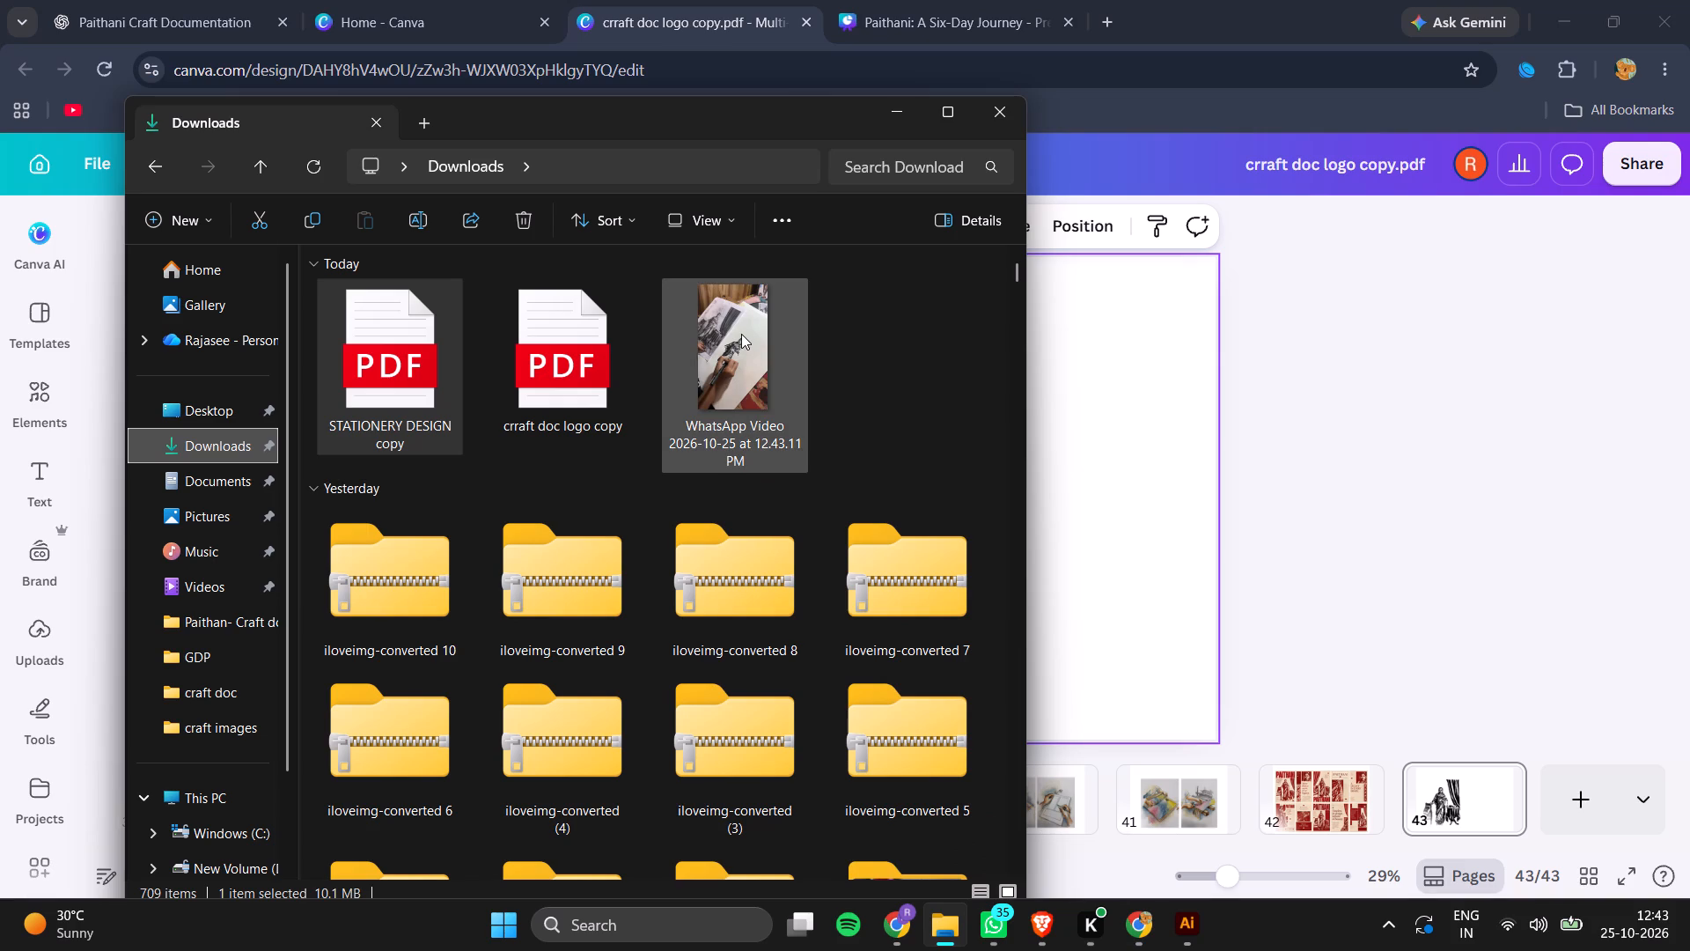
# Insert the WhatsApp drawing video from the Downloads folder onto page 43 of the crraft doc logo copy.pdf design.
pyautogui.moveTo(741, 334); pyautogui.dragTo(1113, 472)
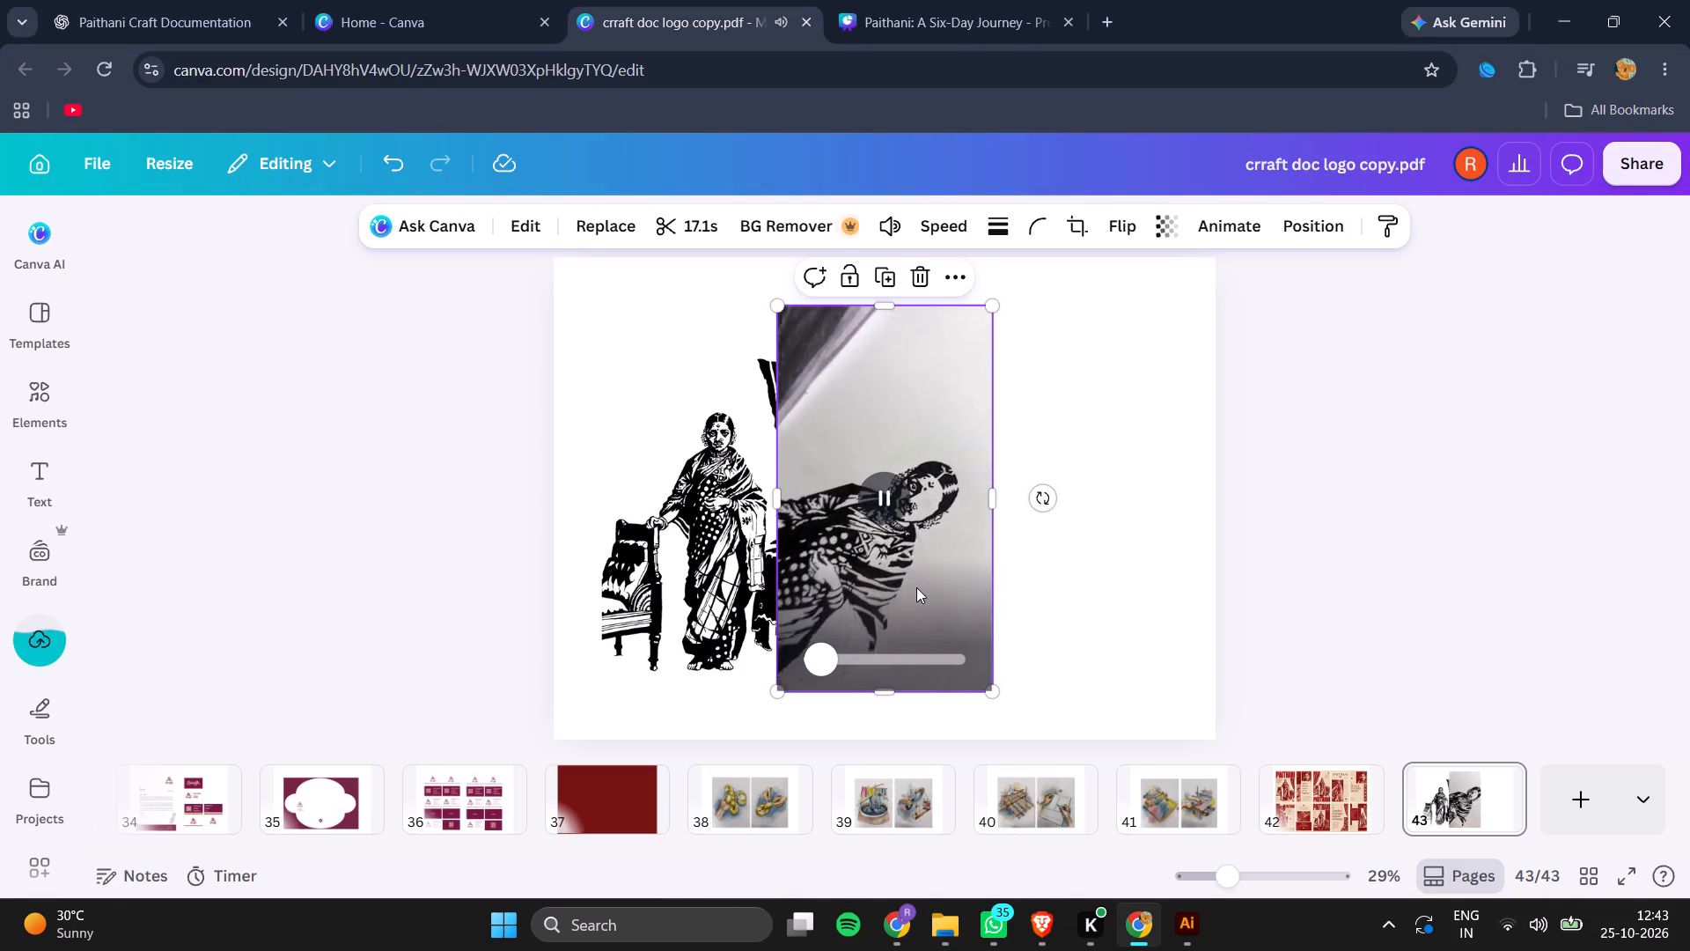
# Turn the inserted video's volume all the way down.
pyautogui.click(896, 231)
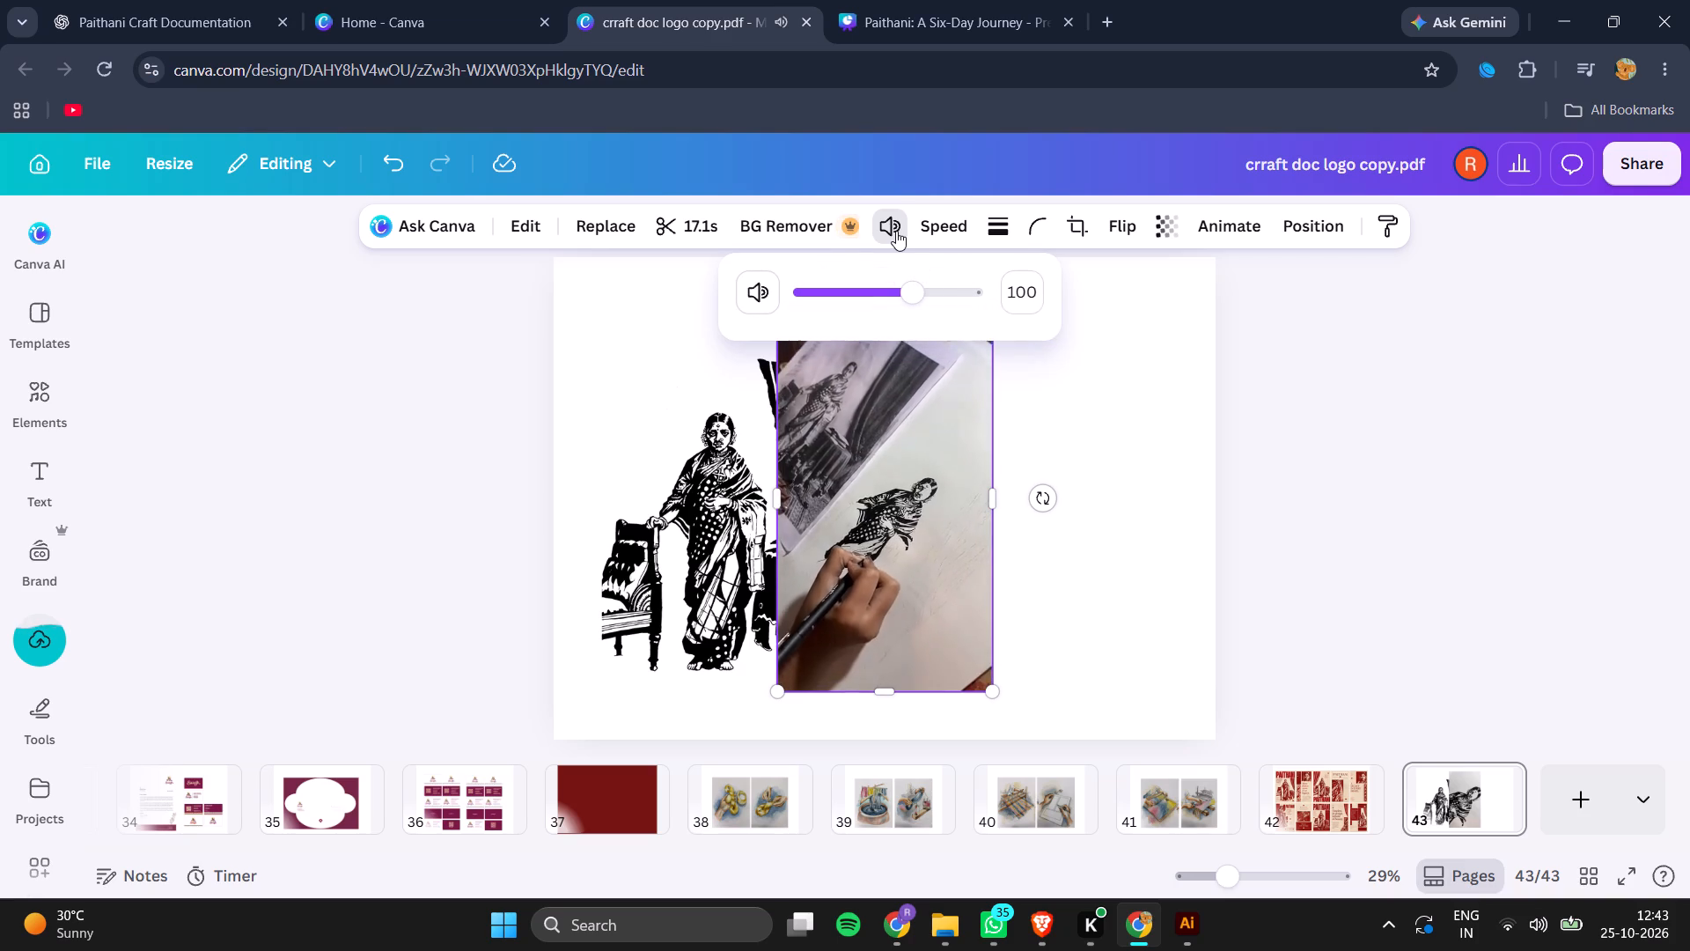
pyautogui.click(885, 232)
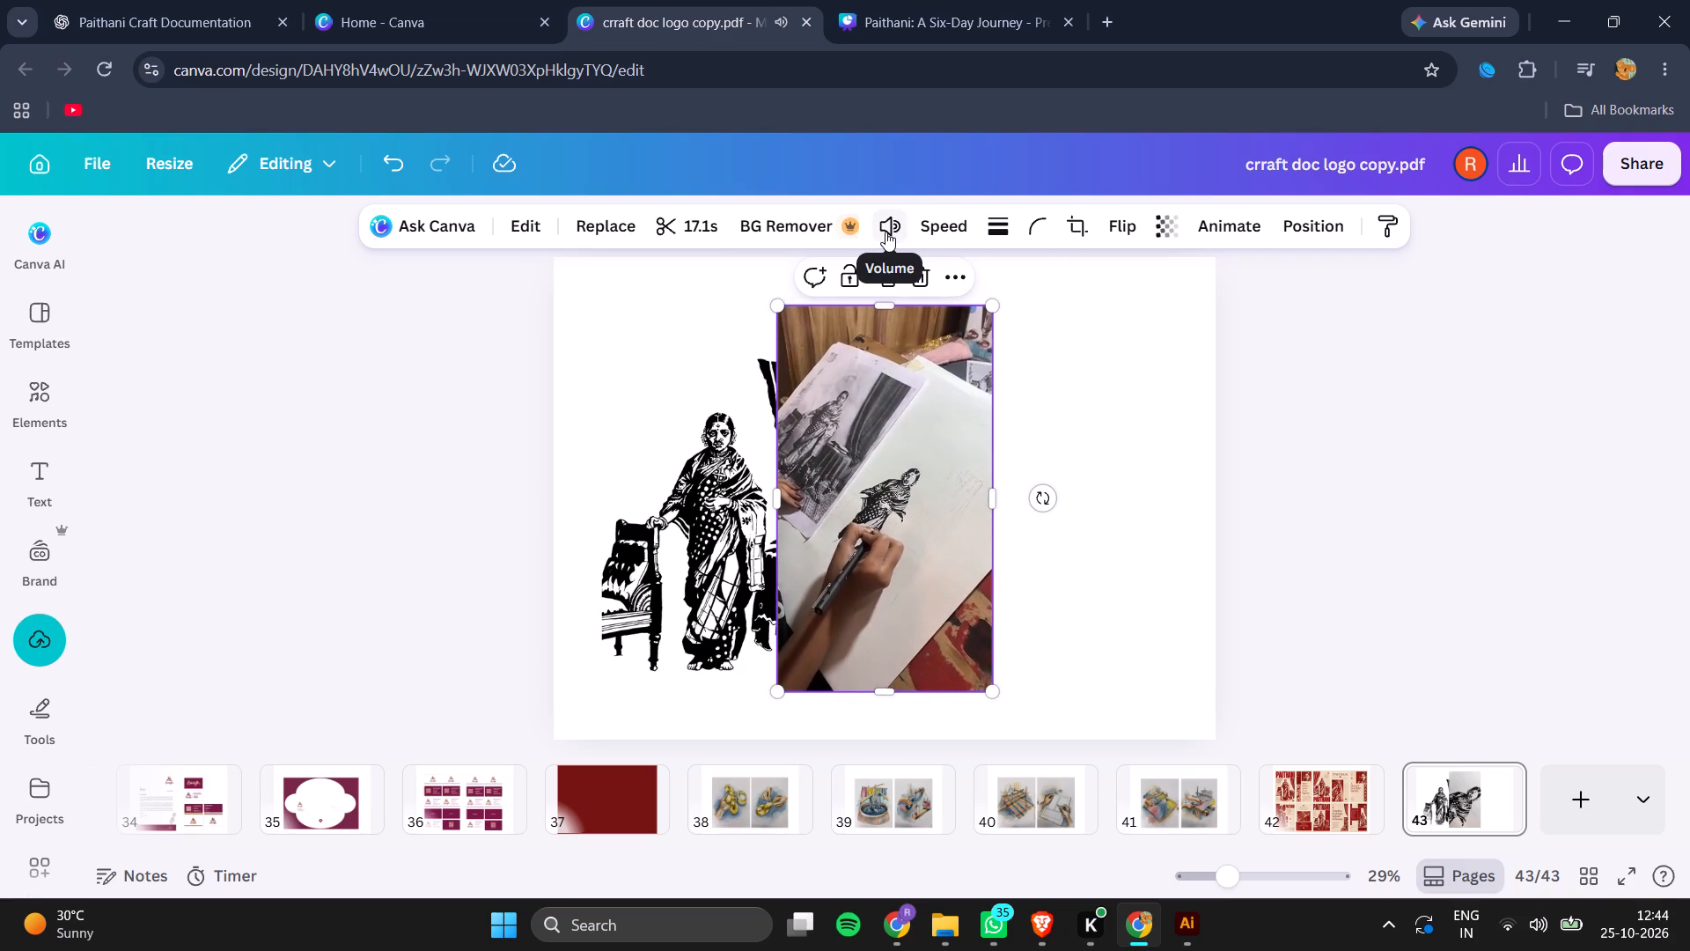
pyautogui.click(885, 232)
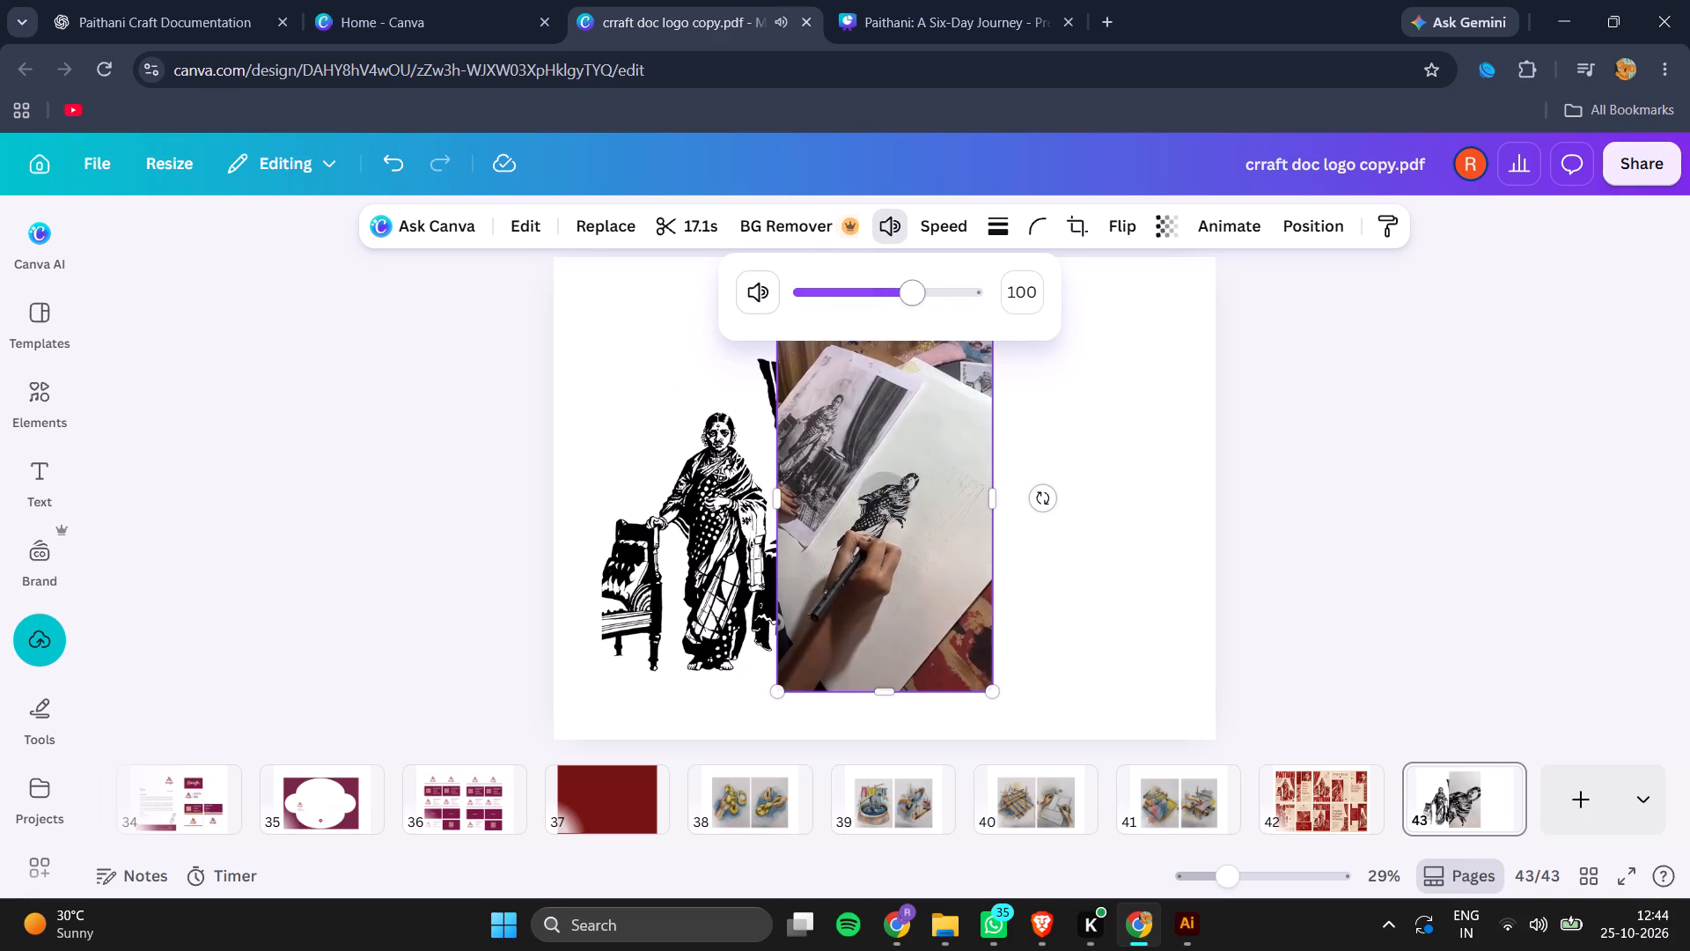
pyautogui.moveTo(913, 300); pyautogui.dragTo(639, 340)
# Place the video to the right of the saree illustration and widen its frame towards the page's right margin.
pyautogui.moveTo(888, 402); pyautogui.dragTo(914, 412)
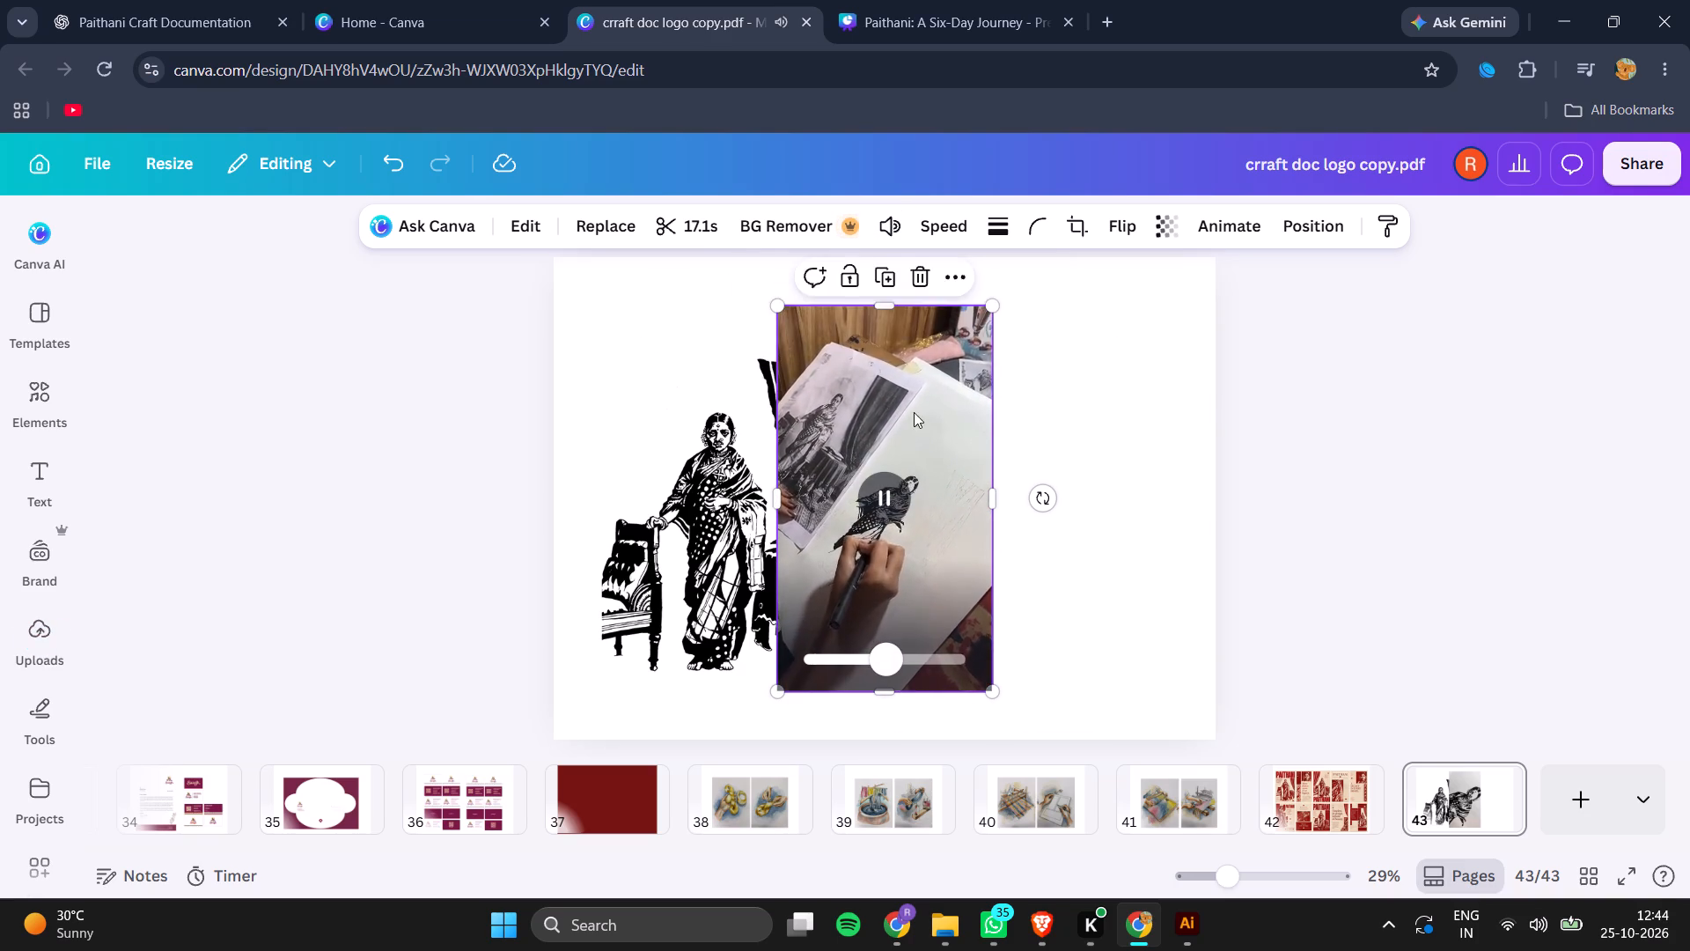
pyautogui.moveTo(914, 412); pyautogui.dragTo(1013, 409)
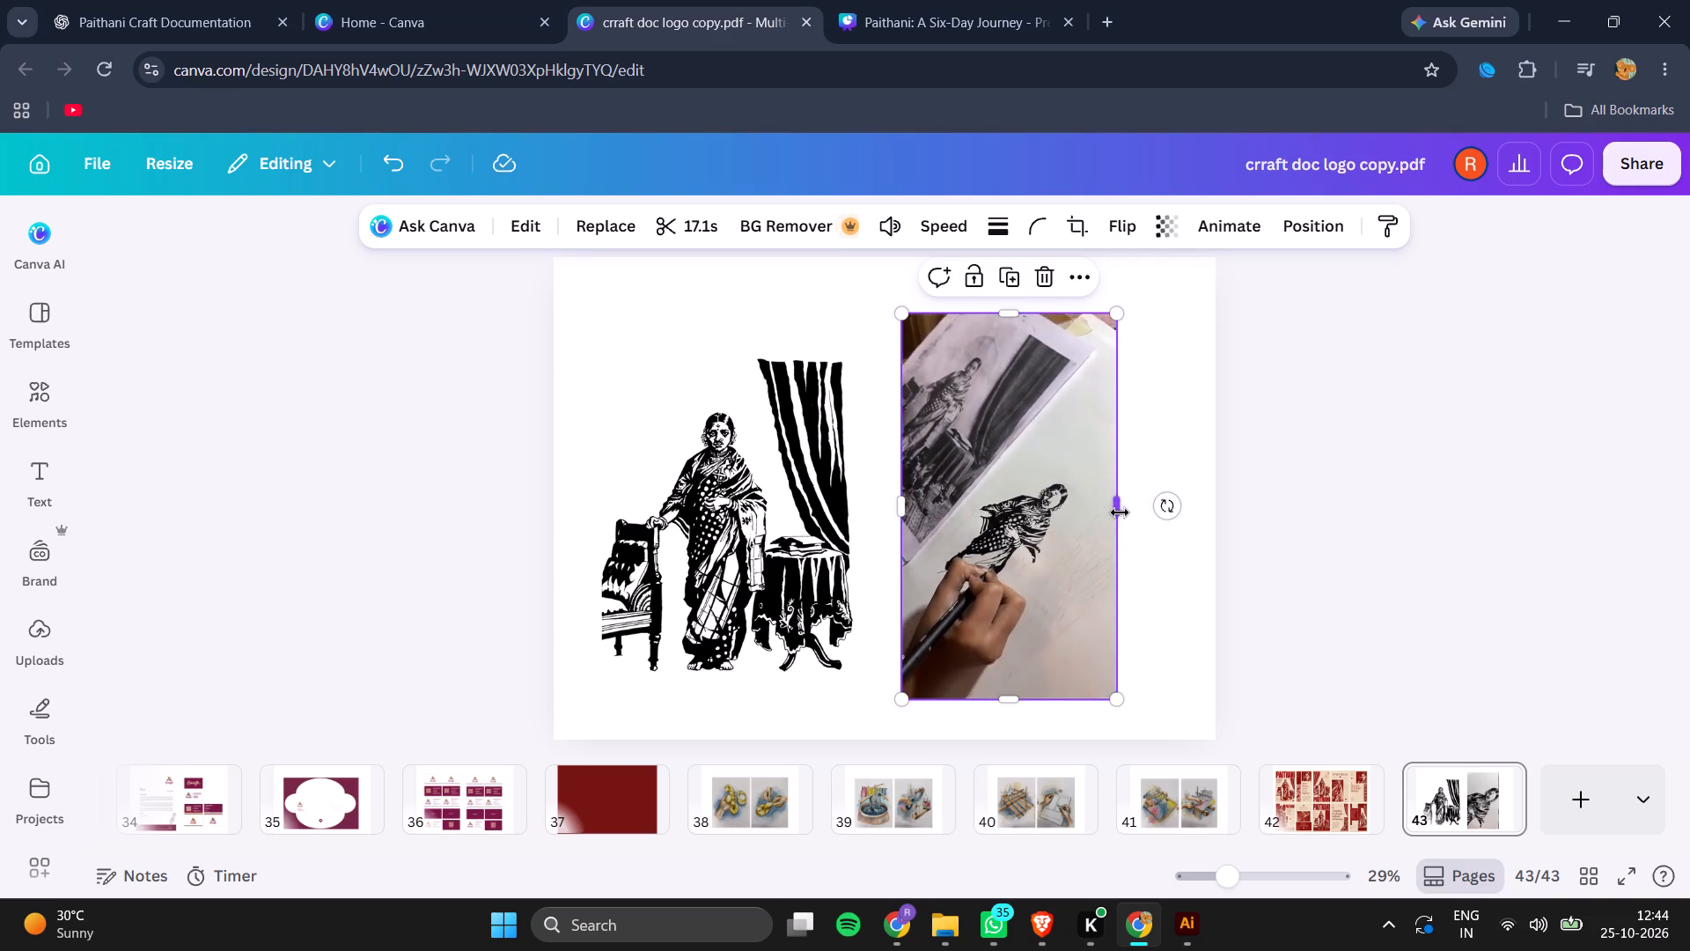
pyautogui.moveTo(1119, 512); pyautogui.dragTo(1167, 515)
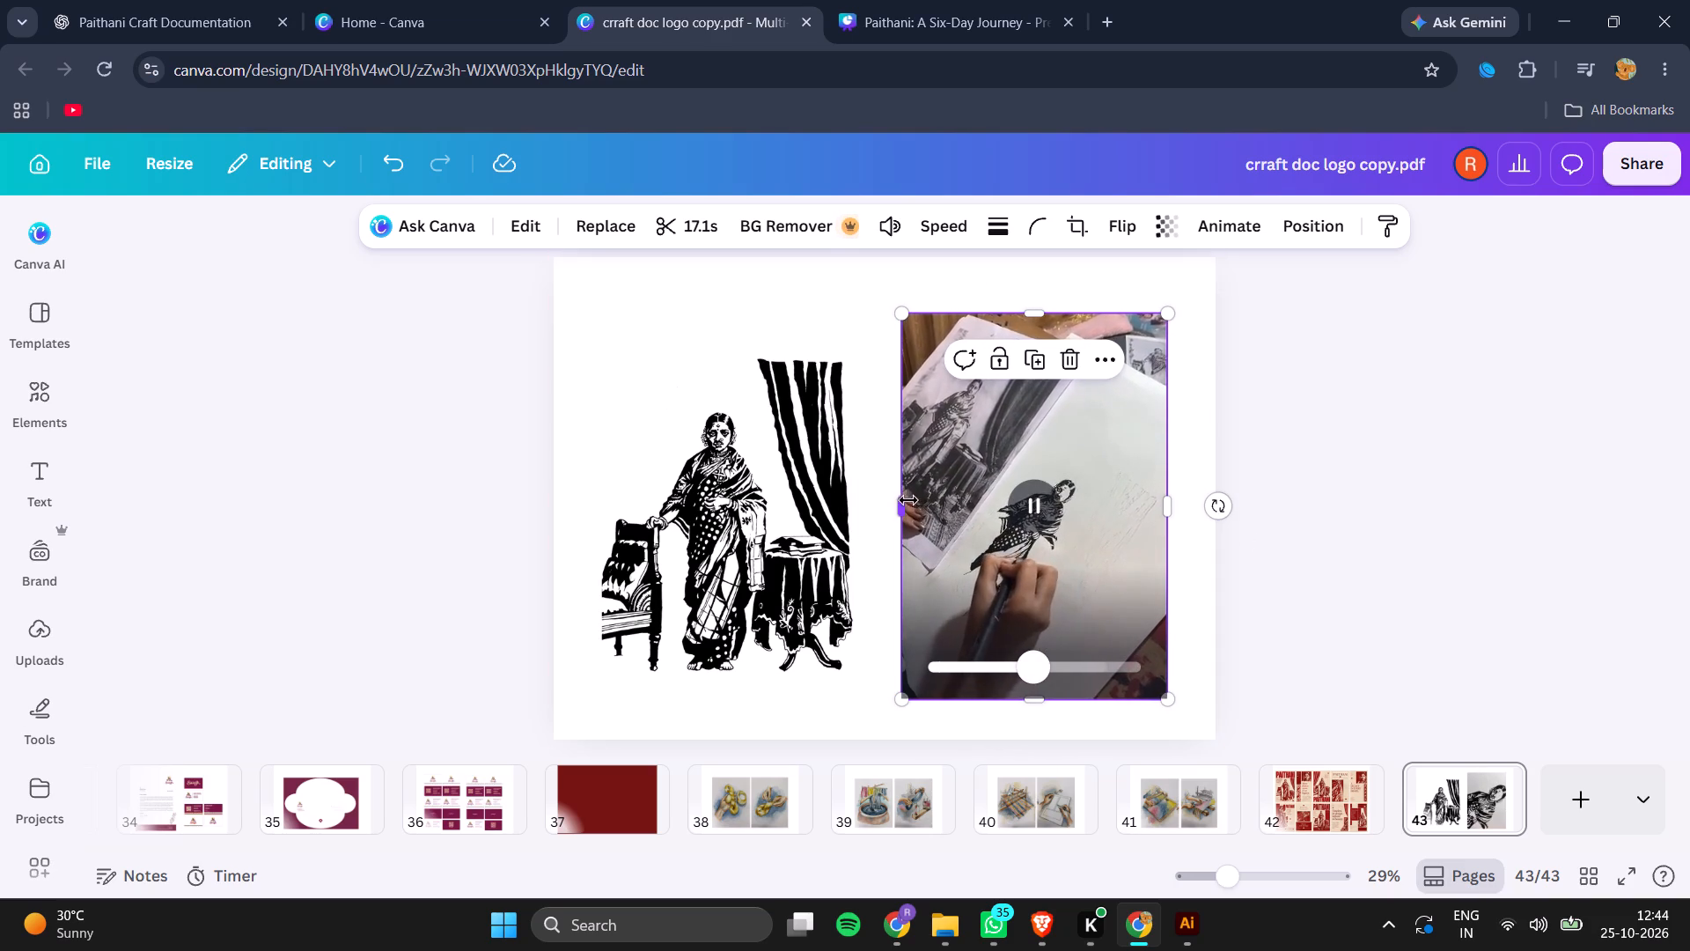
pyautogui.moveTo(906, 501); pyautogui.dragTo(920, 498)
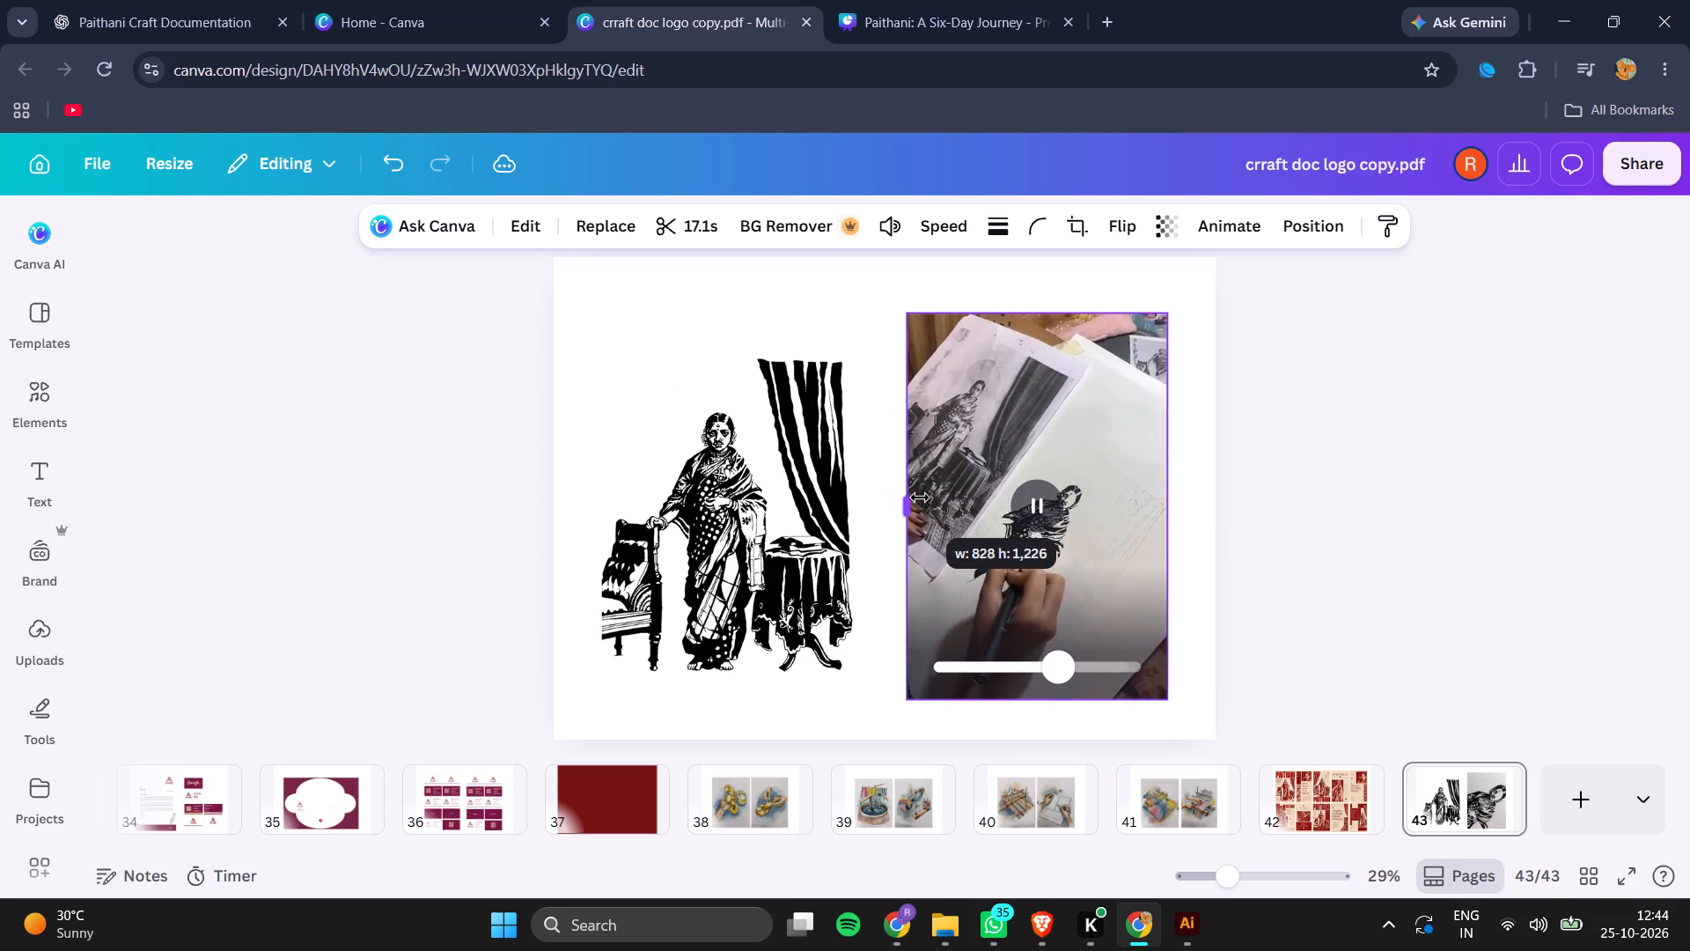
pyautogui.moveTo(920, 498); pyautogui.dragTo(912, 493)
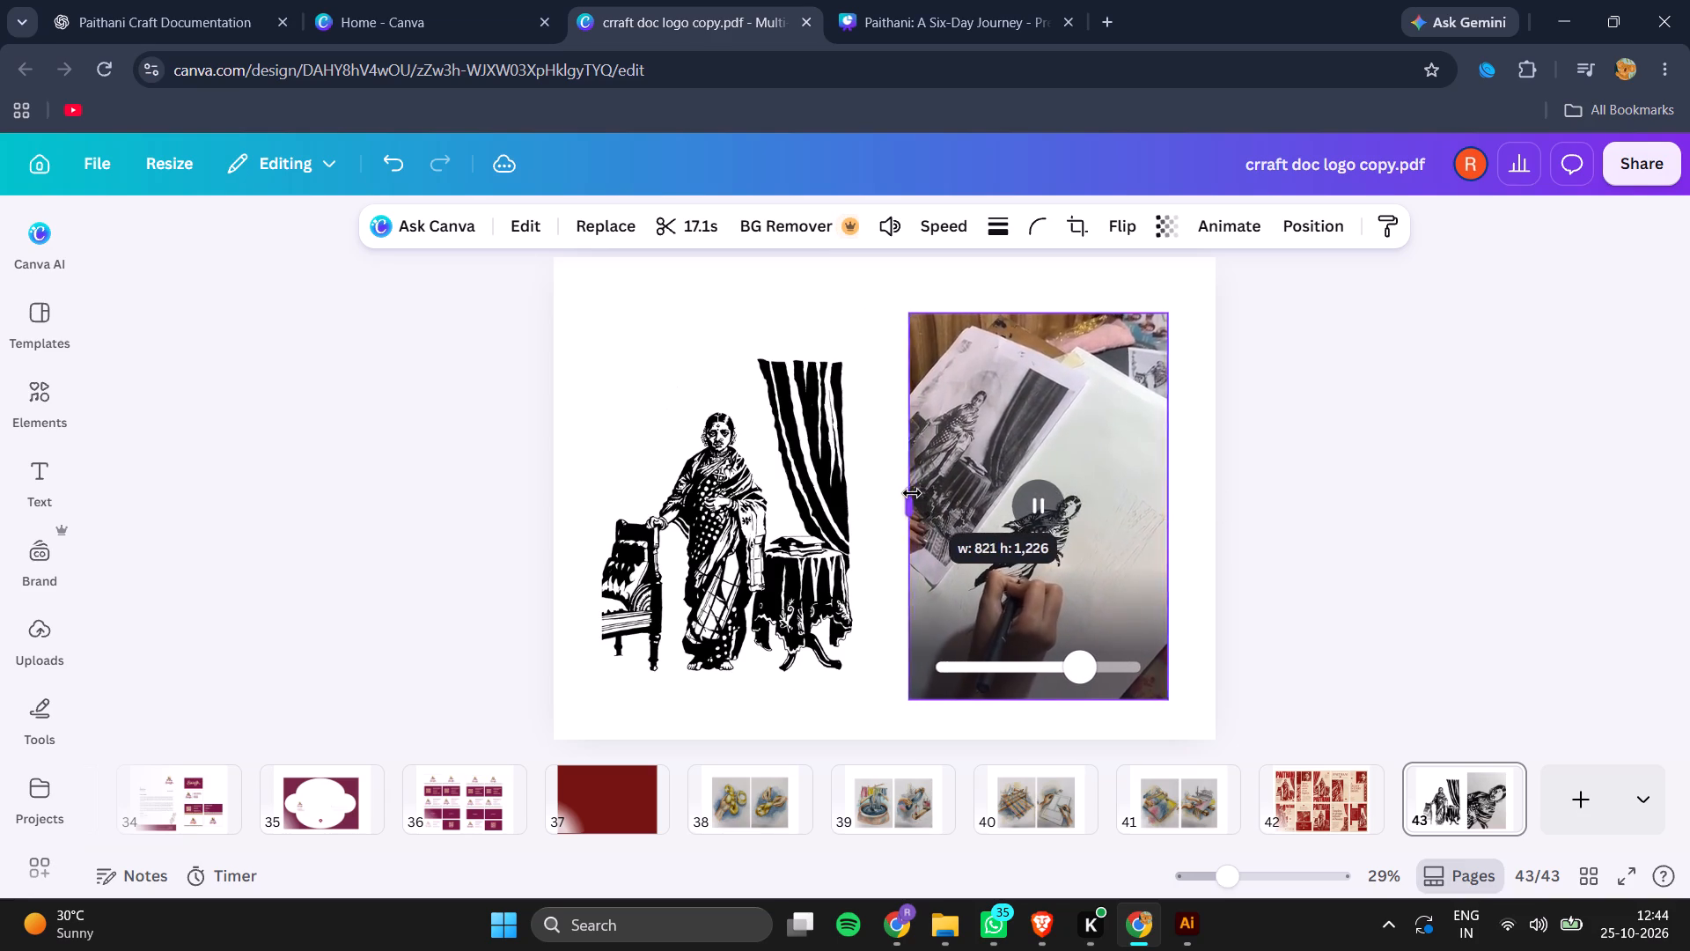
pyautogui.moveTo(912, 493); pyautogui.dragTo(907, 493)
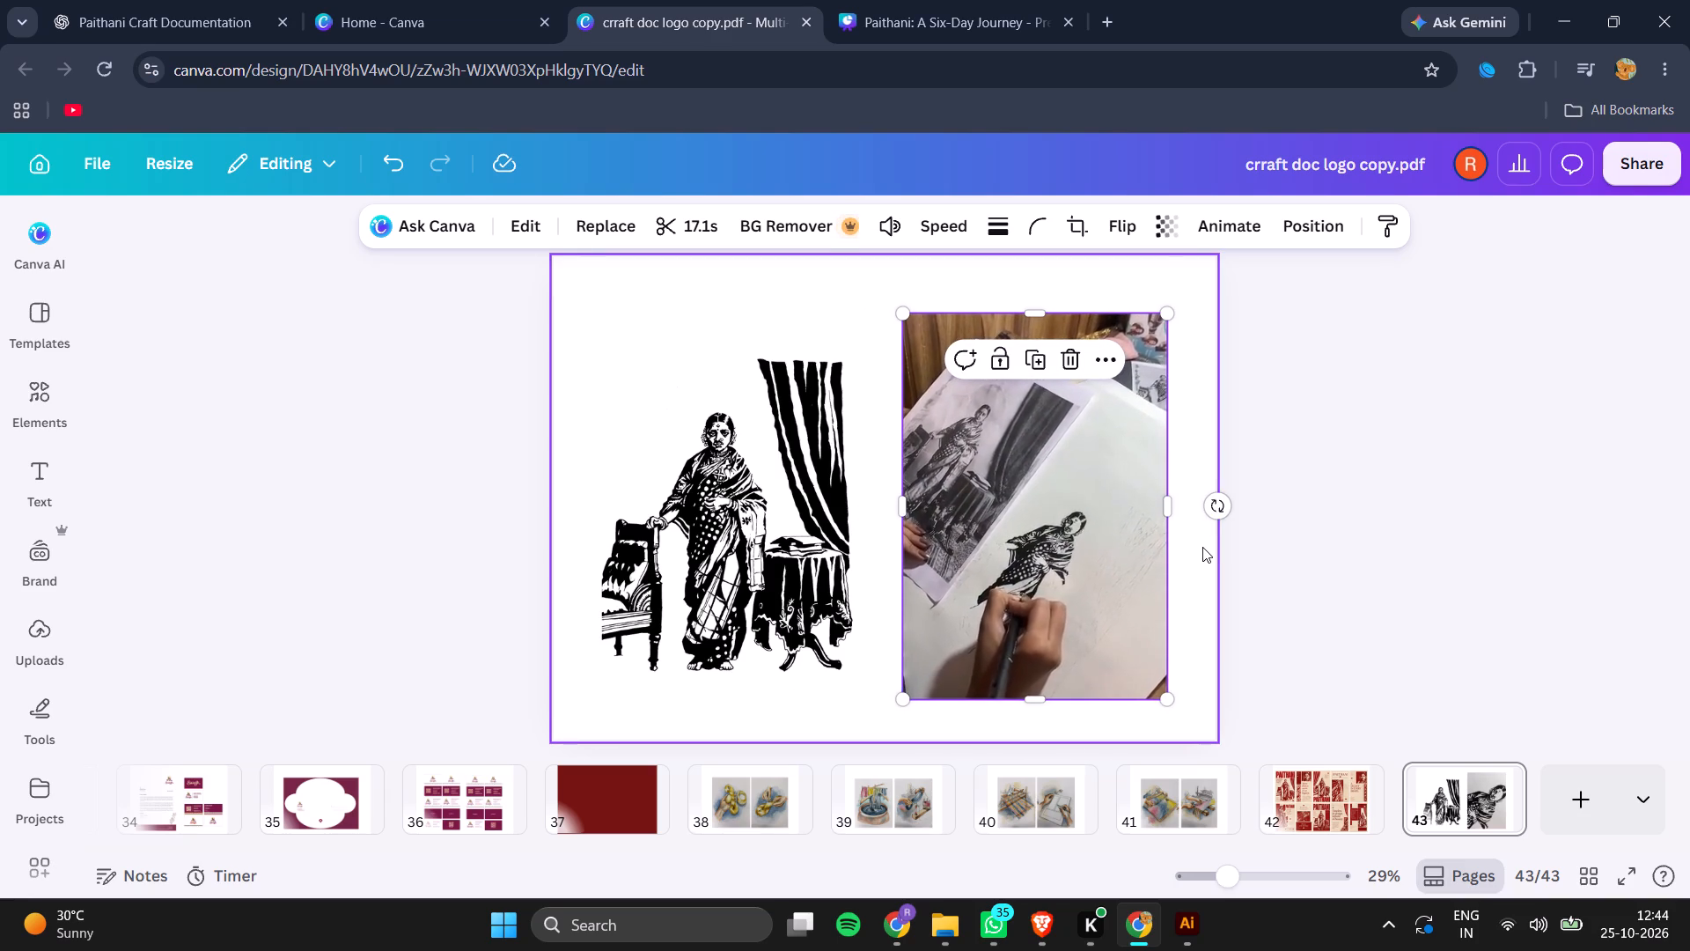
# Enlarge the saree illustration to about 901 × 1,226, matching the video's height, and place it beside the video.
pyautogui.click(763, 441)
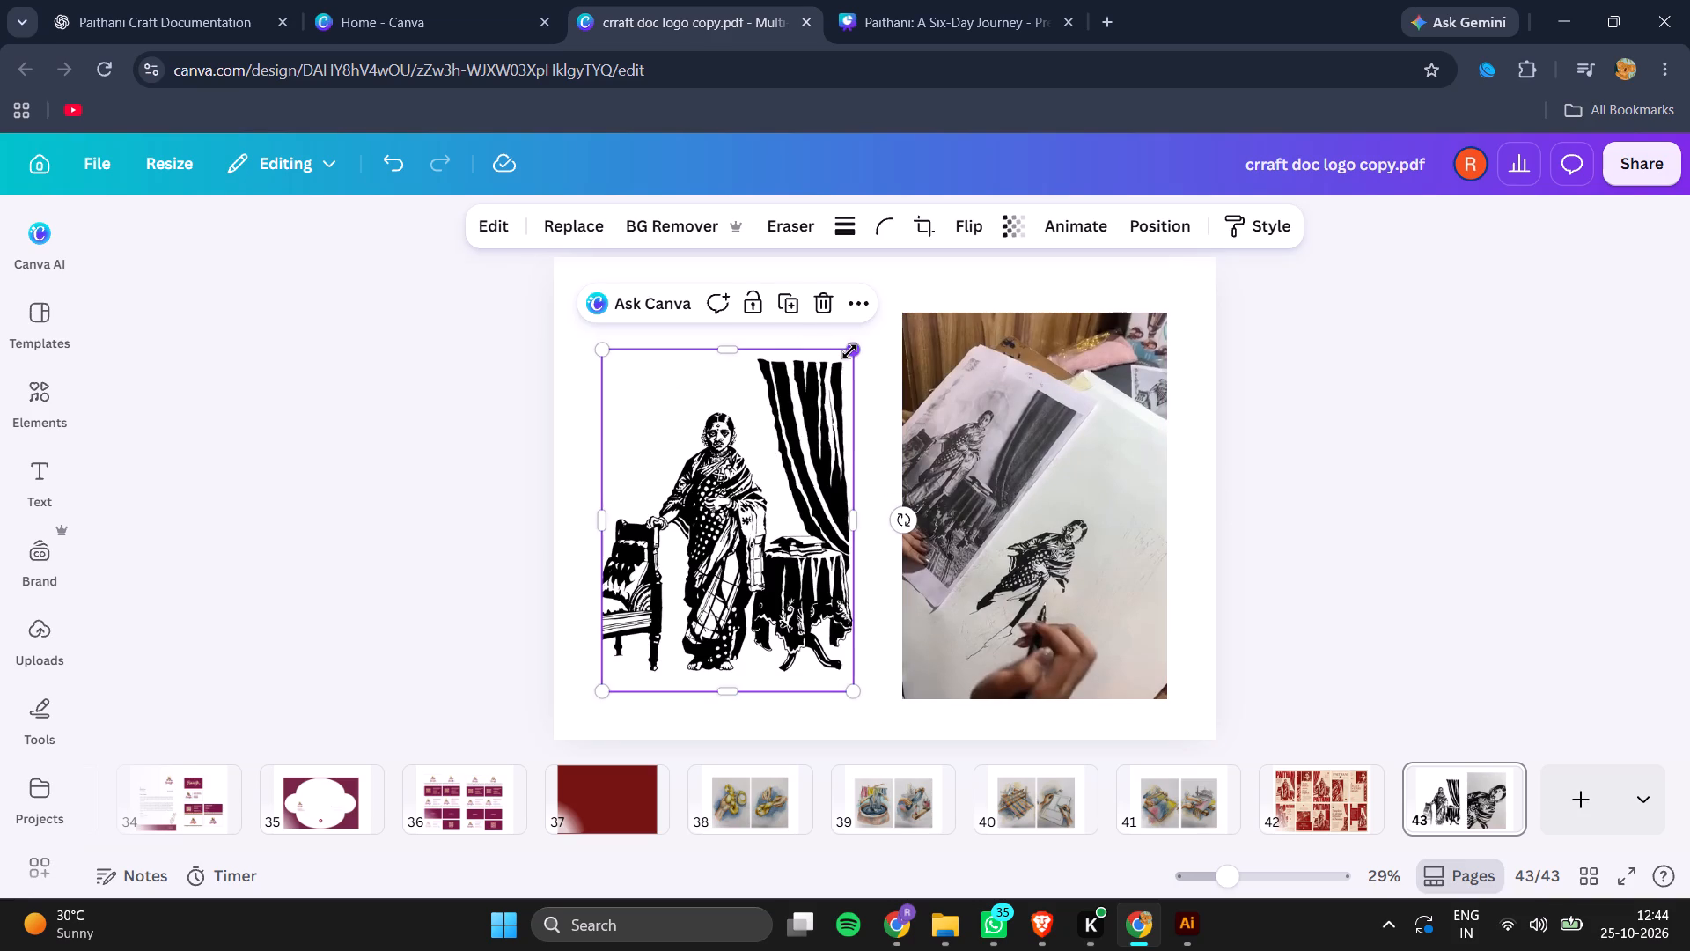
pyautogui.moveTo(850, 352); pyautogui.dragTo(877, 301)
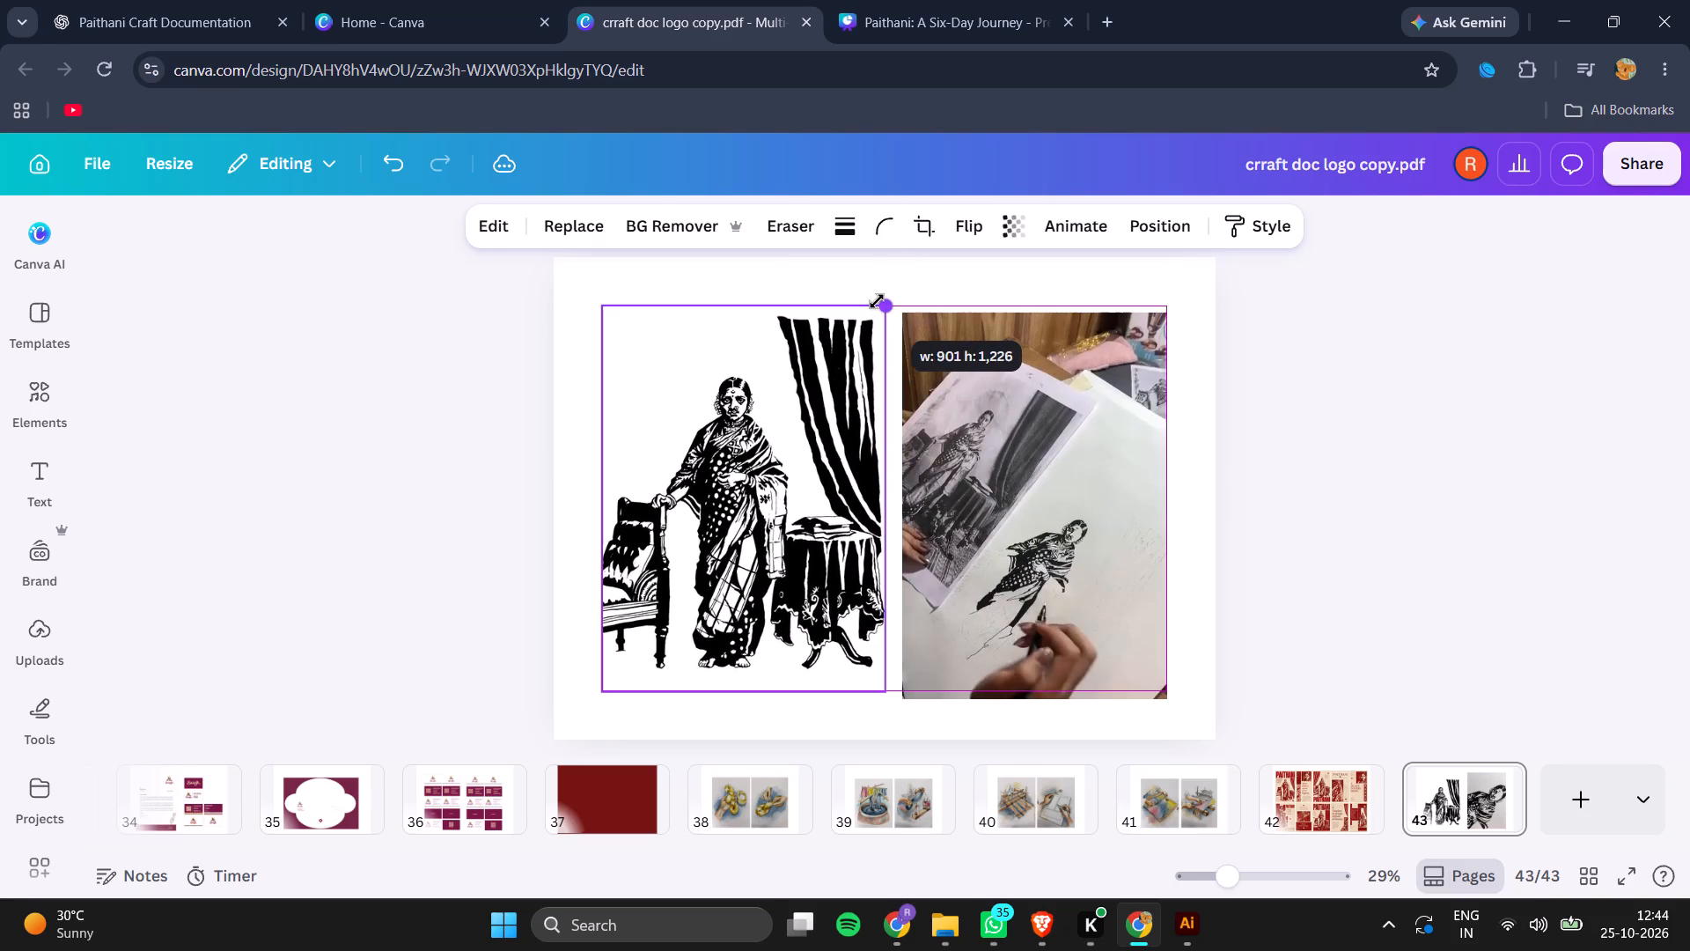
pyautogui.moveTo(877, 301); pyautogui.dragTo(873, 301)
pyautogui.moveTo(826, 543); pyautogui.dragTo(824, 554)
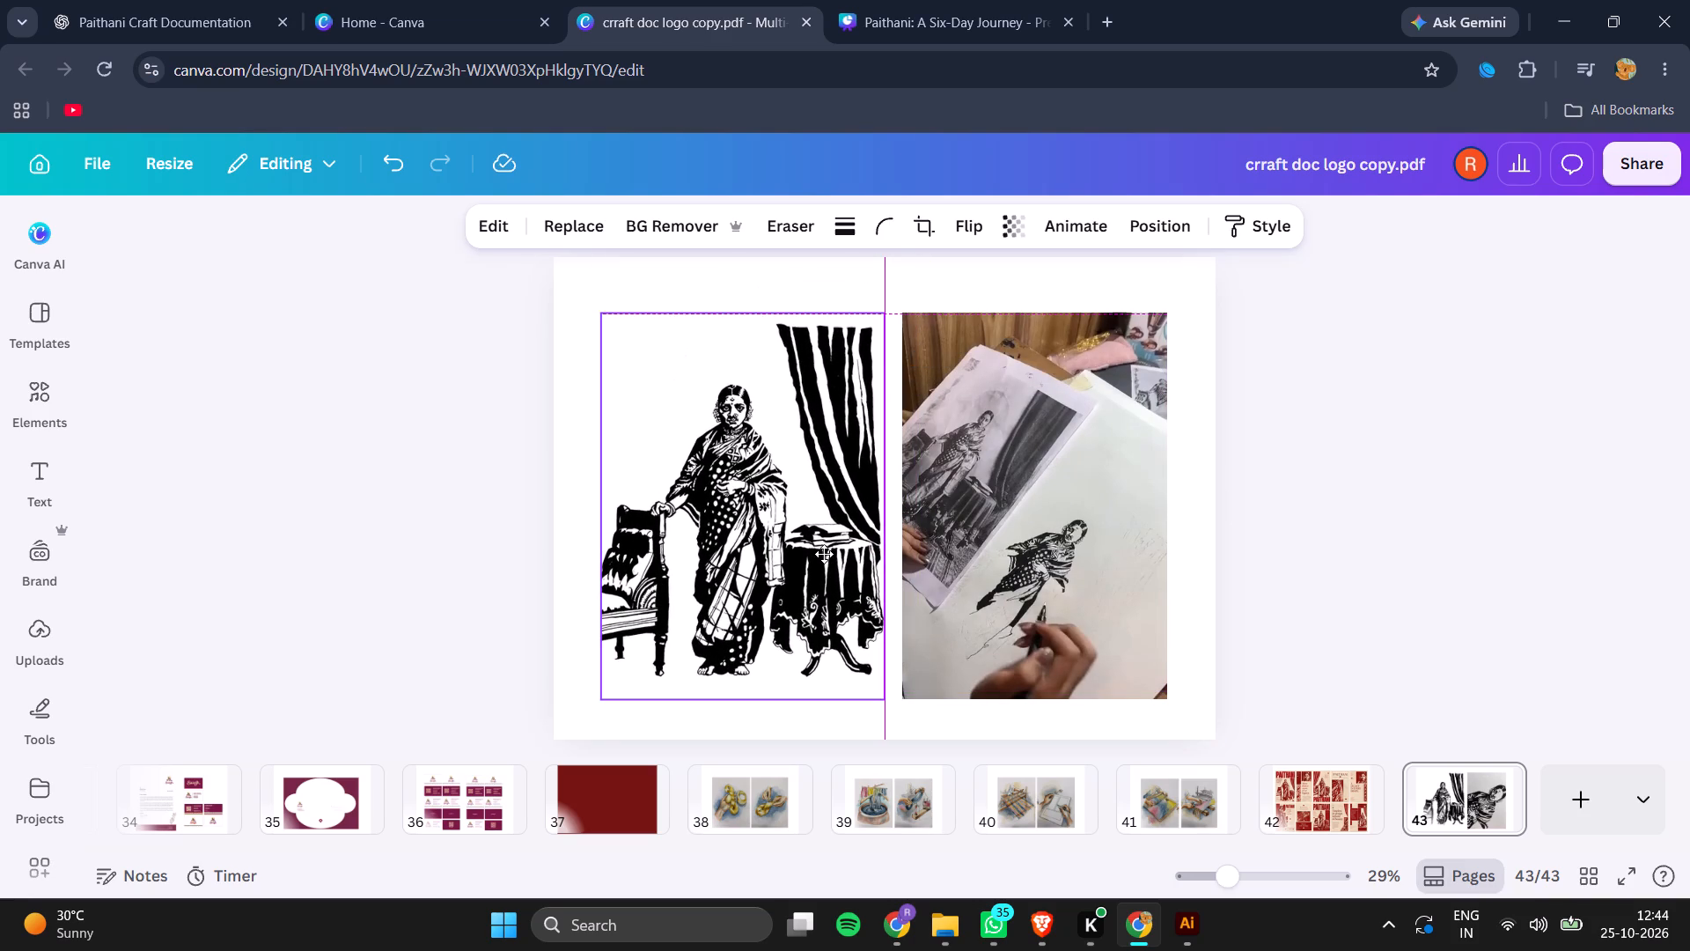
pyautogui.moveTo(824, 554); pyautogui.dragTo(826, 564)
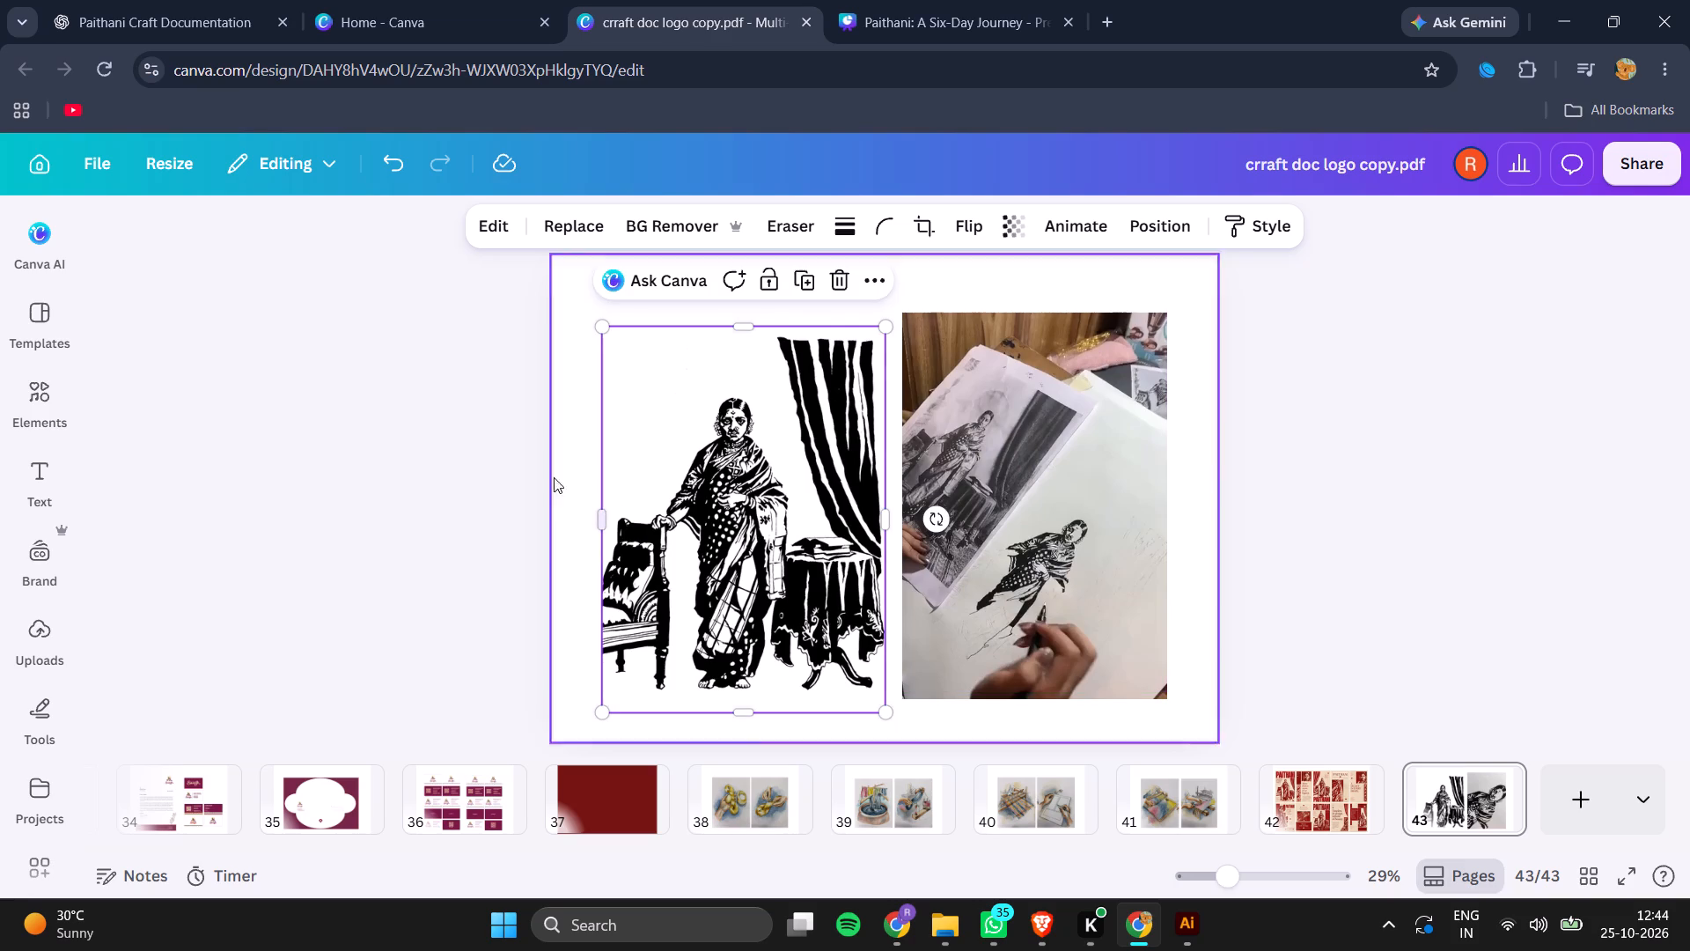
# Shift the illustration and the video together slightly to adjust their placement on page 43.
pyautogui.moveTo(529, 450); pyautogui.dragTo(1087, 585)
pyautogui.moveTo(1069, 480); pyautogui.dragTo(1084, 531)
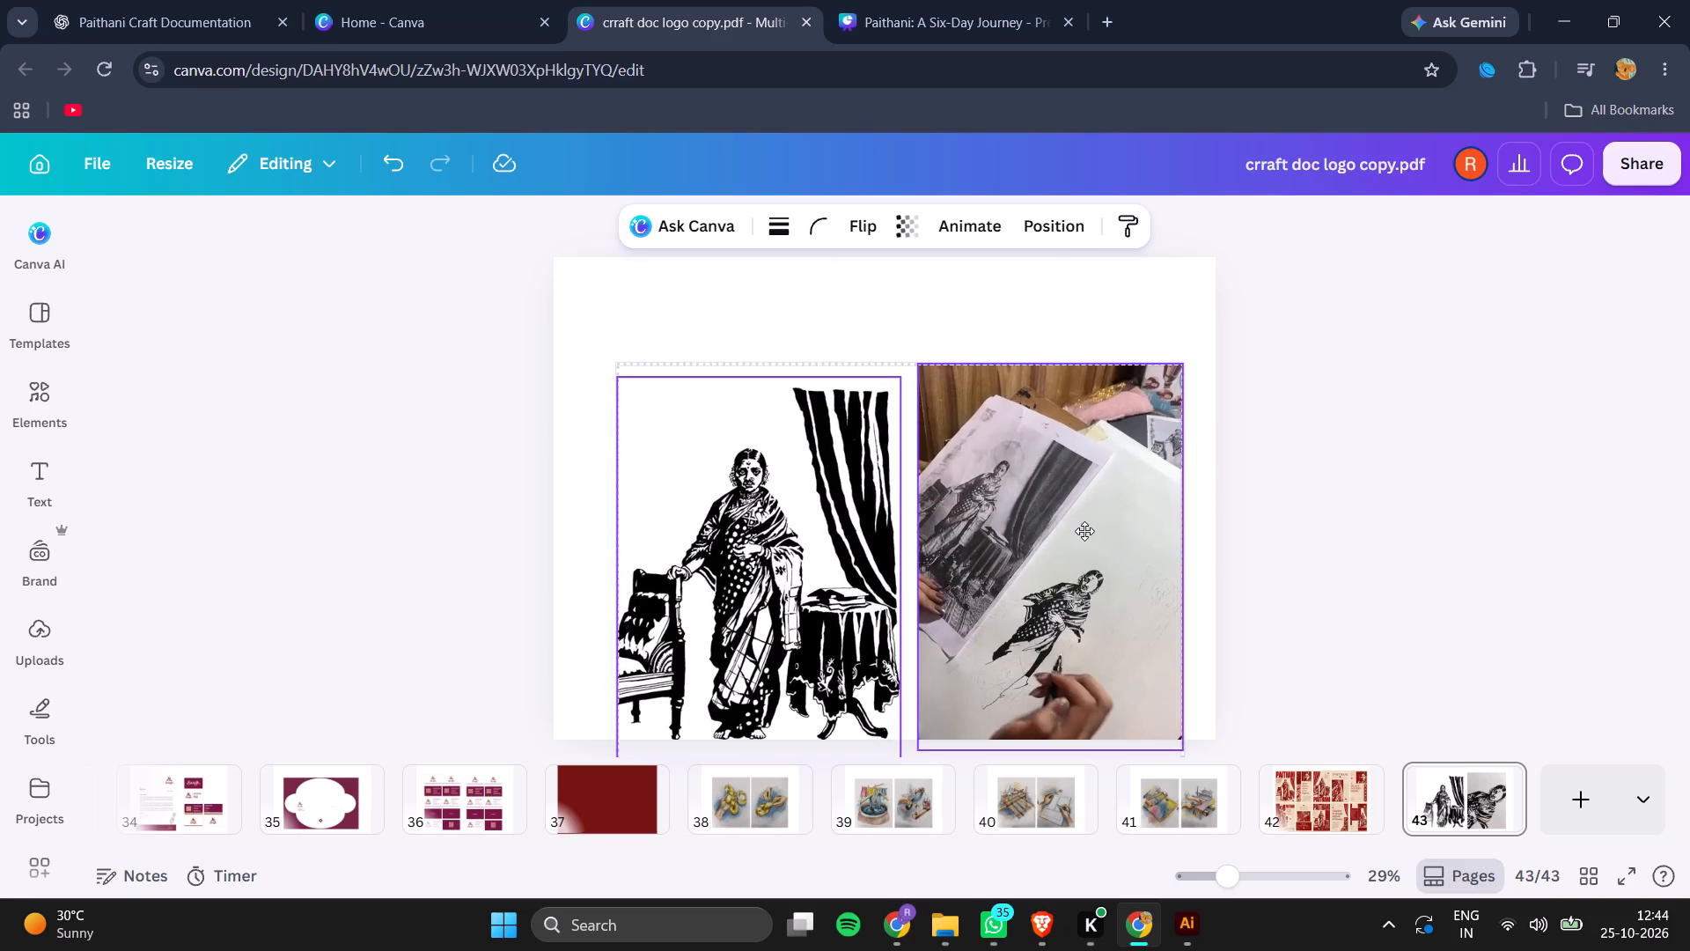
pyautogui.moveTo(1084, 531); pyautogui.dragTo(1073, 481)
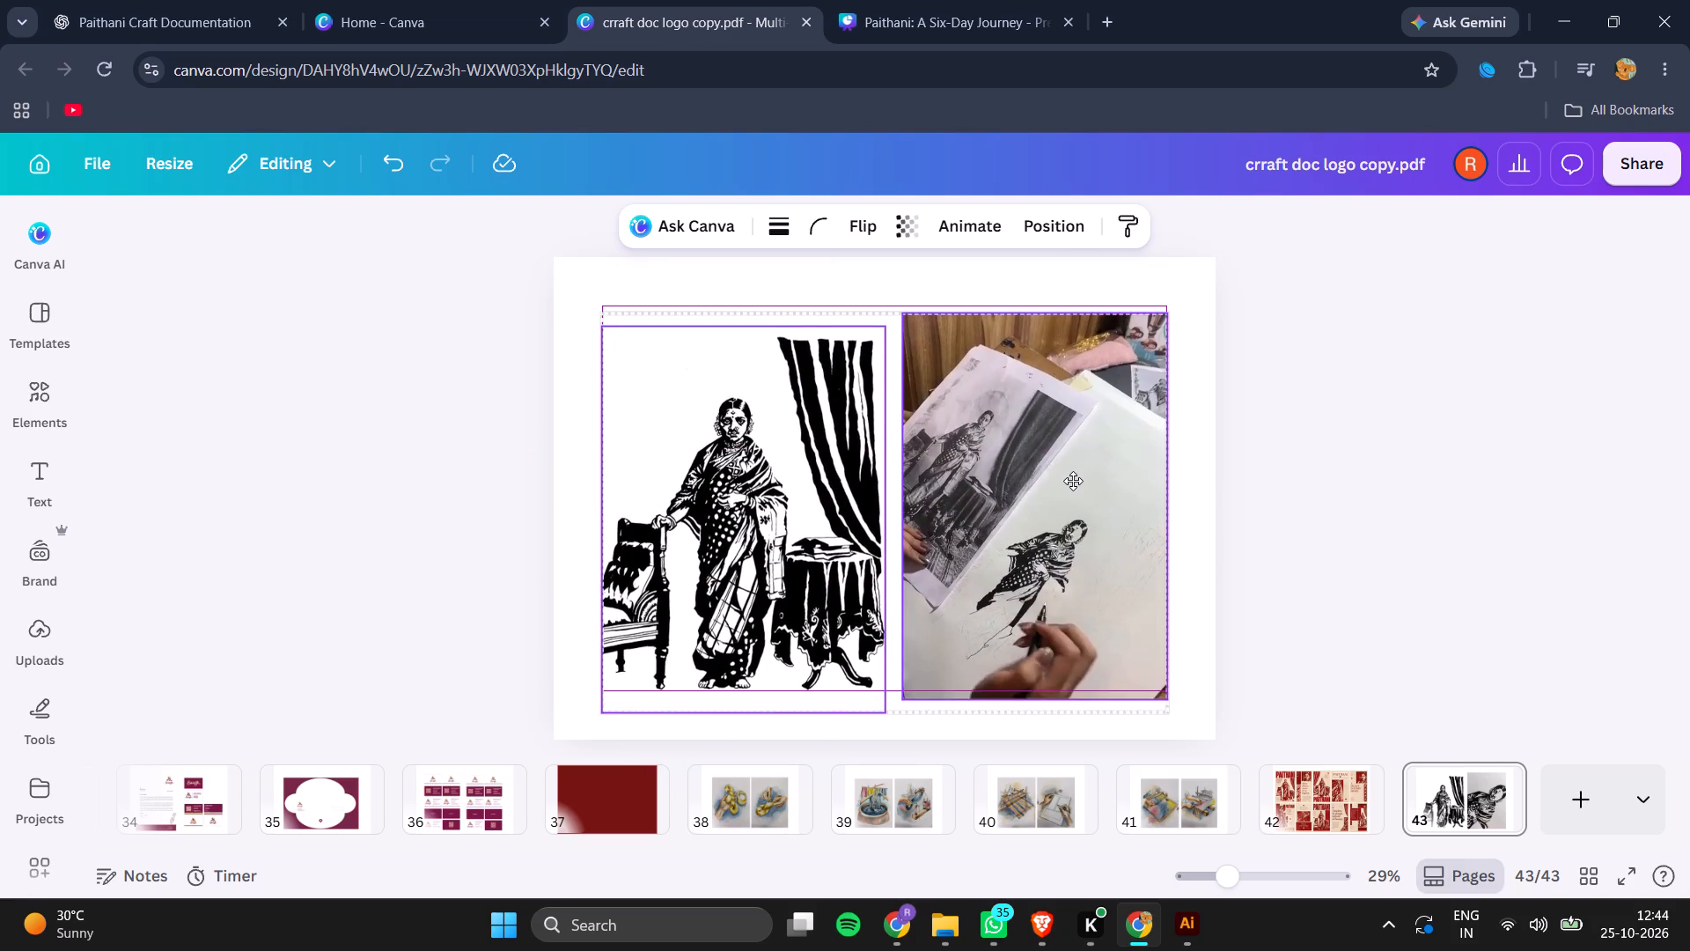
pyautogui.moveTo(1073, 481); pyautogui.dragTo(1076, 488)
pyautogui.doubleClick(1308, 465)
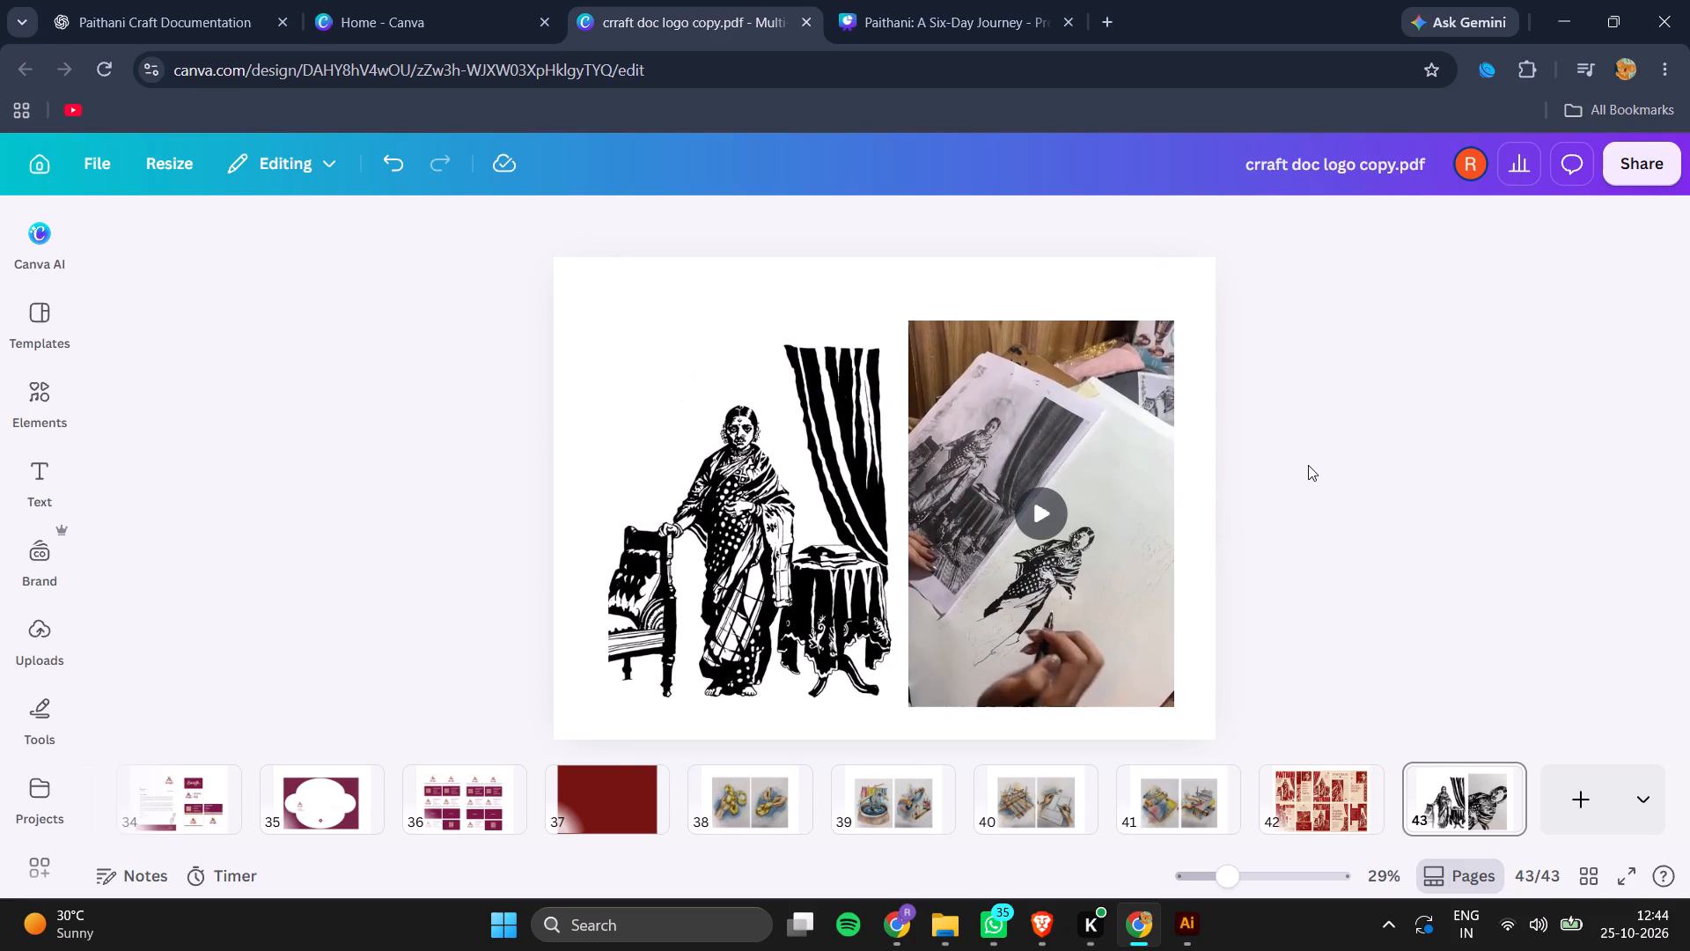
# Play the drawing video on page 43 to preview it.
pyautogui.click(1039, 509)
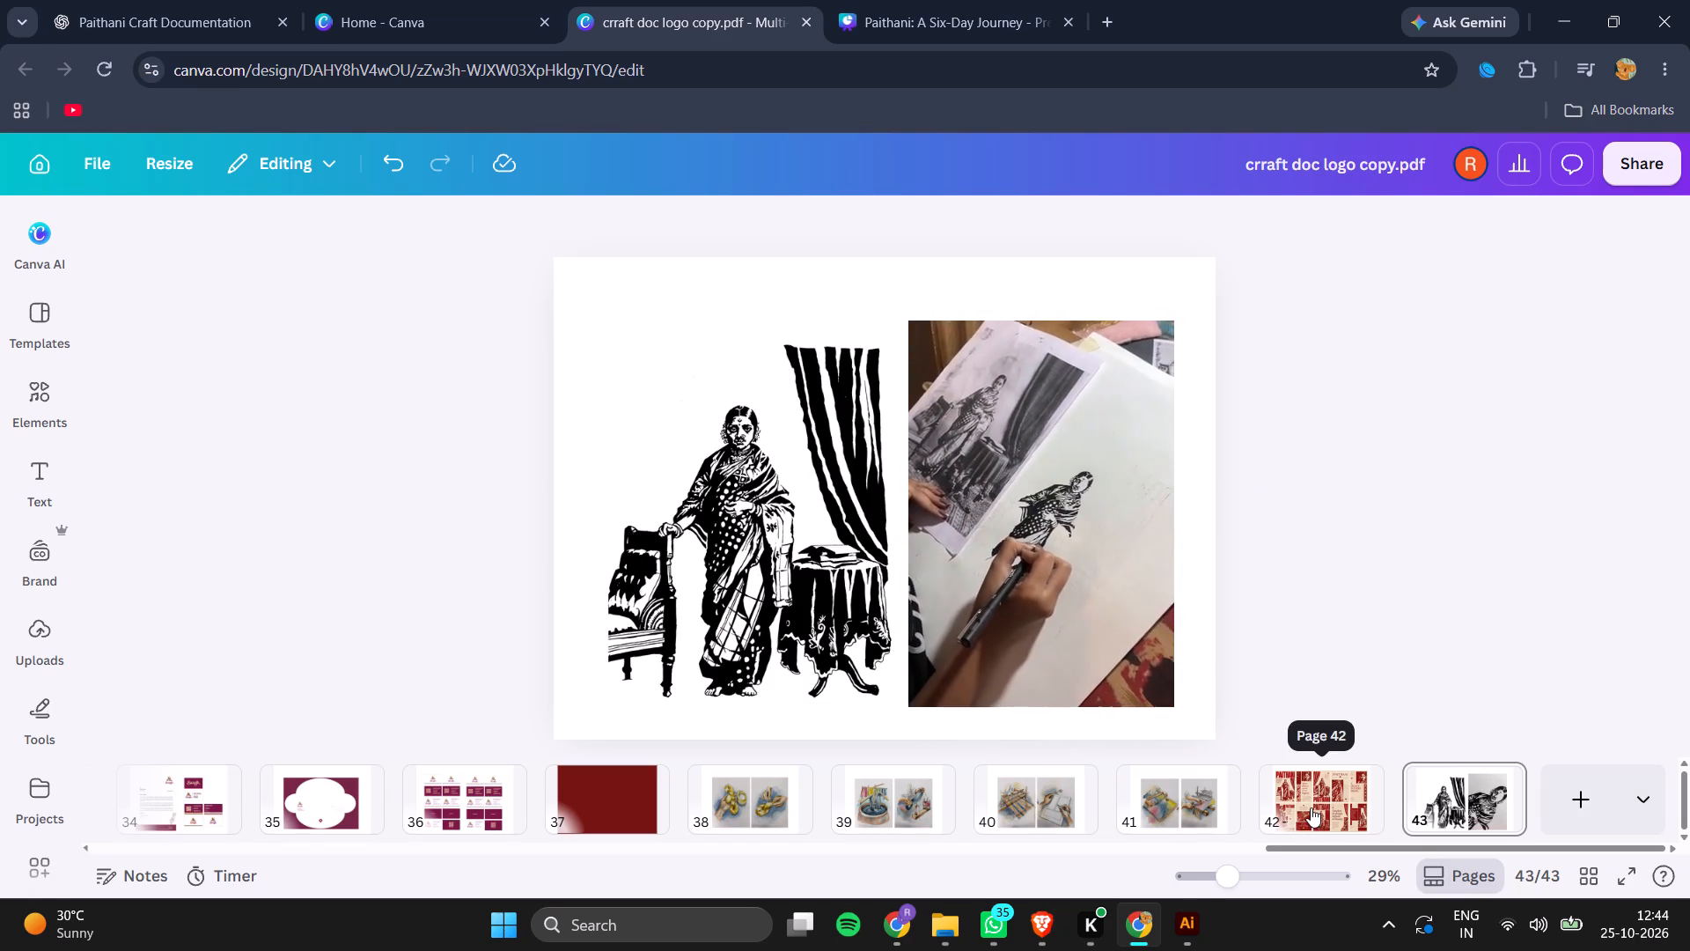
# Move the Paithani poster collage page after the illustration and video page, making it page 43.
pyautogui.moveTo(1311, 807); pyautogui.dragTo(1510, 799)
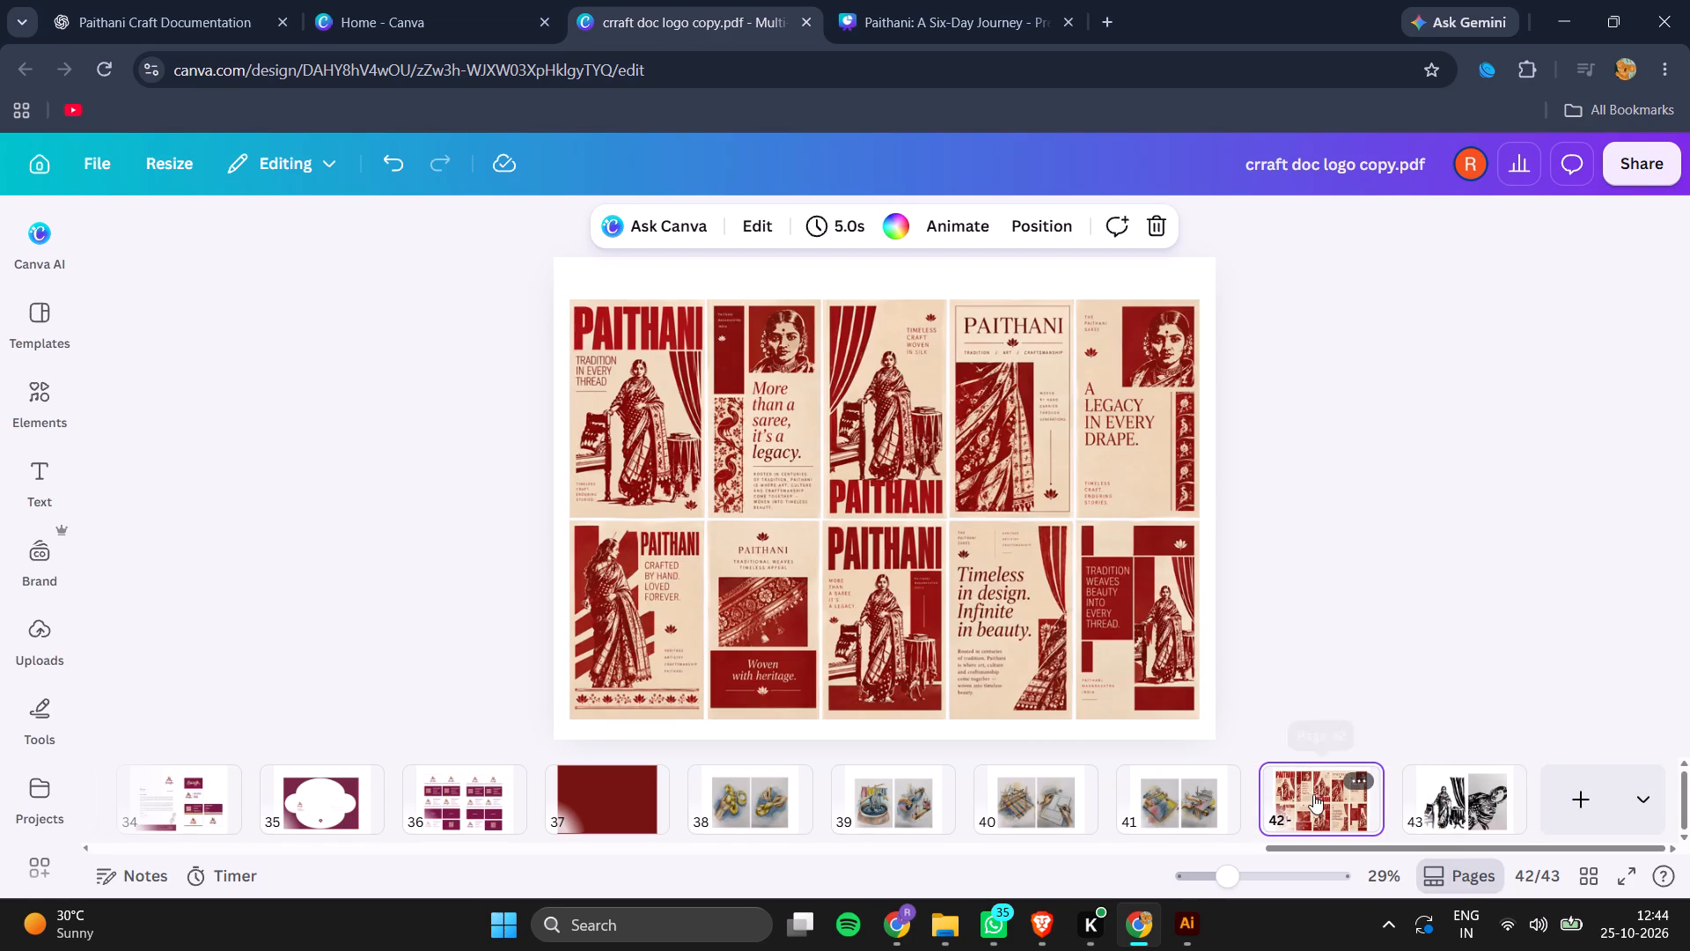
pyautogui.moveTo(1311, 793); pyautogui.dragTo(1545, 805)
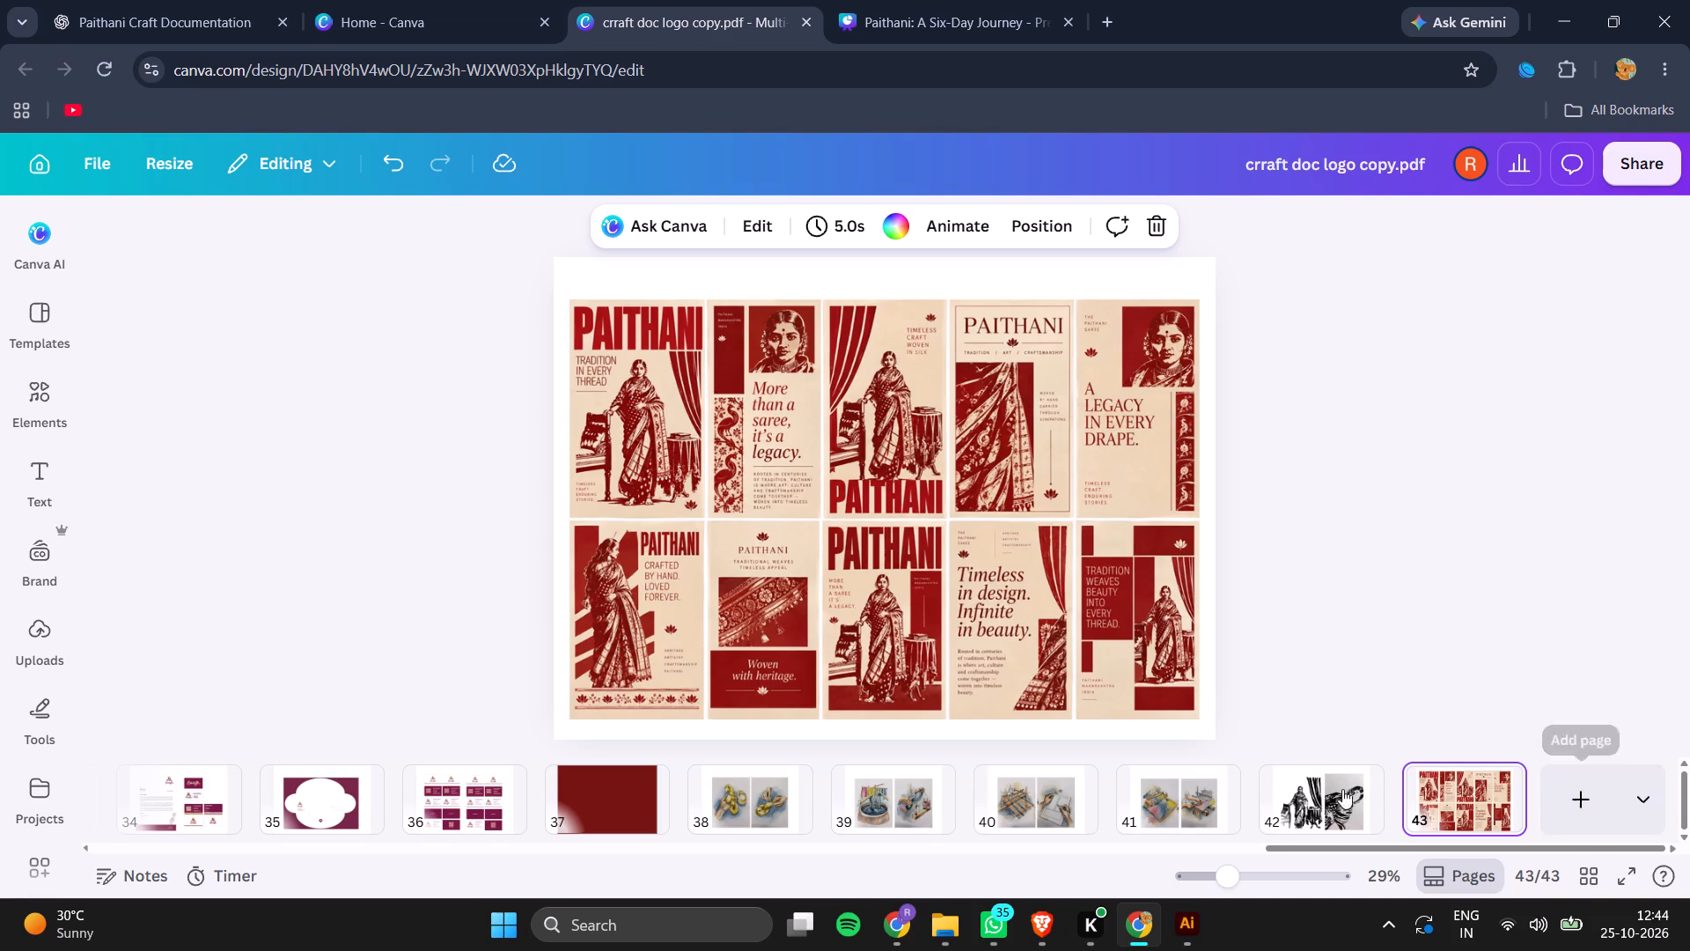
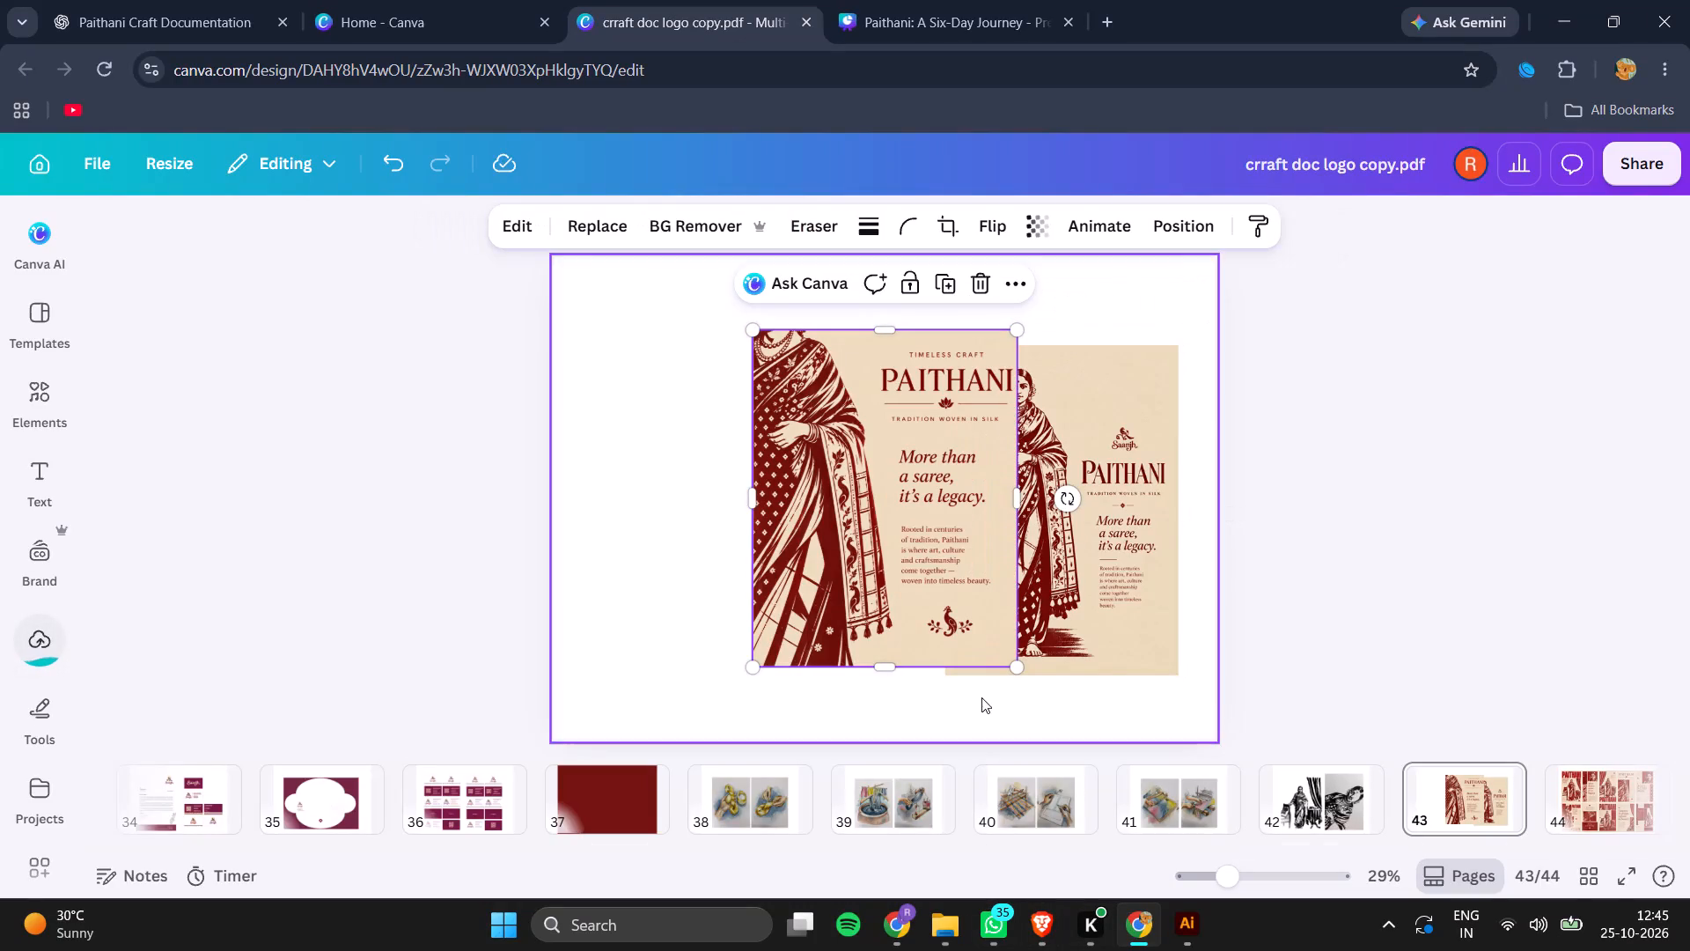
# Place the cropped saree poster to the left of the standing-woman poster on page 43 and scale it down to match that poster's height.
pyautogui.moveTo(965, 611); pyautogui.dragTo(842, 630)
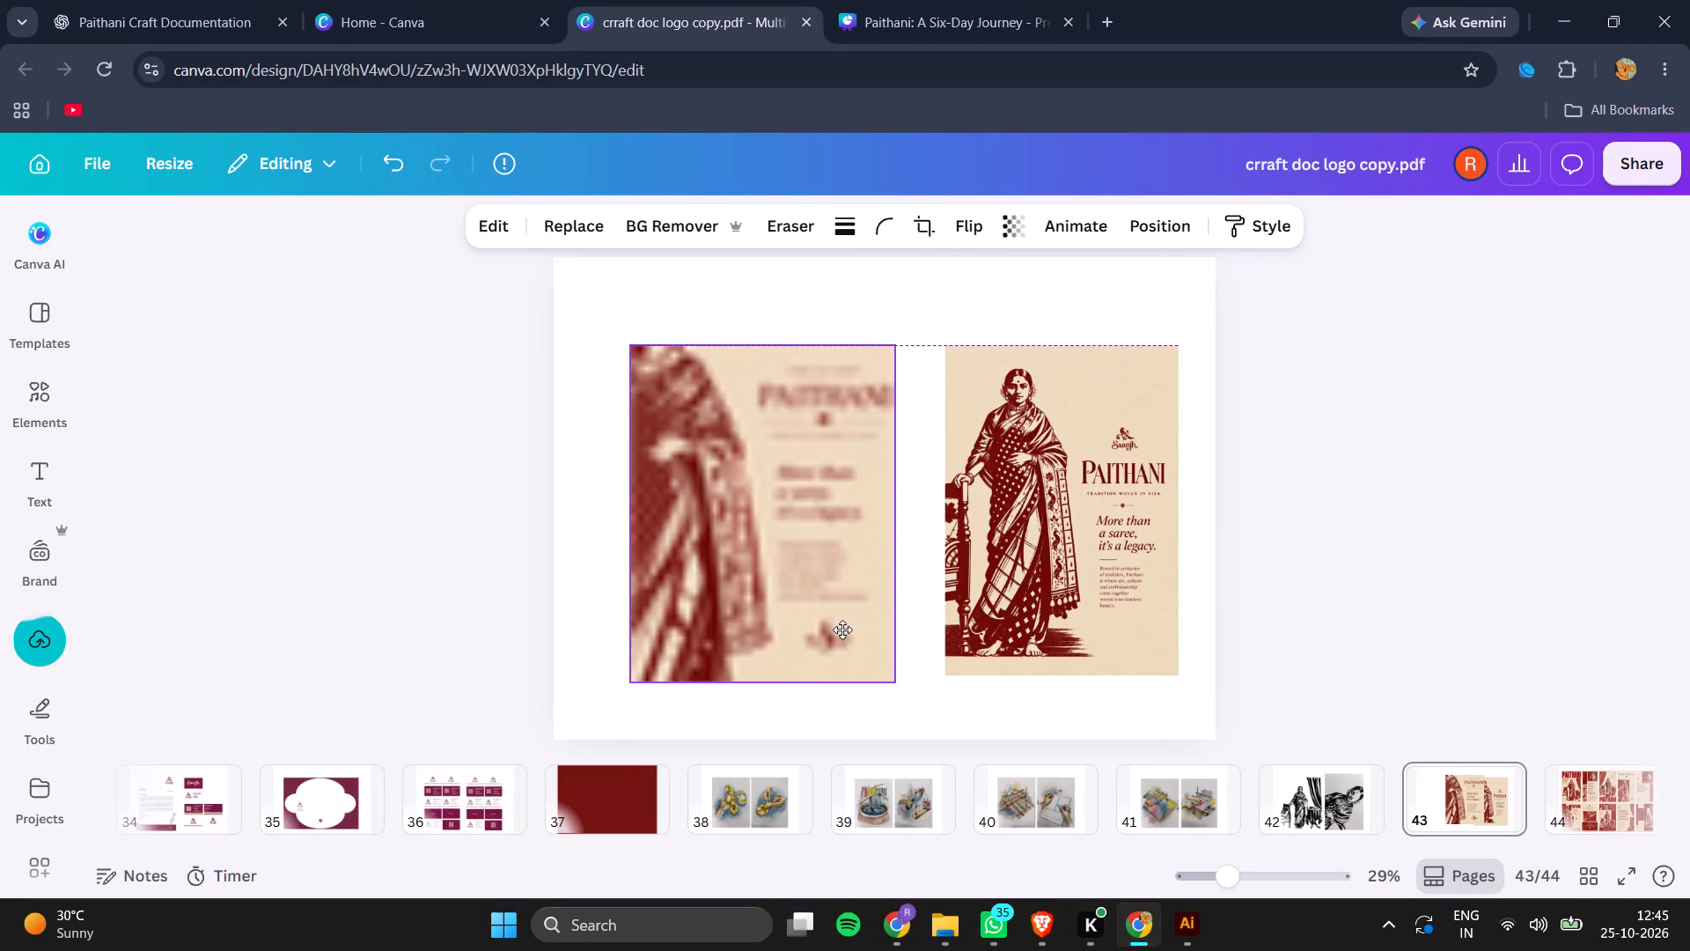
pyautogui.moveTo(842, 630); pyautogui.dragTo(880, 619)
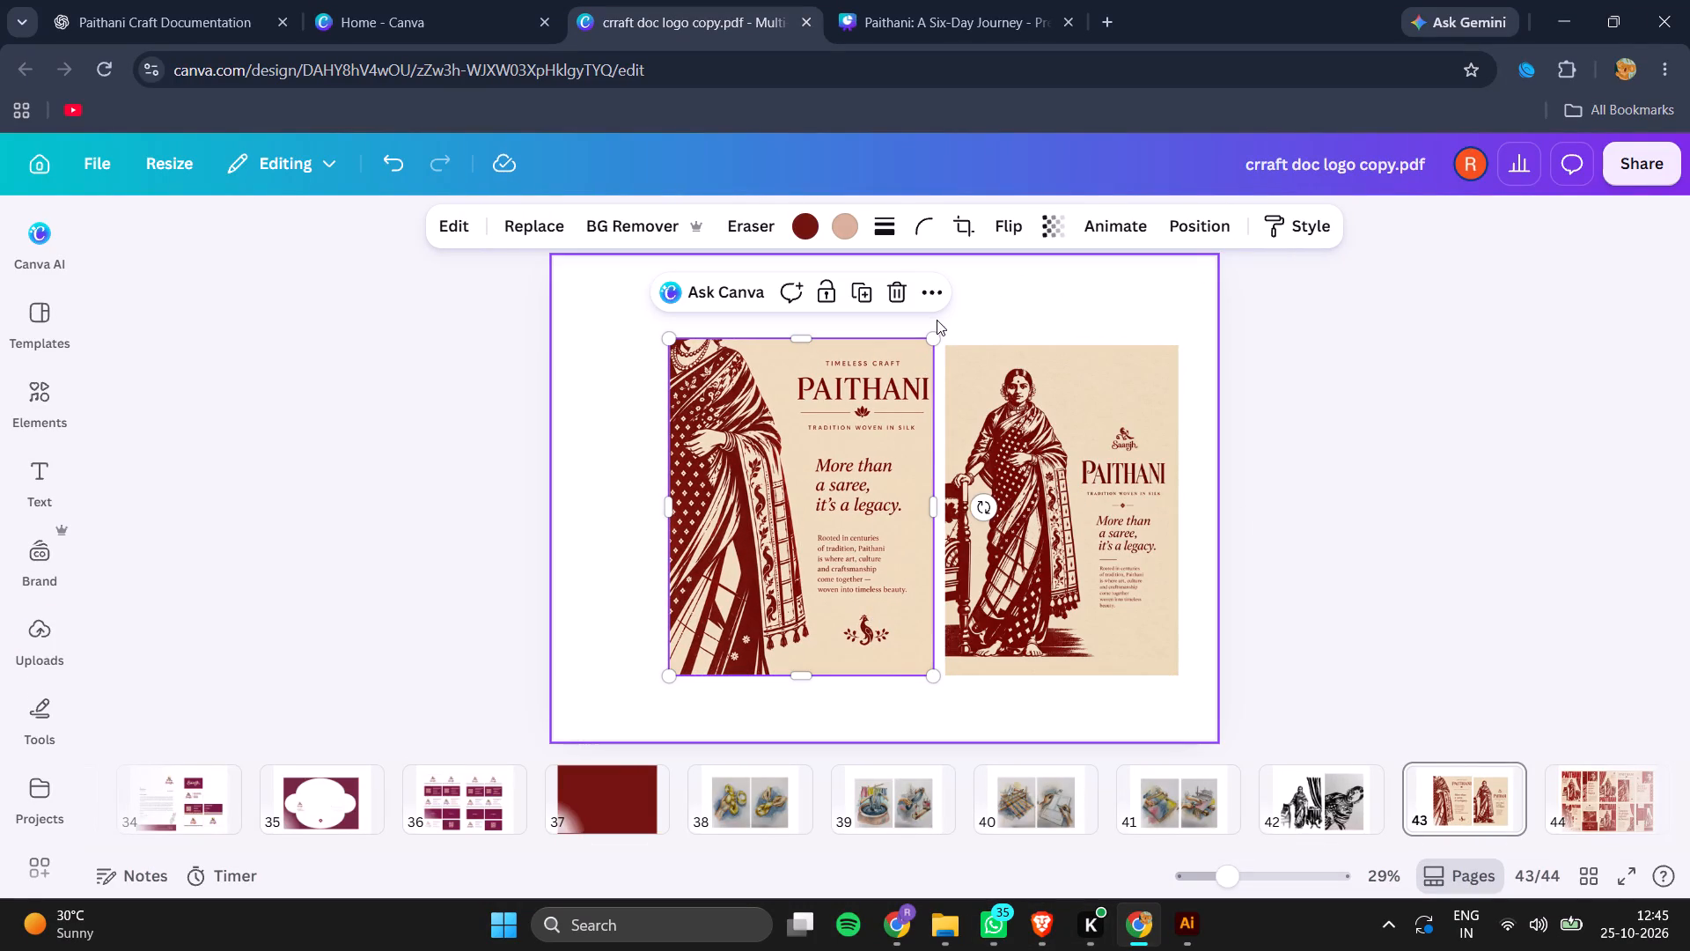
pyautogui.moveTo(937, 335); pyautogui.dragTo(932, 346)
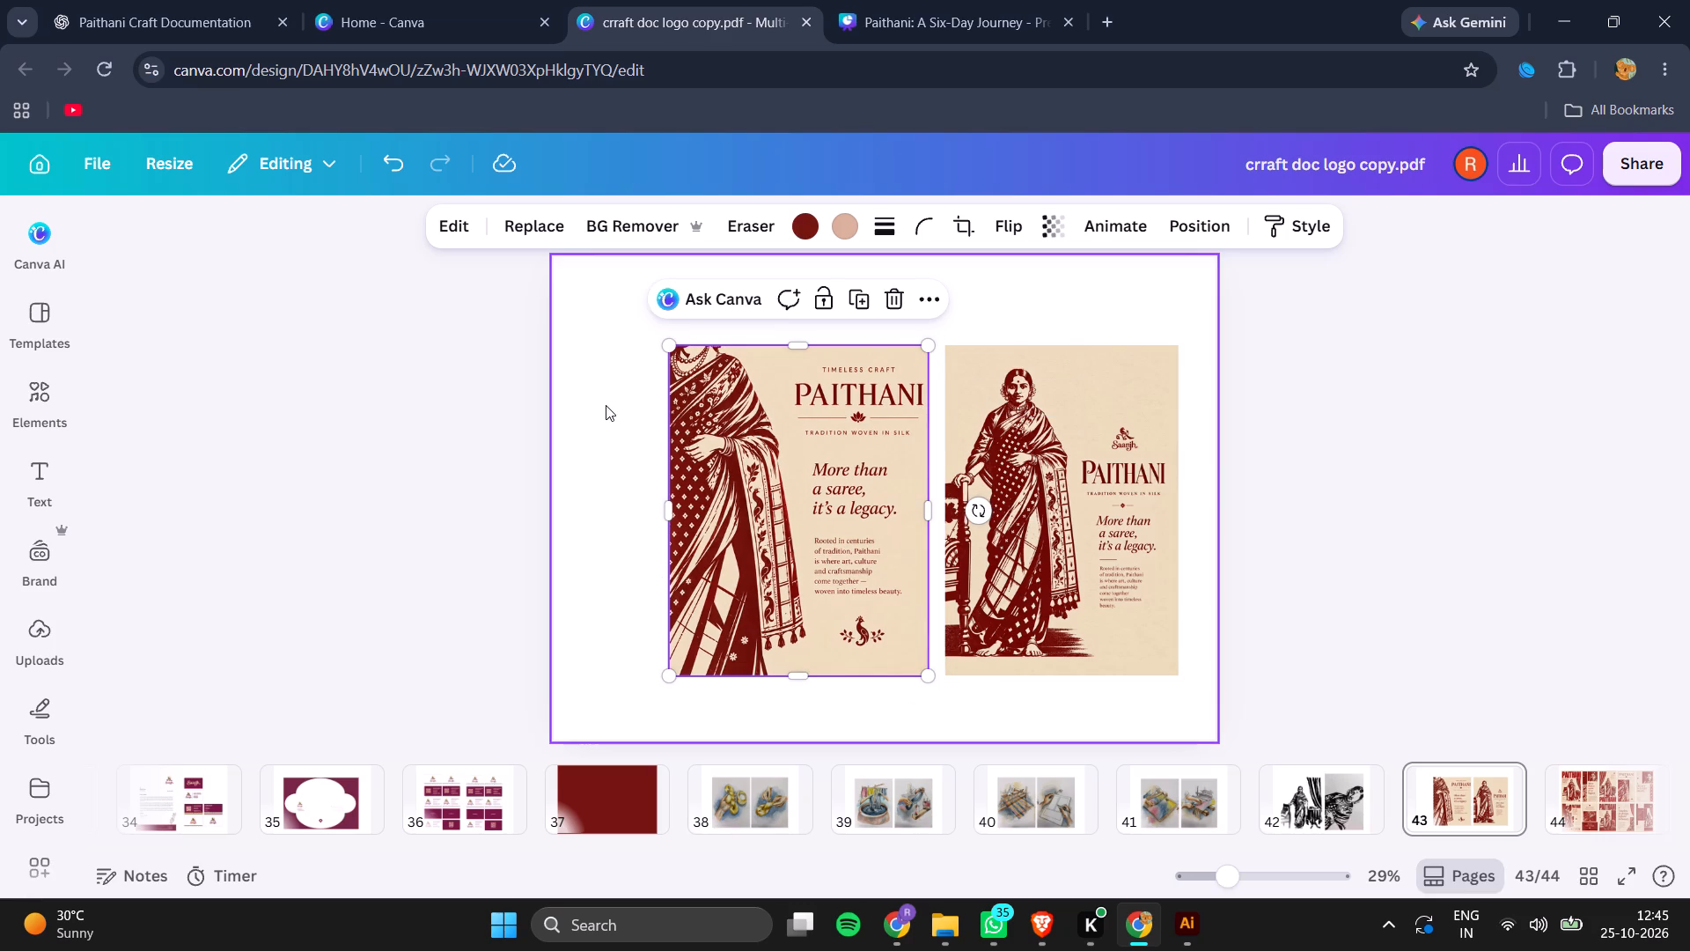
# Enlarge the two Paithani posters together so they nearly fill page 43 and reposition them on the page.
pyautogui.moveTo(606, 405); pyautogui.dragTo(1193, 686)
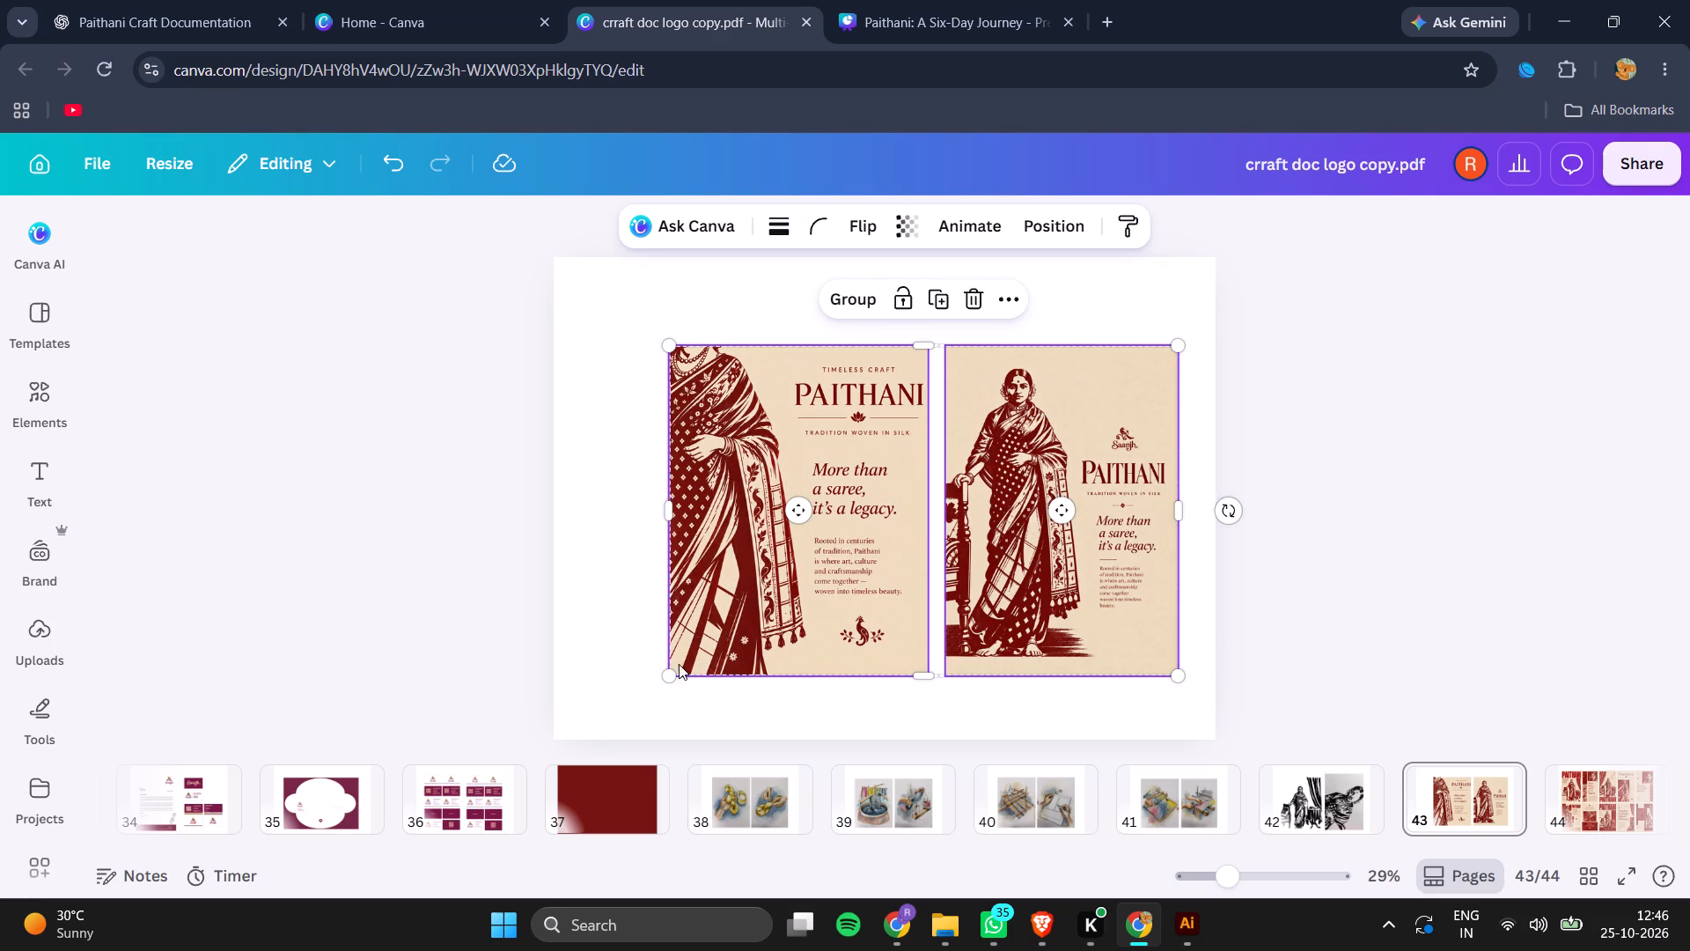
pyautogui.moveTo(667, 668); pyautogui.dragTo(628, 687)
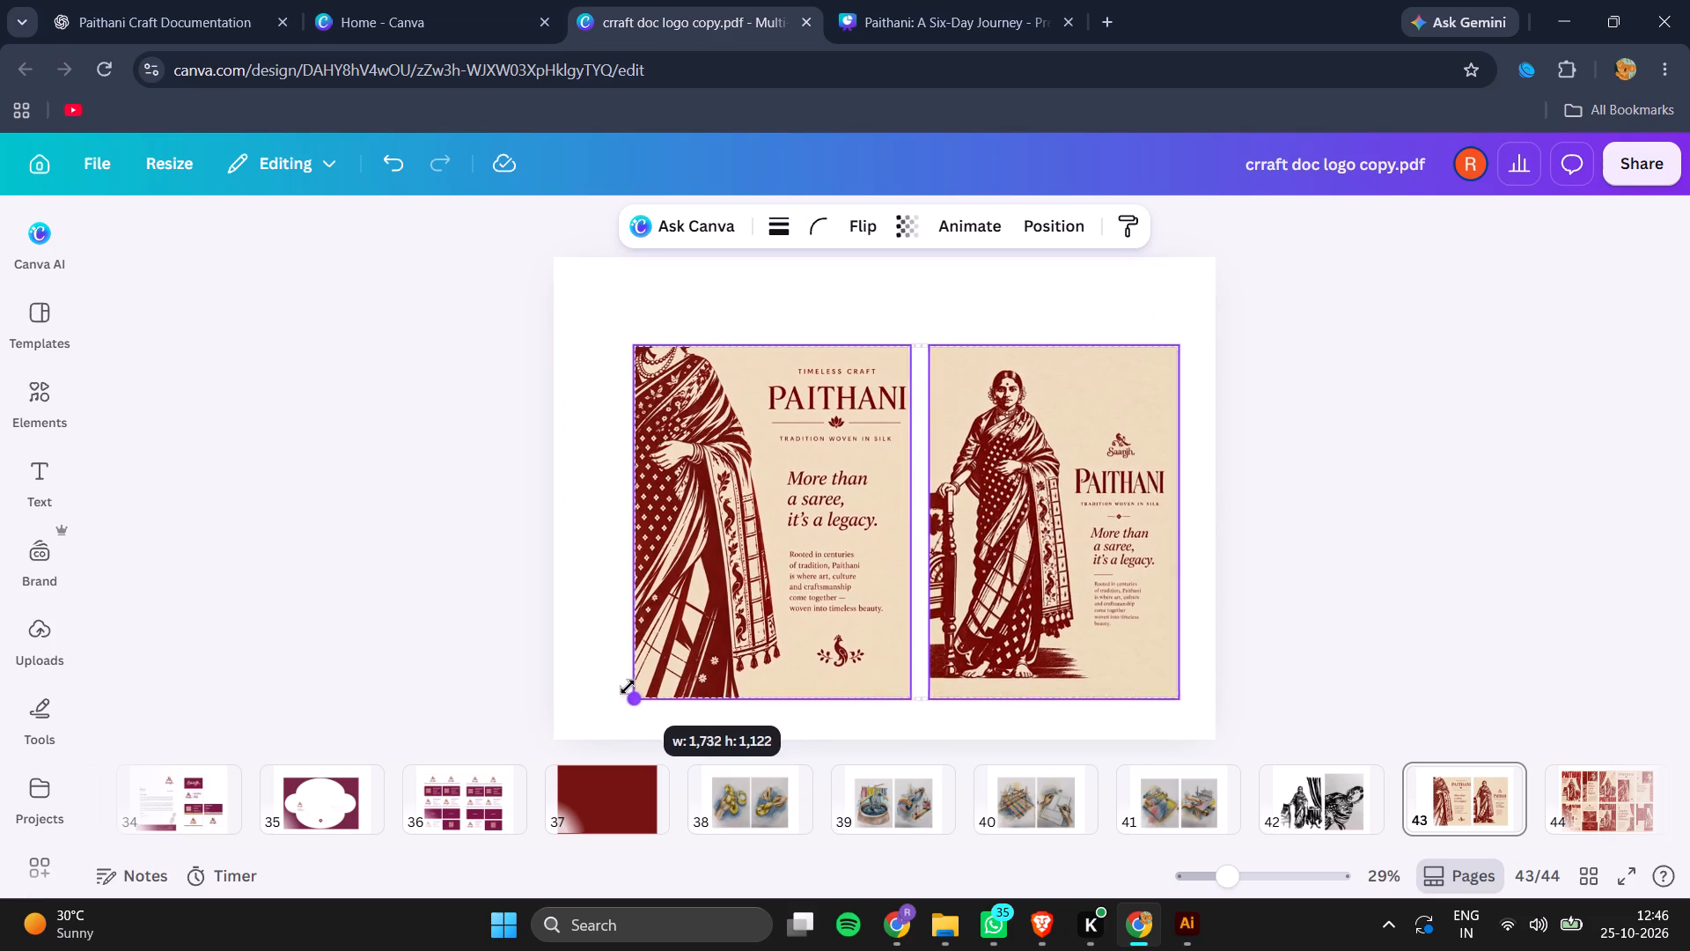
pyautogui.moveTo(628, 687); pyautogui.dragTo(591, 694)
pyautogui.moveTo(926, 540); pyautogui.dragTo(909, 488)
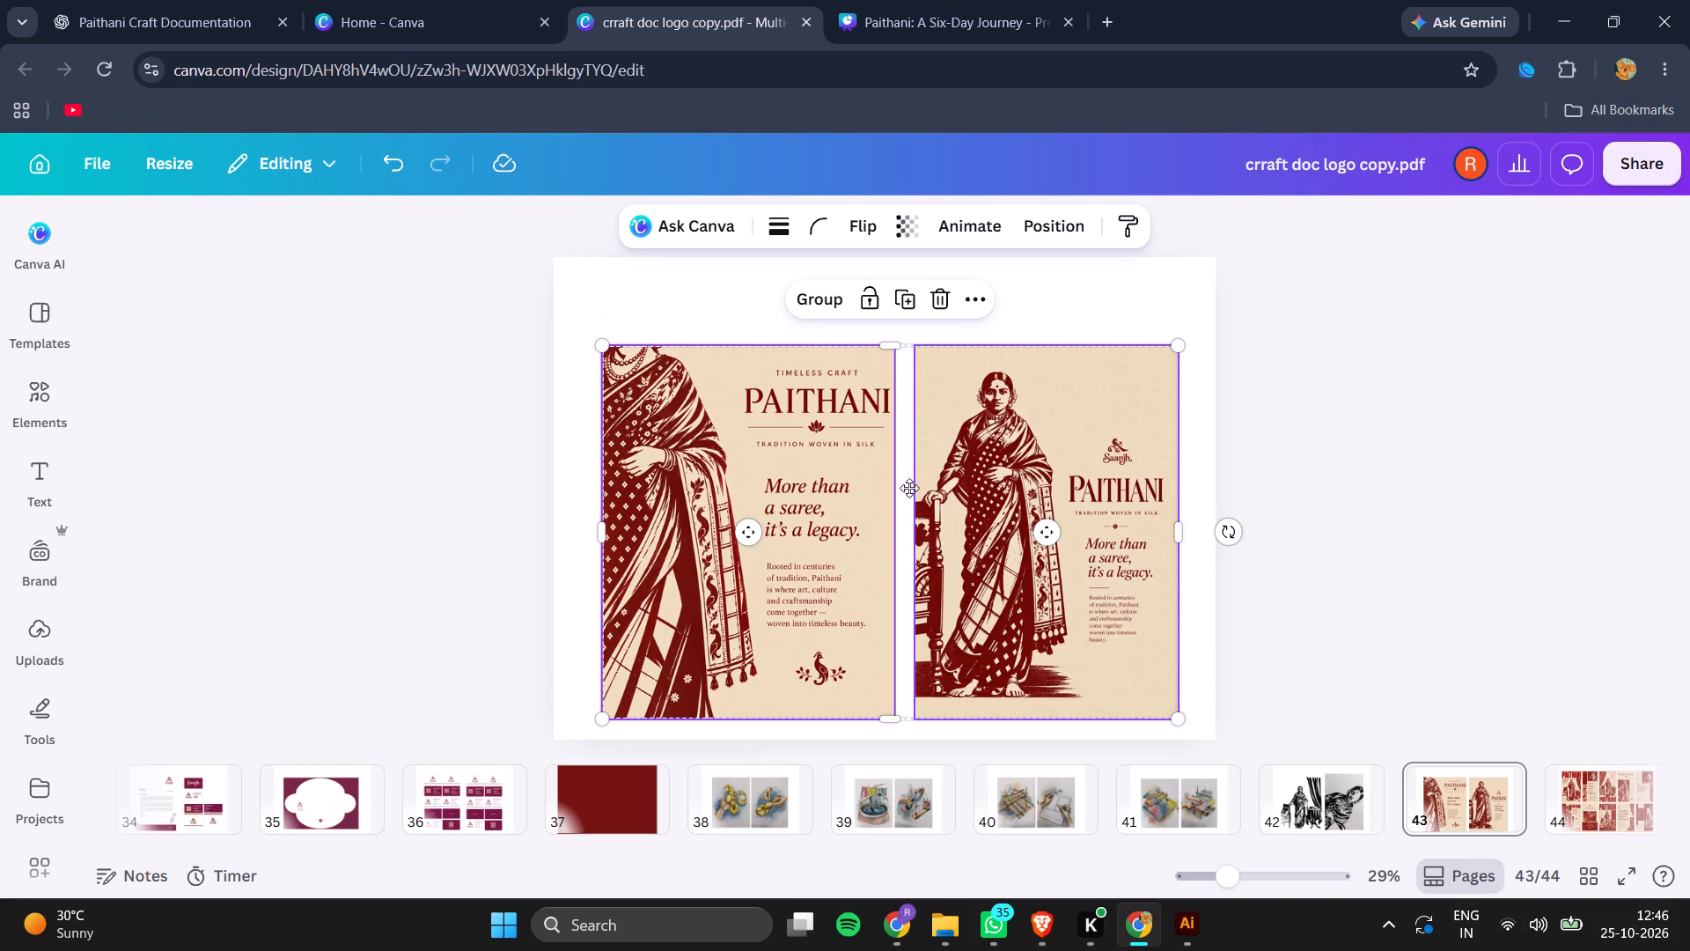
pyautogui.moveTo(909, 488); pyautogui.dragTo(920, 507)
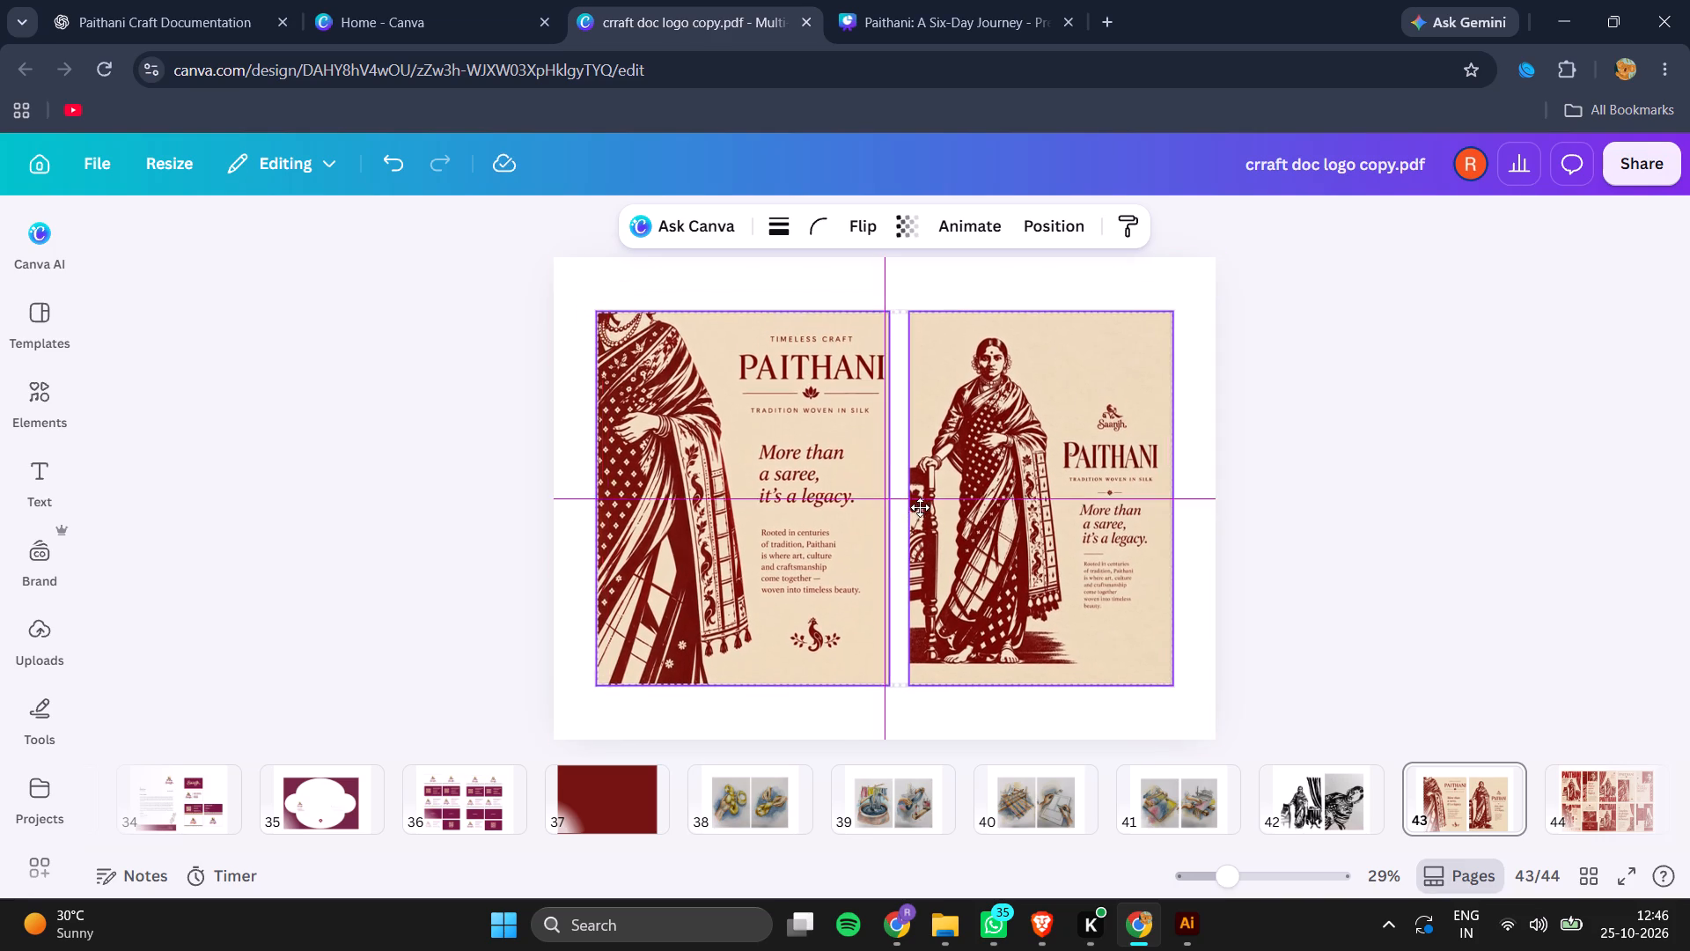
pyautogui.moveTo(920, 507); pyautogui.dragTo(922, 512)
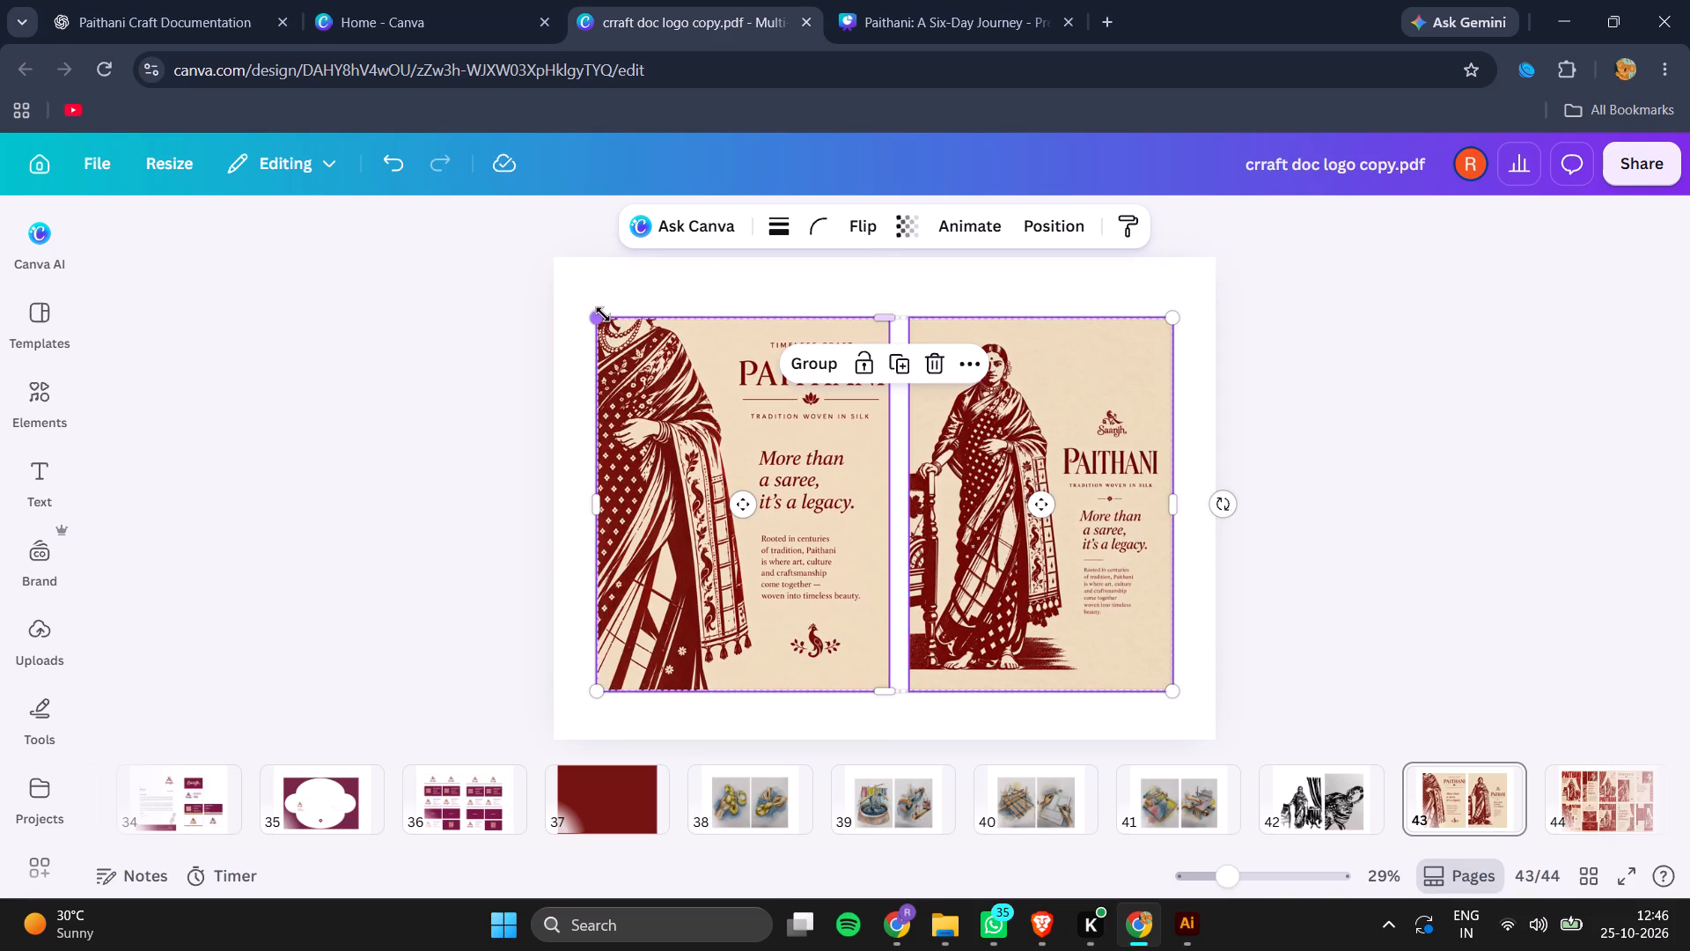
pyautogui.moveTo(600, 313); pyautogui.dragTo(589, 295)
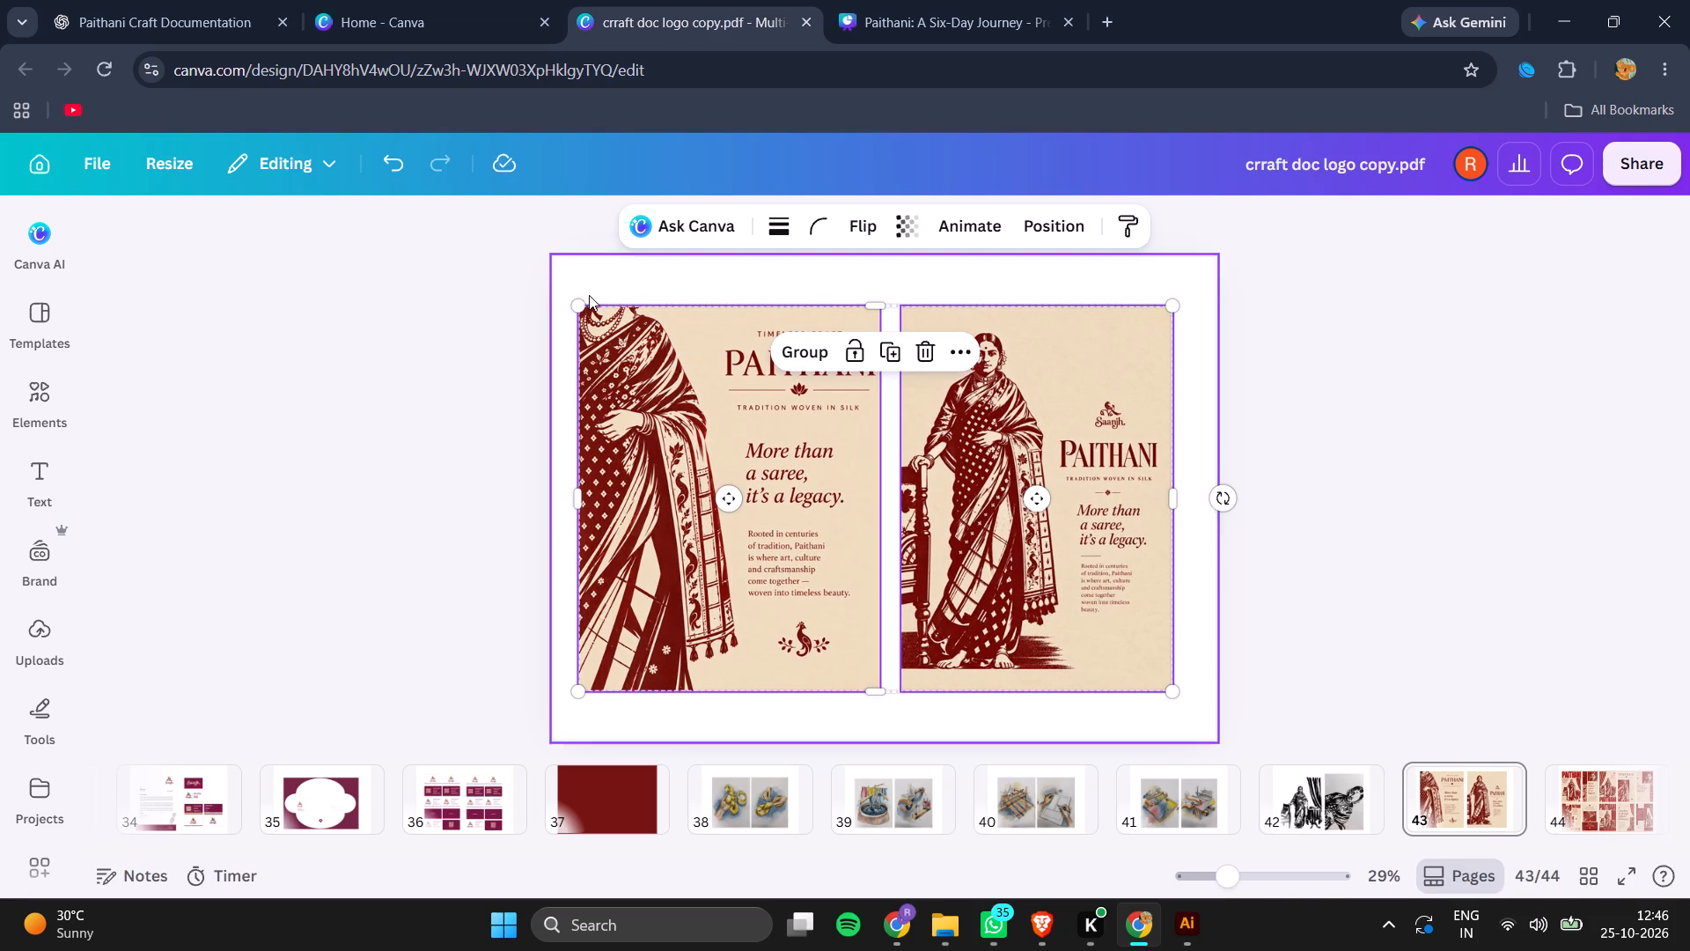
pyautogui.click(686, 440)
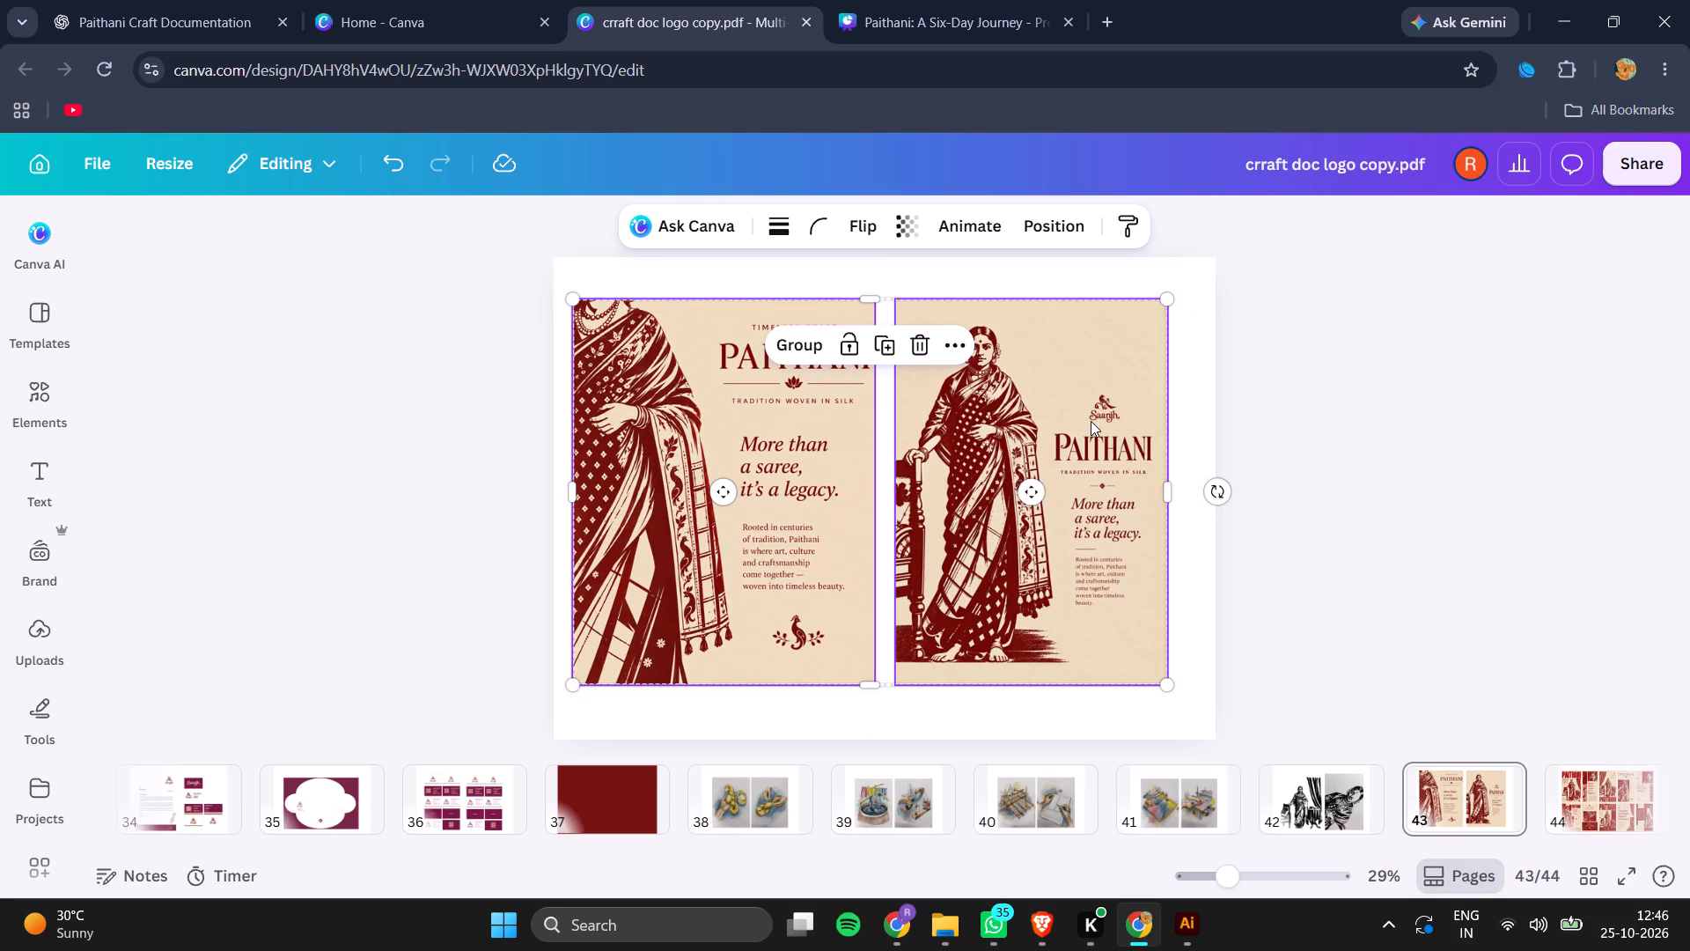
pyautogui.click(1327, 329)
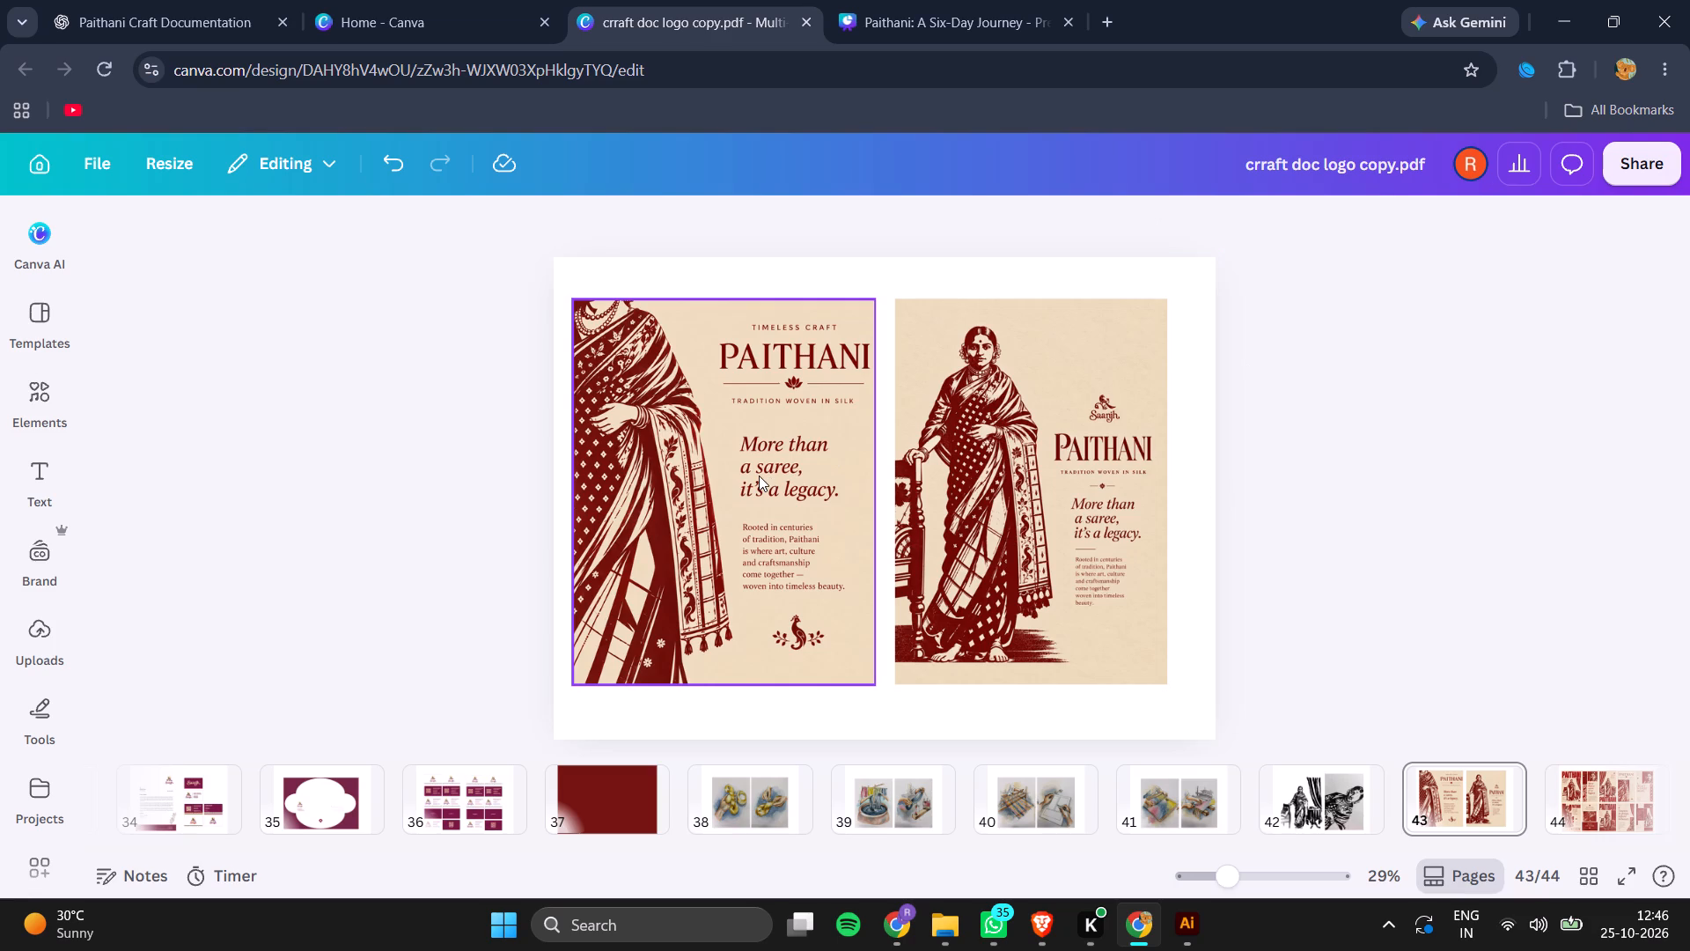
# Nudge the cropped saree poster on page 43 to the right to narrow the gap between the two posters.
pyautogui.press('Right')
pyautogui.press('Right')
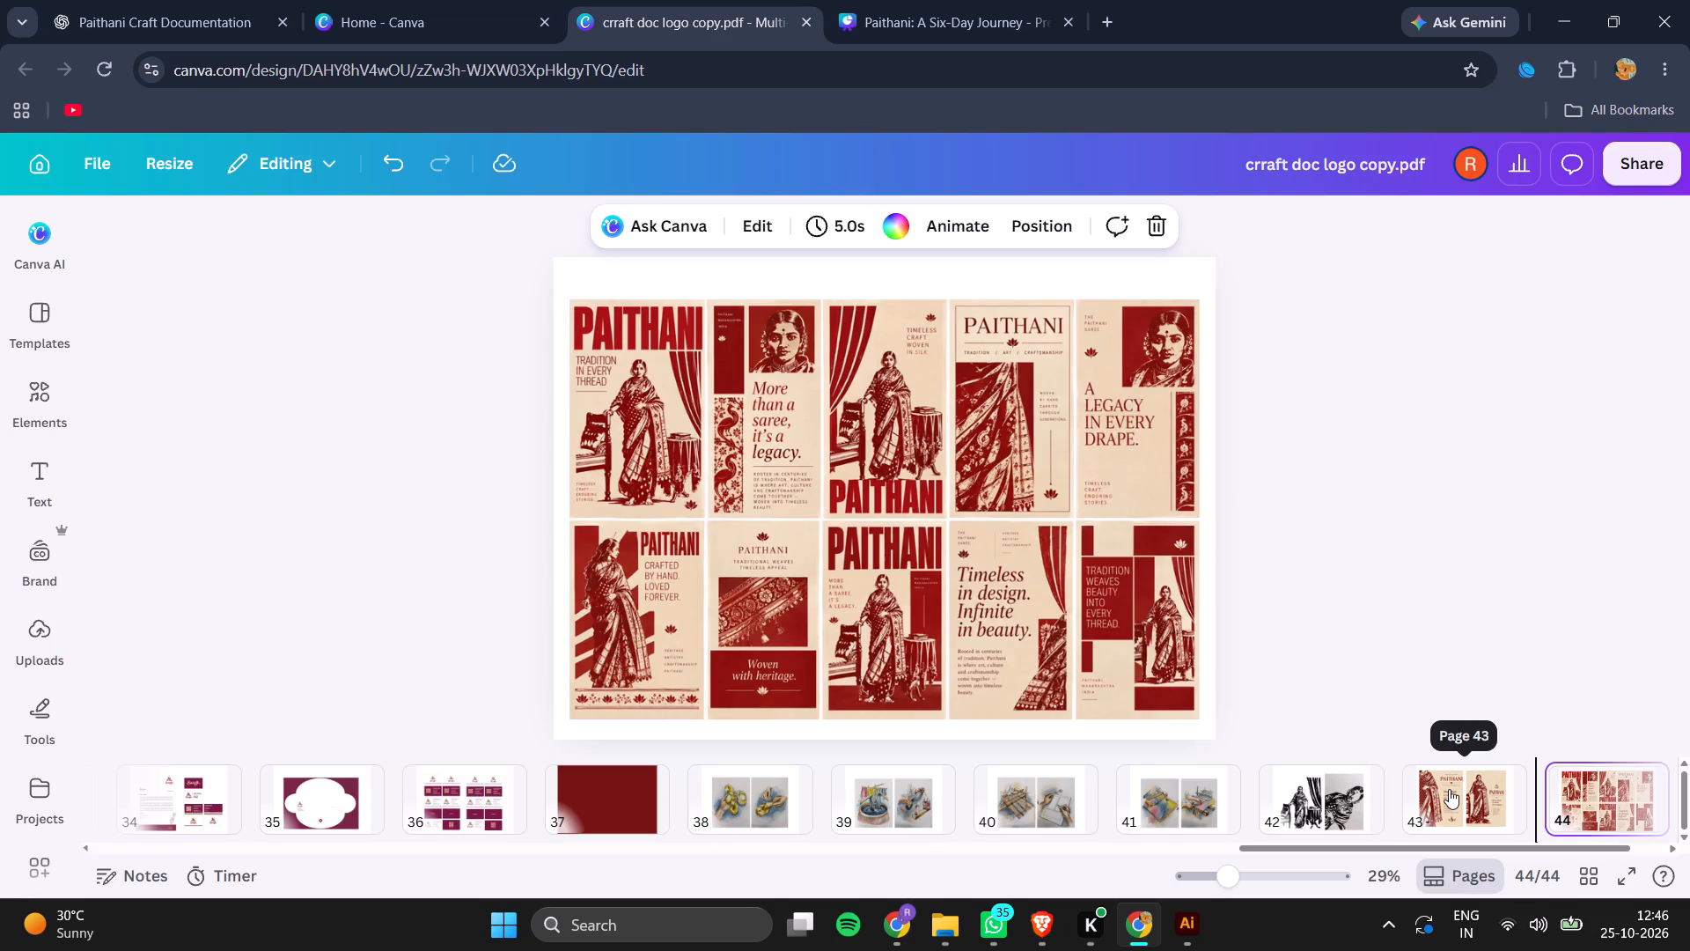
pyautogui.click(1446, 787)
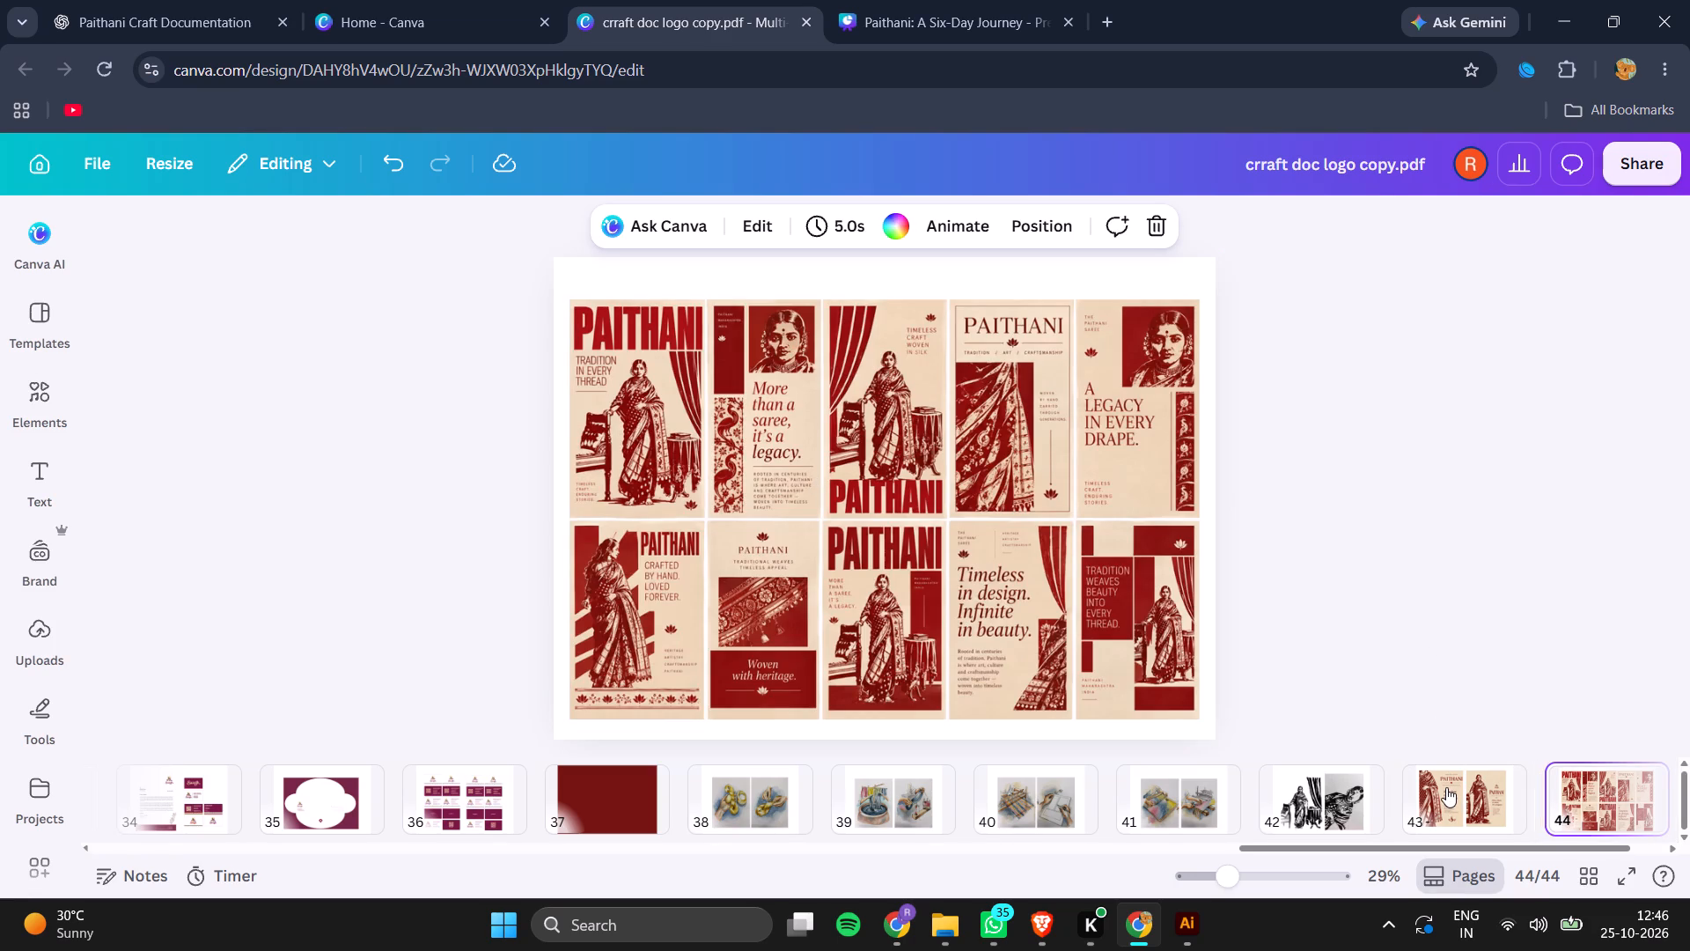
pyautogui.click(760, 523)
pyautogui.press('Right')
pyautogui.press('Right')
pyautogui.press('Right')
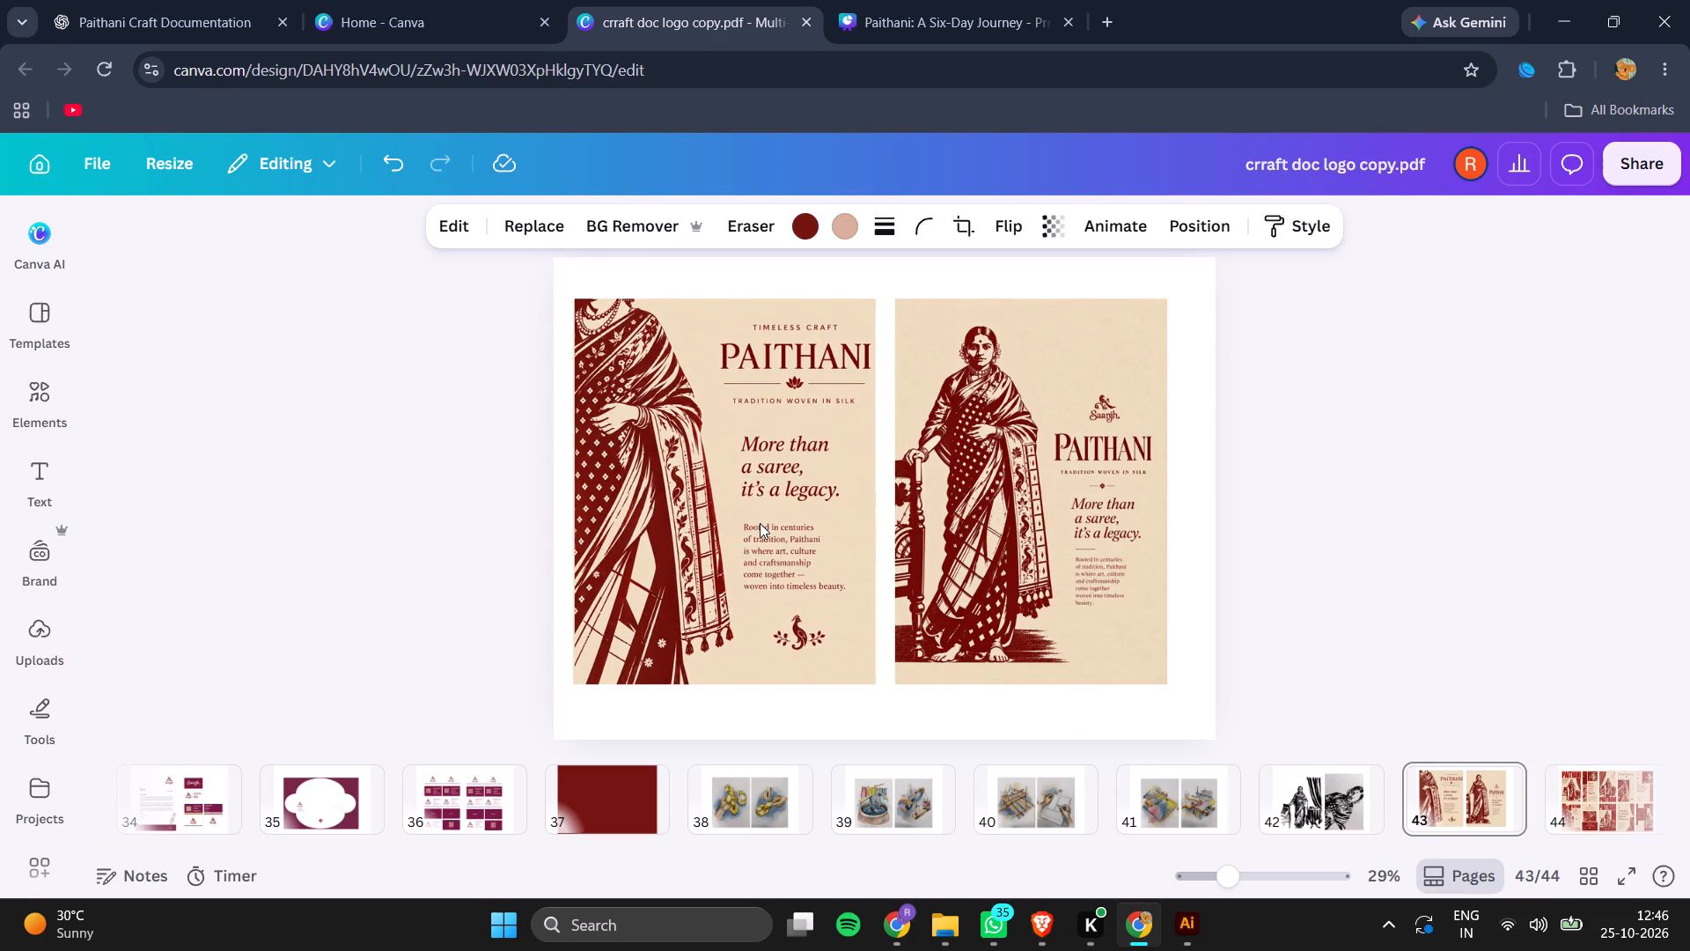
pyautogui.press('Right')
pyautogui.press('Right')
pyautogui.press('Right')
pyautogui.press('Right')
pyautogui.press('Right')
pyautogui.press('Right')
pyautogui.press('Right')
pyautogui.press('Right')
pyautogui.press('Right')
pyautogui.press('Right')
pyautogui.press('Right')
pyautogui.press('Right')
pyautogui.press('Right')
pyautogui.press('Right')
pyautogui.press('Right')
pyautogui.press('Right')
pyautogui.press('Right')
pyautogui.press('Right')
pyautogui.press('Right')
pyautogui.press('Right')
pyautogui.press('Right')
pyautogui.press('Right')
pyautogui.press('Right')
pyautogui.press('Right')
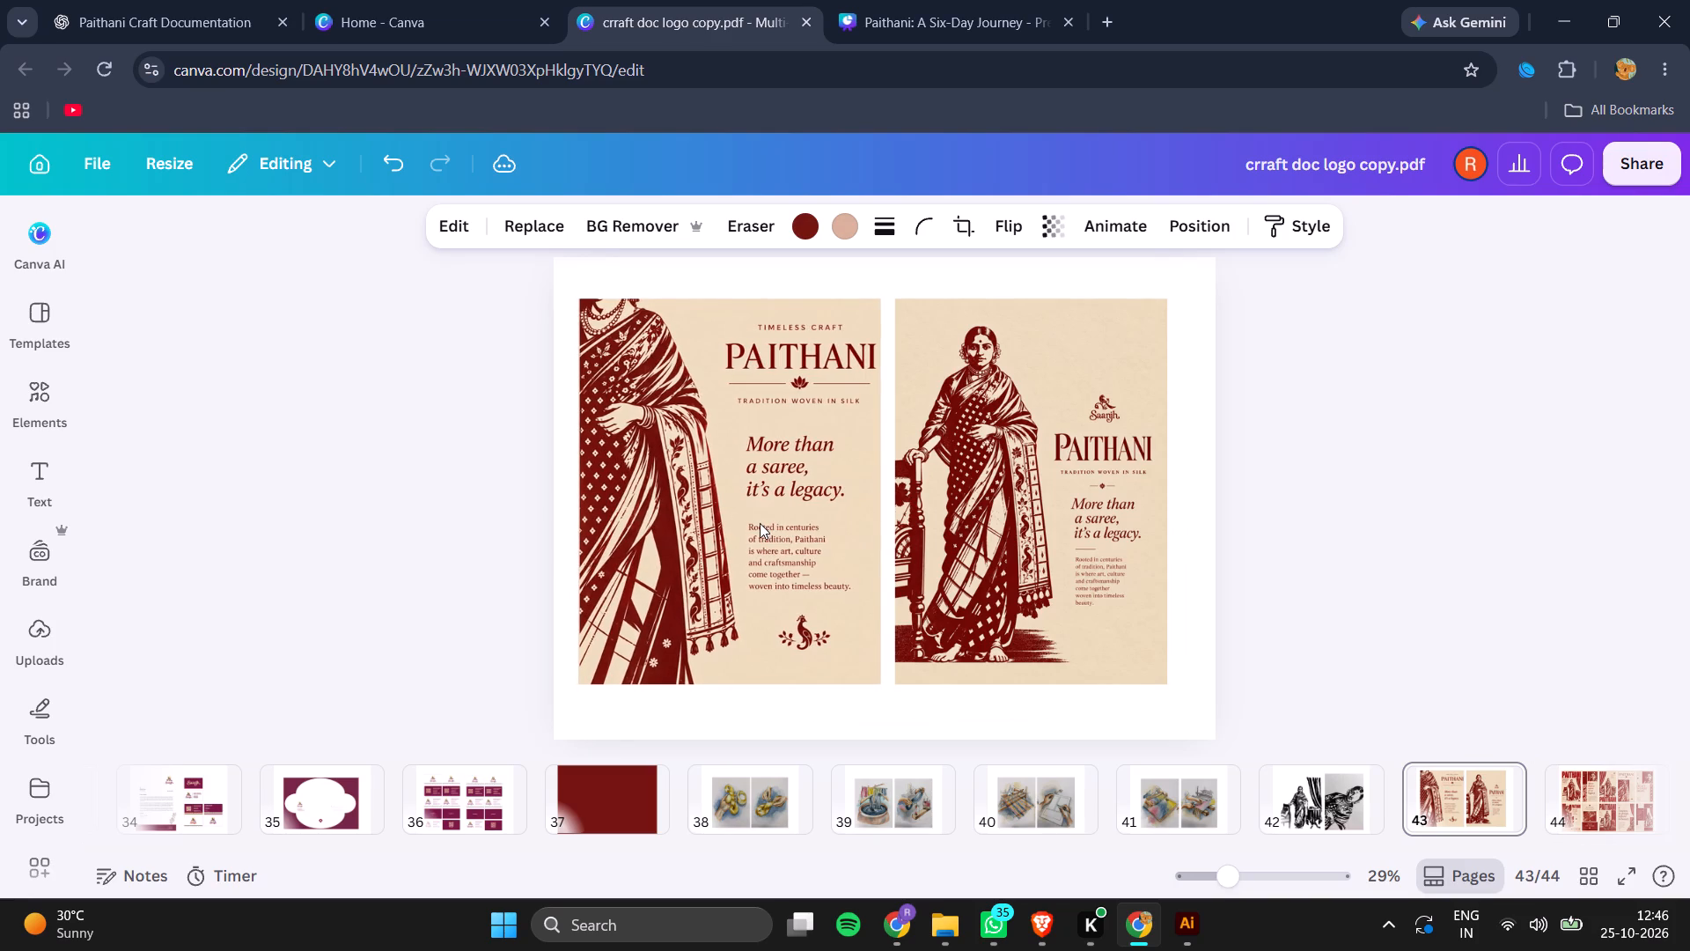
pyautogui.press('Right')
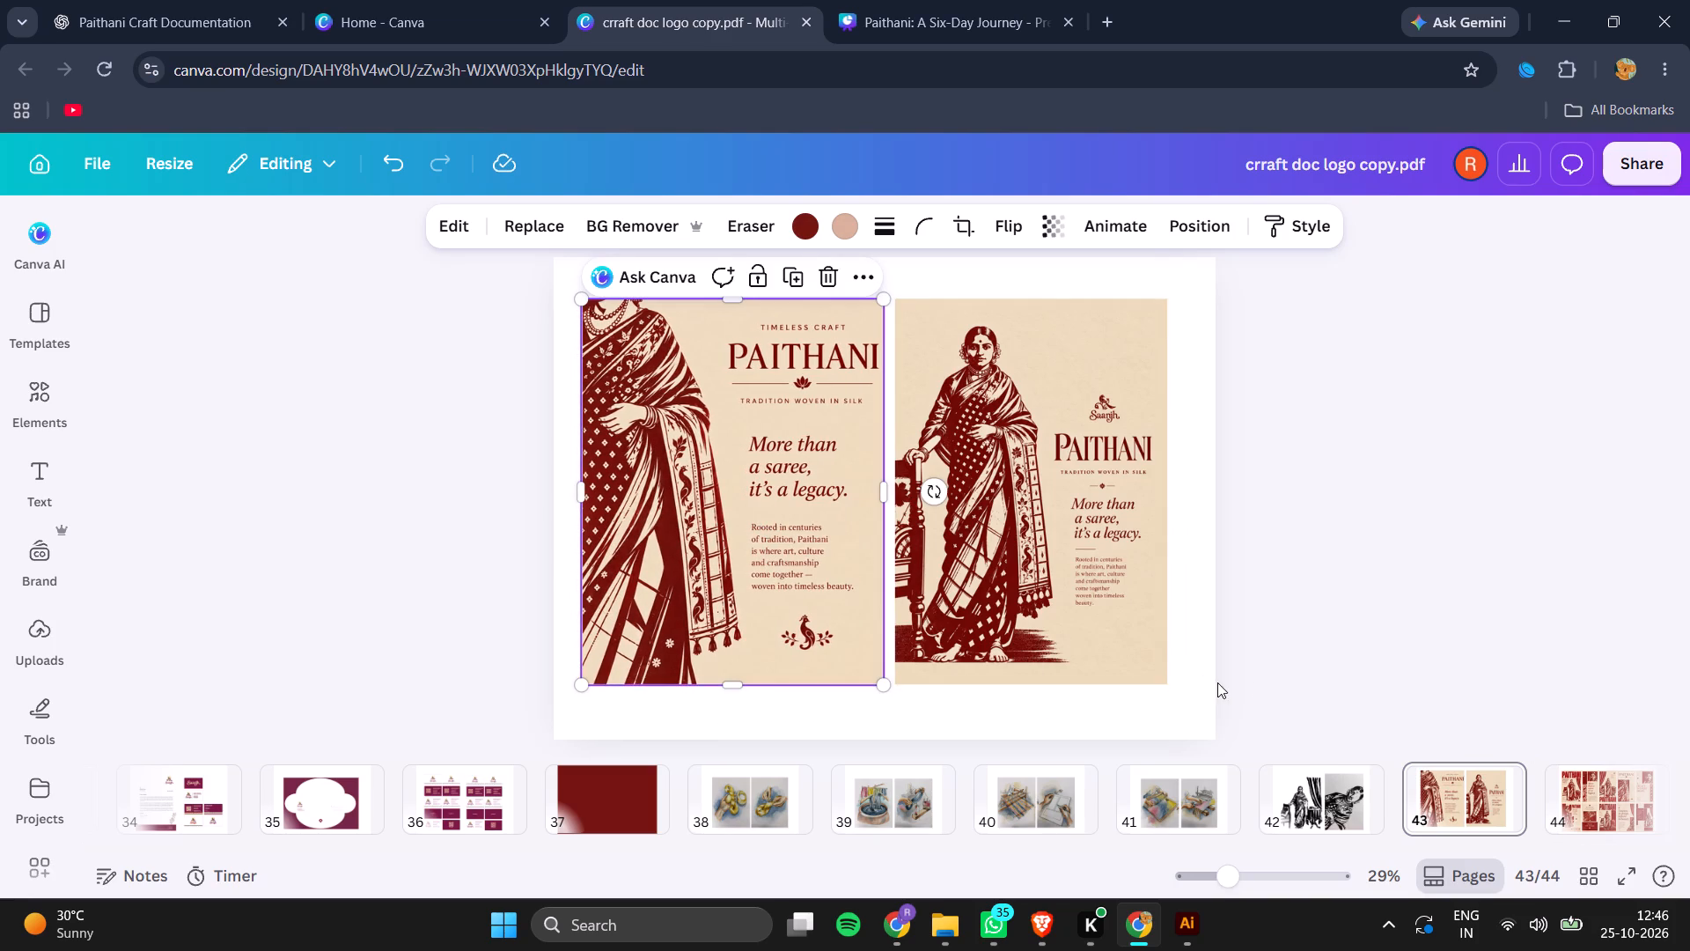
# Nudge both posters together to the right and down until the pair is centred on page 43.
pyautogui.moveTo(352, 417); pyautogui.dragTo(1473, 608)
pyautogui.press('Right')
pyautogui.press('Right')
pyautogui.press('Right')
pyautogui.press('Right')
pyautogui.press('Right')
pyautogui.press('Right')
pyautogui.press('Right')
pyautogui.press('Right')
pyautogui.press('Right')
pyautogui.press('Right')
pyautogui.press('Right')
pyautogui.press('Right')
pyautogui.press('Right')
pyautogui.press('Right')
pyautogui.press('Right')
pyautogui.press('Right')
pyautogui.press('Right')
pyautogui.press('Right')
pyautogui.press('Right')
pyautogui.press('Right')
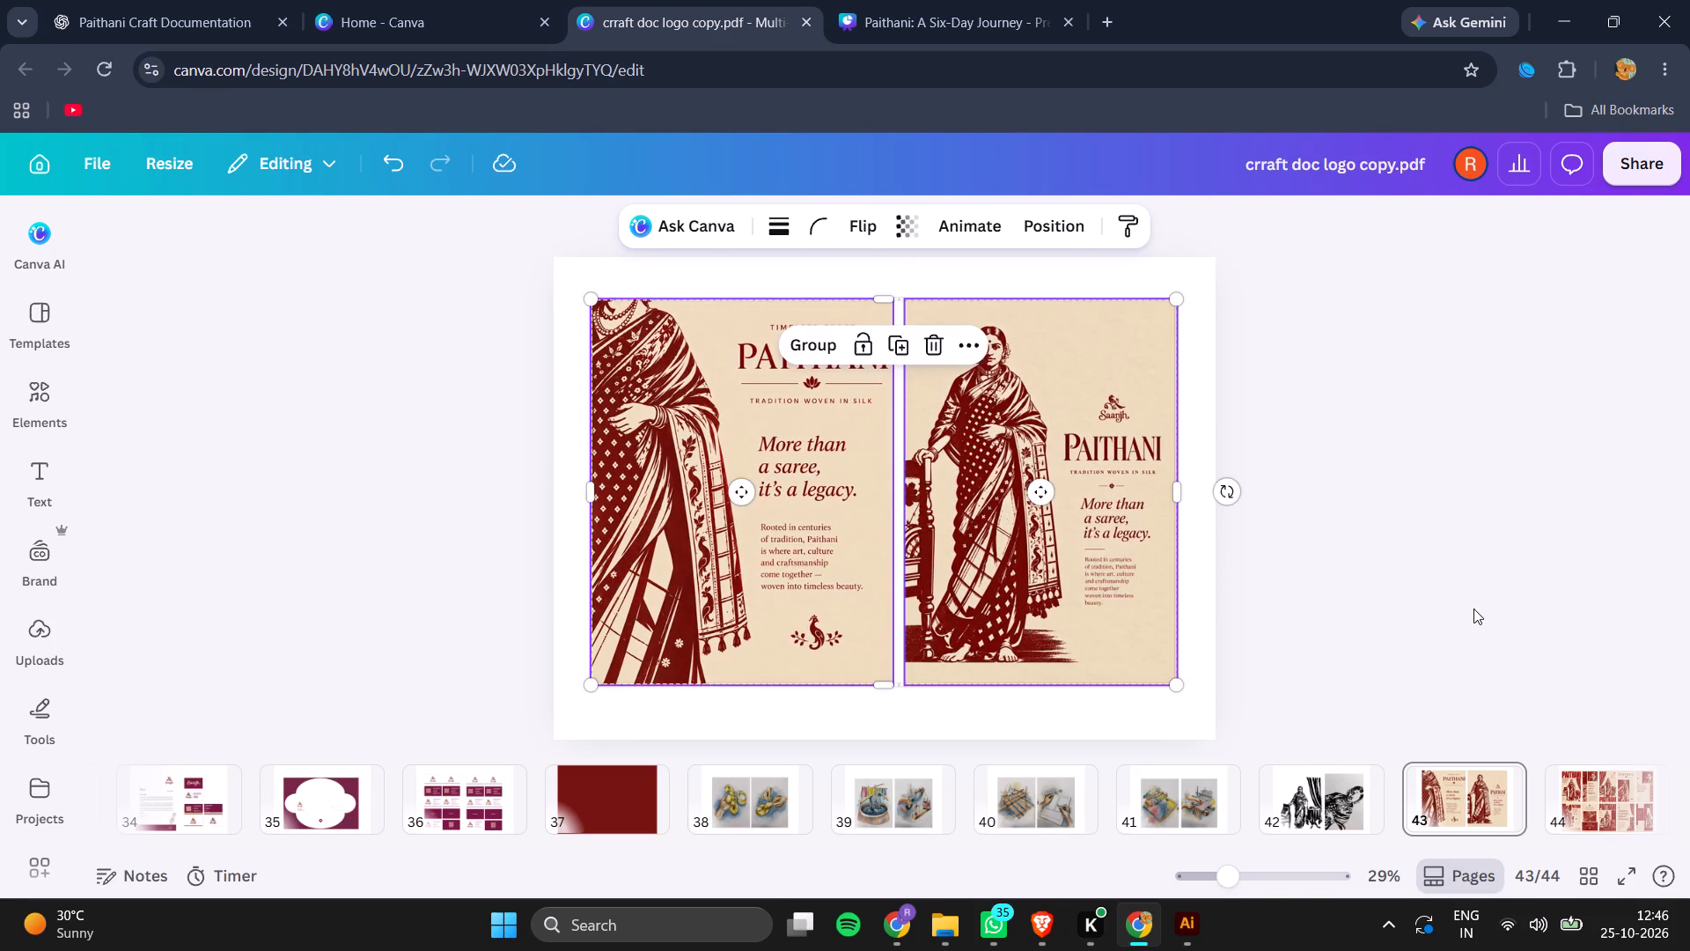
pyautogui.press('Left')
pyautogui.press('Left')
pyautogui.press('Left')
pyautogui.press('Left')
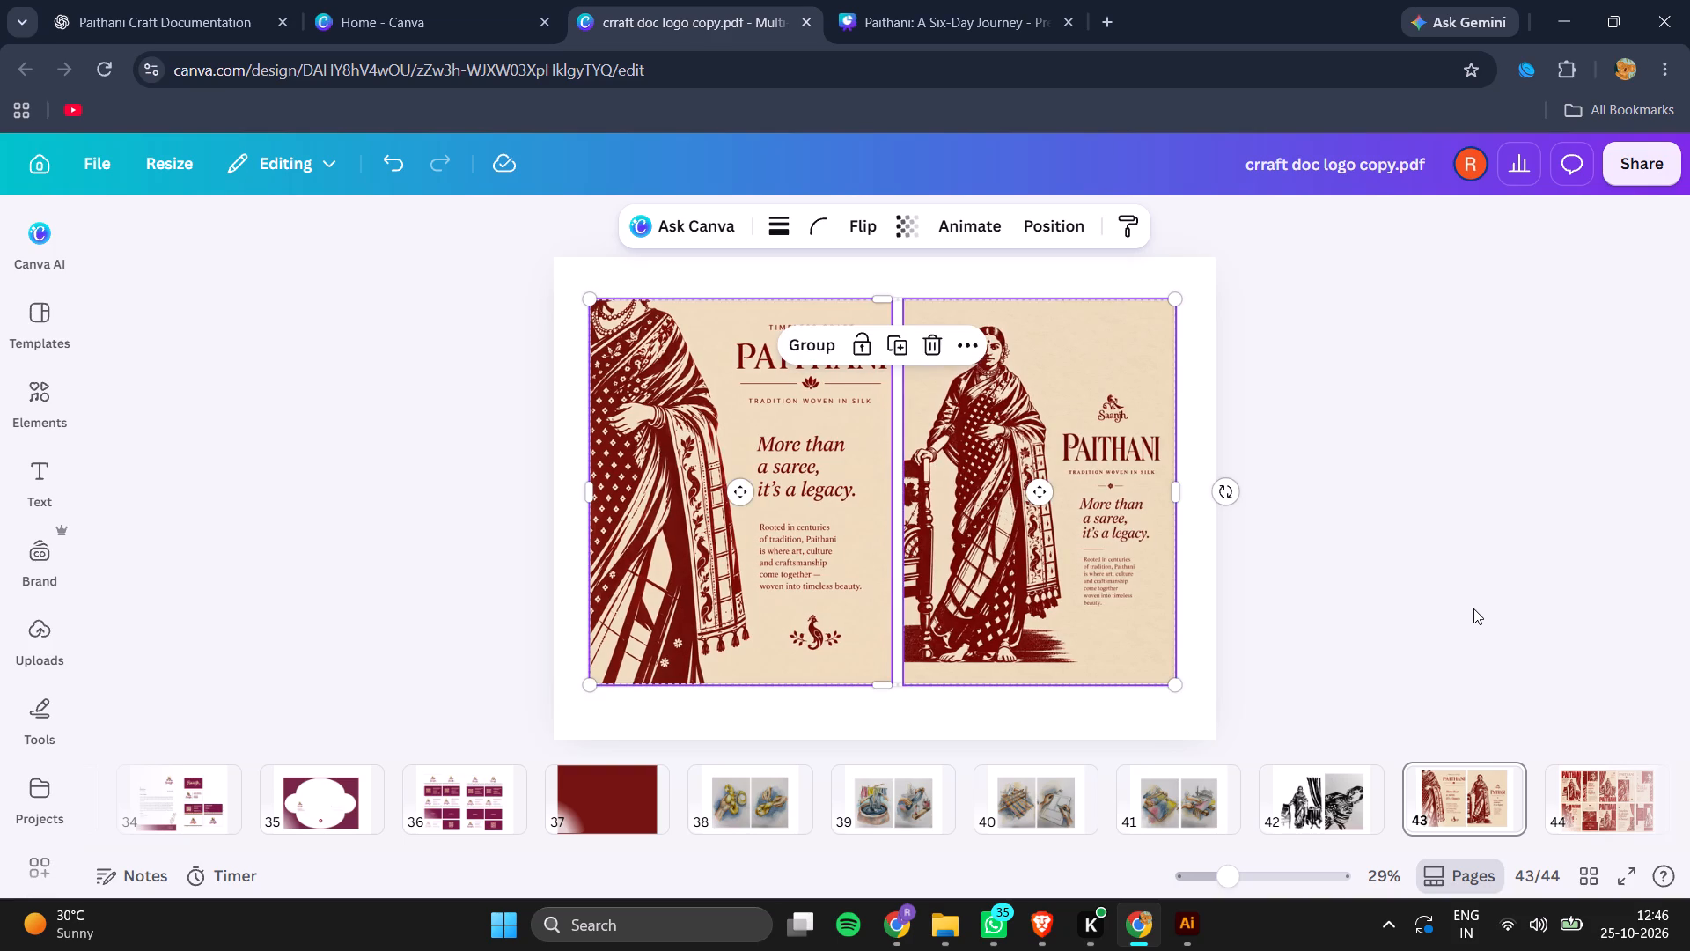
pyautogui.press('Down')
pyautogui.press('Down')
pyautogui.press('Down')
pyautogui.press('Down')
pyautogui.press('Down')
pyautogui.press('Down')
pyautogui.press('Down')
pyautogui.press('Down')
pyautogui.press('Down')
pyautogui.press('Down')
pyautogui.press('Down')
pyautogui.press('Down')
pyautogui.press('Down')
pyautogui.press('Down')
pyautogui.press('Down')
pyautogui.press('Down')
pyautogui.press('Down')
pyautogui.press('Down')
pyautogui.press('Down')
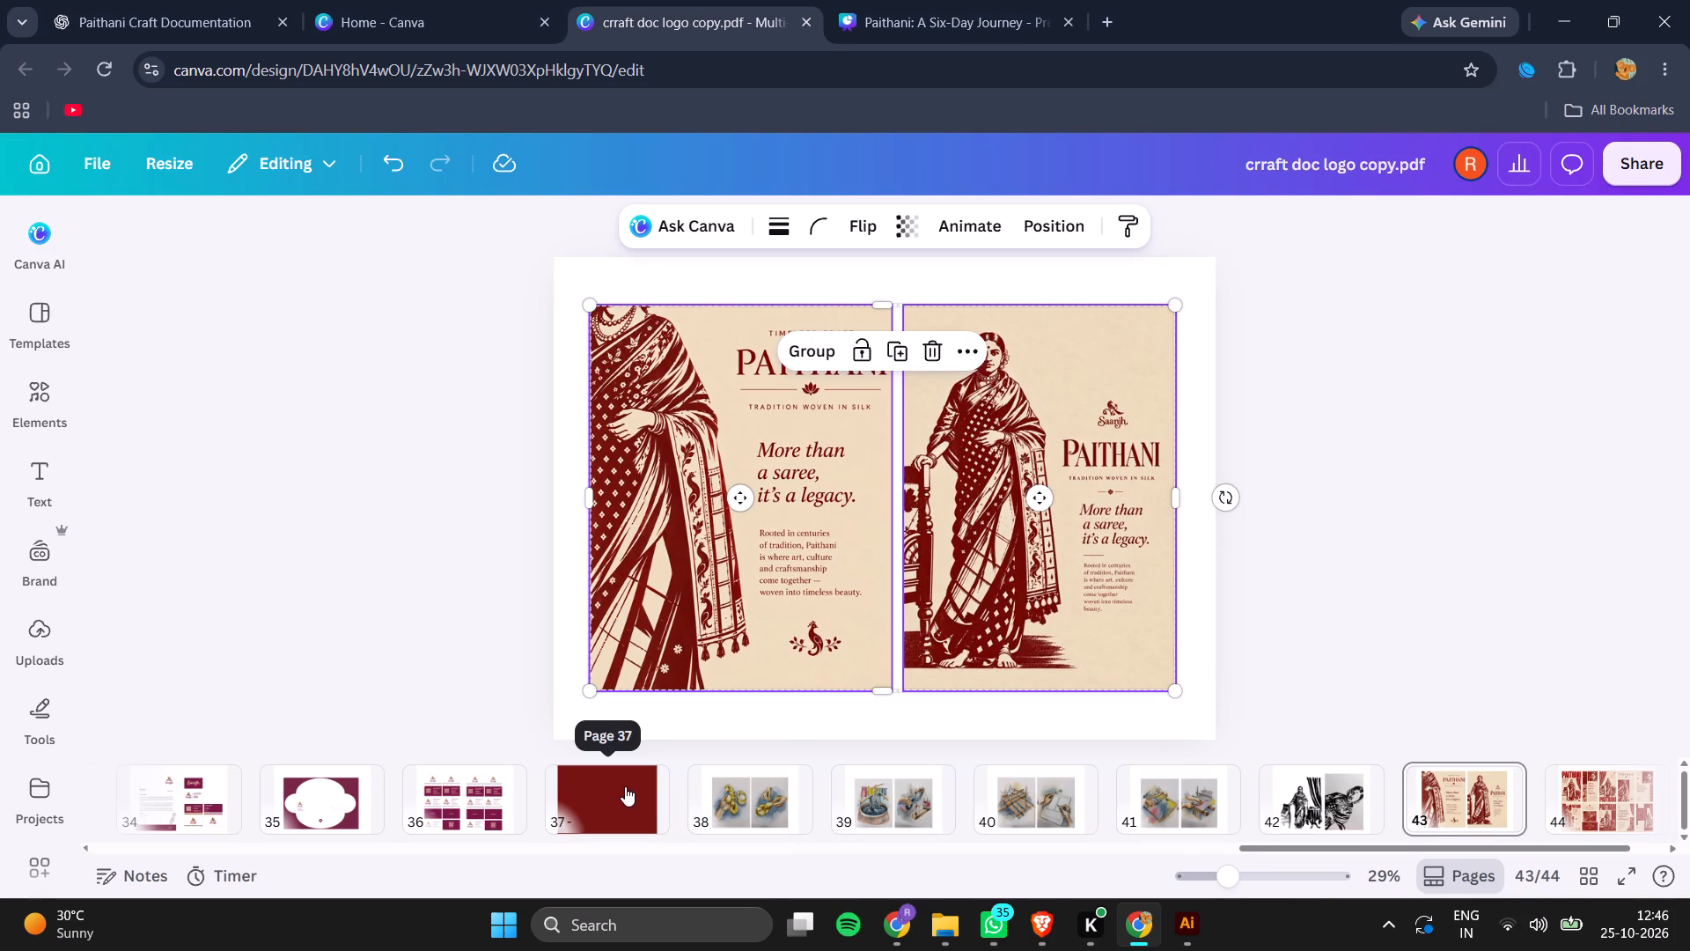
# Duplicate the "Logo and Explorations" title page at page 2.
pyautogui.hscroll(8, 625, 786)
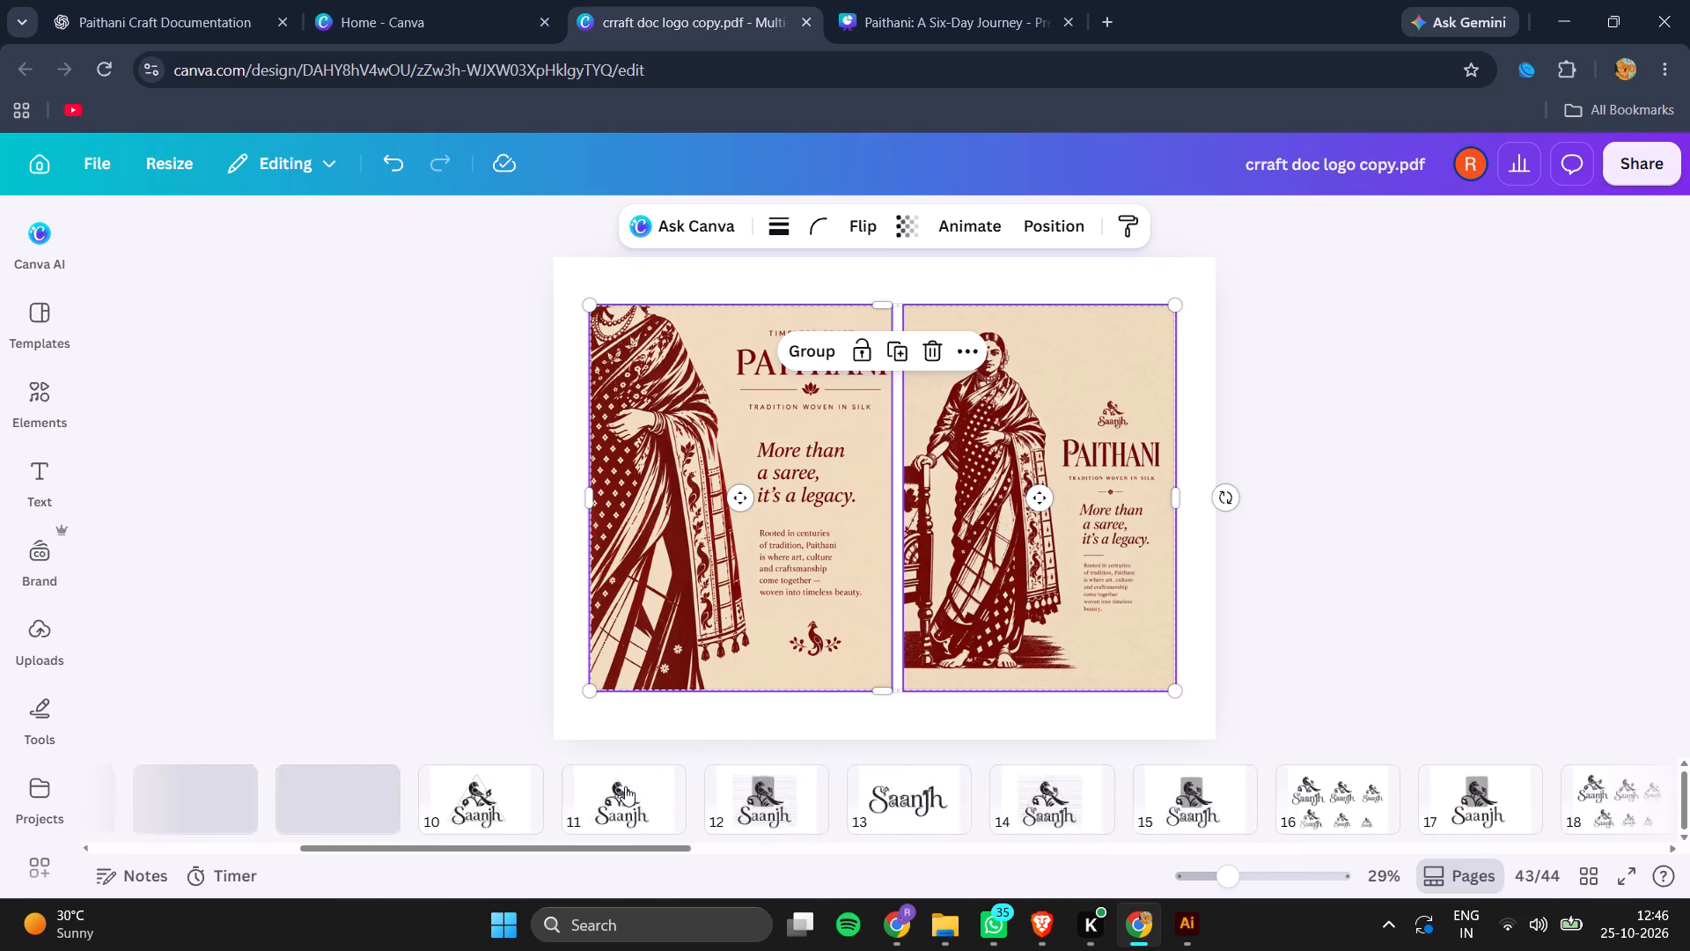
pyautogui.hscroll(5, 625, 786)
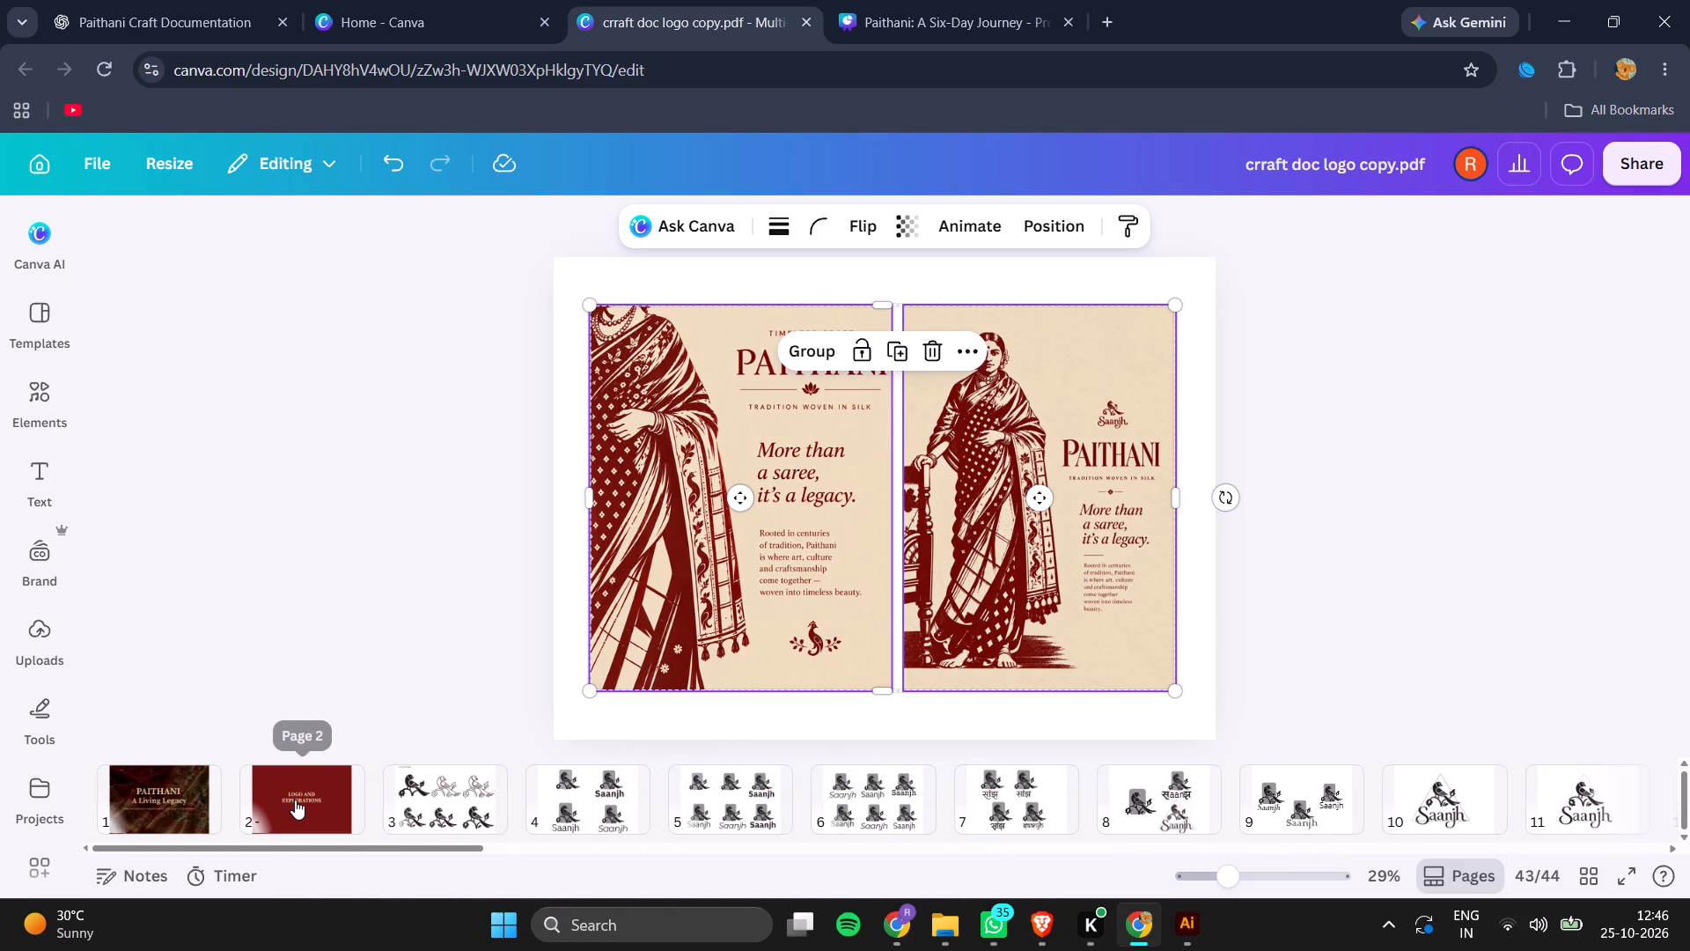
pyautogui.rightClick(295, 800)
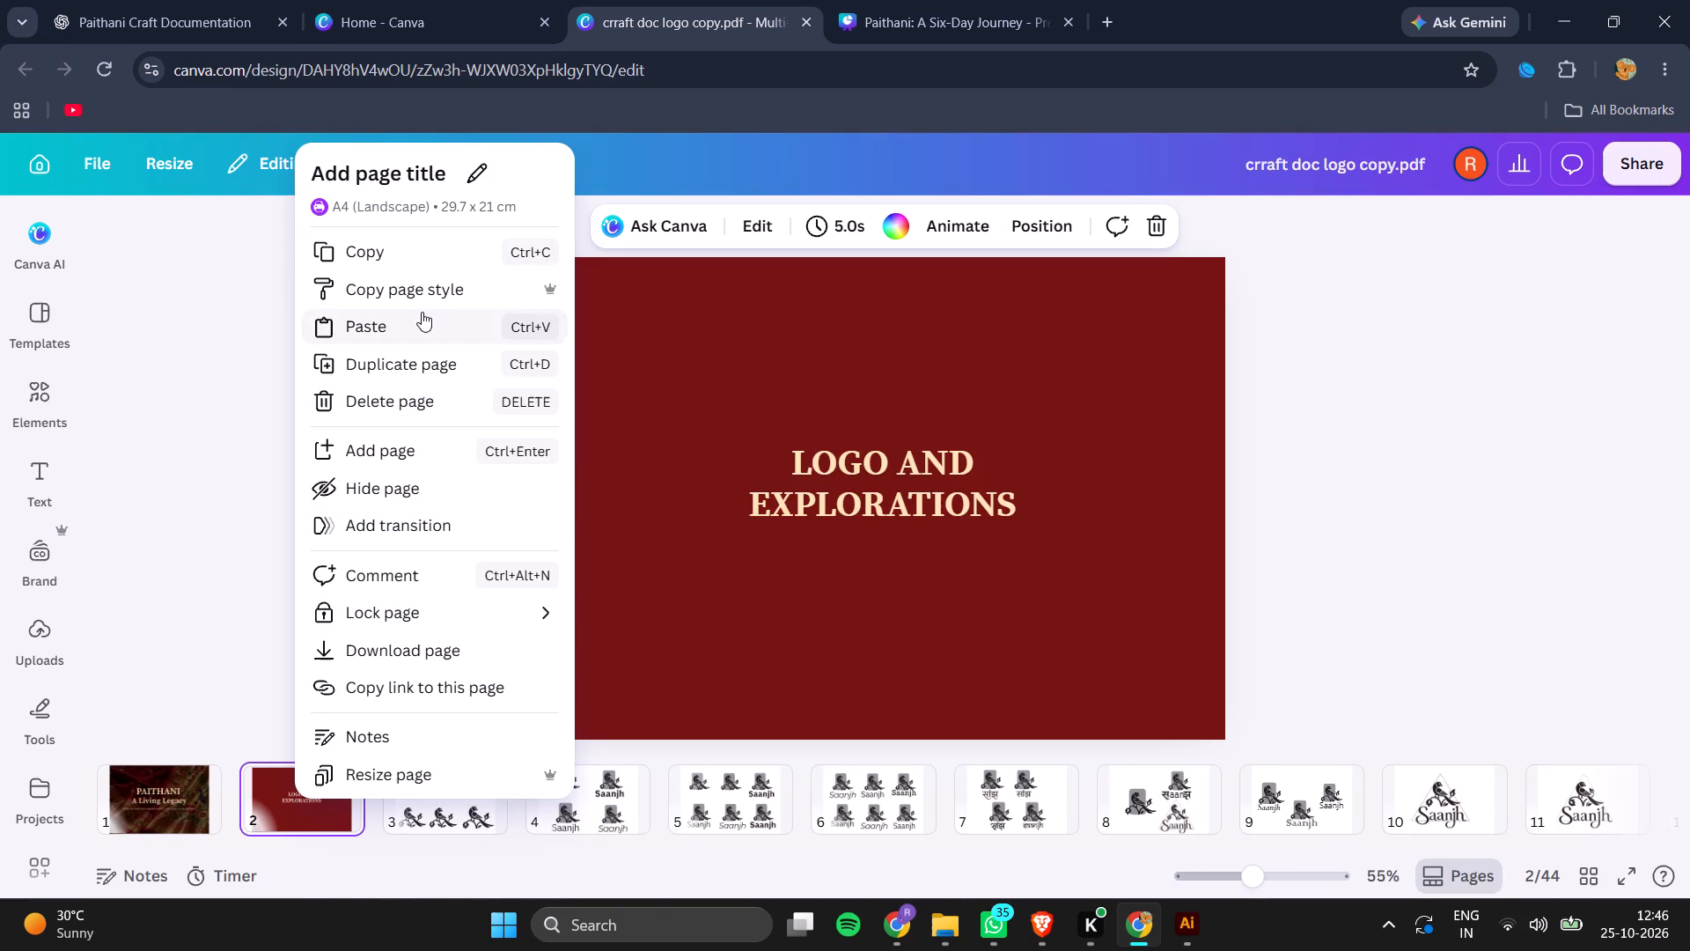
pyautogui.click(420, 383)
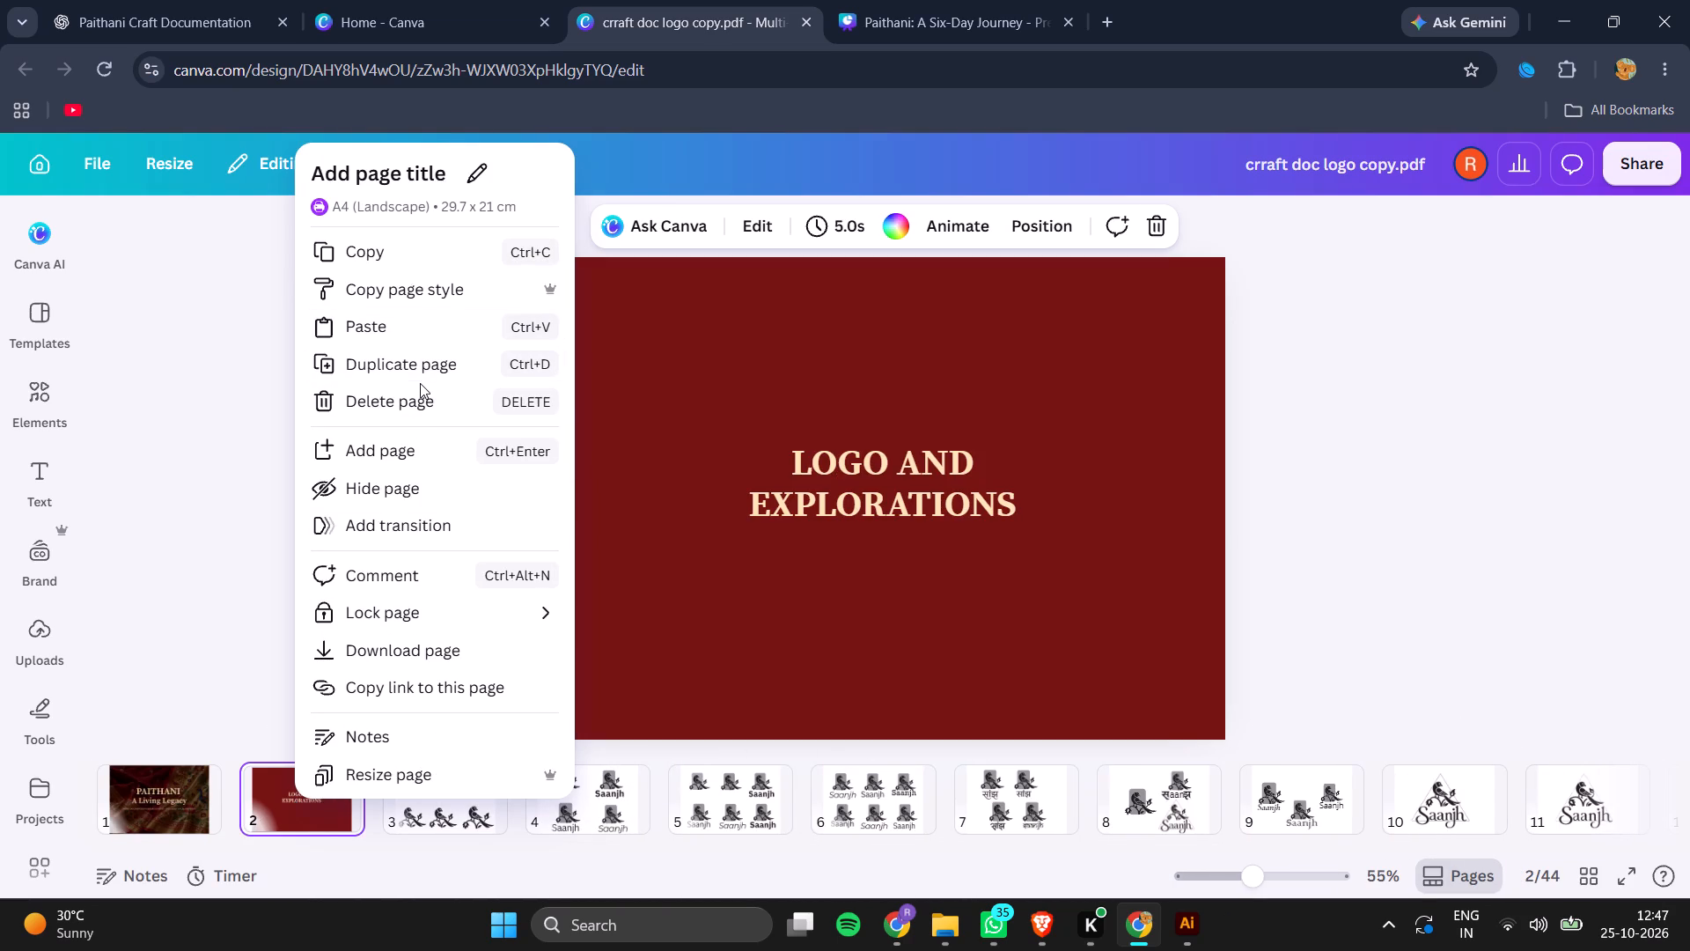
pyautogui.click(416, 377)
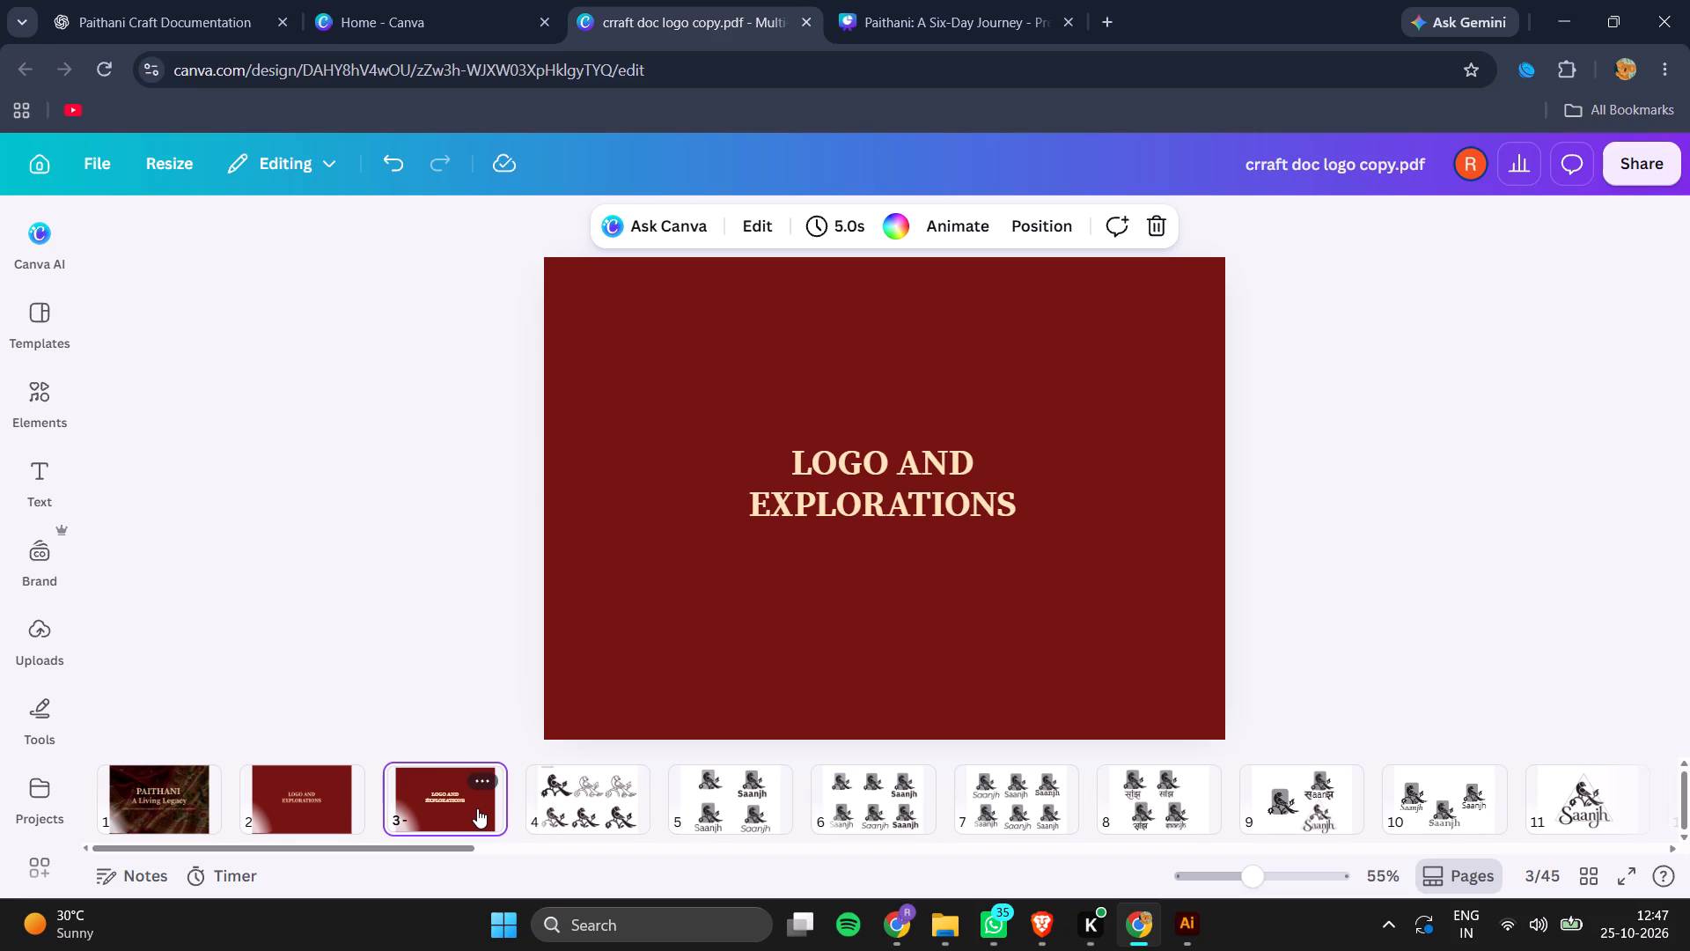
# Move the duplicated title page to position 30, between the coloured logo pages and the stationery pages.
pyautogui.moveTo(478, 808); pyautogui.dragTo(1397, 792)
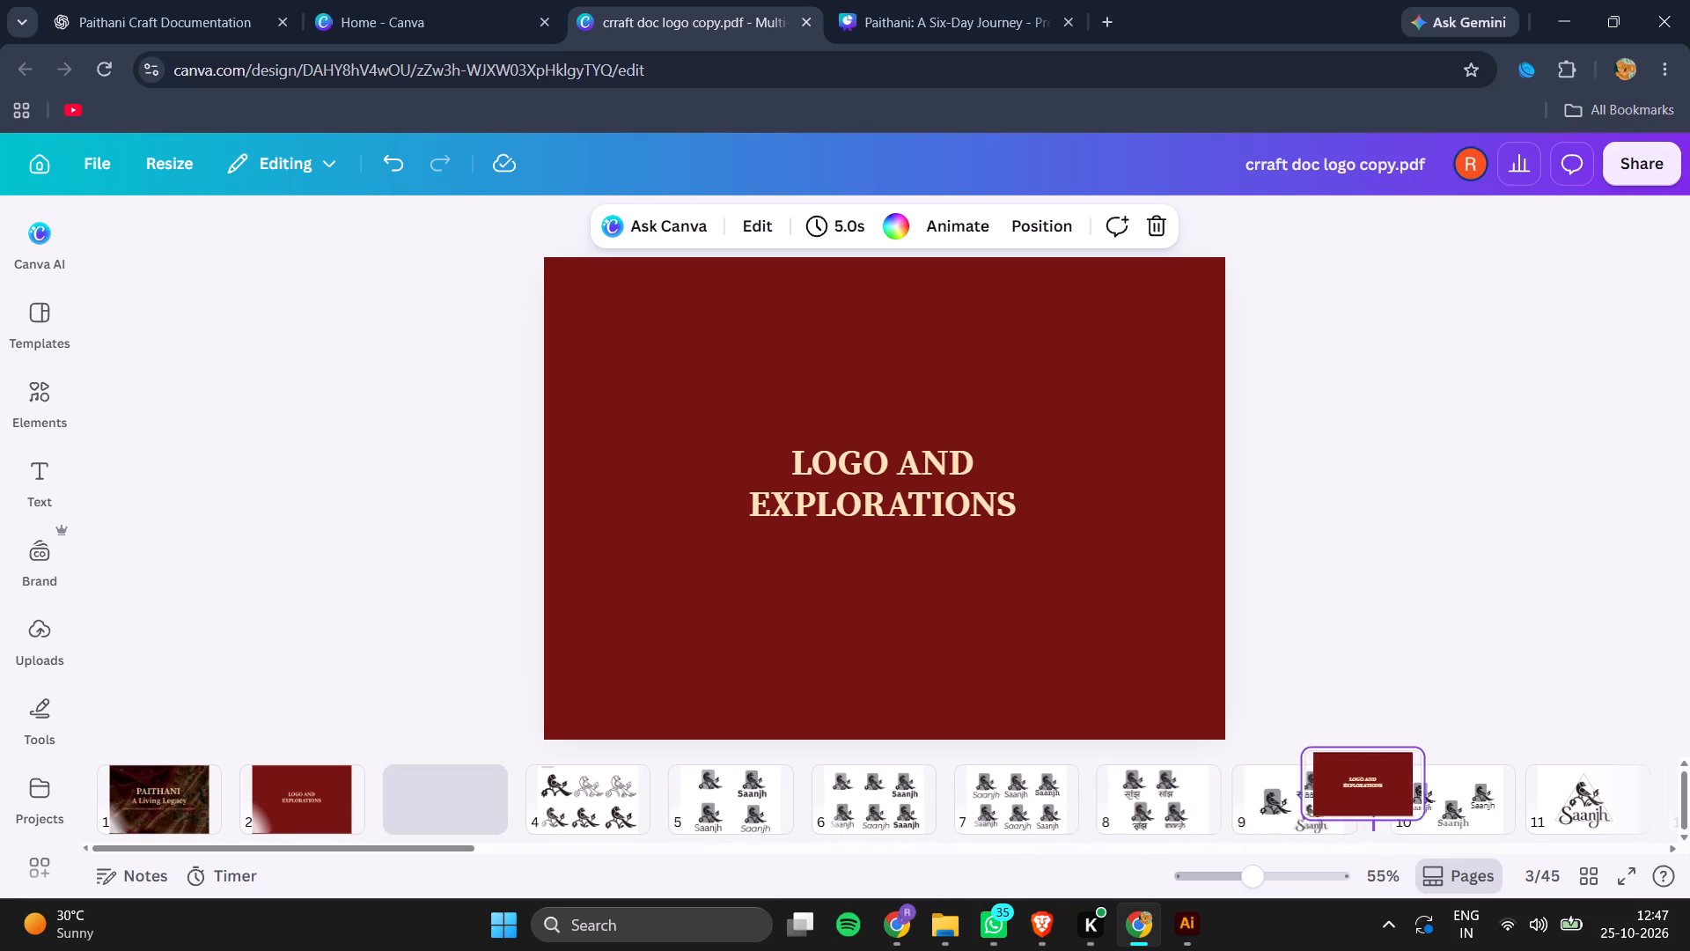
pyautogui.moveTo(1397, 792); pyautogui.dragTo(1635, 803)
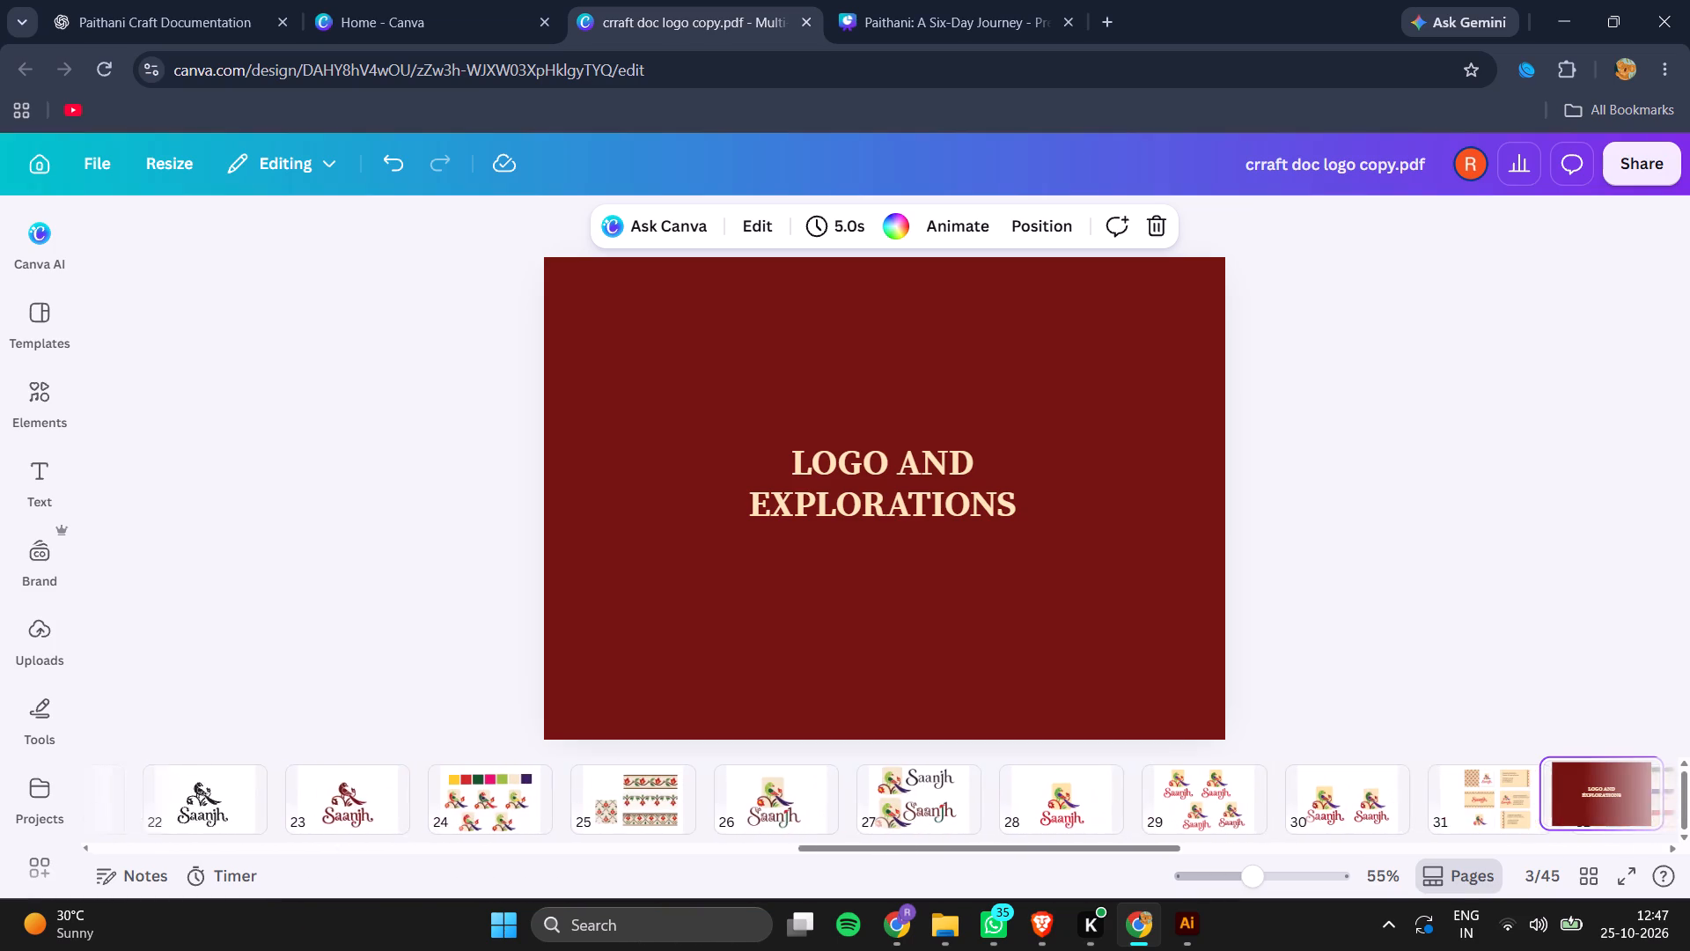
pyautogui.moveTo(1635, 803); pyautogui.dragTo(812, 813)
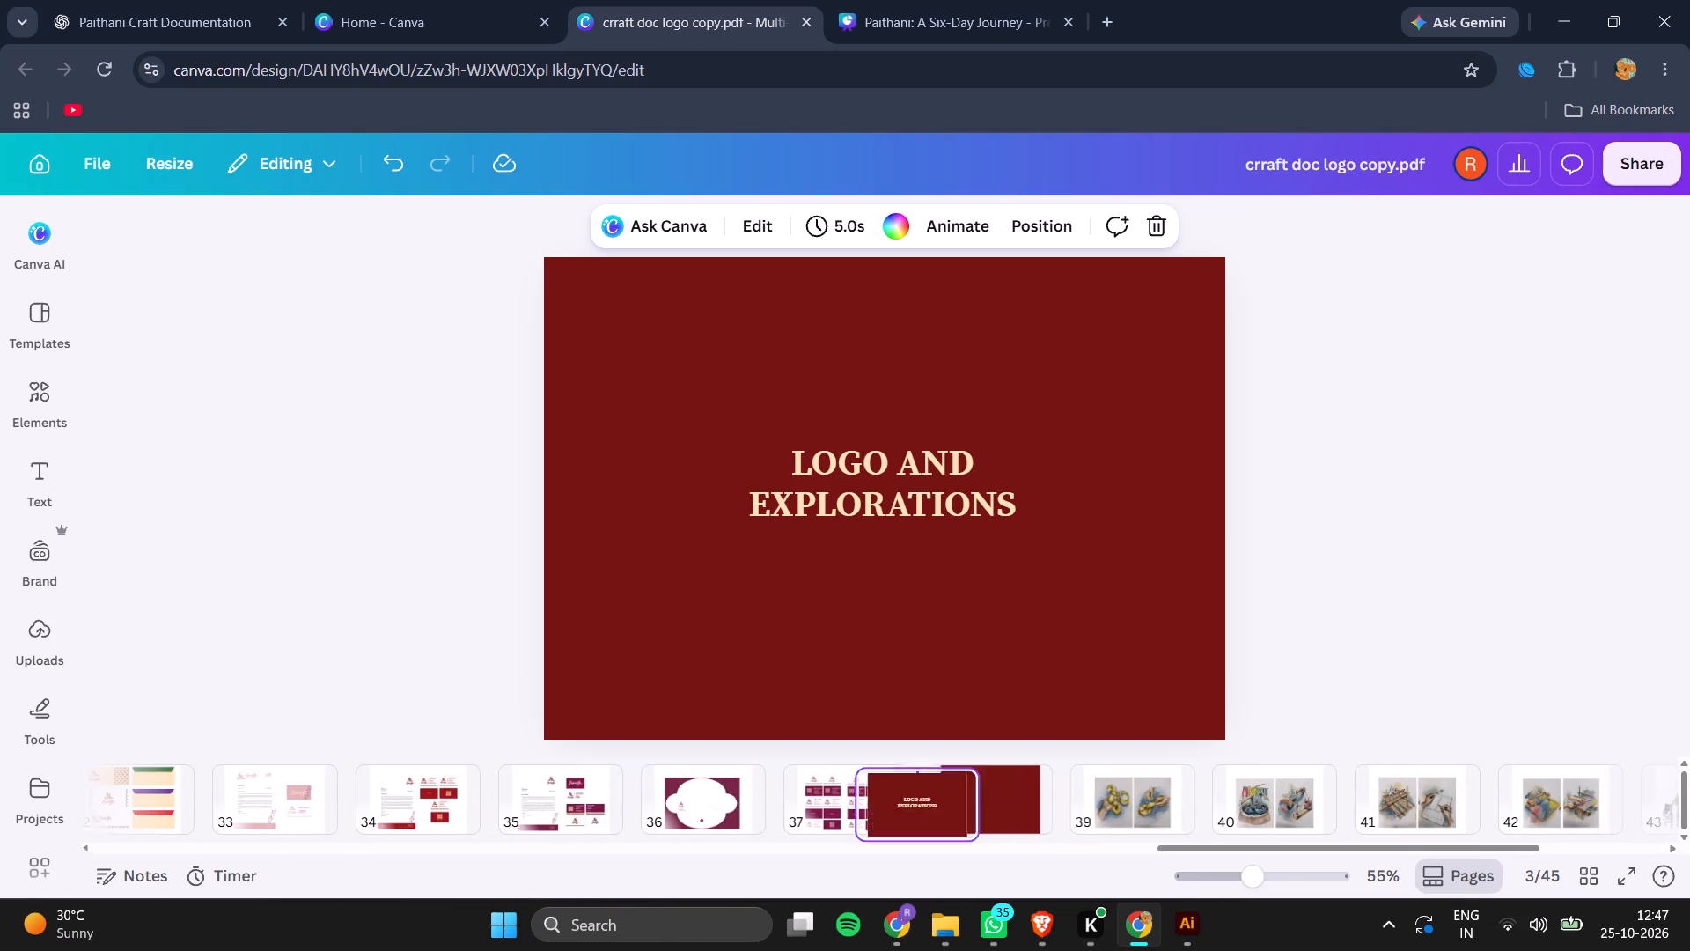
pyautogui.moveTo(812, 813); pyautogui.dragTo(355, 910)
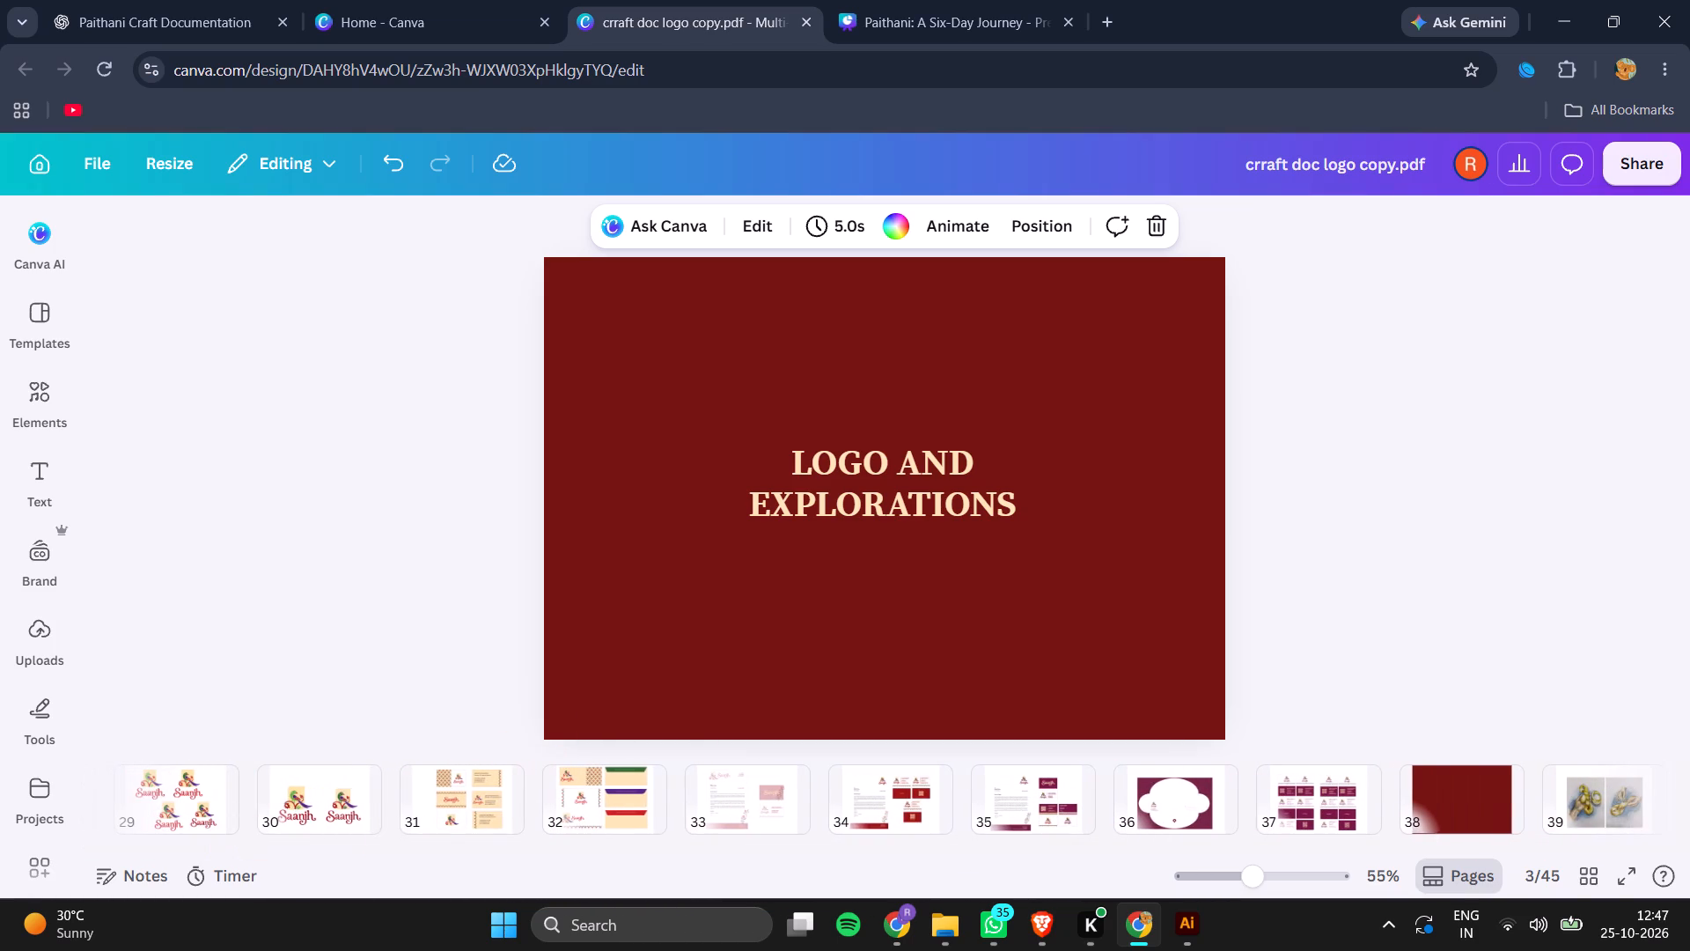
pyautogui.moveTo(355, 910); pyautogui.dragTo(399, 813)
pyautogui.moveTo(312, 799); pyautogui.dragTo(263, 856)
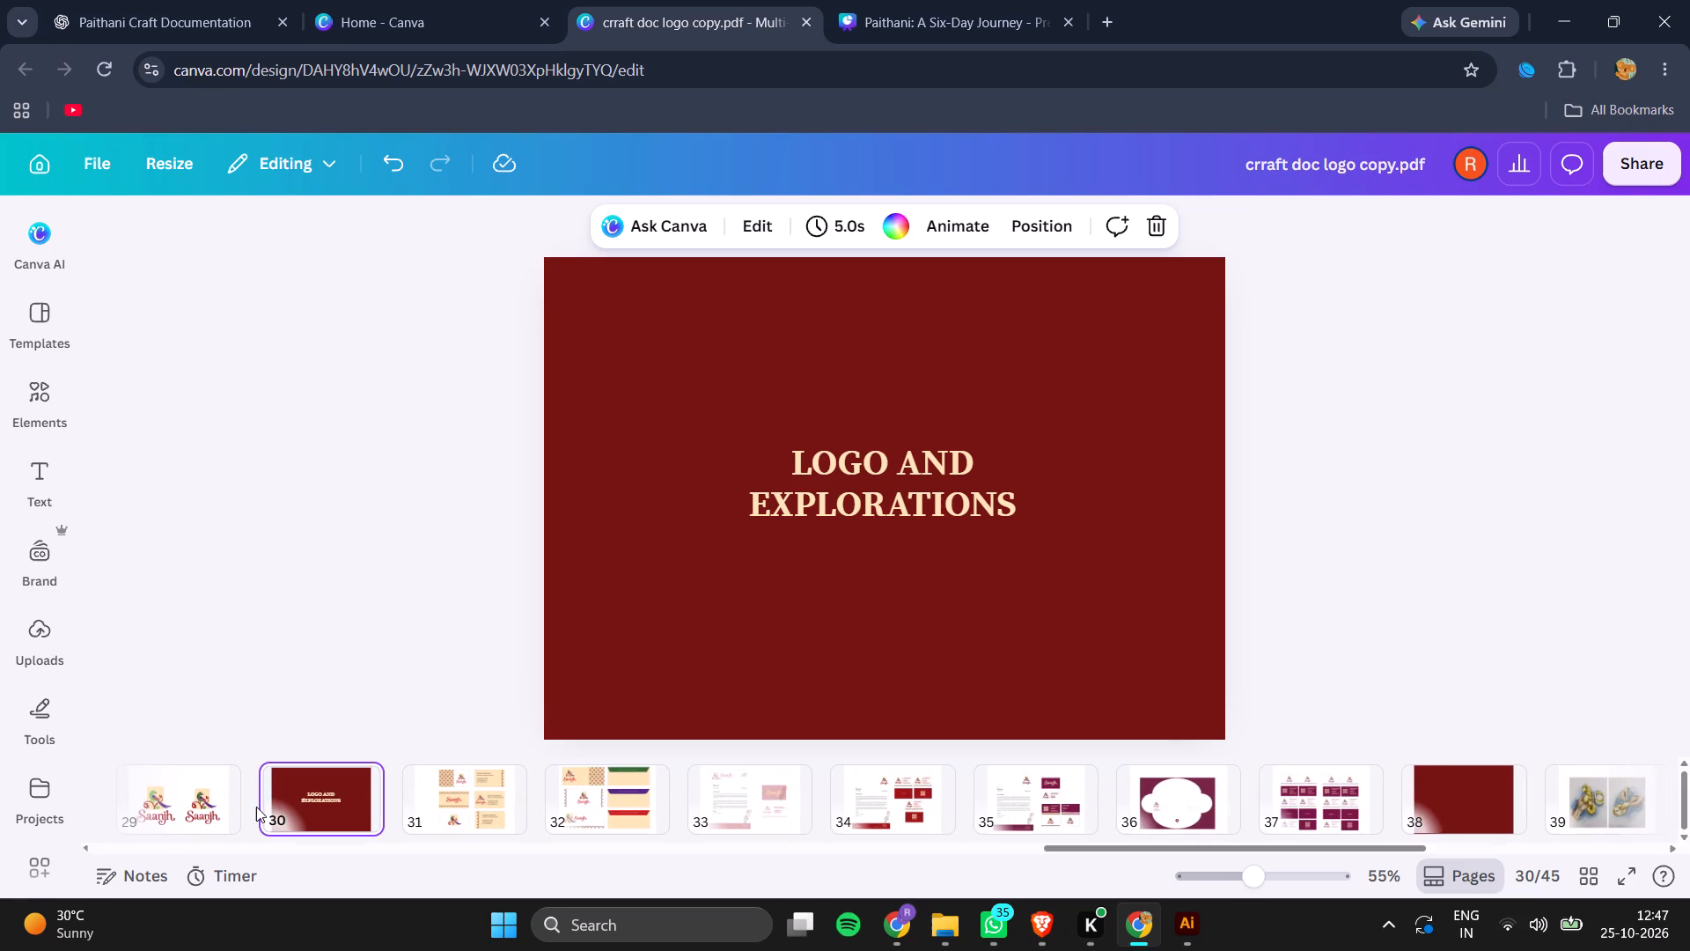
# Replace the blank maroon page before the watercolour thread illustrations with a copy of the "Logo and Explorations" title page as page 38.
pyautogui.keyDown('alt'); pyautogui.moveTo(322, 795); pyautogui.dragTo(816, 844); pyautogui.keyUp('alt')
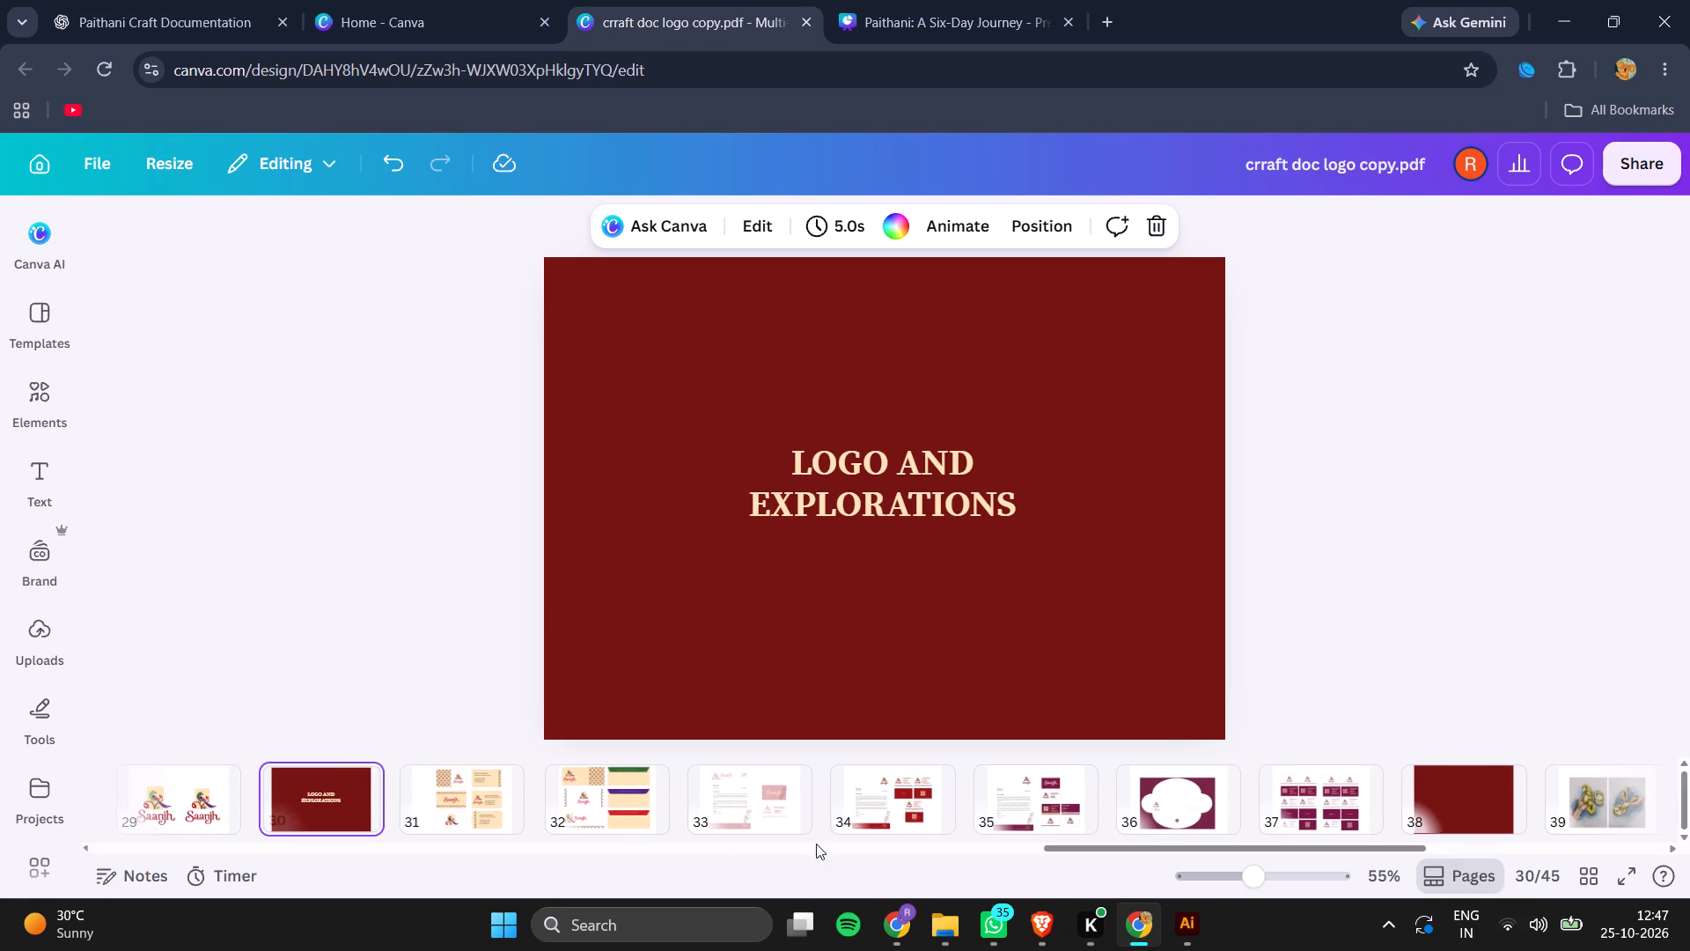
pyautogui.keyDown('alt'); pyautogui.moveTo(816, 844); pyautogui.dragTo(1388, 797); pyautogui.keyUp('alt')
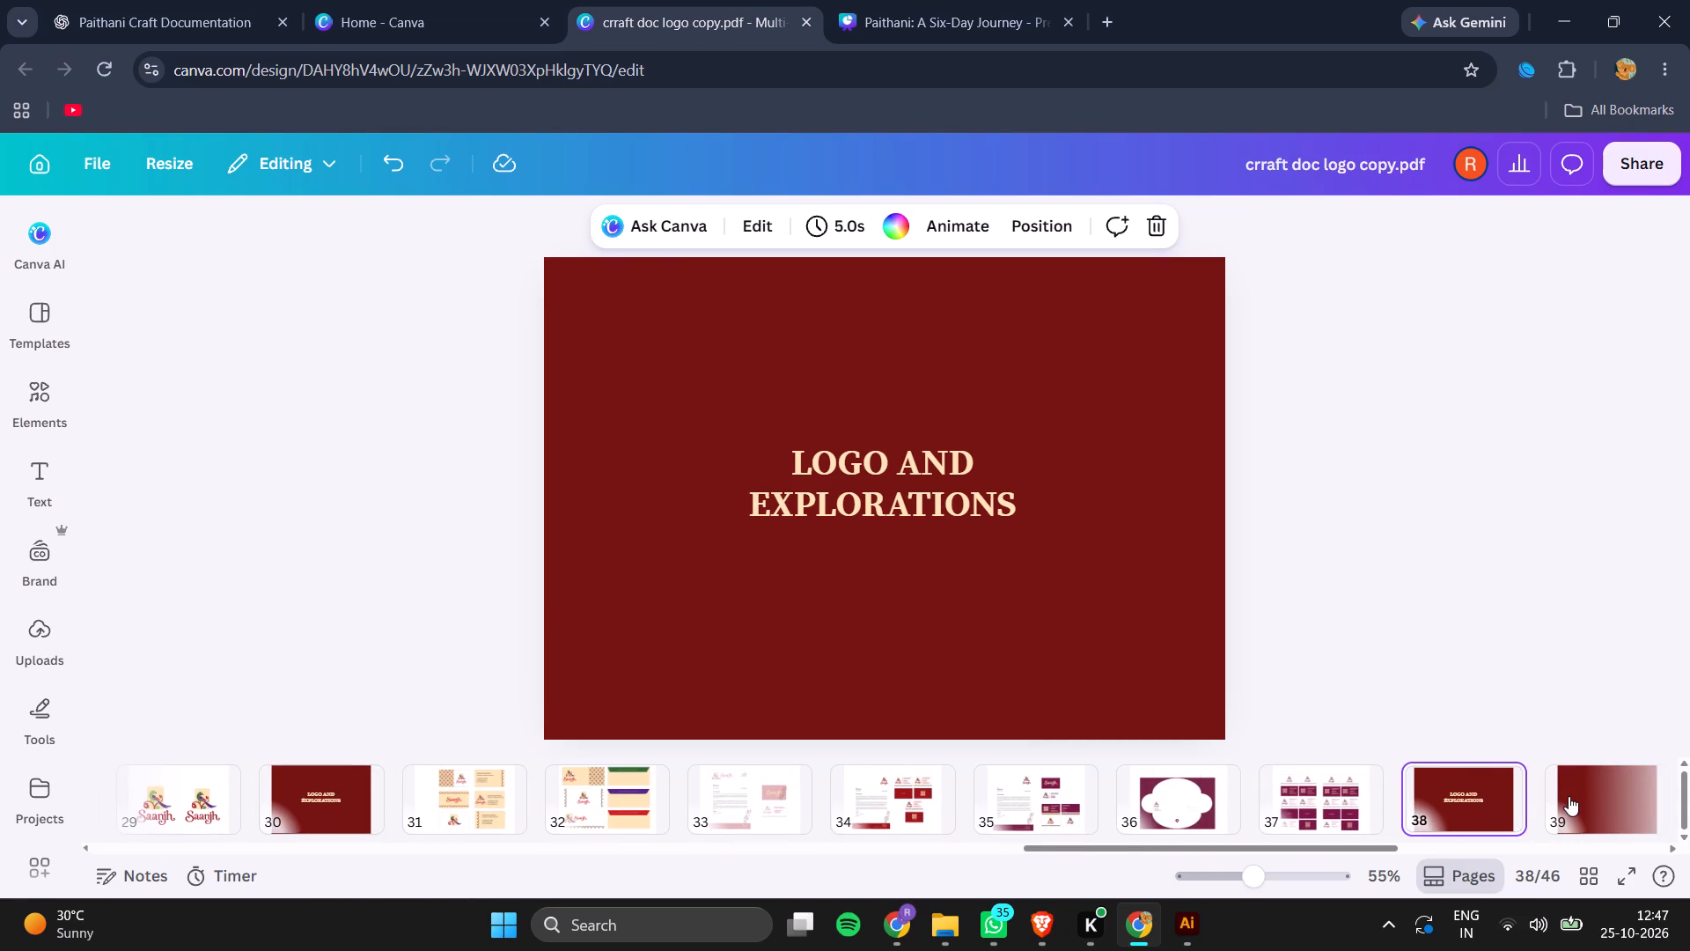
pyautogui.click(1567, 786)
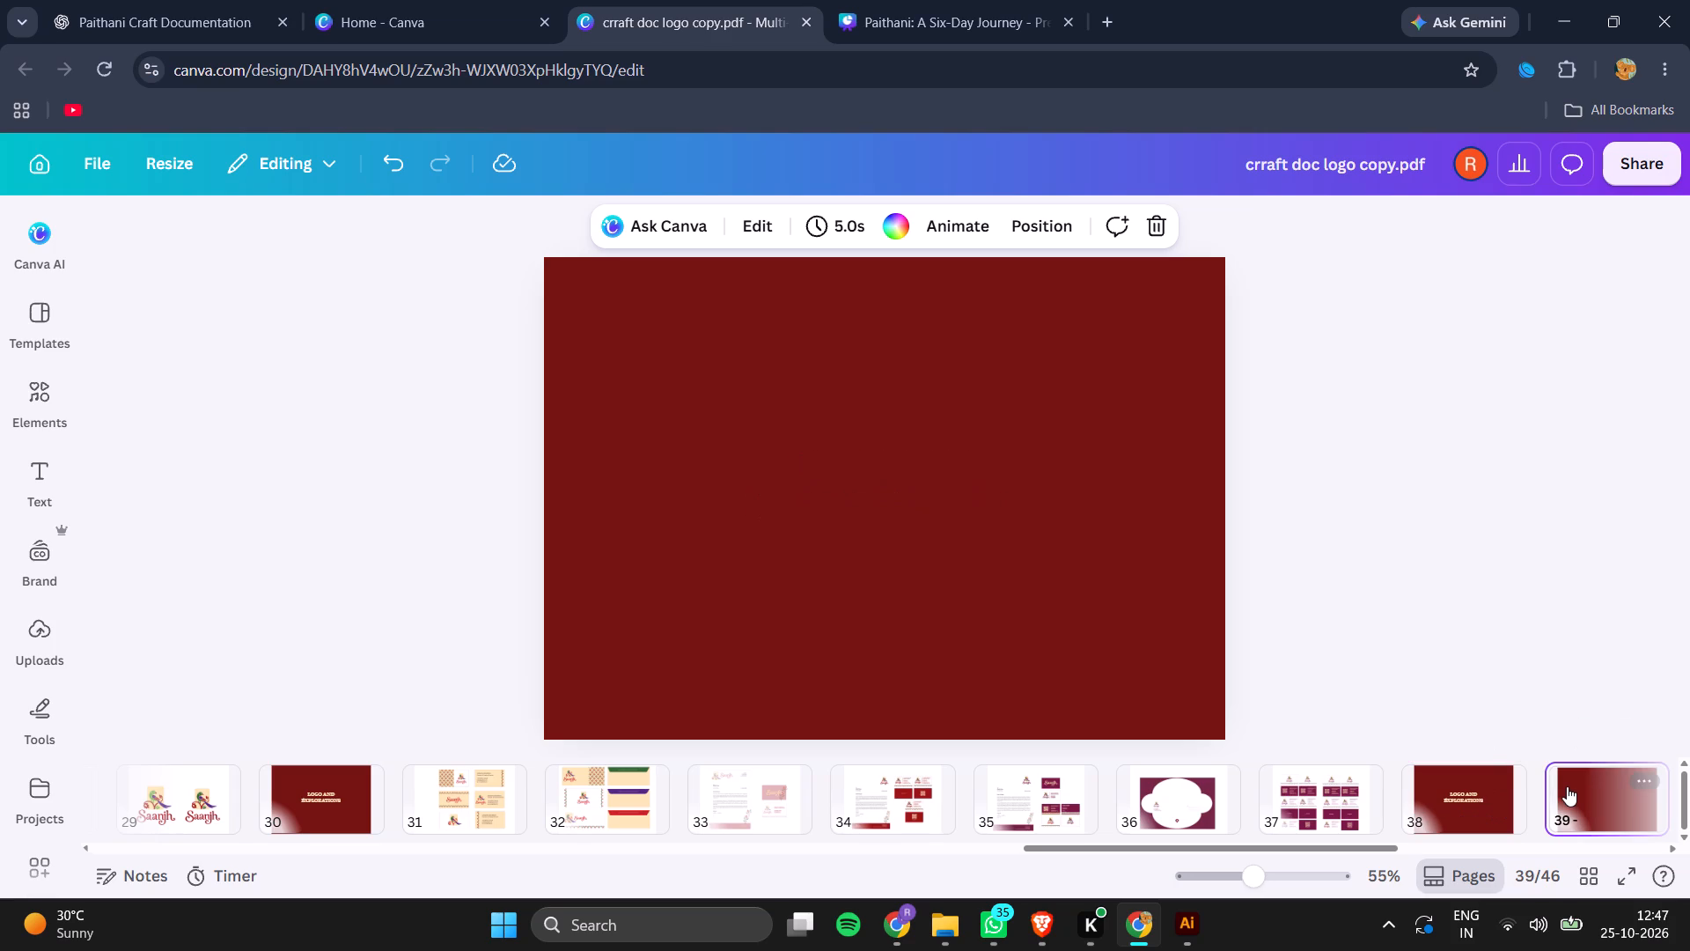
pyautogui.press('Delete')
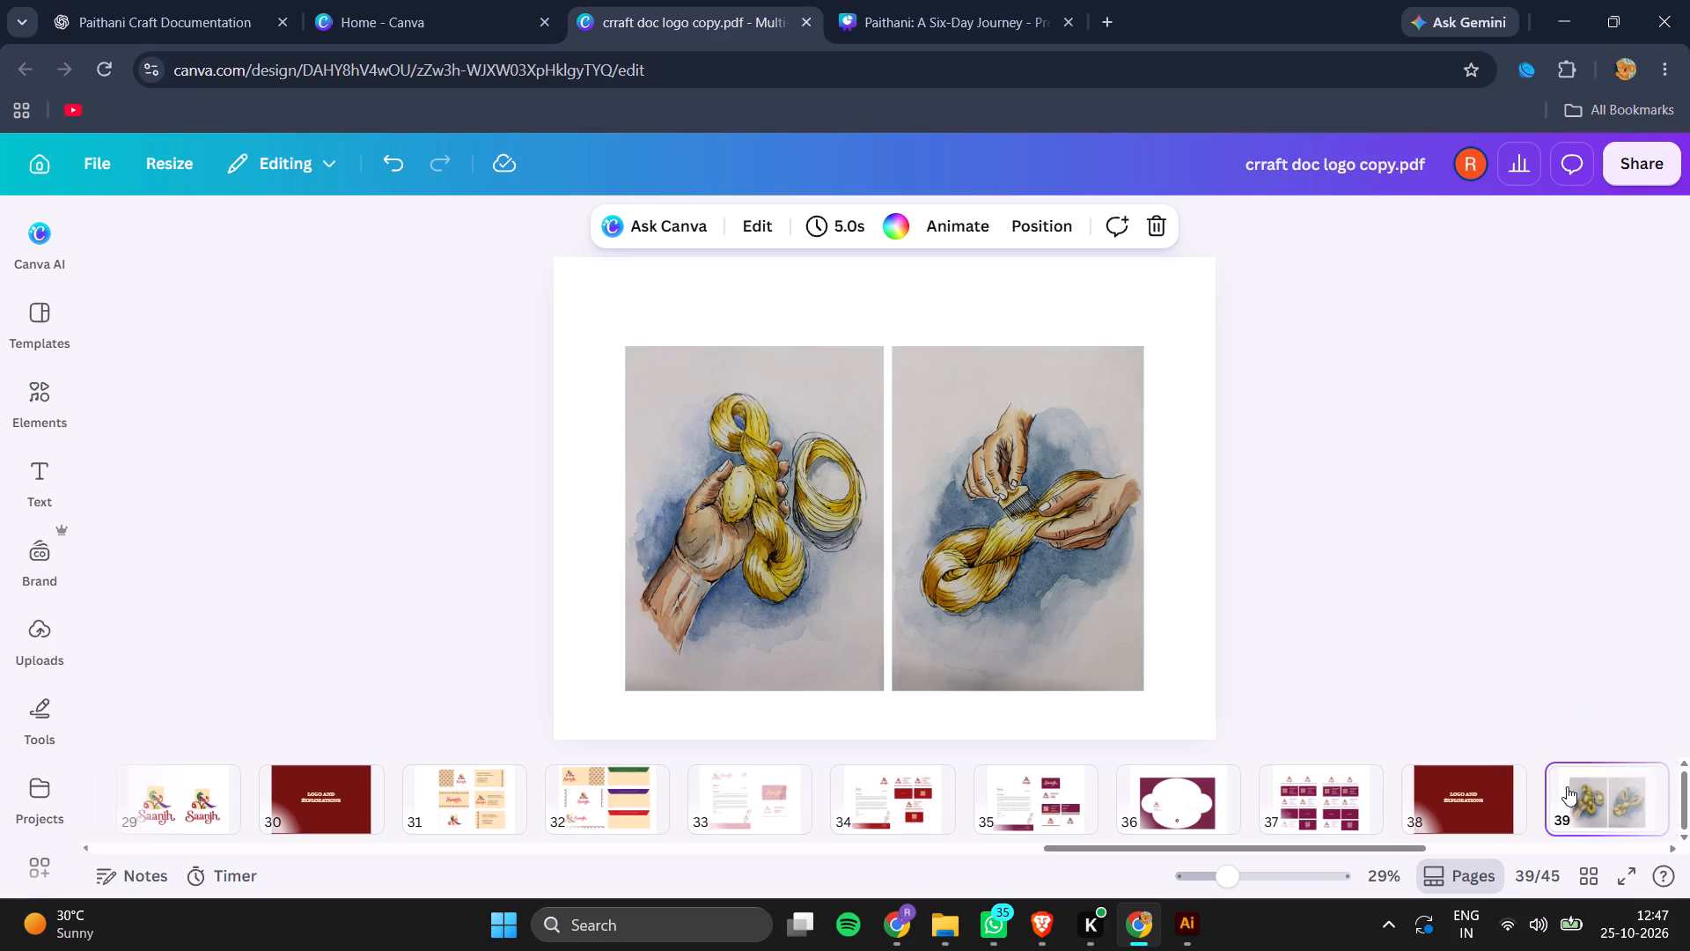
# Change the title on page 30 from "Logo and" to "Stationery" so it reads "Stationery Explorations".
pyautogui.click(283, 815)
pyautogui.doubleClick(942, 477)
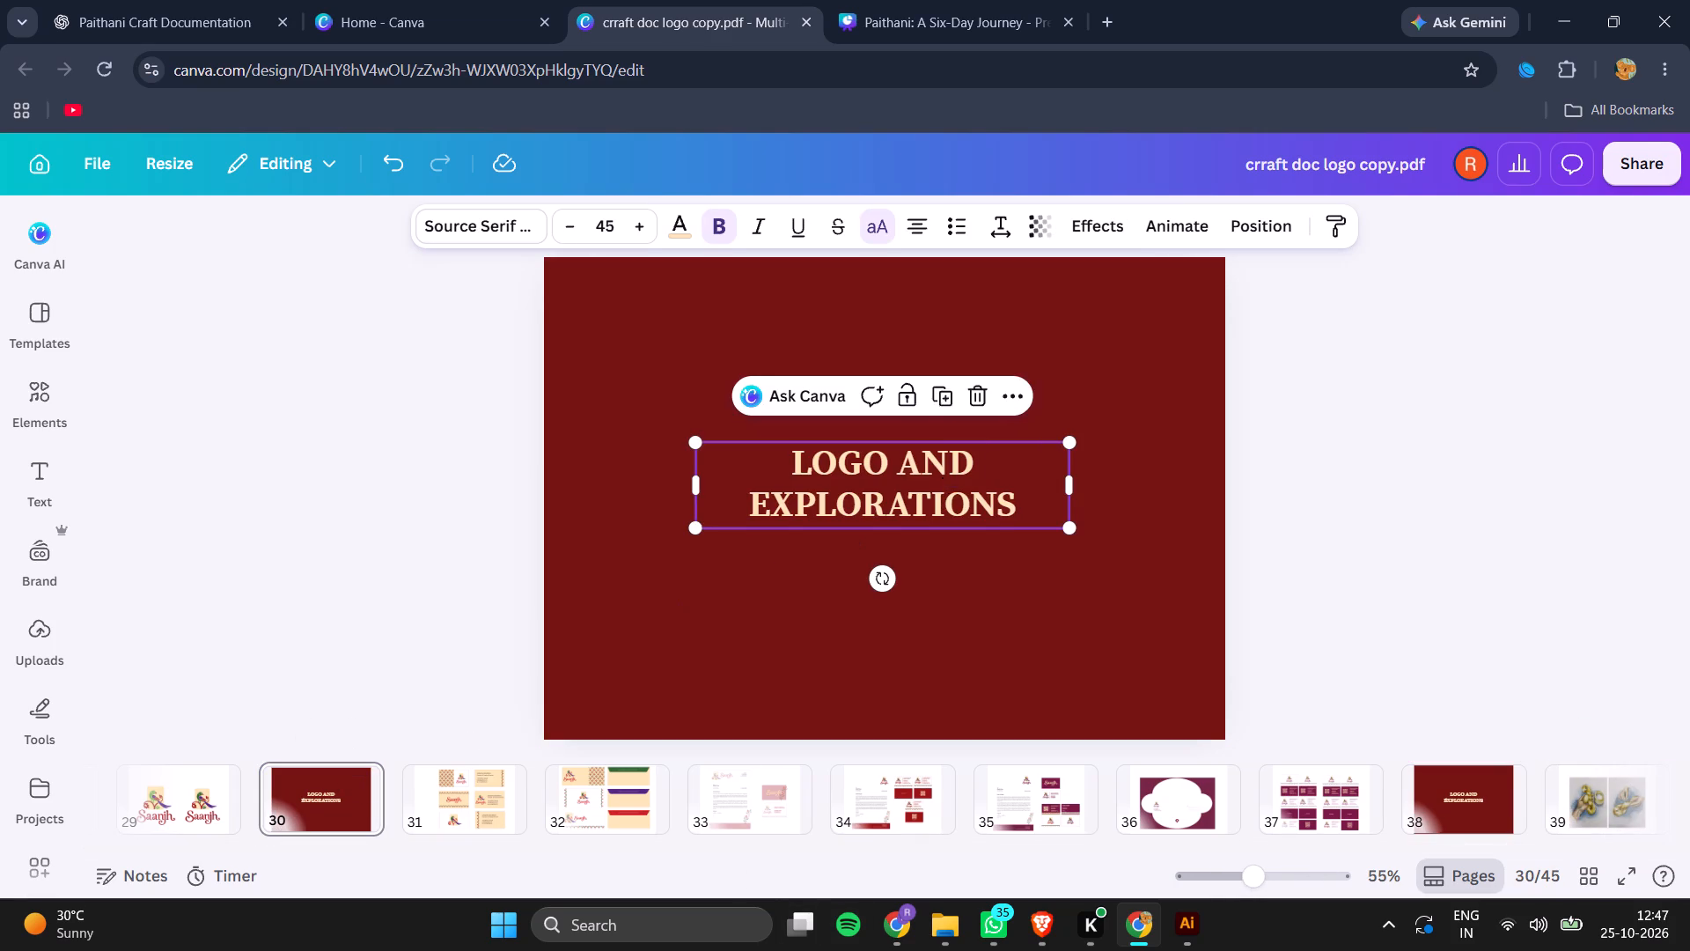
pyautogui.doubleClick(942, 477)
pyautogui.tripleClick(993, 454)
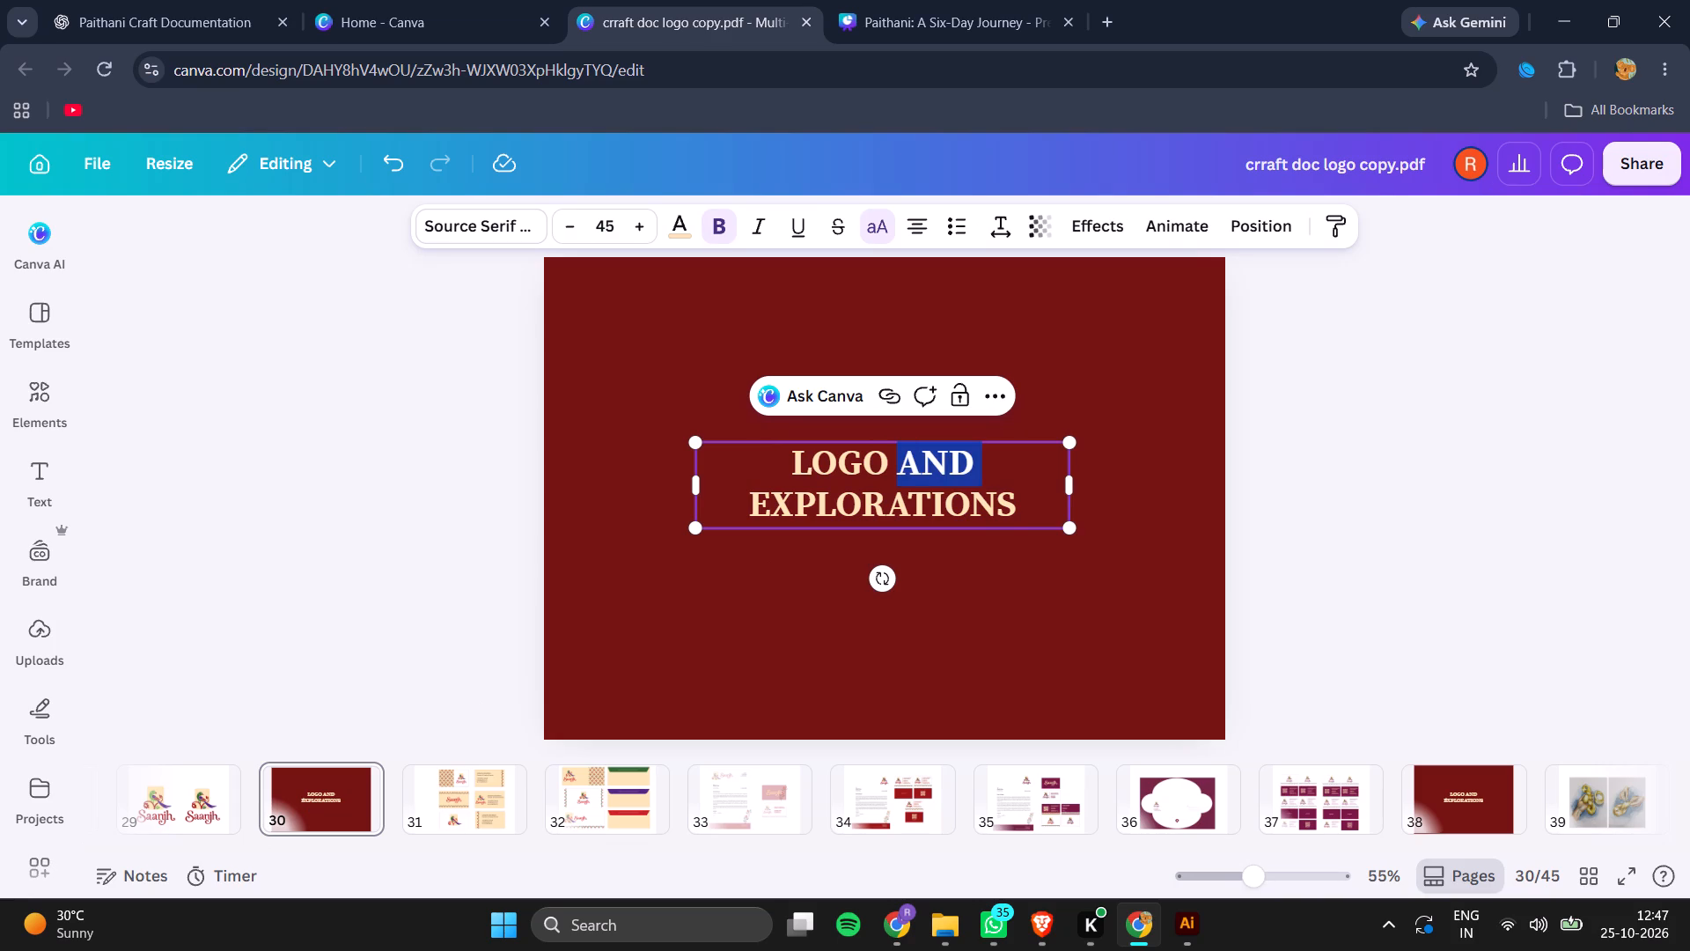
pyautogui.click(993, 454)
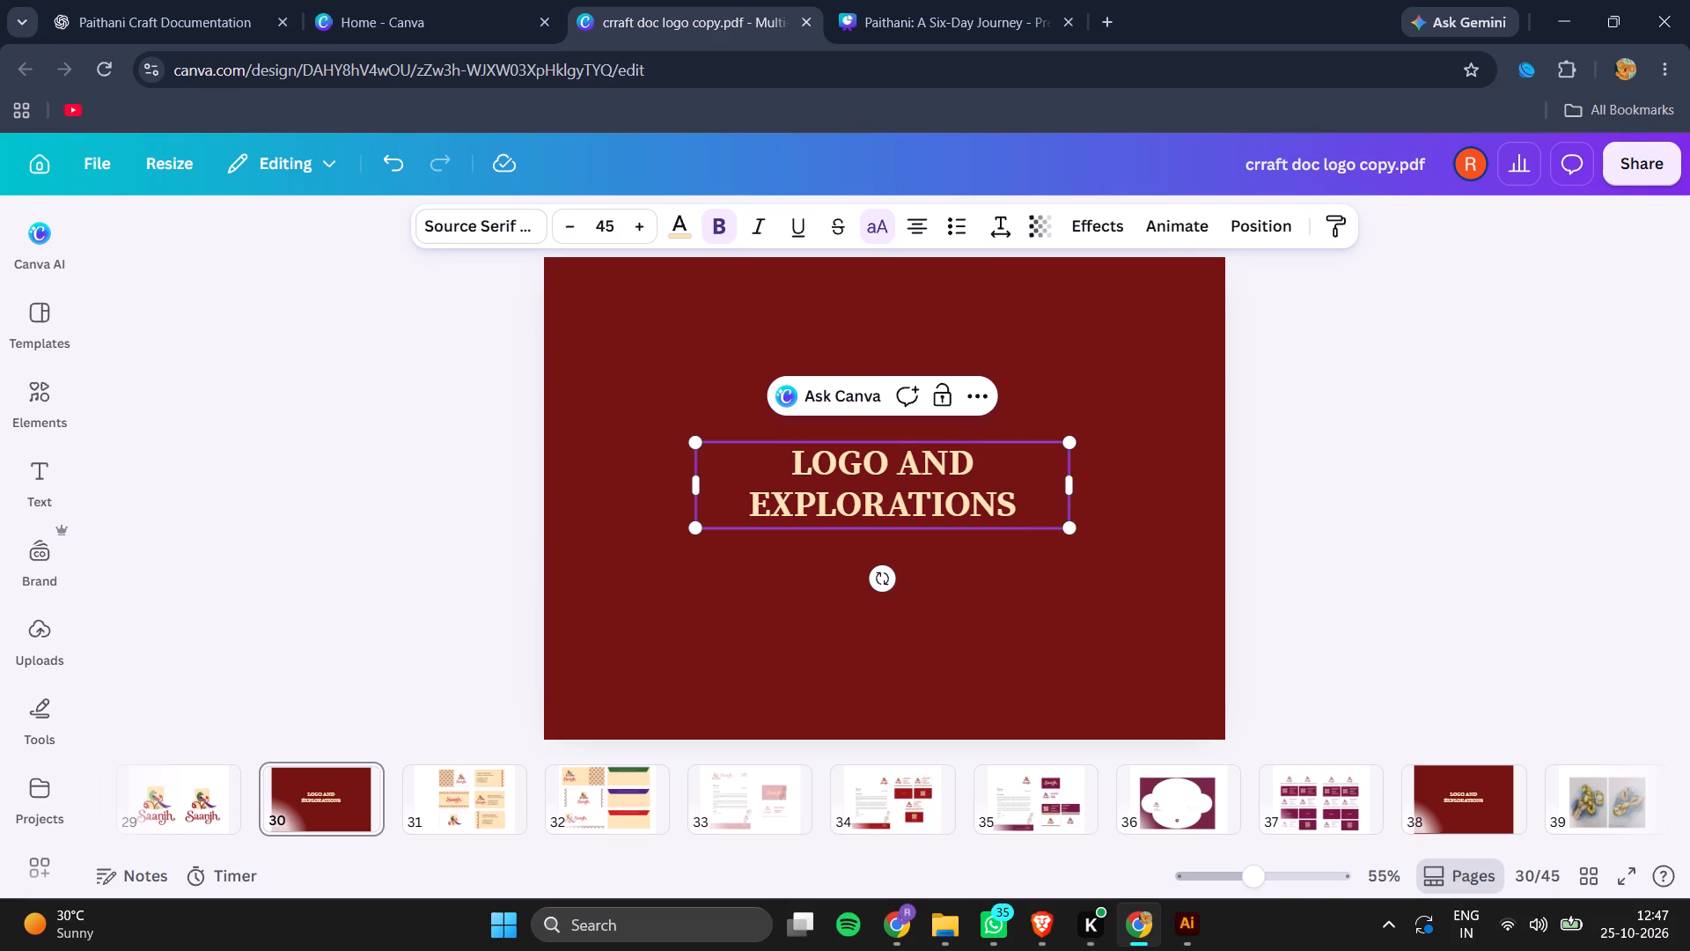
pyautogui.press('BackSpace')
pyautogui.press('BackSpace')
pyautogui.press('BackSpace')
pyautogui.press('BackSpace')
pyautogui.press('BackSpace')
pyautogui.press('BackSpace')
pyautogui.press('BackSpace')
pyautogui.press('BackSpace')
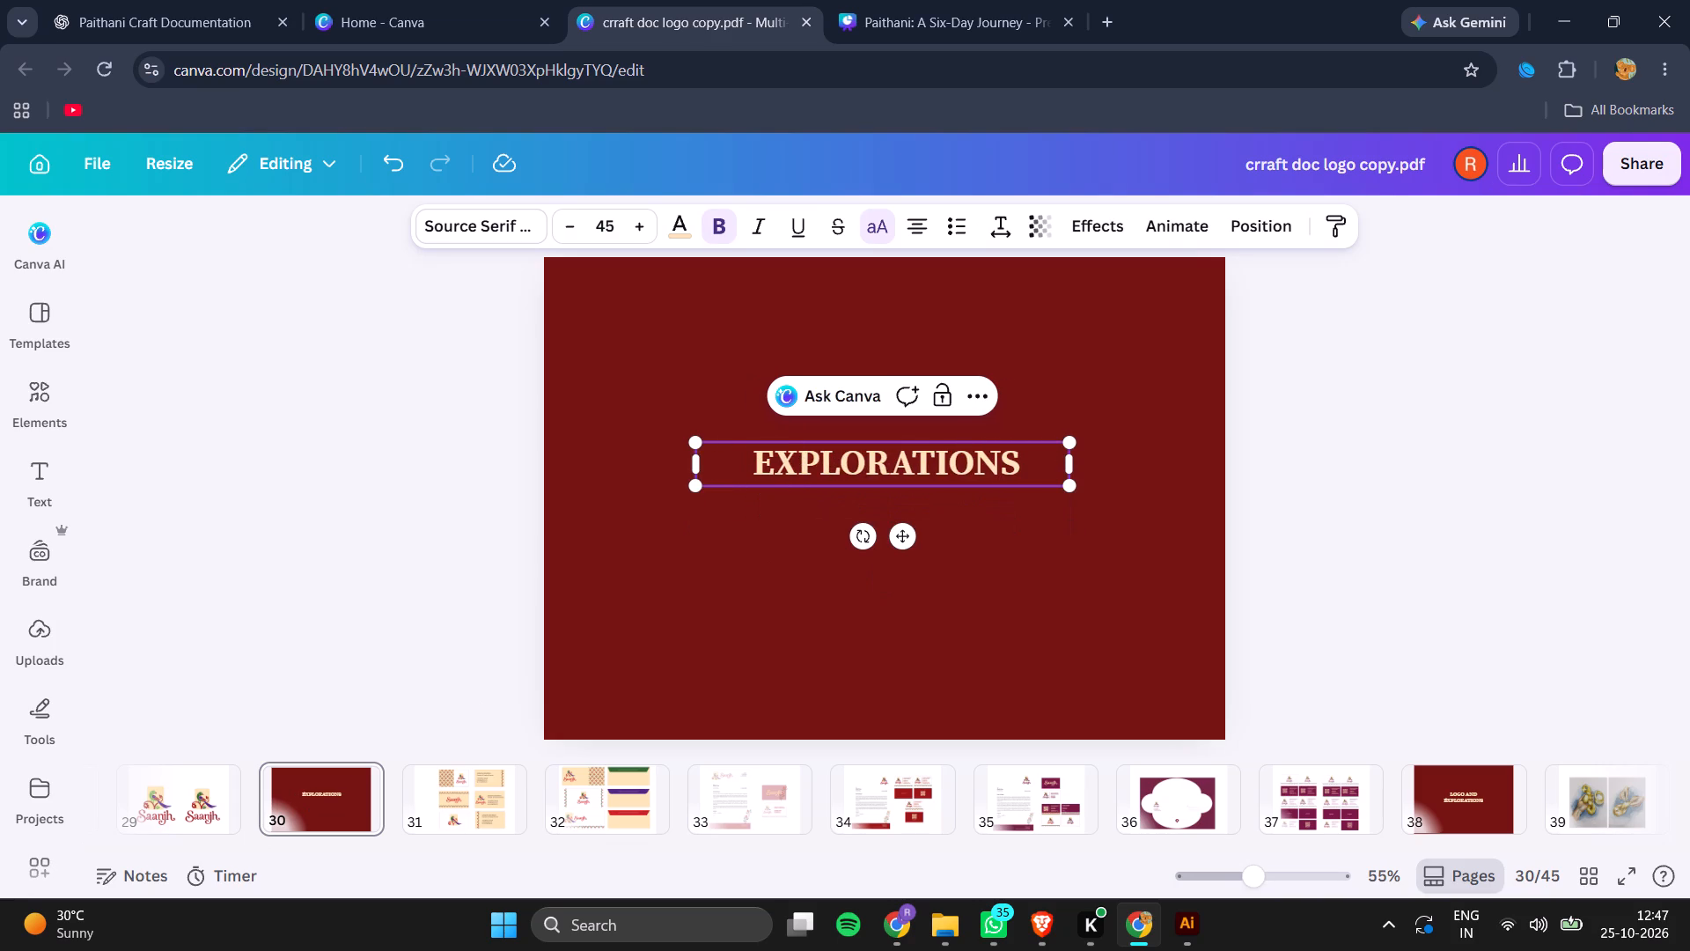
pyautogui.press('s')
pyautogui.write('tation')
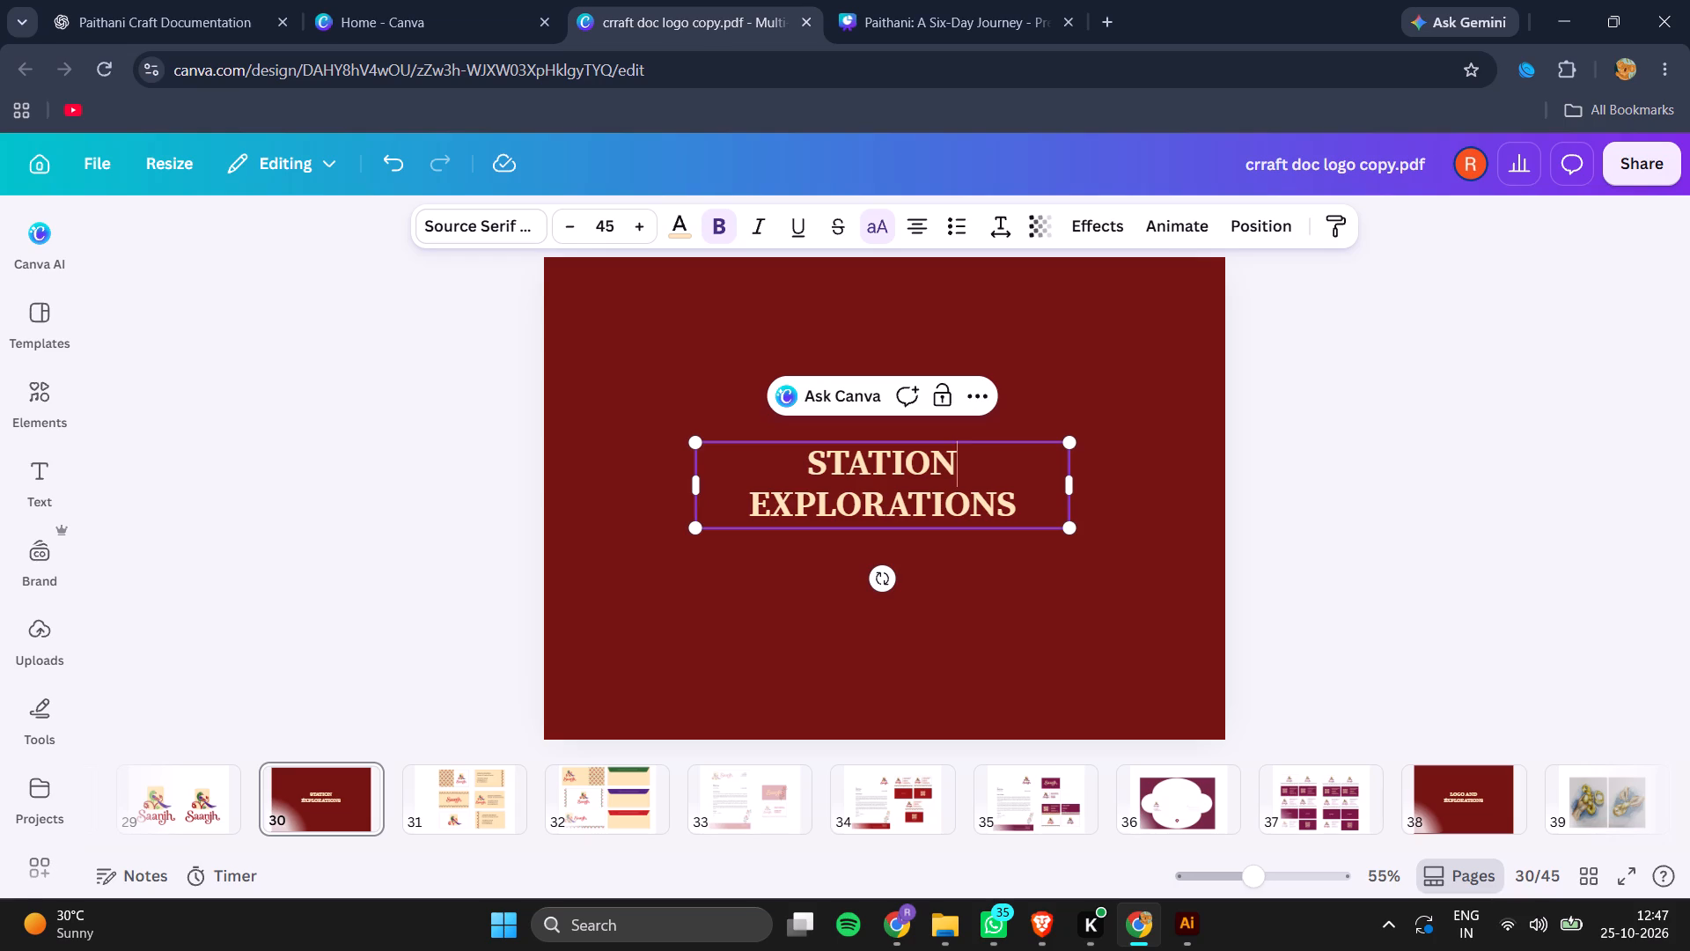
pyautogui.write('ery')
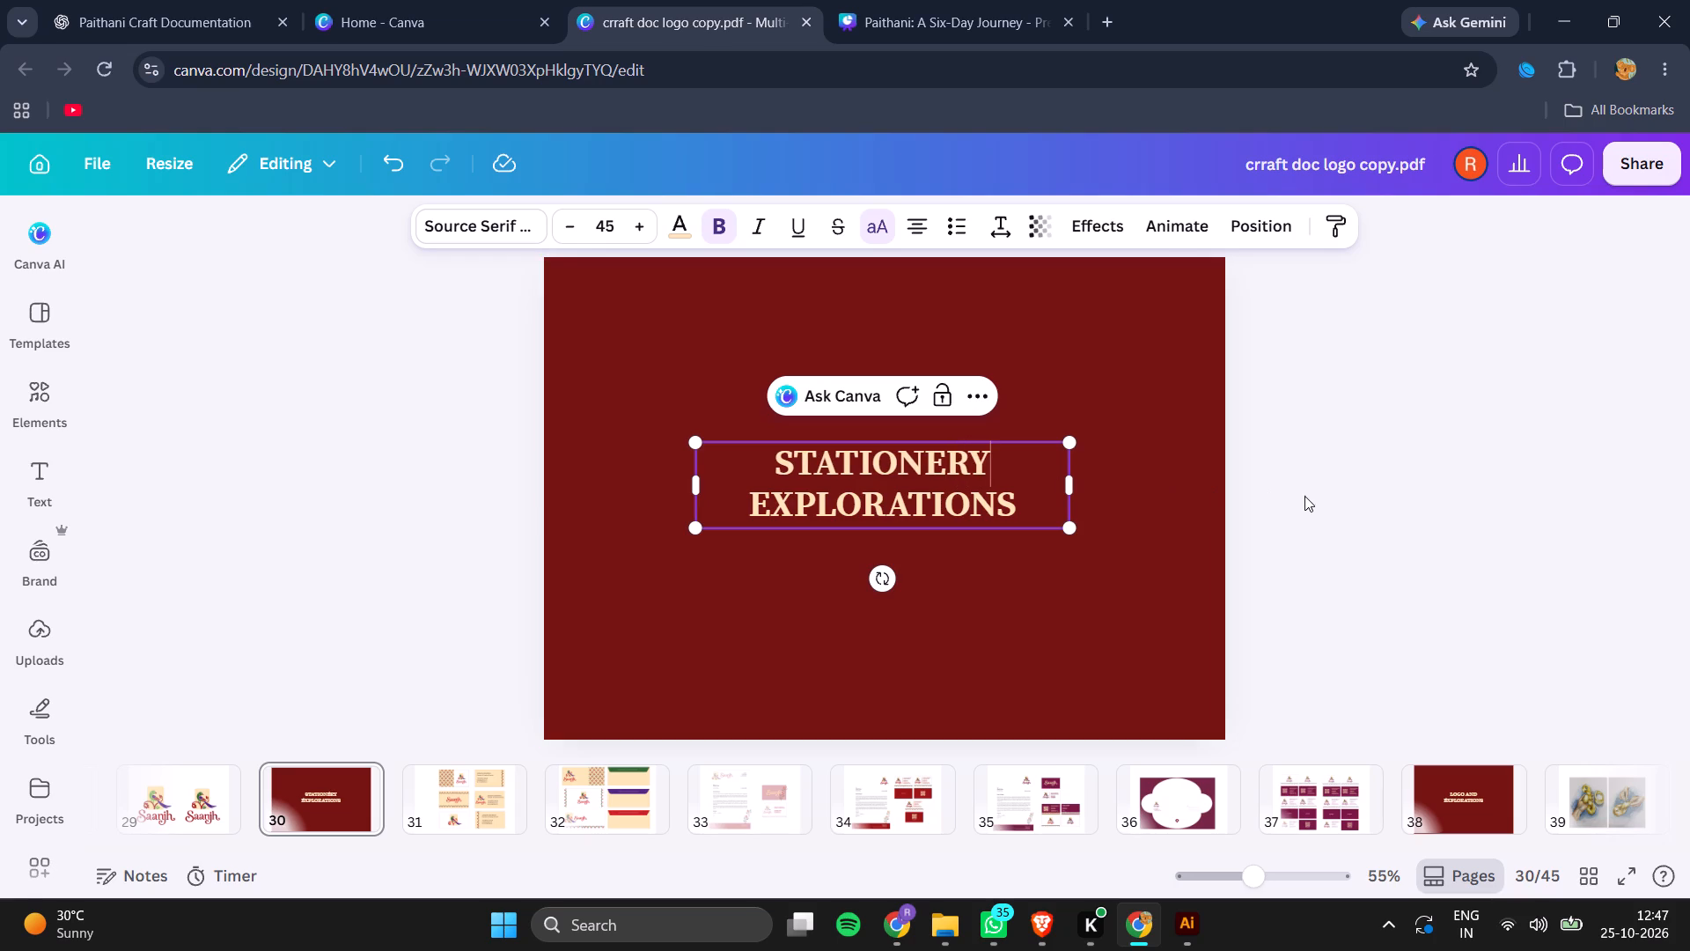
pyautogui.click(1359, 504)
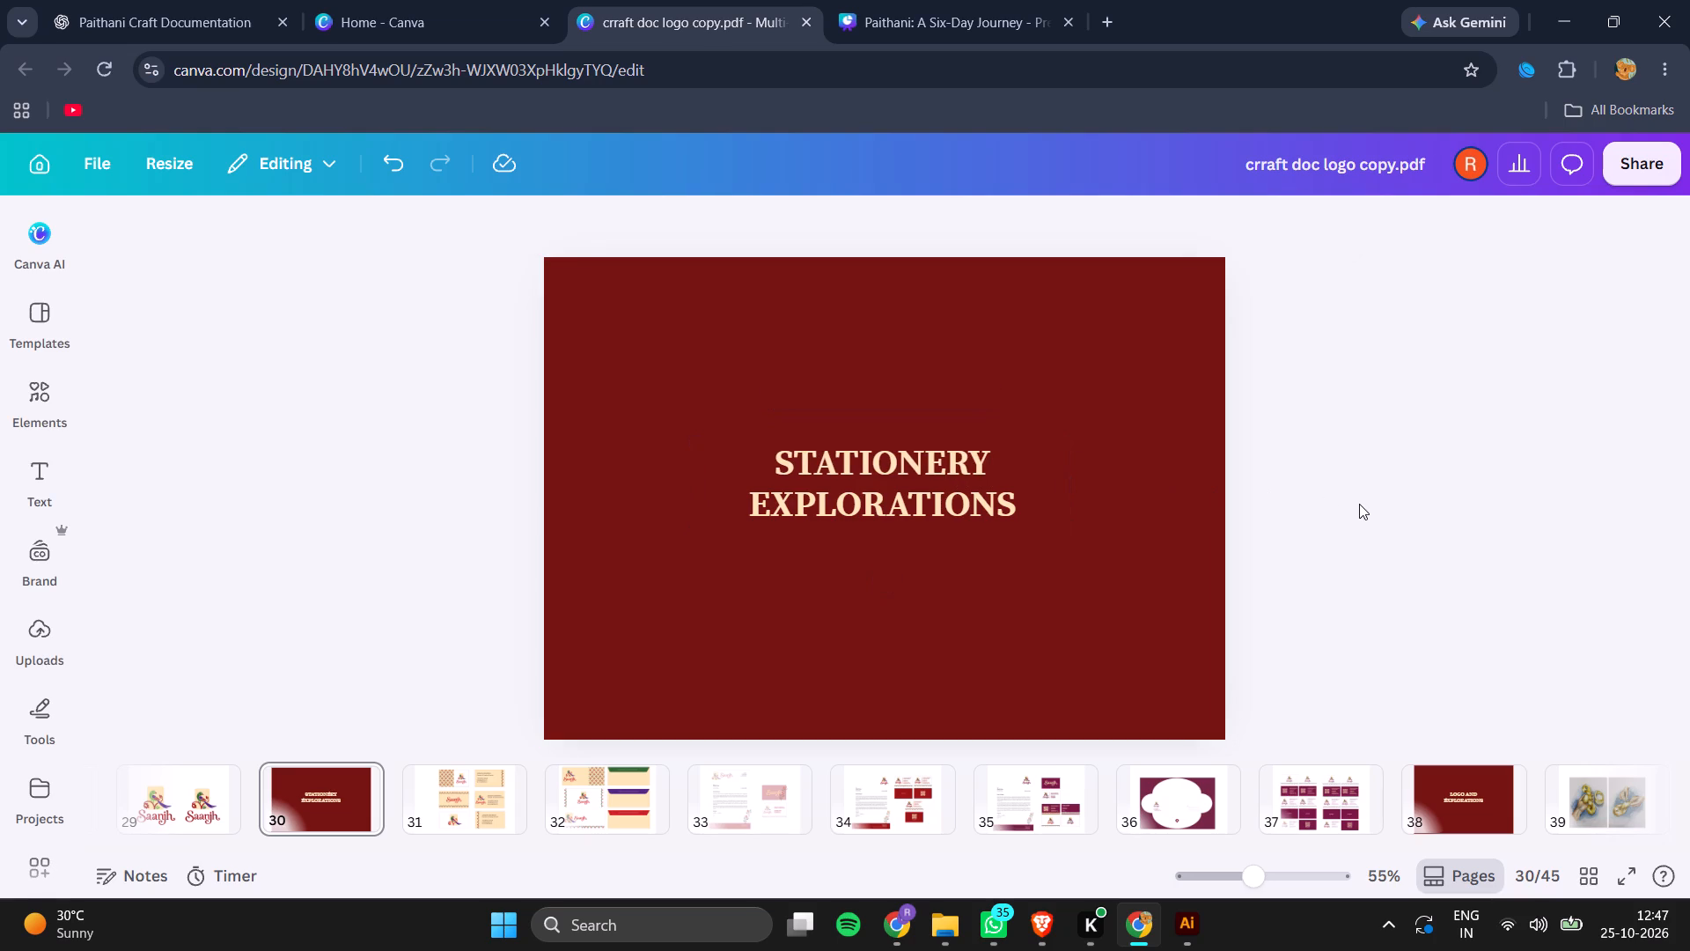
# Move the "Stationery Explorations" title slightly down to the centre of page 30.
pyautogui.moveTo(949, 509); pyautogui.dragTo(950, 517)
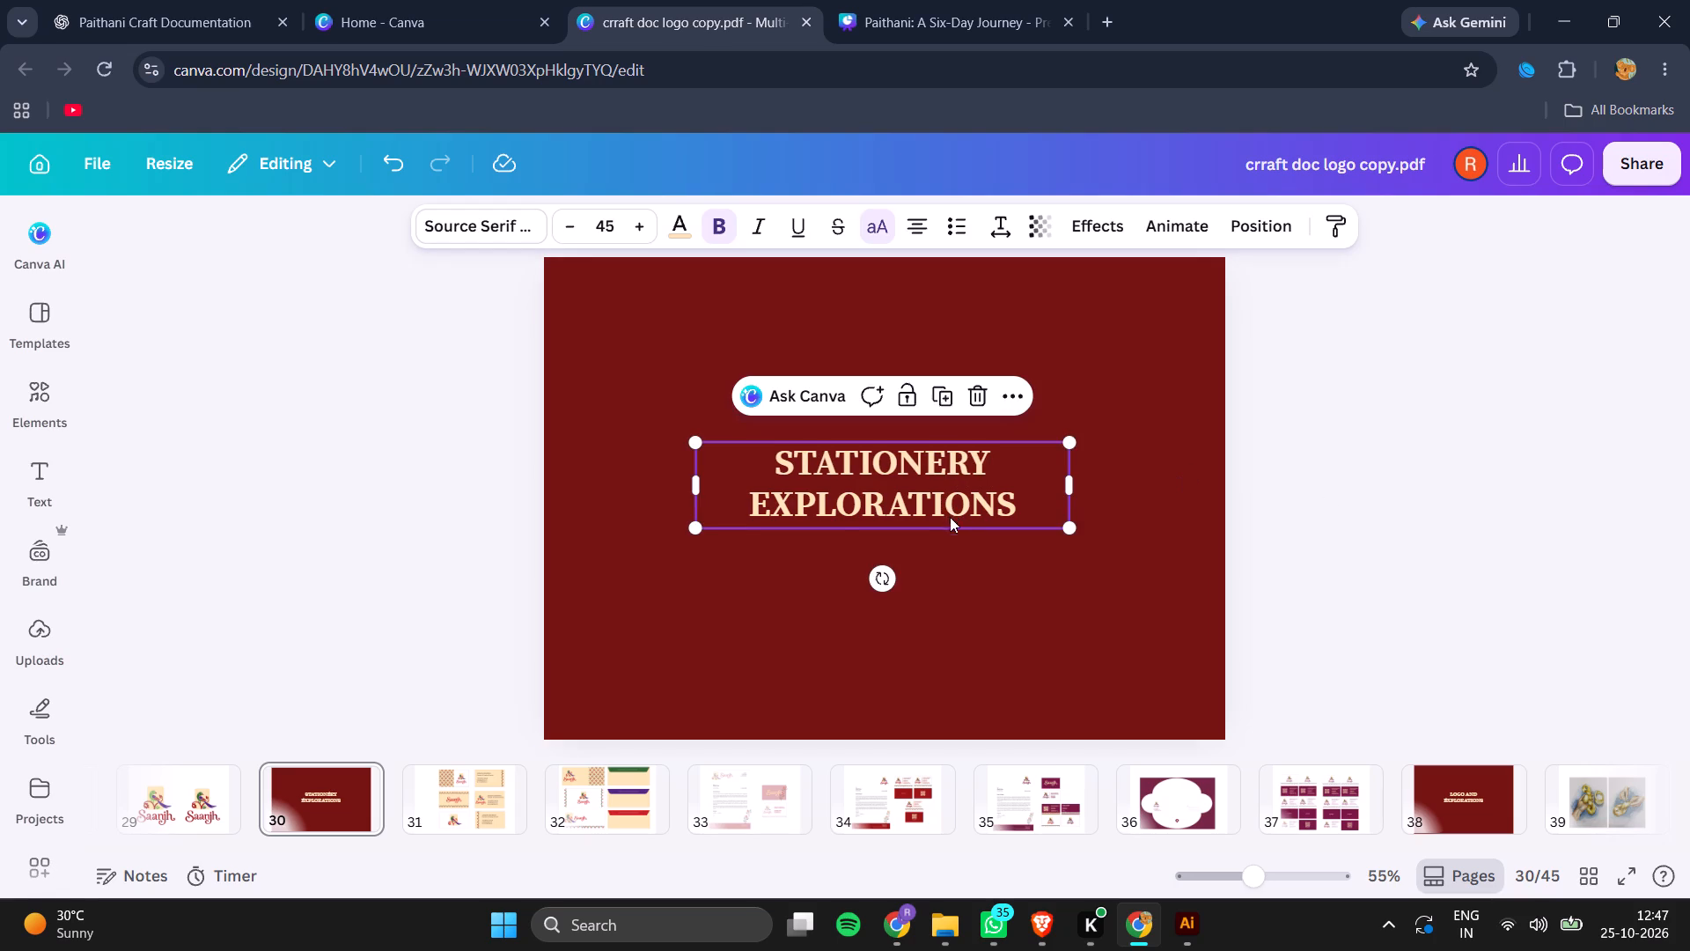
pyautogui.moveTo(950, 517); pyautogui.dragTo(951, 521)
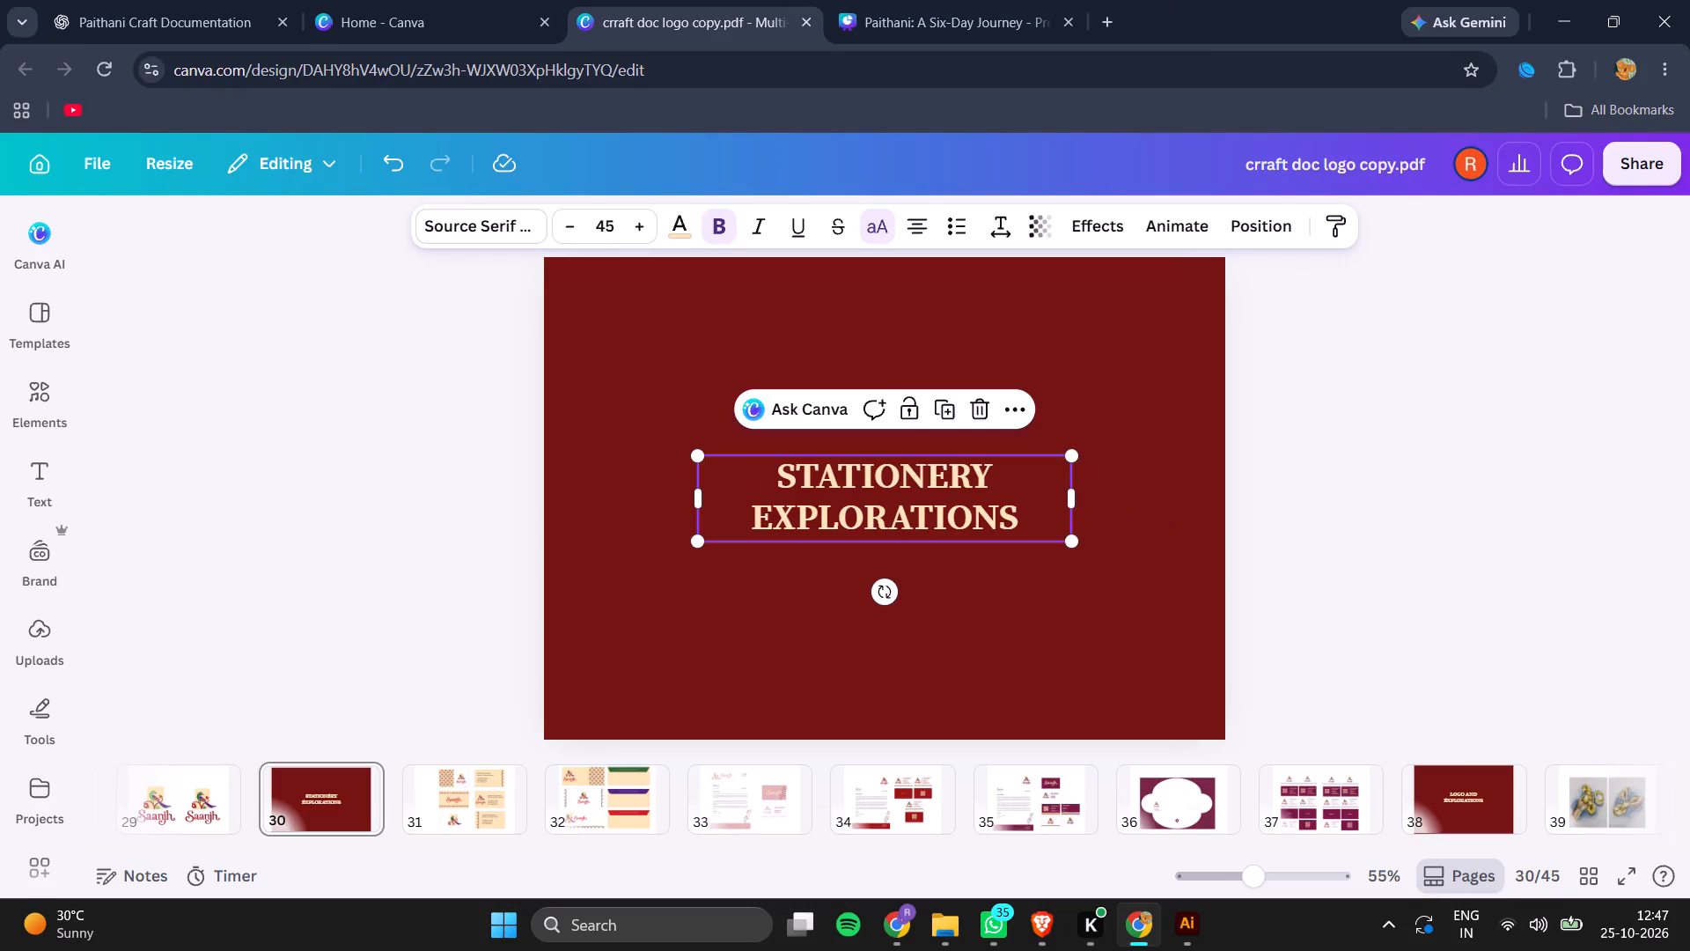
# Look up the spelling of "stationery" in a new browser tab, close it and return to the design.
pyautogui.click(1119, 32)
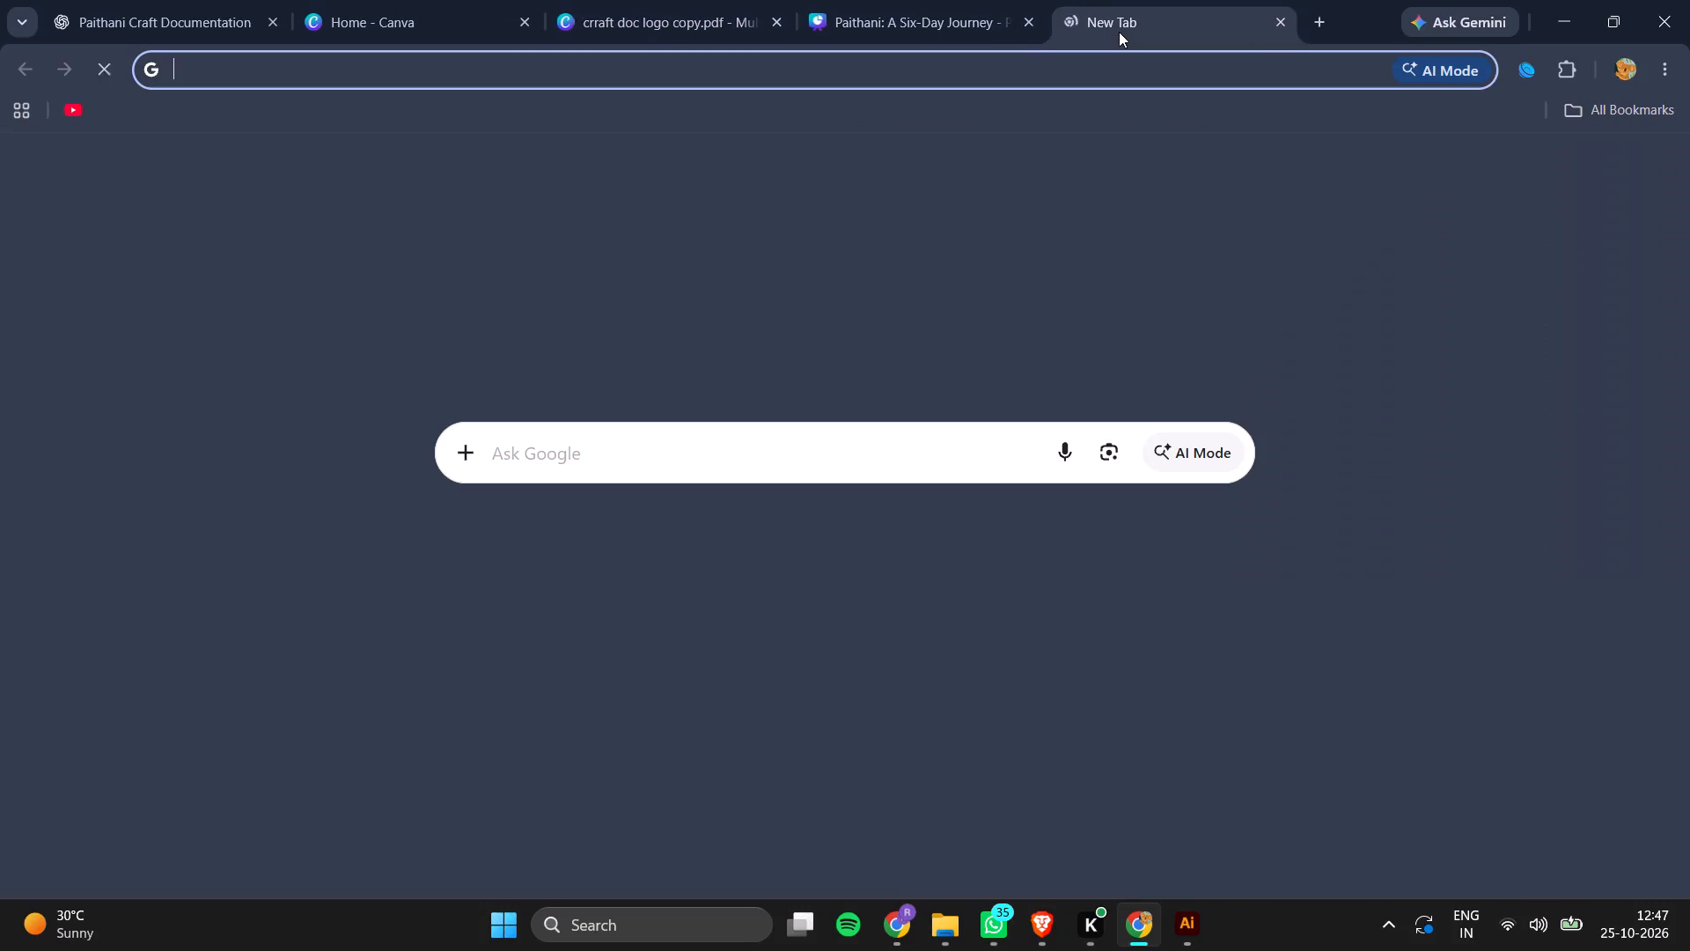
pyautogui.write('sr')
pyautogui.press('BackSpace')
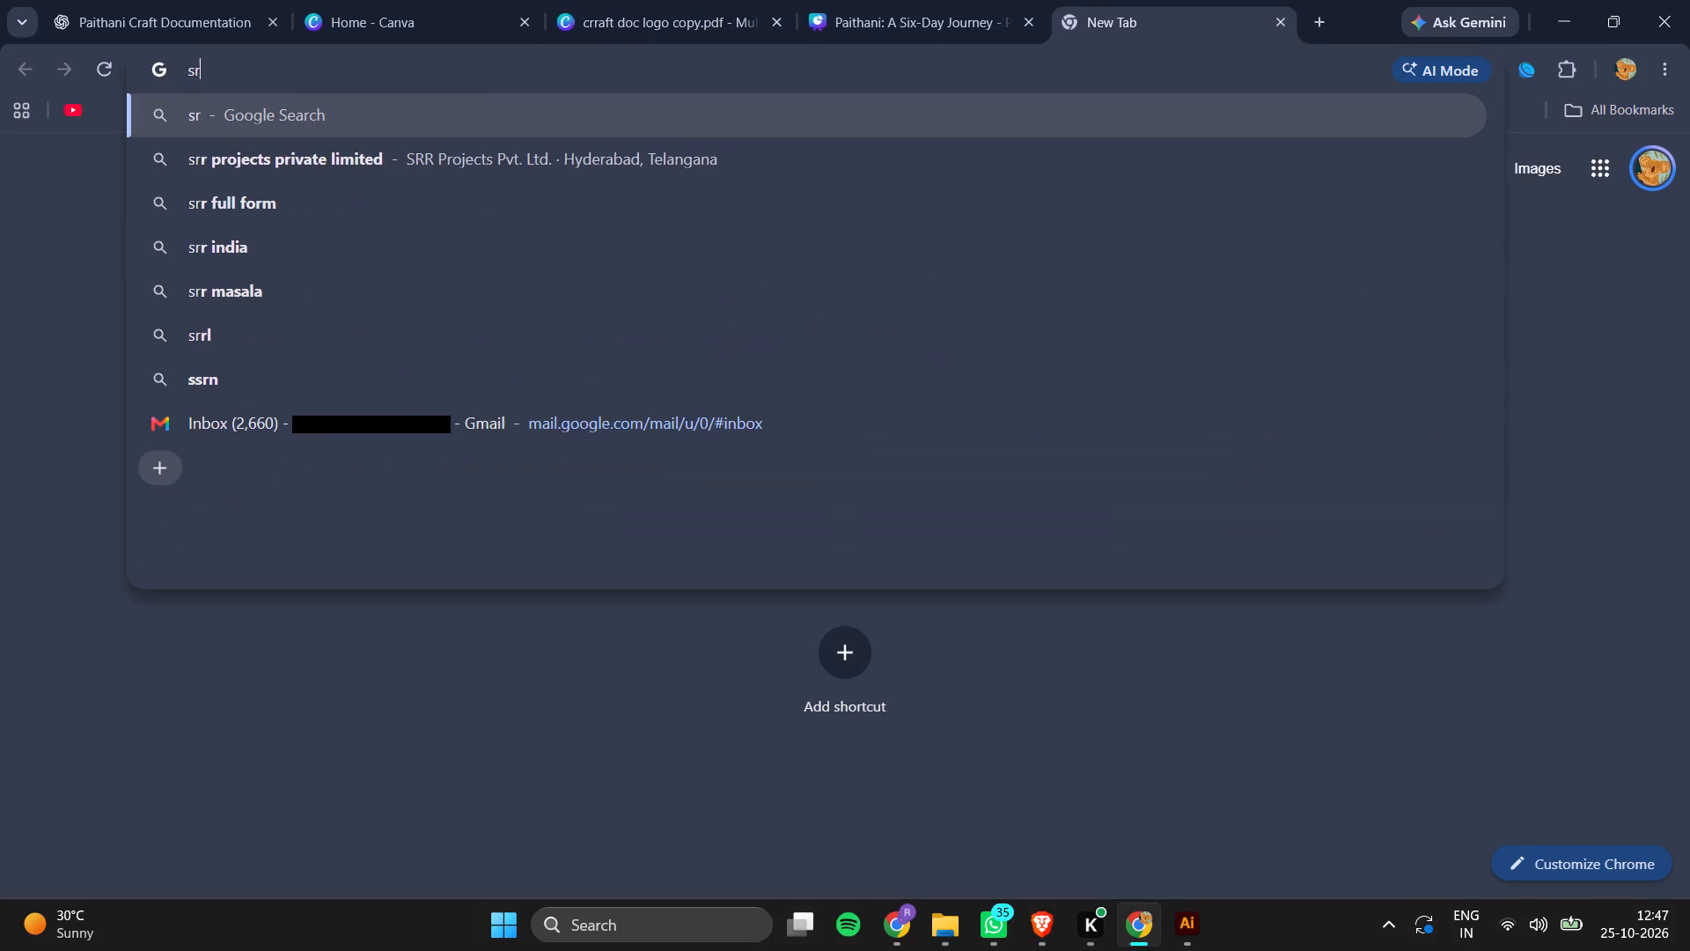
pyautogui.write('tatiion')
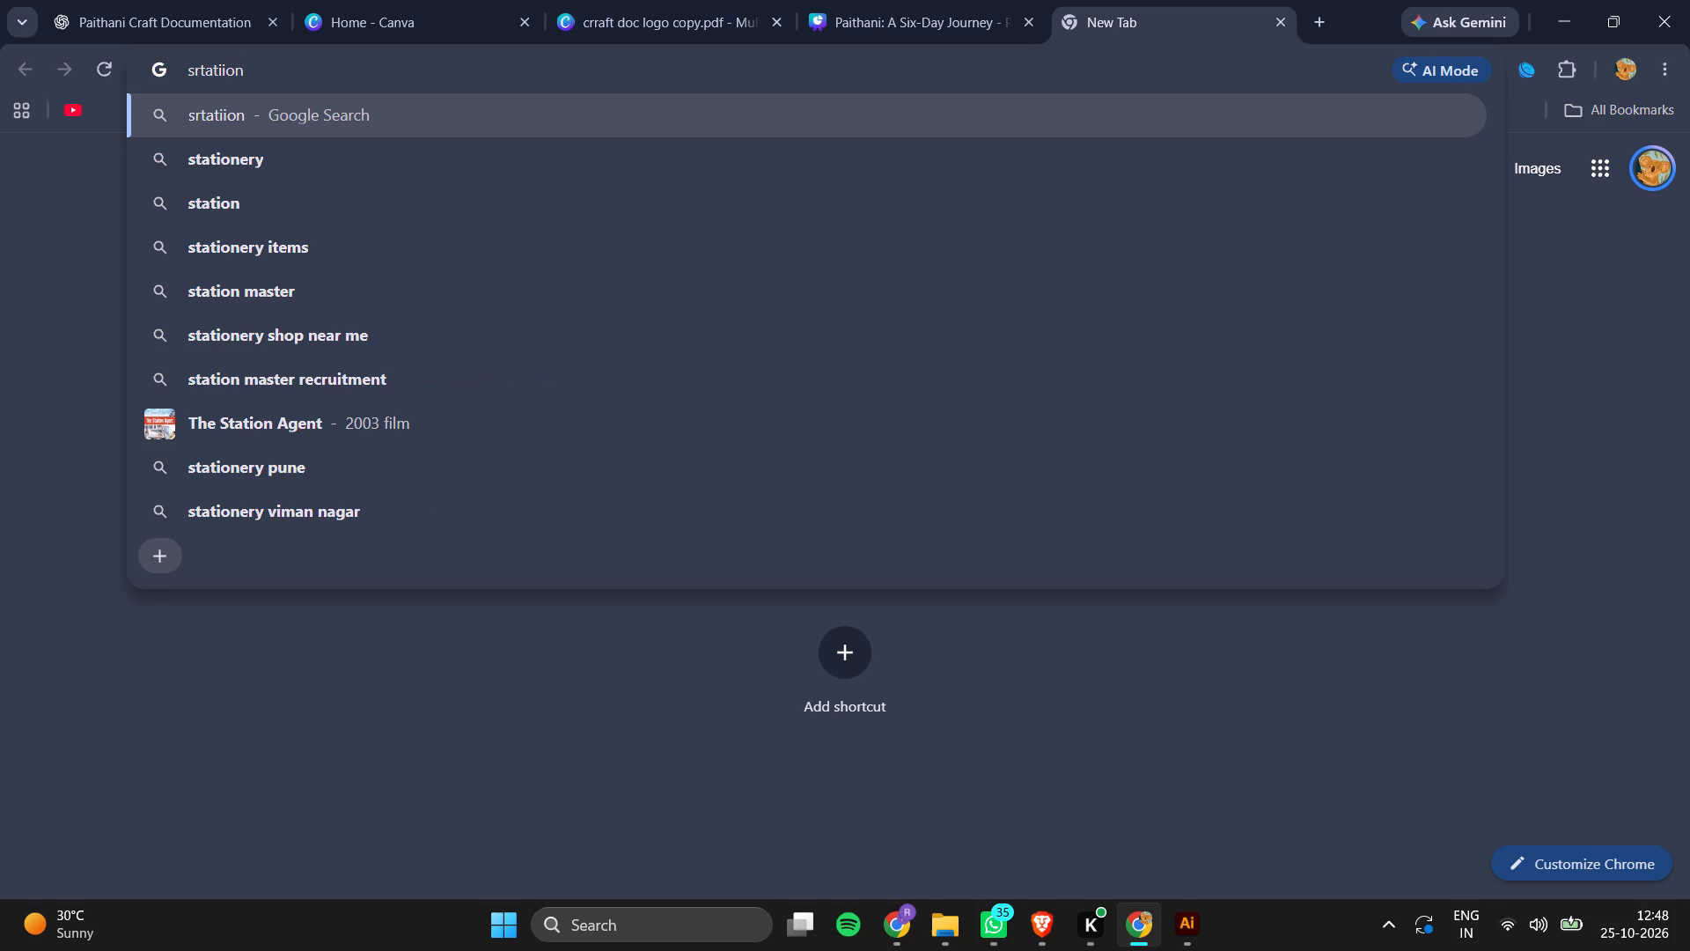
pyautogui.click(1279, 25)
pyautogui.click(1454, 504)
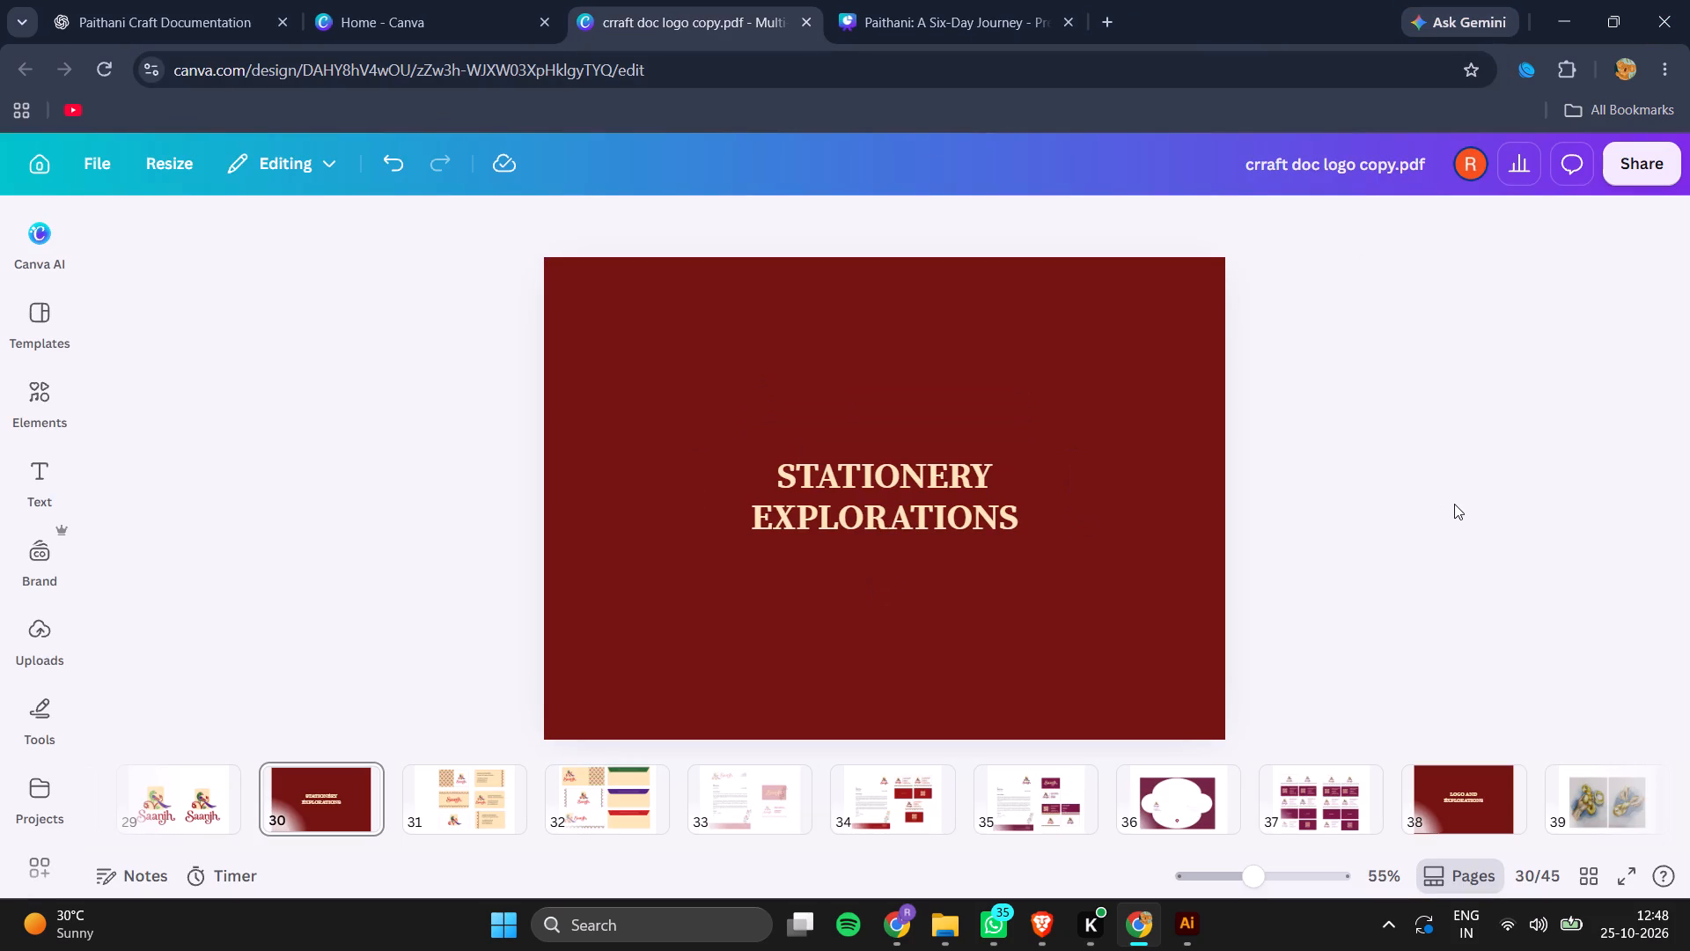
# Replace the "Logo and Explorations" title page at position 38 with a copy of the "Stationery Explorations" page.
pyautogui.press('Right')
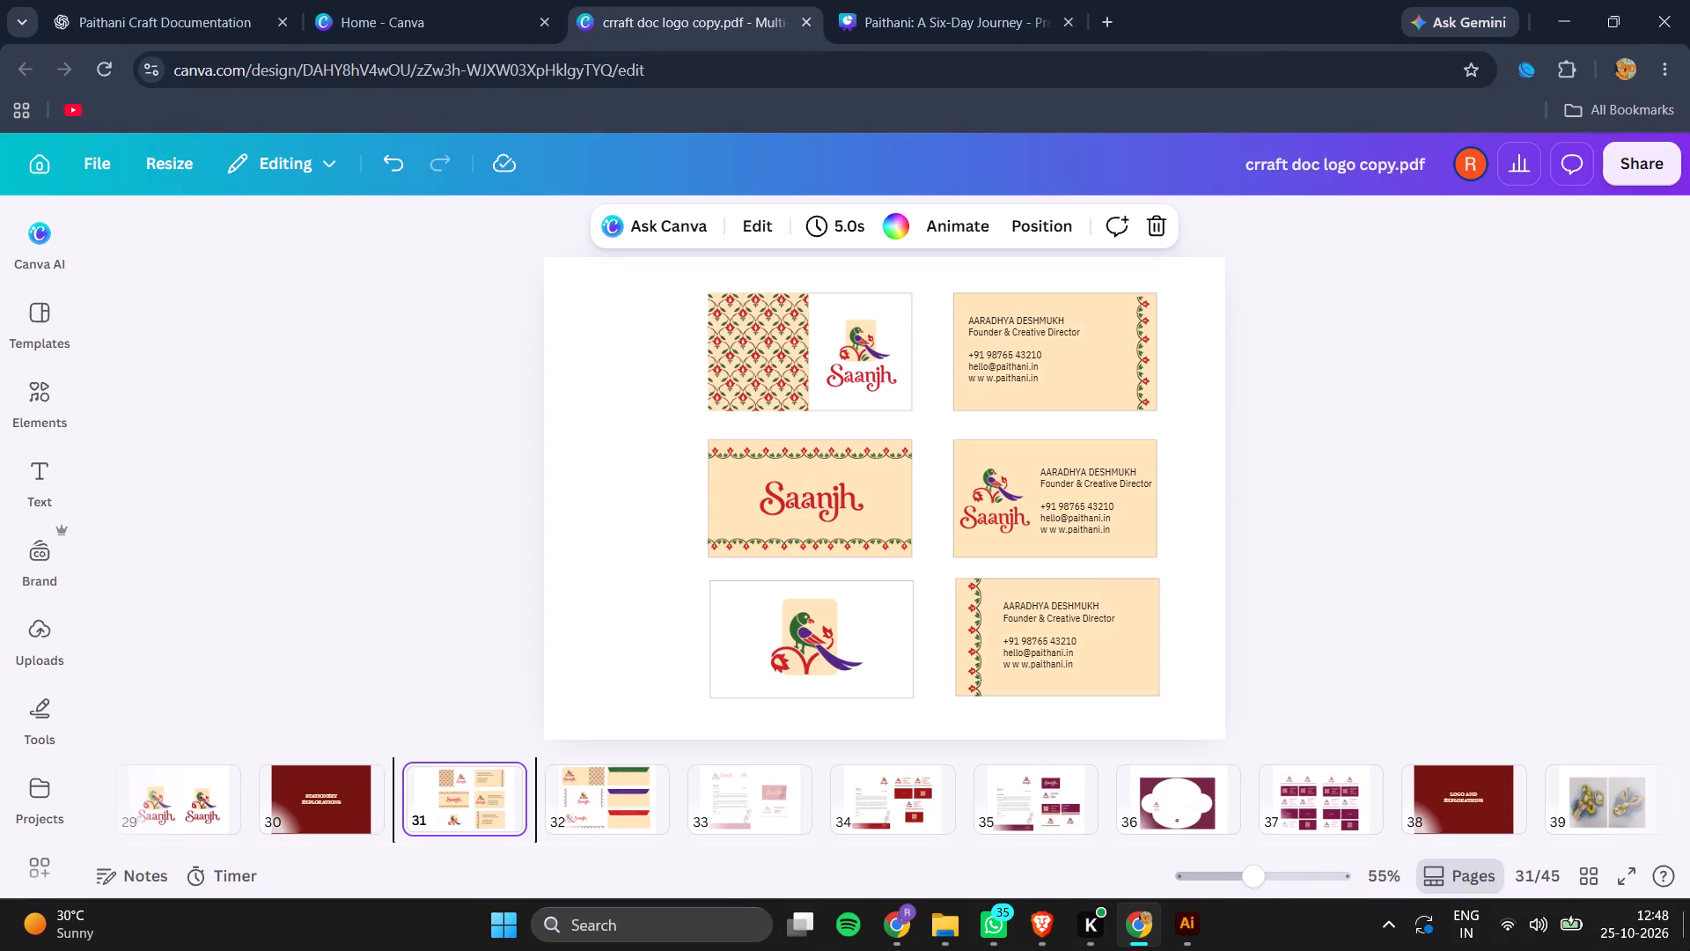
pyautogui.click(1477, 805)
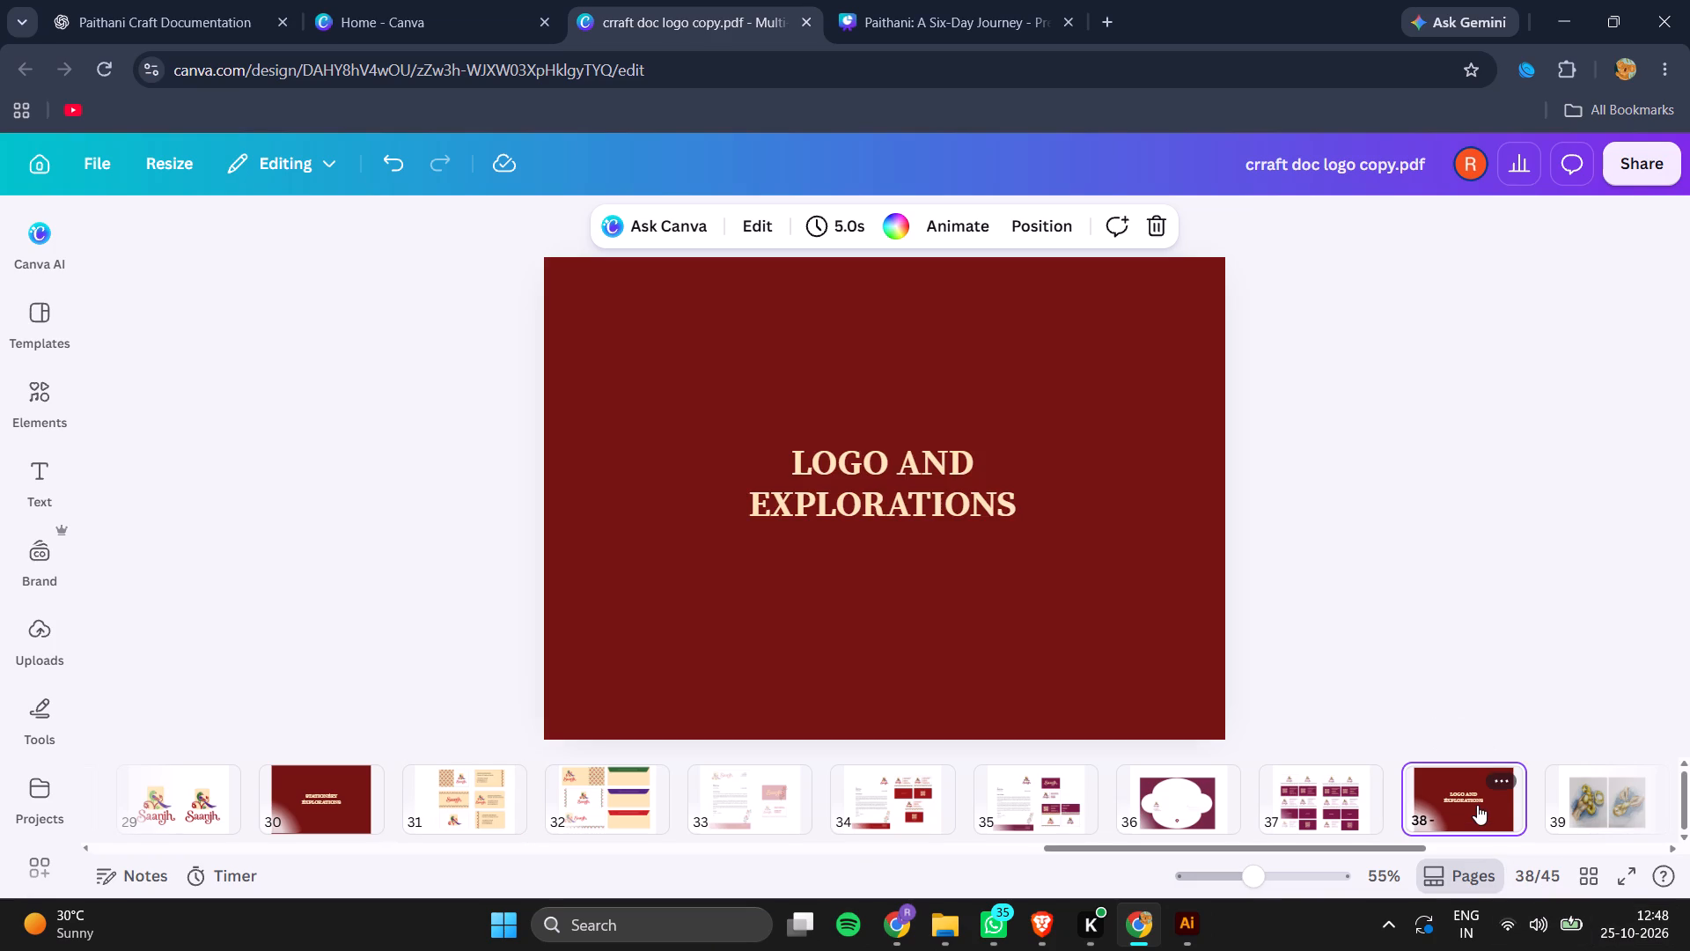
pyautogui.press('Delete')
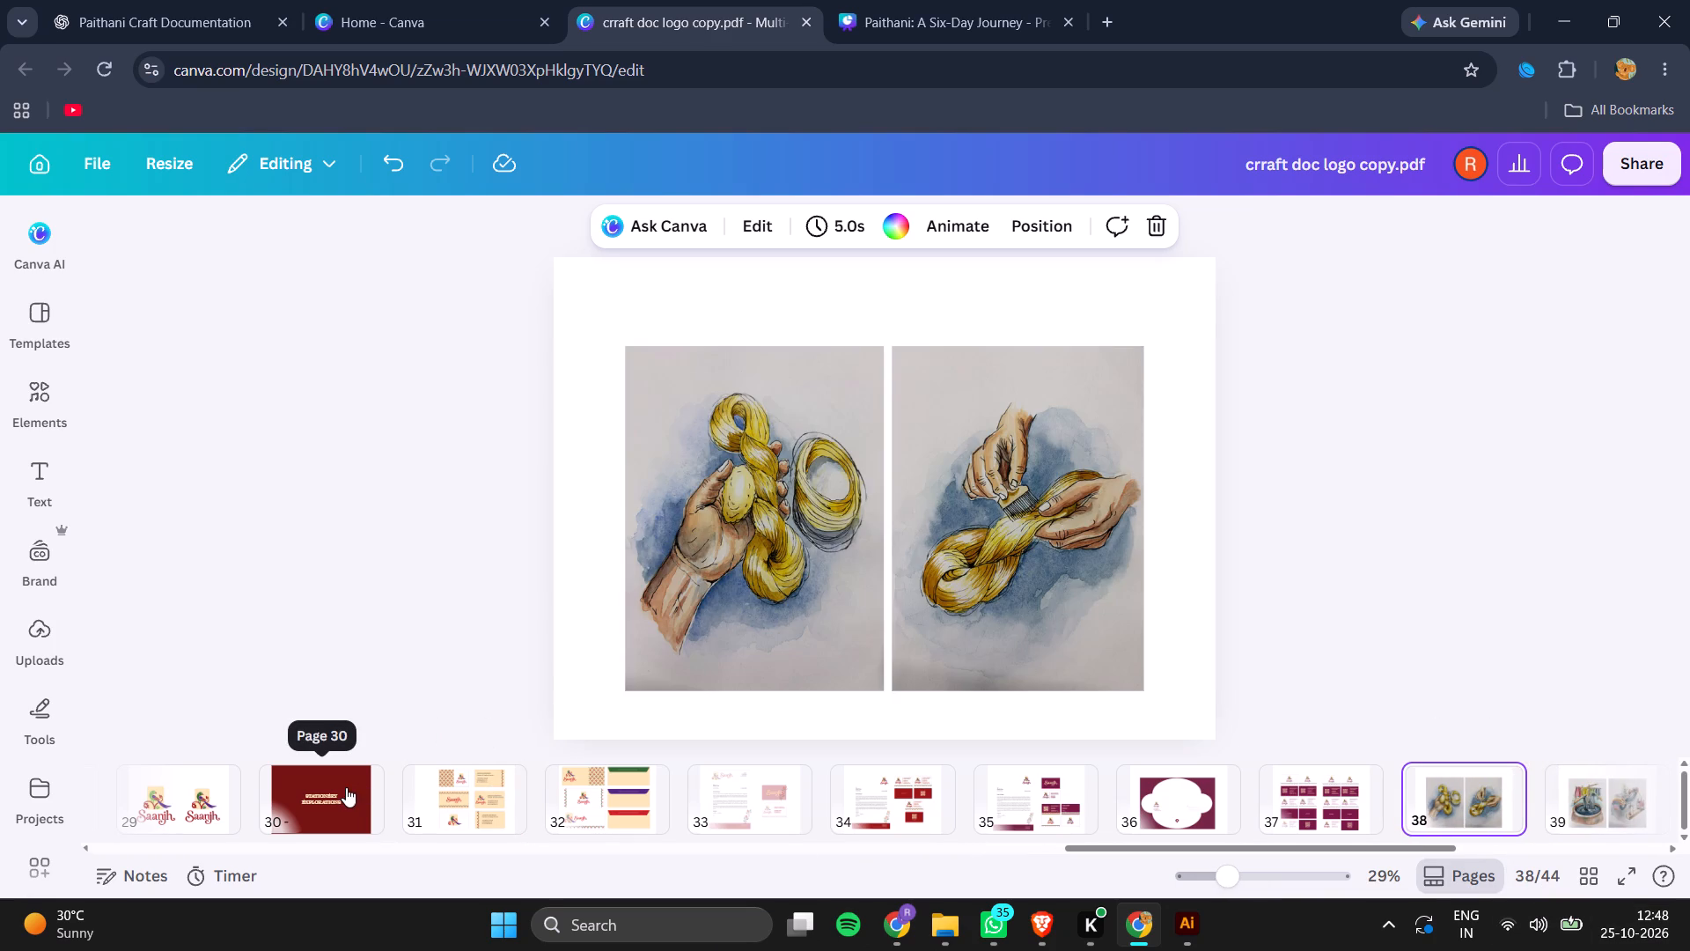
pyautogui.keyDown('alt'); pyautogui.moveTo(342, 787); pyautogui.dragTo(1368, 779); pyautogui.keyUp('alt')
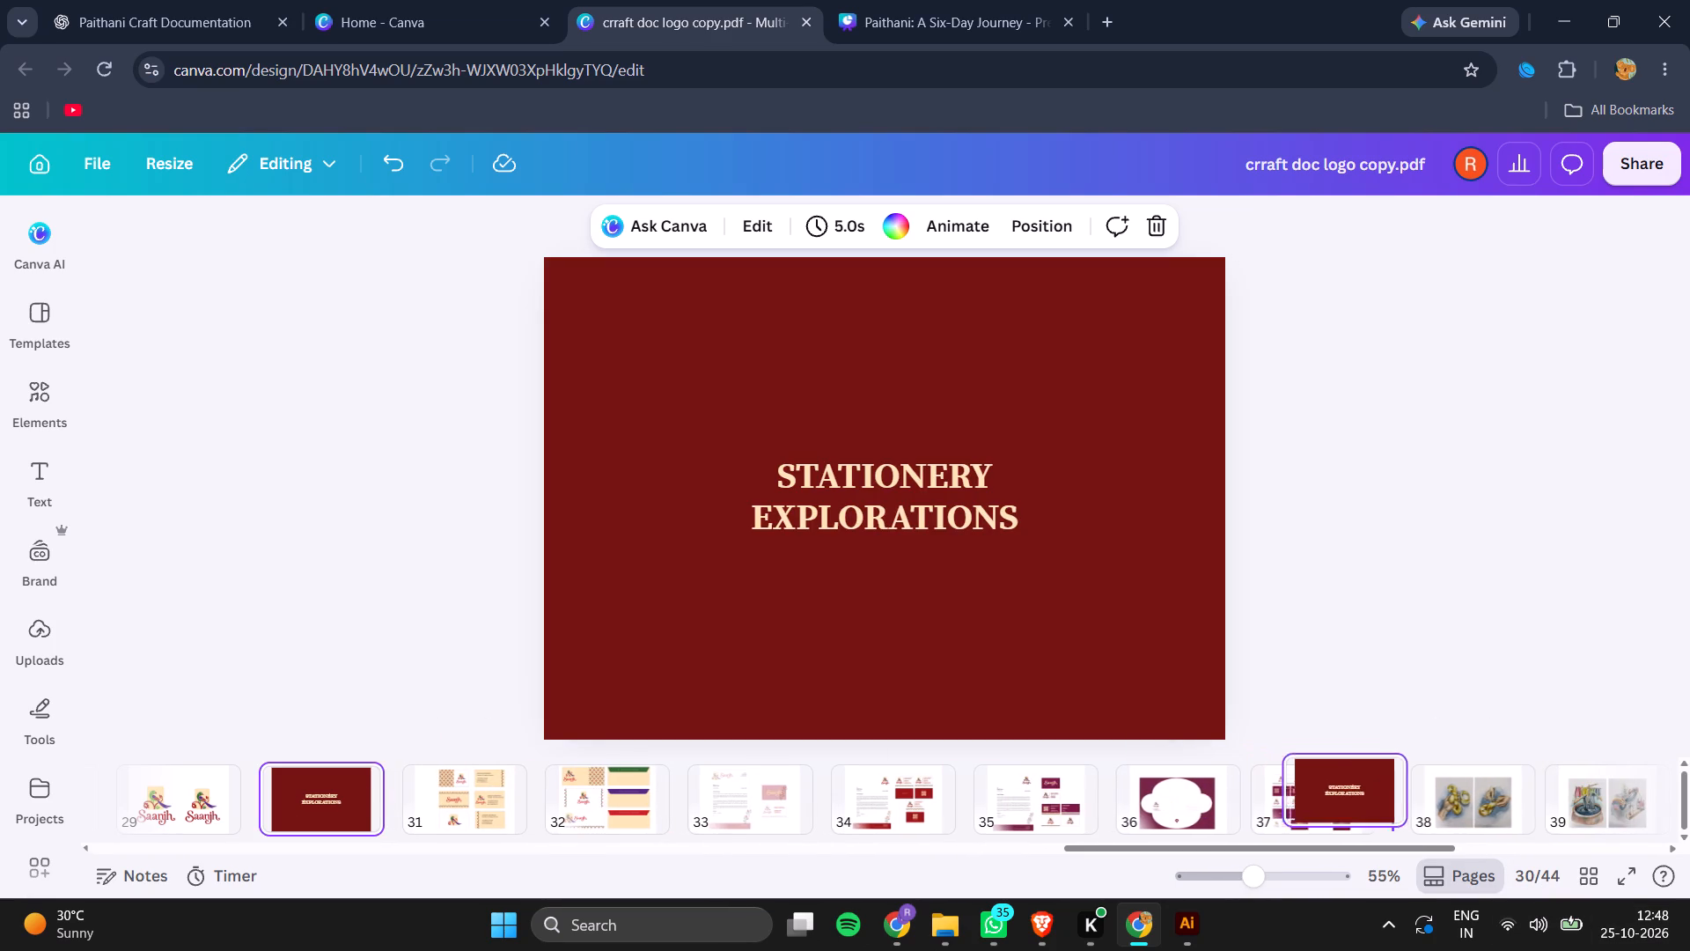
pyautogui.keyDown('alt'); pyautogui.moveTo(1368, 779); pyautogui.dragTo(1432, 781); pyautogui.keyUp('alt')
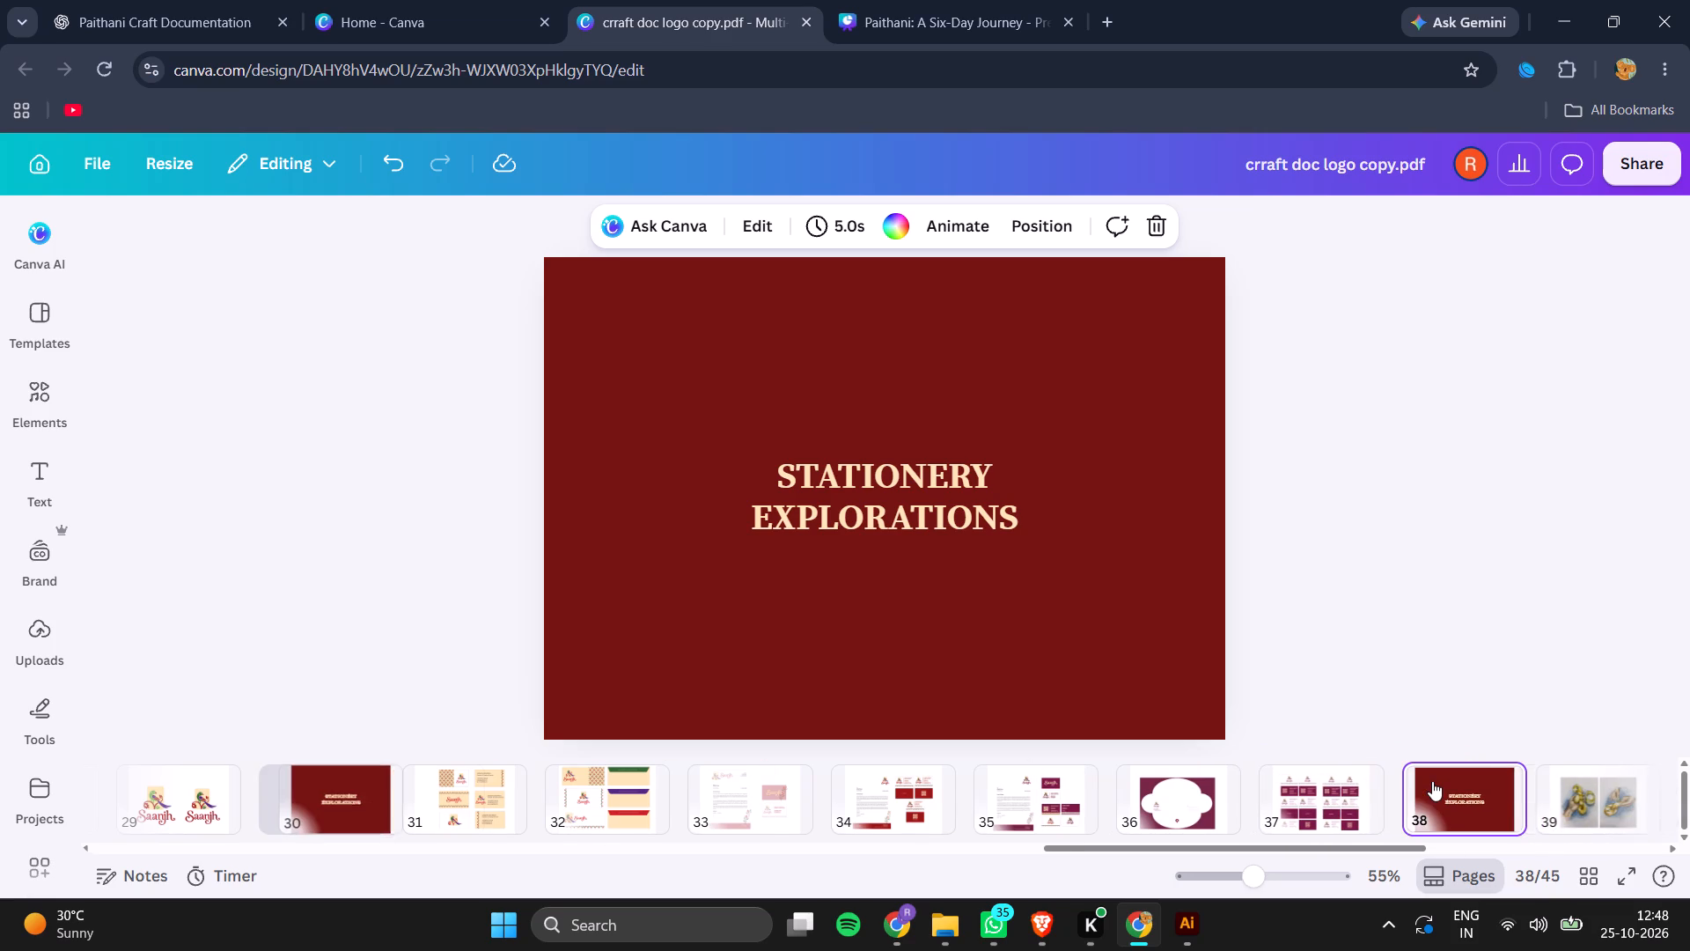
# Replace the title text on page 38 with "Coffee Table Book".
pyautogui.click(893, 481)
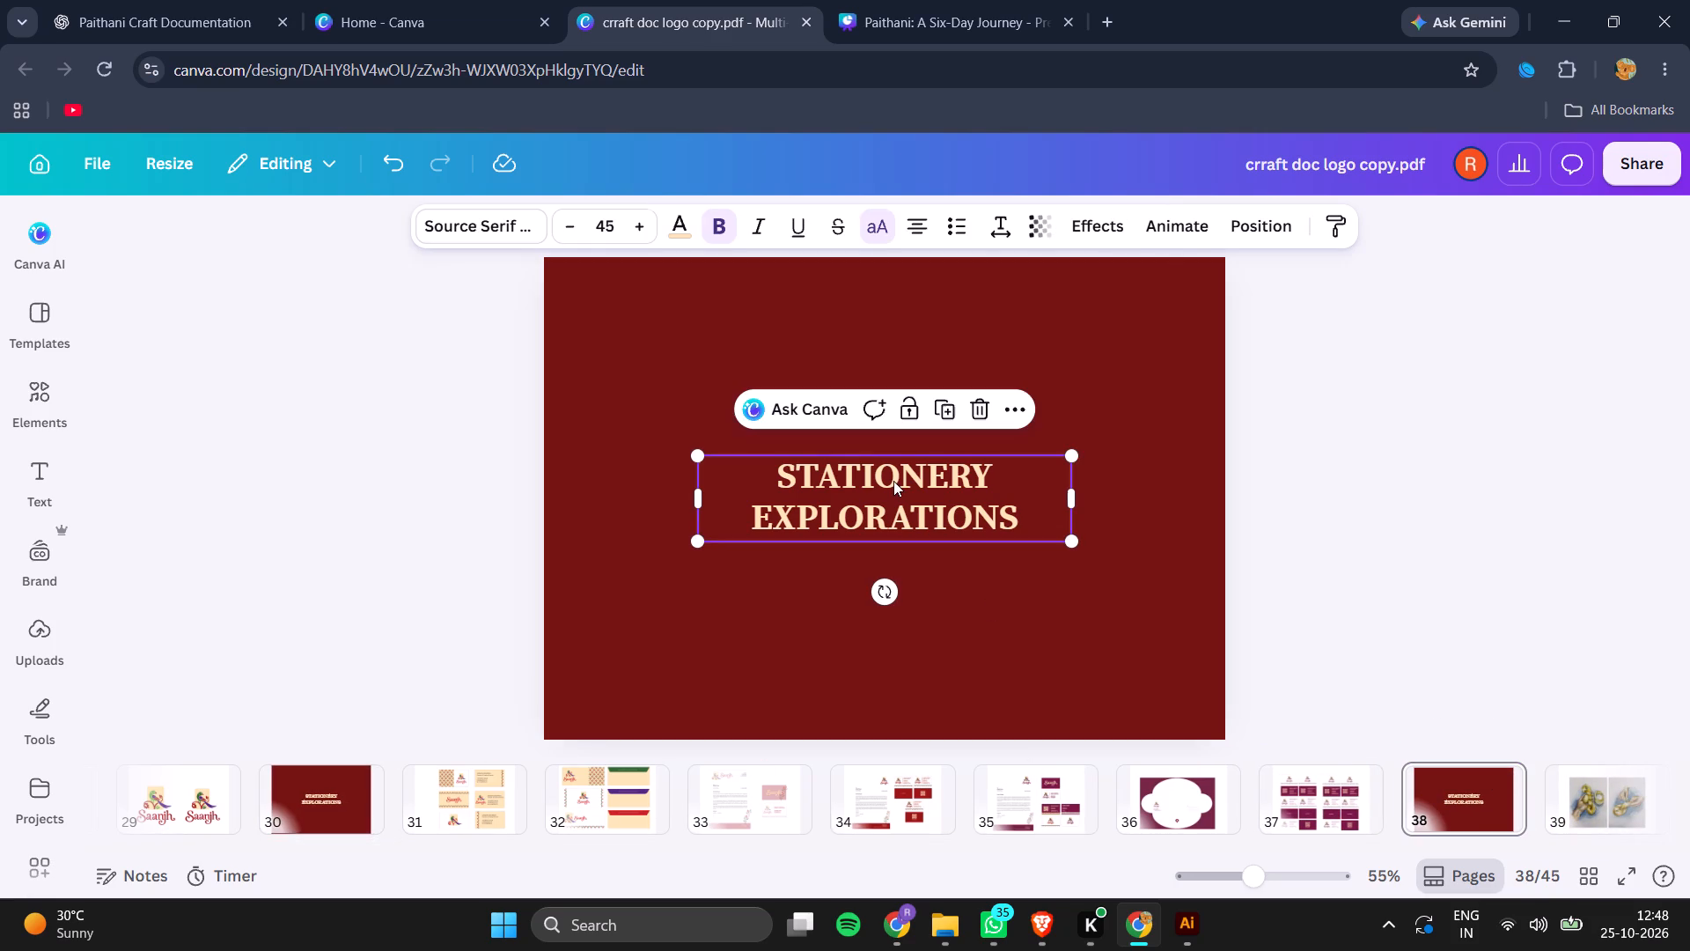
pyautogui.click(912, 502)
pyautogui.write('coffetable bbok')
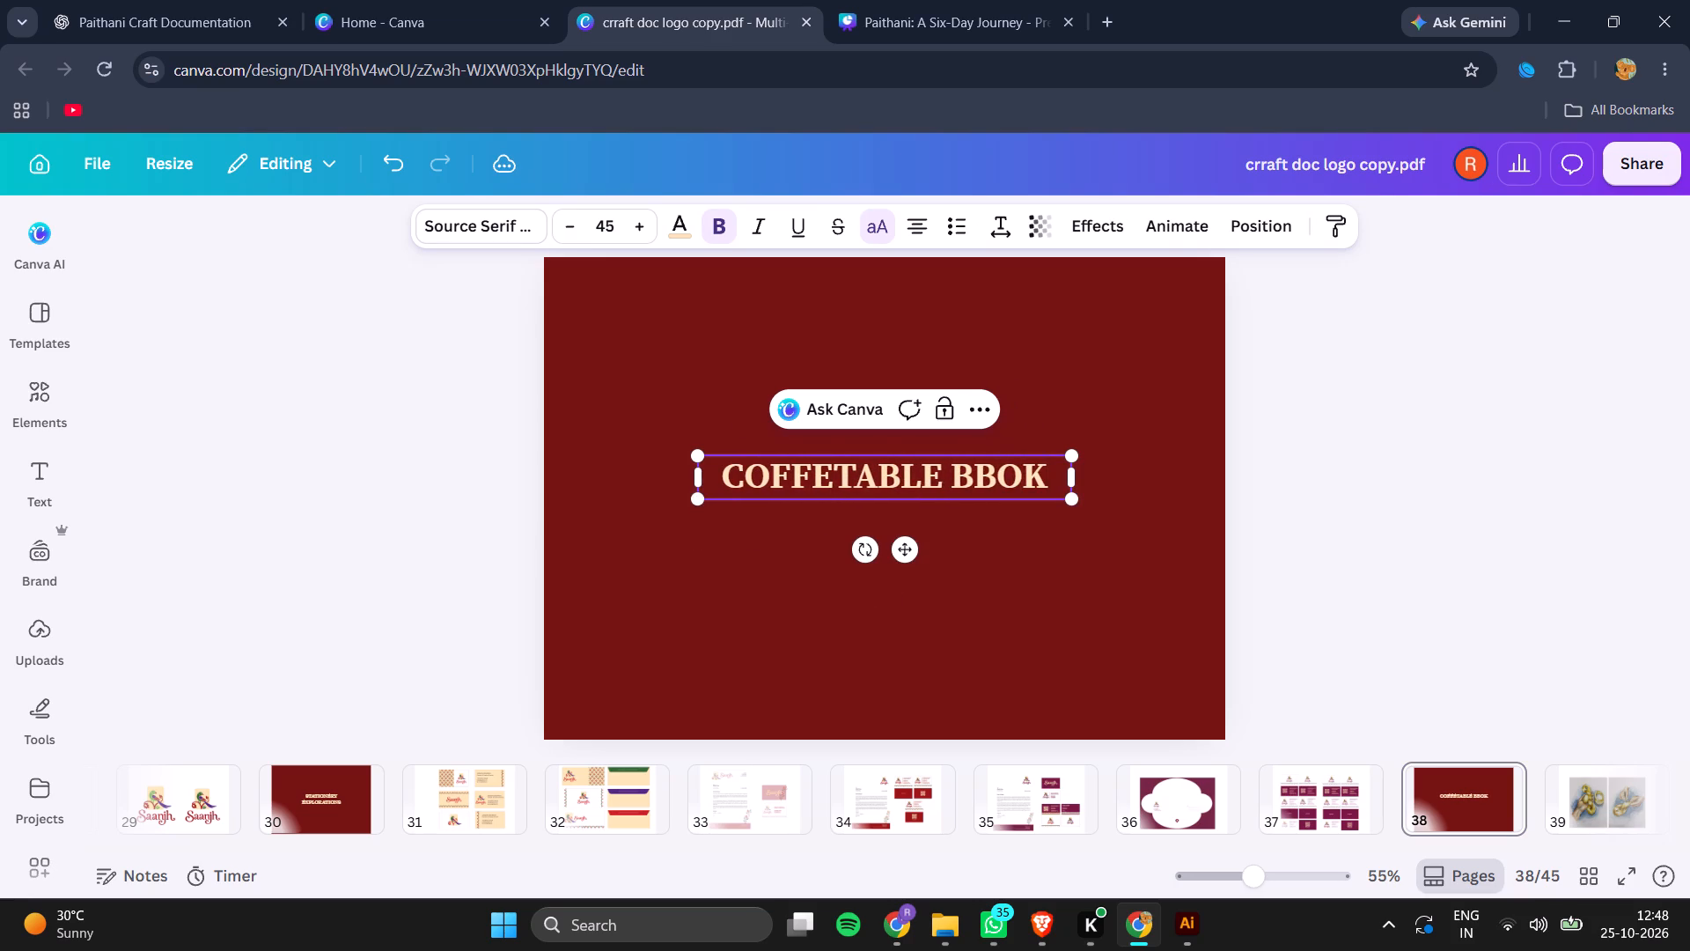
pyautogui.click(831, 464)
pyautogui.write('e')
pyautogui.press('space')
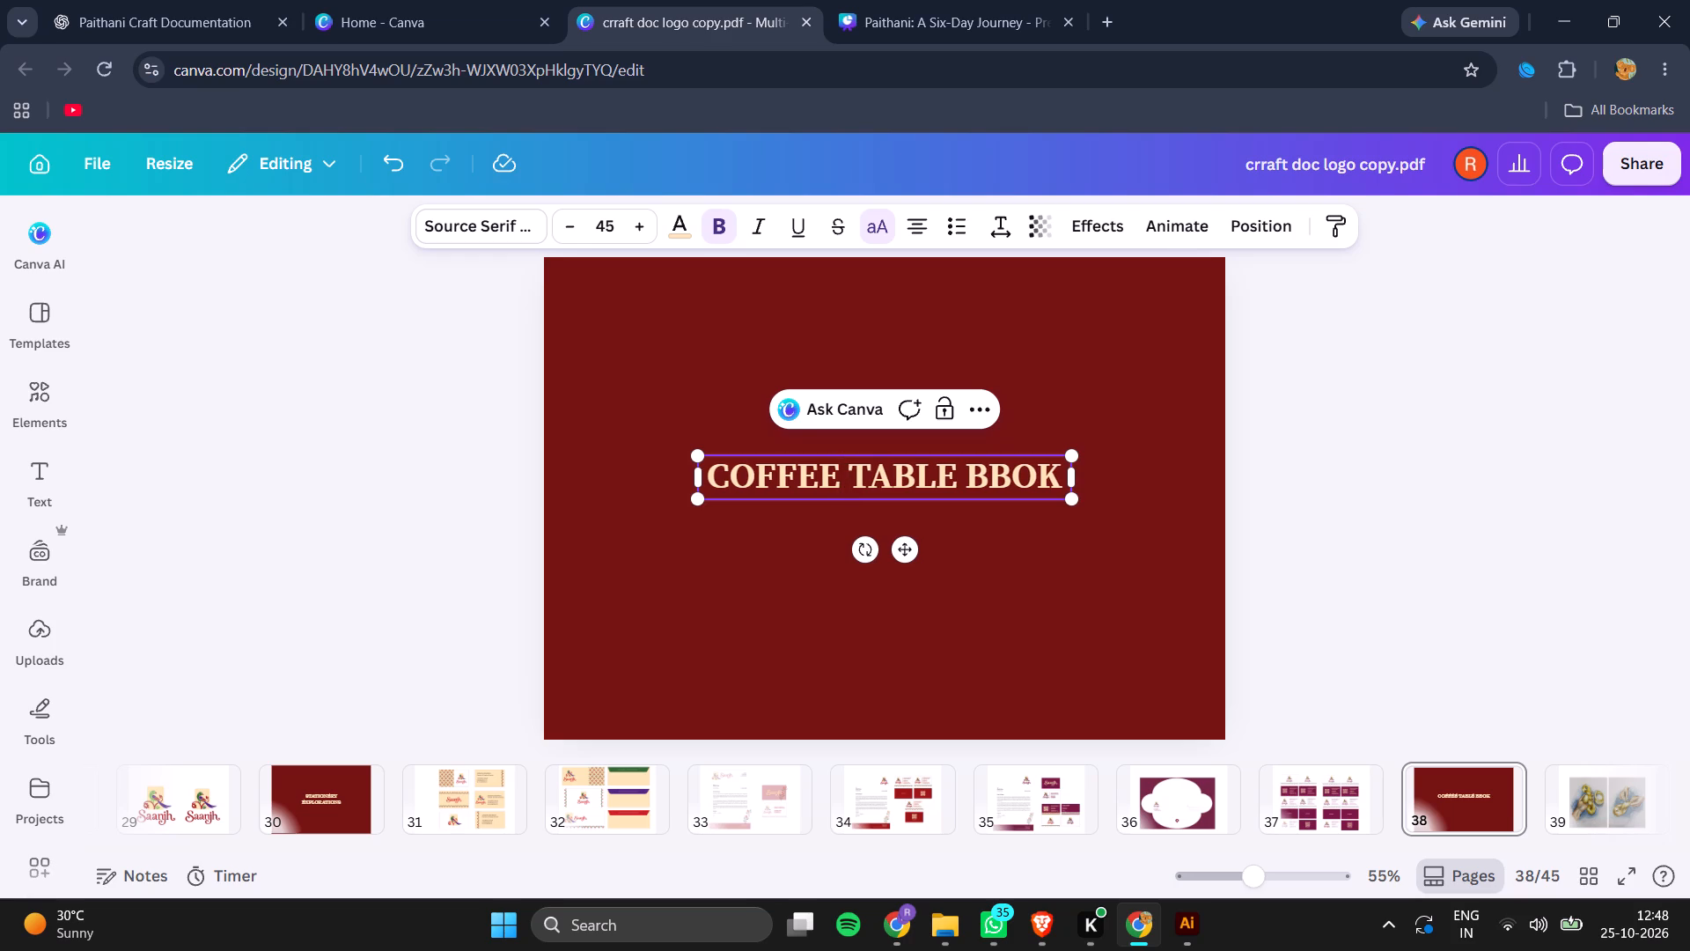
pyautogui.click(1020, 483)
pyautogui.press('BackSpace')
pyautogui.press('o')
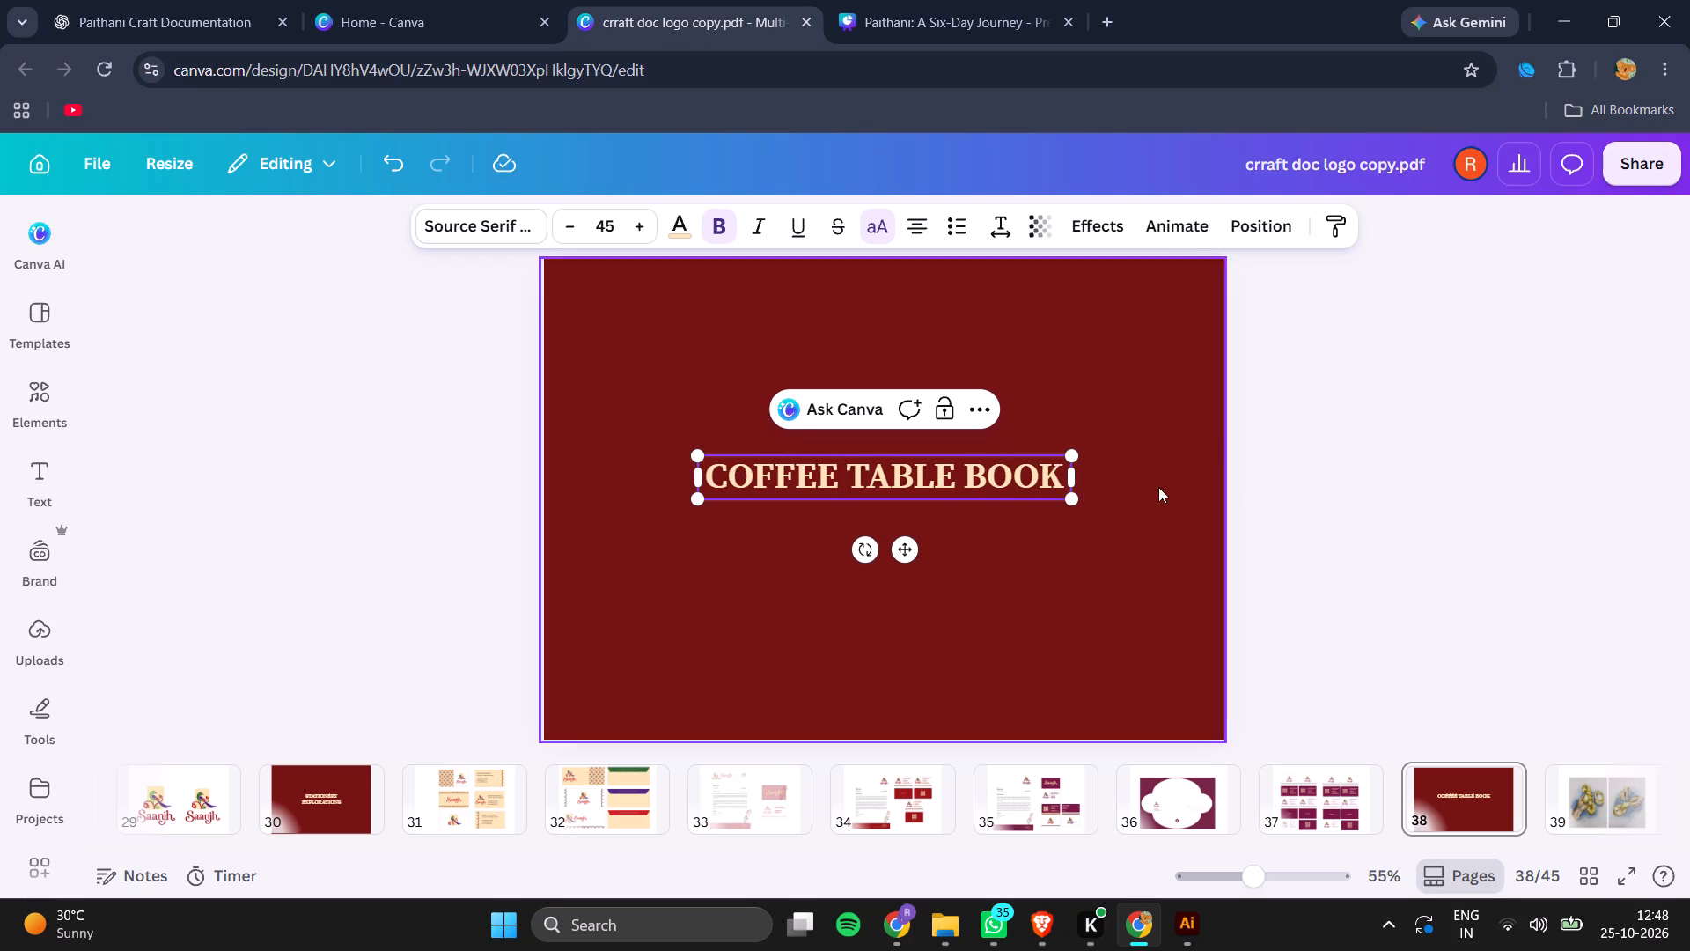
pyautogui.click(1316, 468)
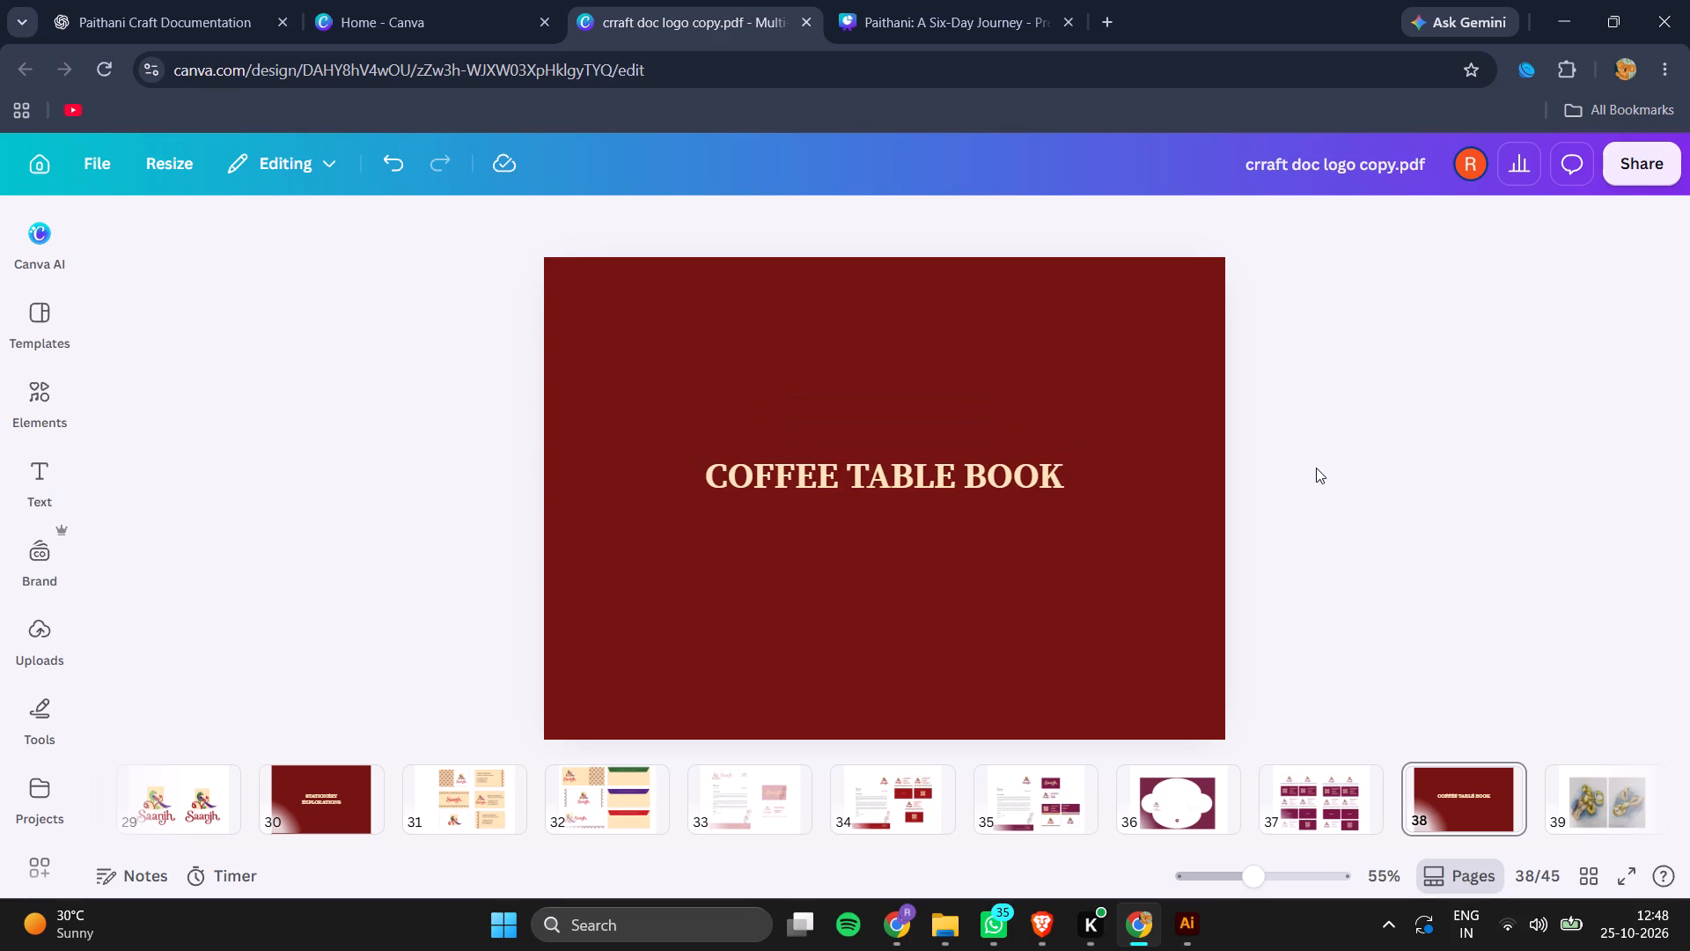
# Move the "Coffee Table Book" title down to the vertical centre of page 38.
pyautogui.hscroll(-7, 1215, 783)
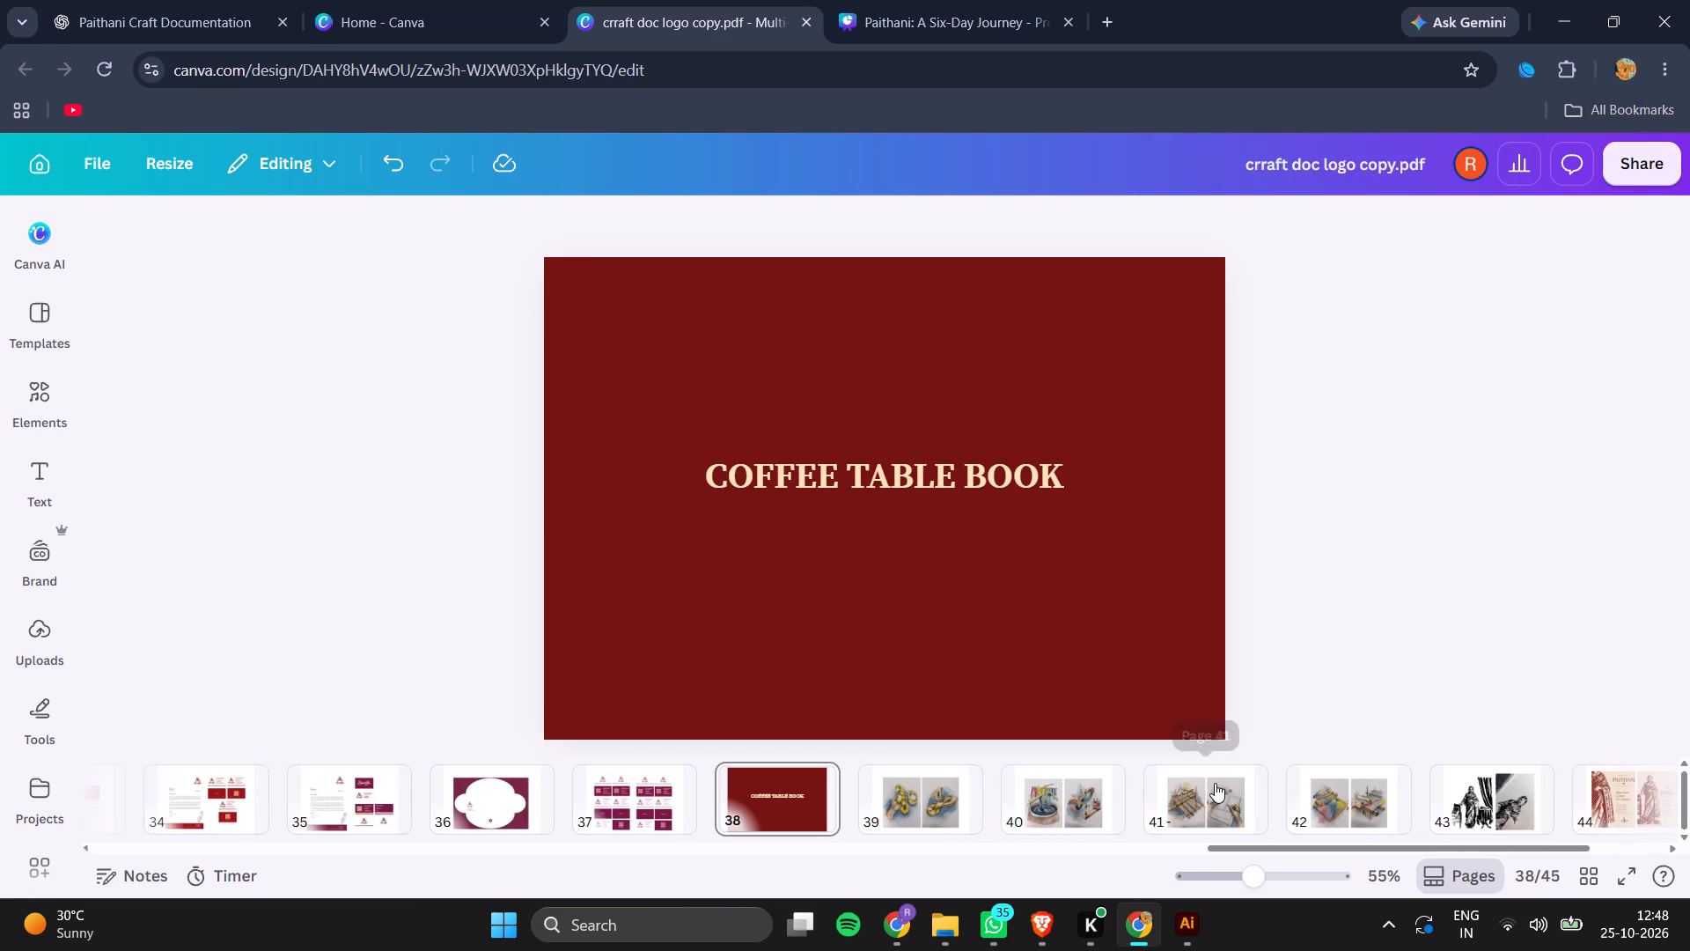
pyautogui.moveTo(922, 471); pyautogui.dragTo(919, 495)
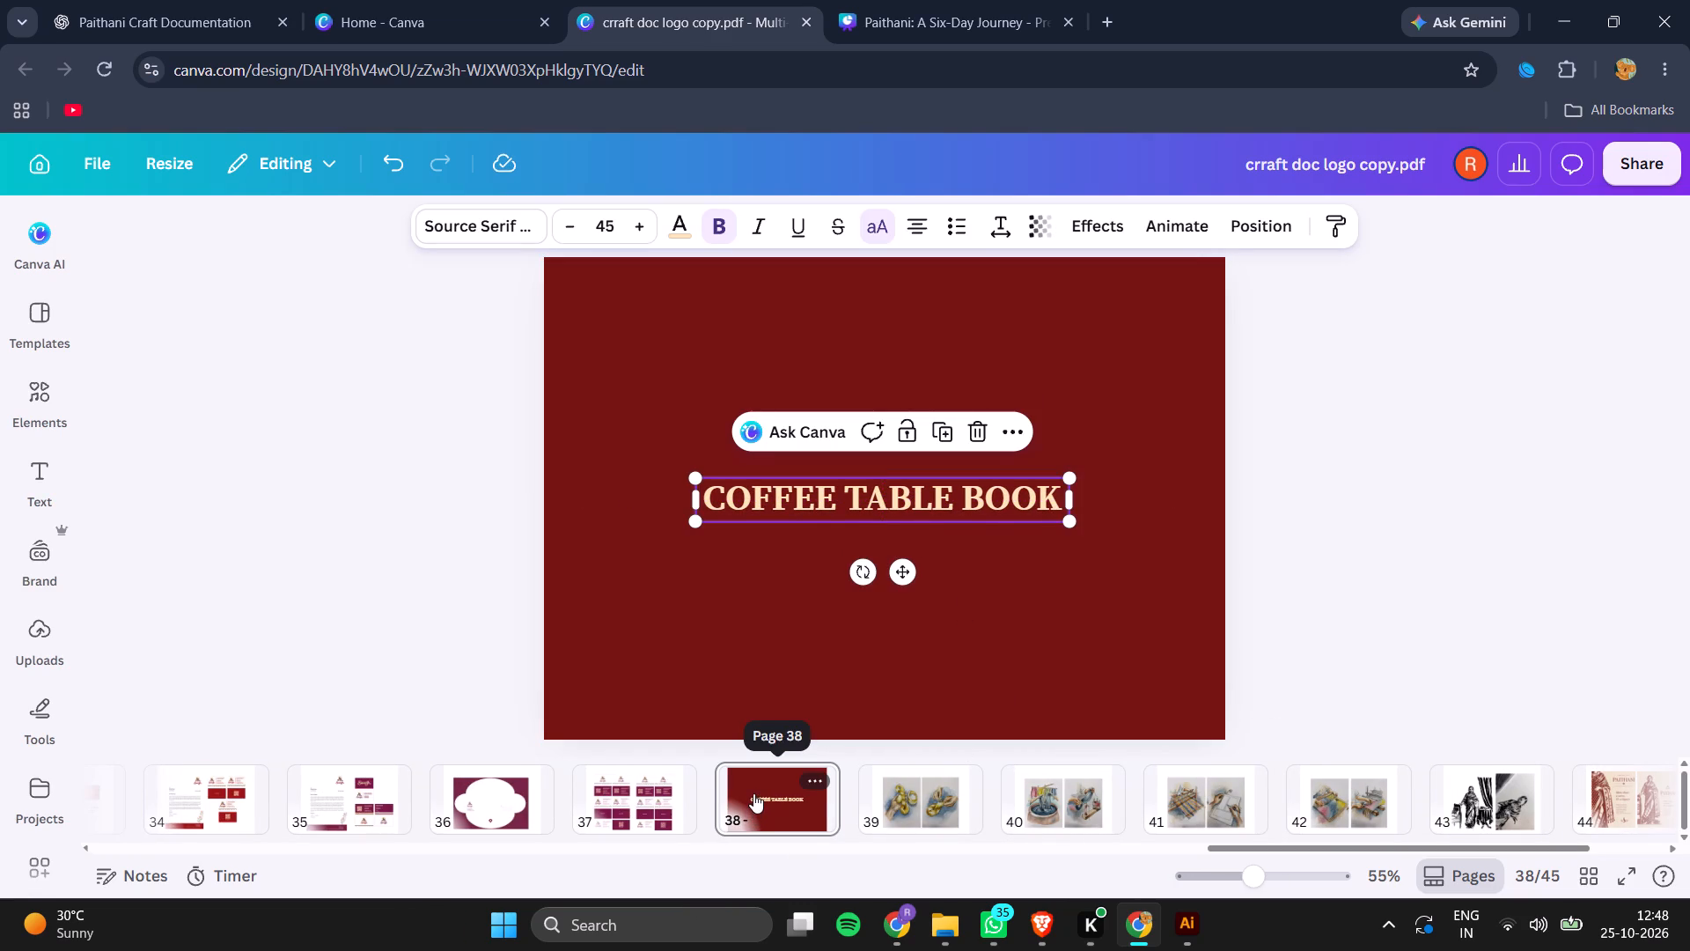
# Place a copy of the "Coffee Table Book" title page at position 43, before the black-and-white figure illustrations.
pyautogui.keyDown('alt'); pyautogui.moveTo(753, 793); pyautogui.dragTo(1413, 803); pyautogui.keyUp('alt')
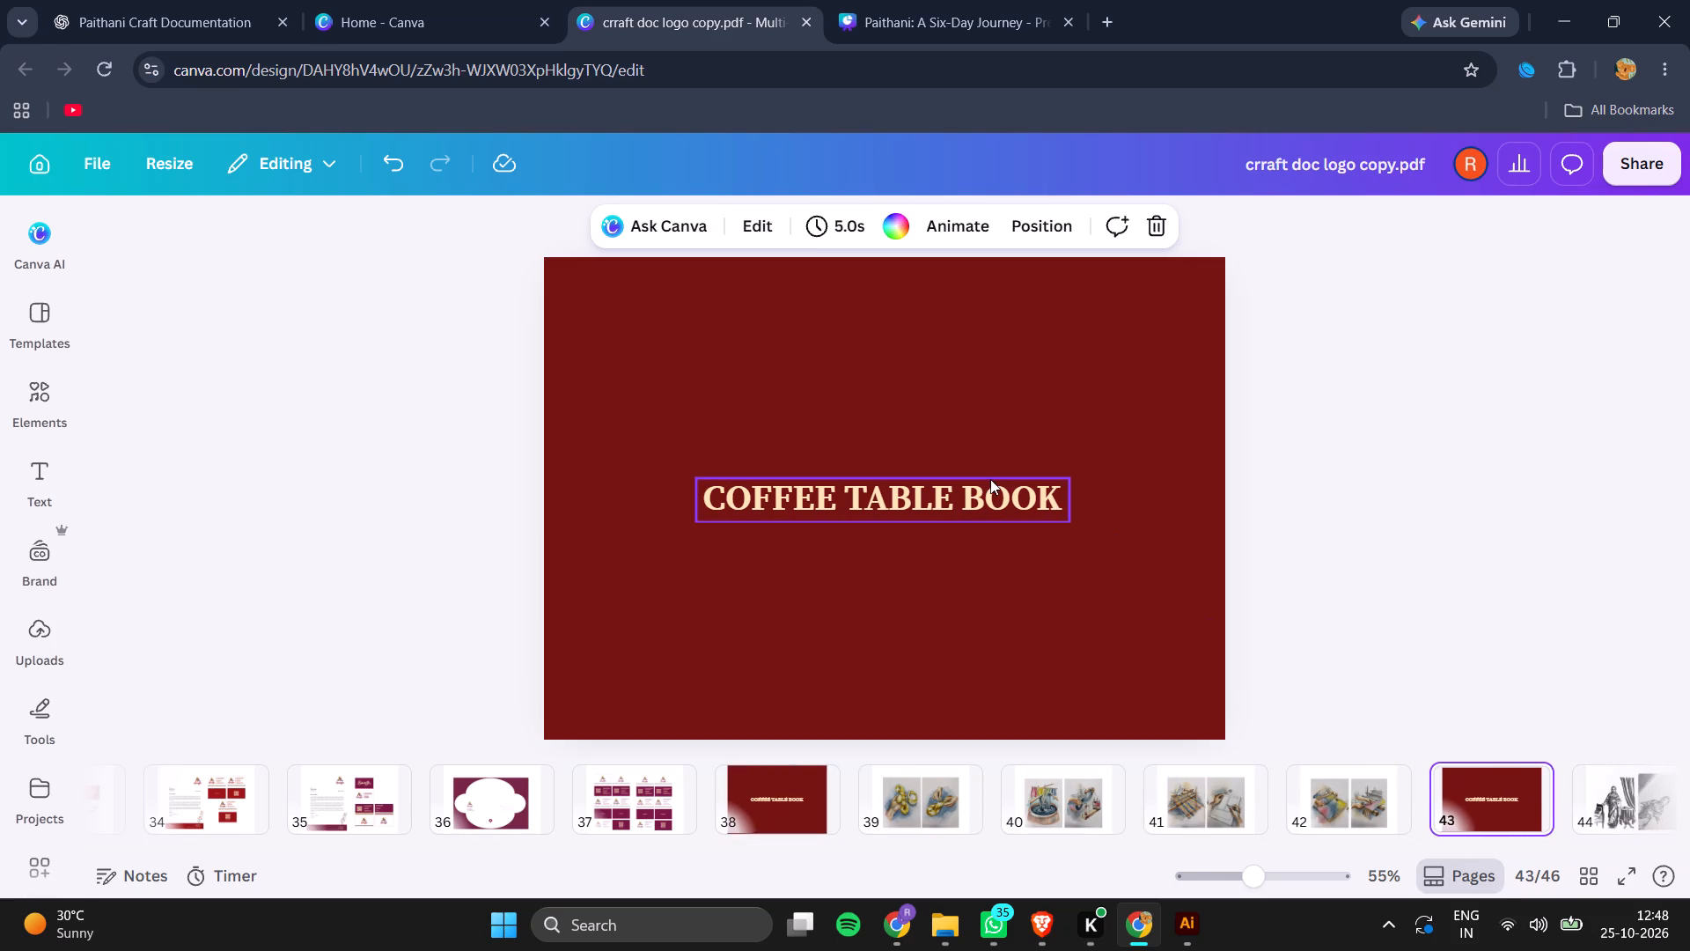
# Replace the title text on page 43 with "Poster Design".
pyautogui.tripleClick(981, 498)
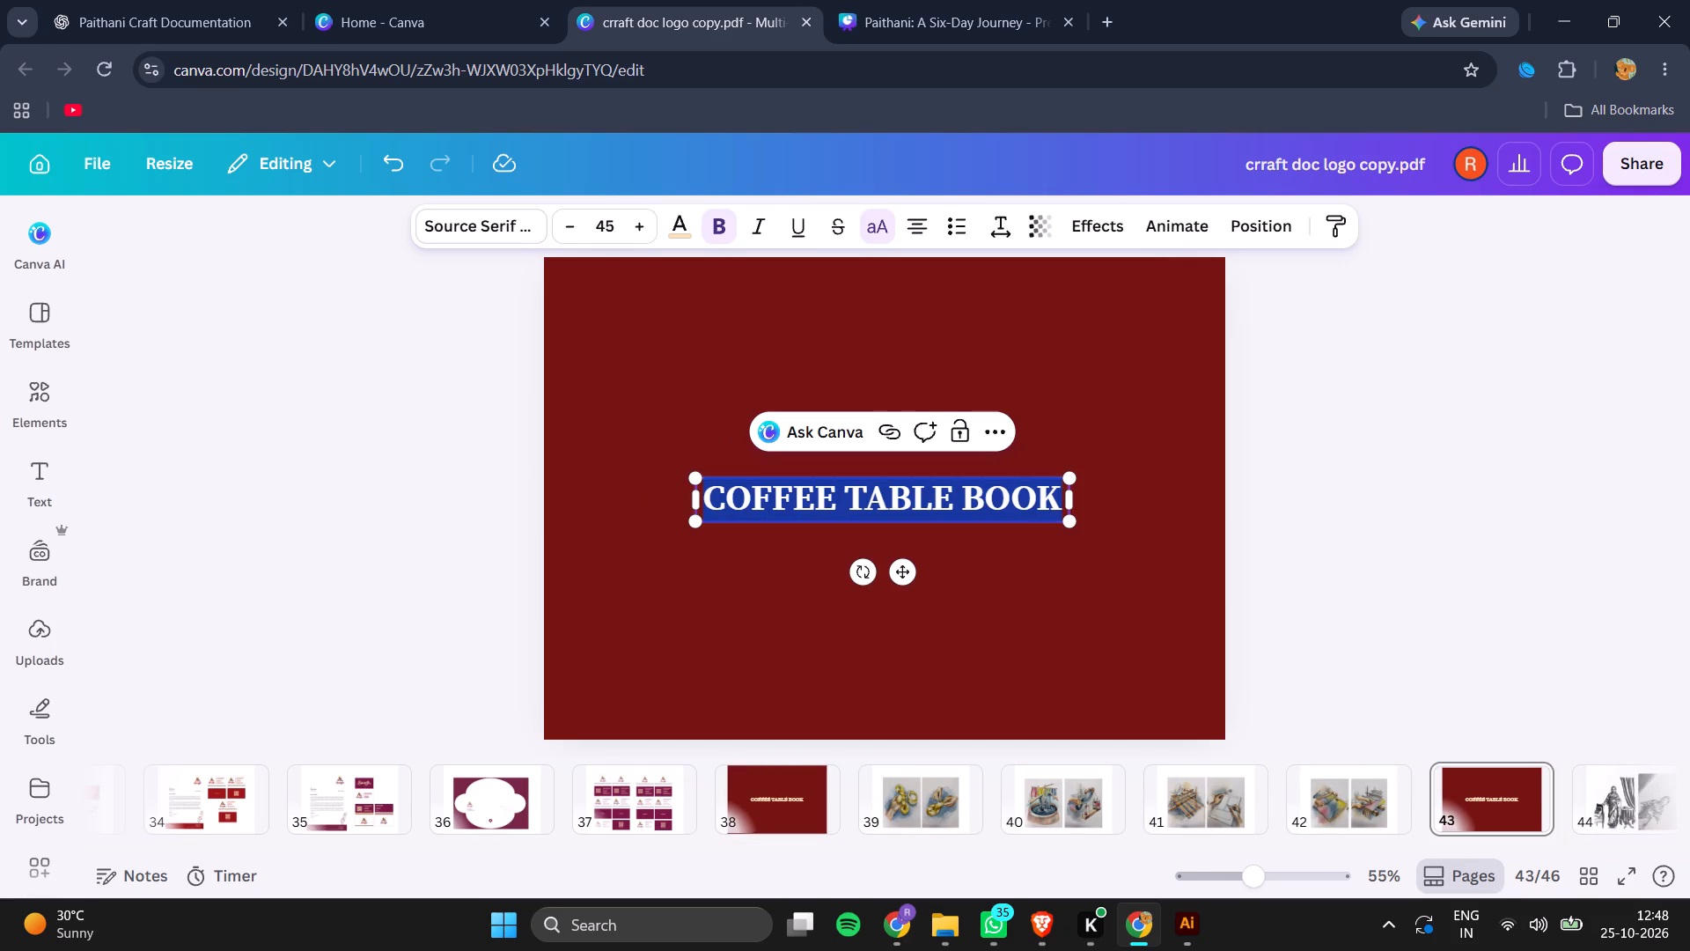
pyautogui.write('poster')
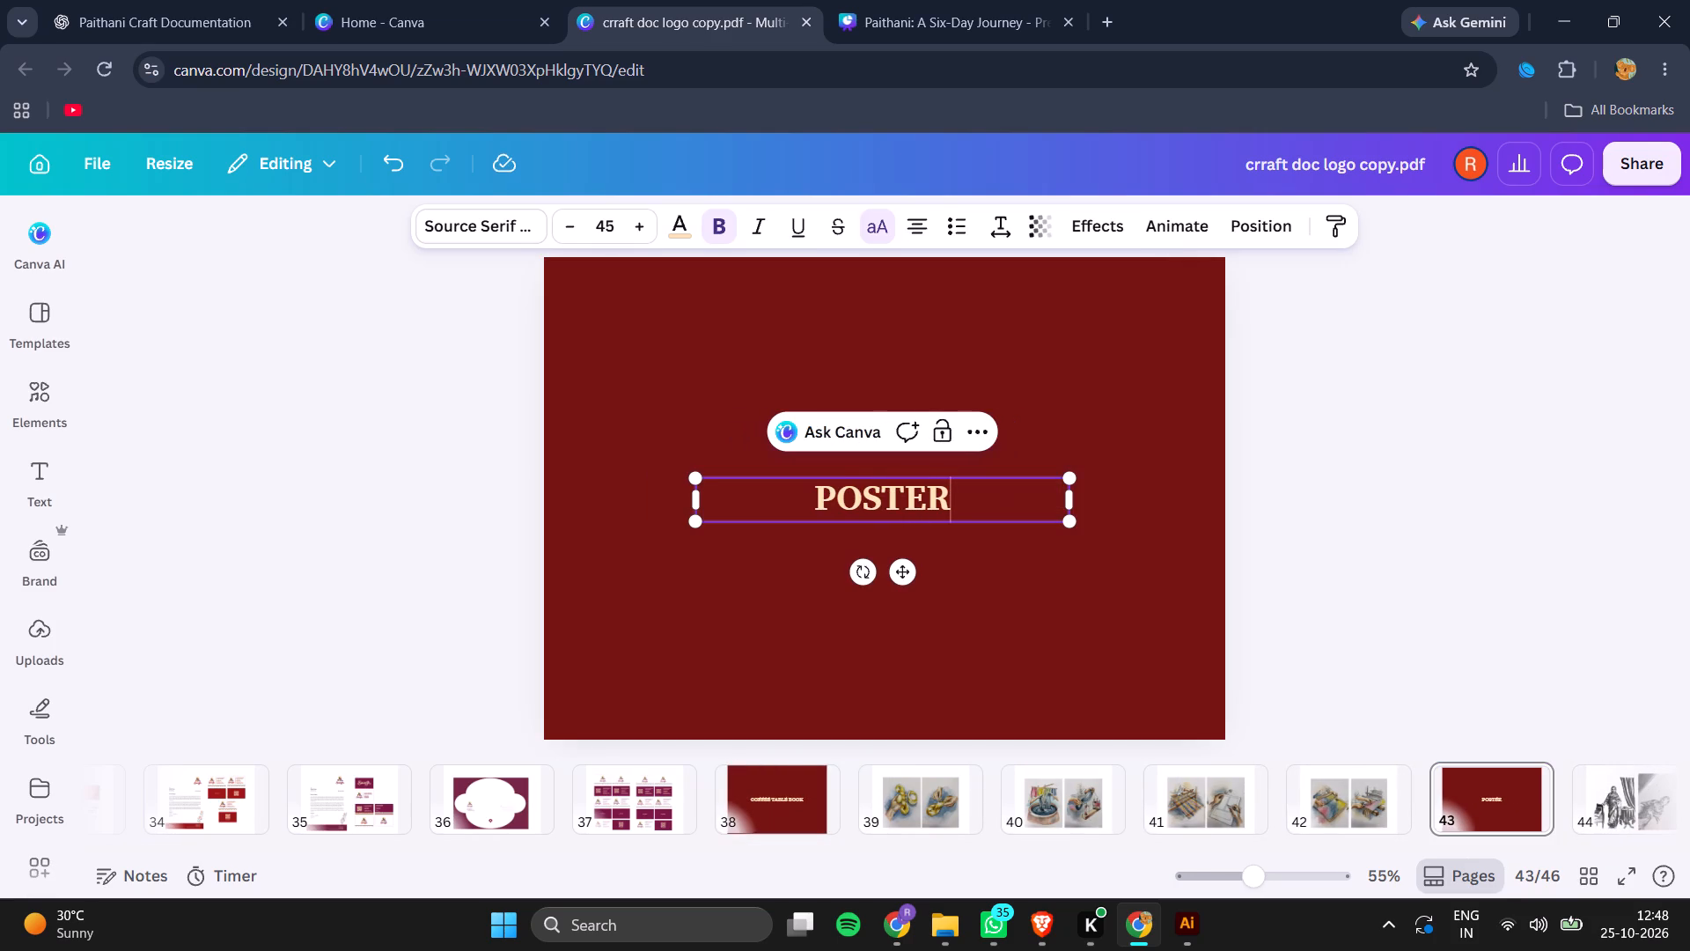
pyautogui.press('space')
pyautogui.write('design')
pyautogui.click(1253, 491)
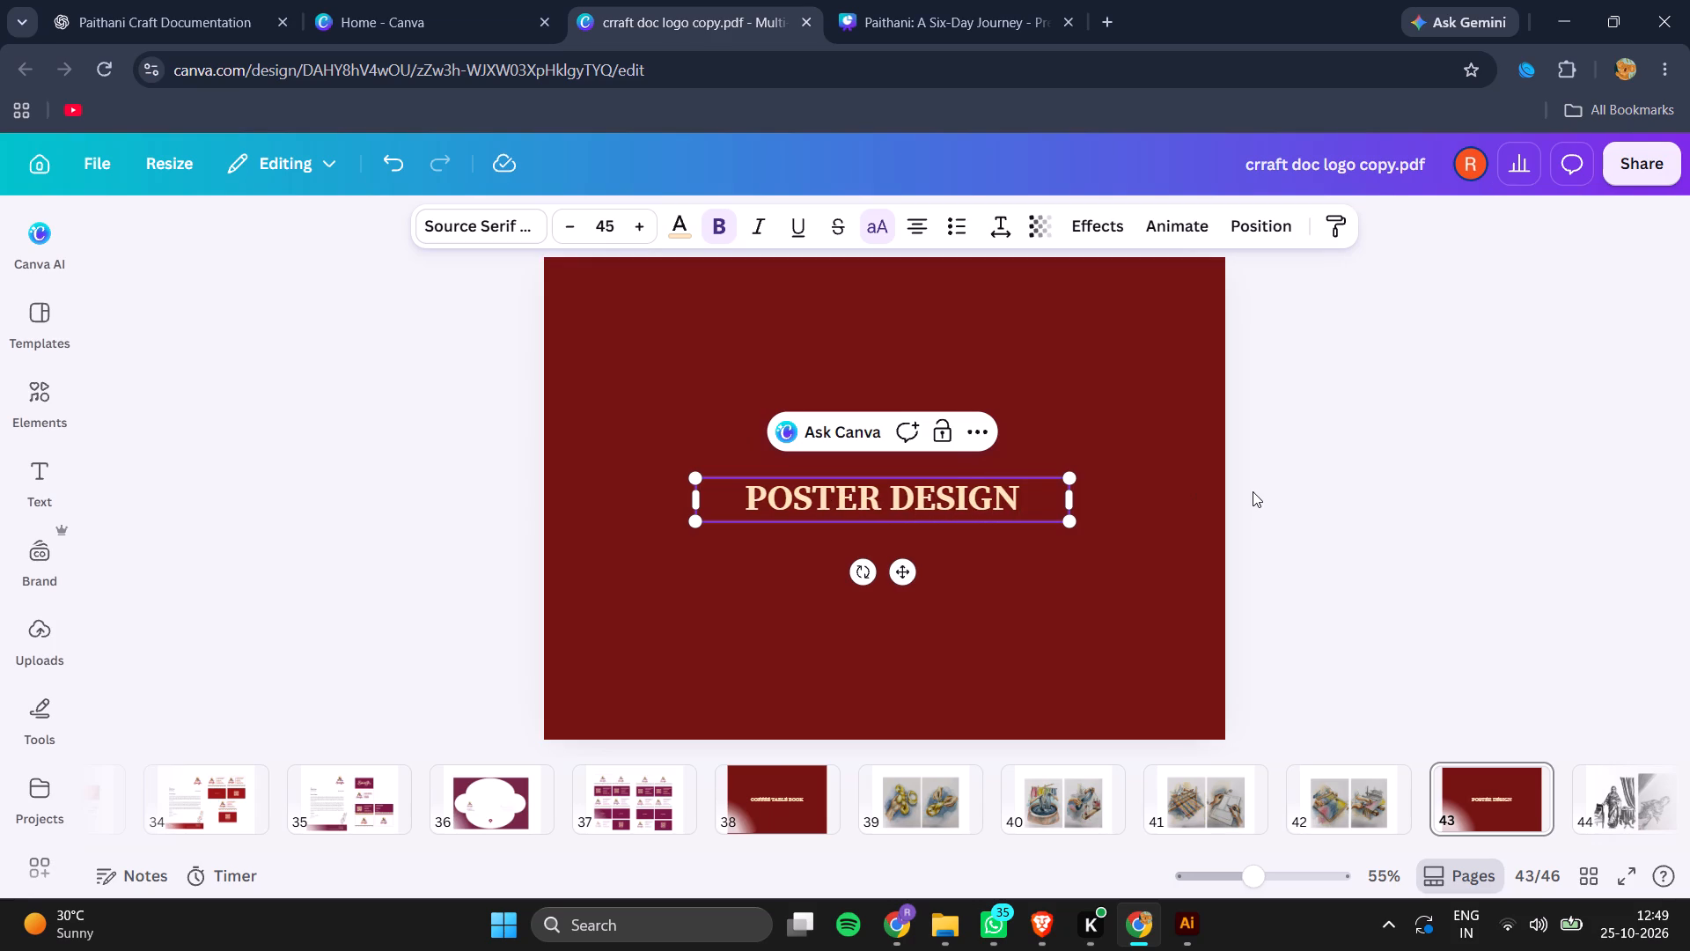
# Place a copy of the "Poster Design" title page at position 46, between the two-poster page and the poster grid page.
pyautogui.hscroll(-3, 1170, 801)
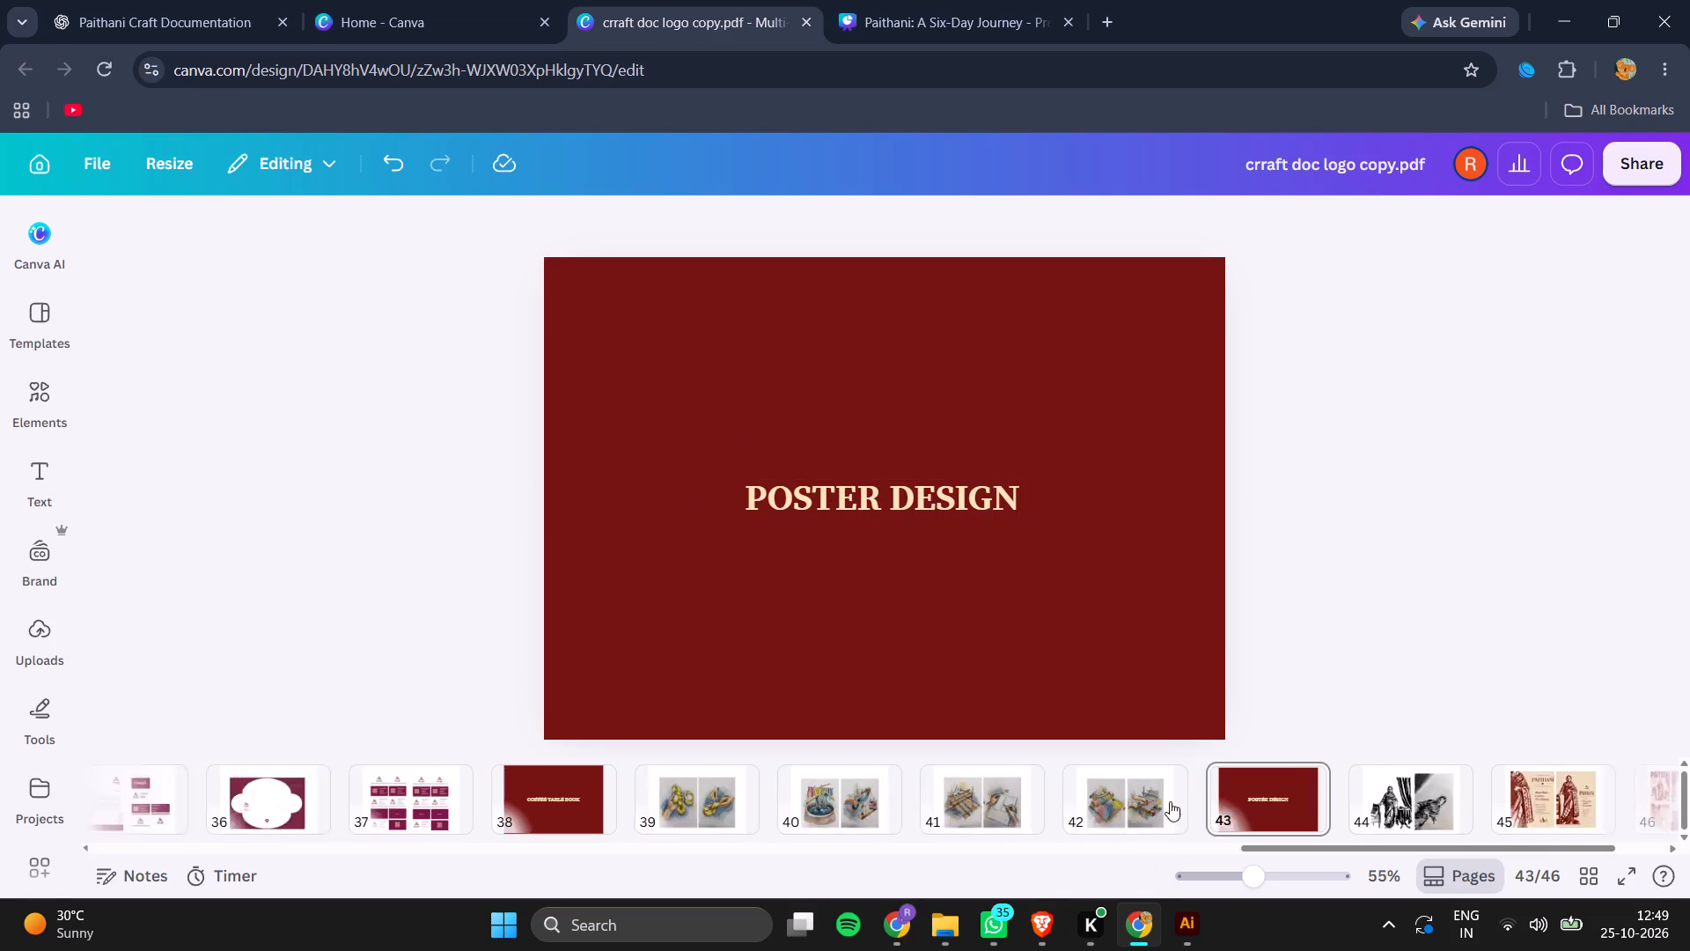
pyautogui.hscroll(-3, 1170, 801)
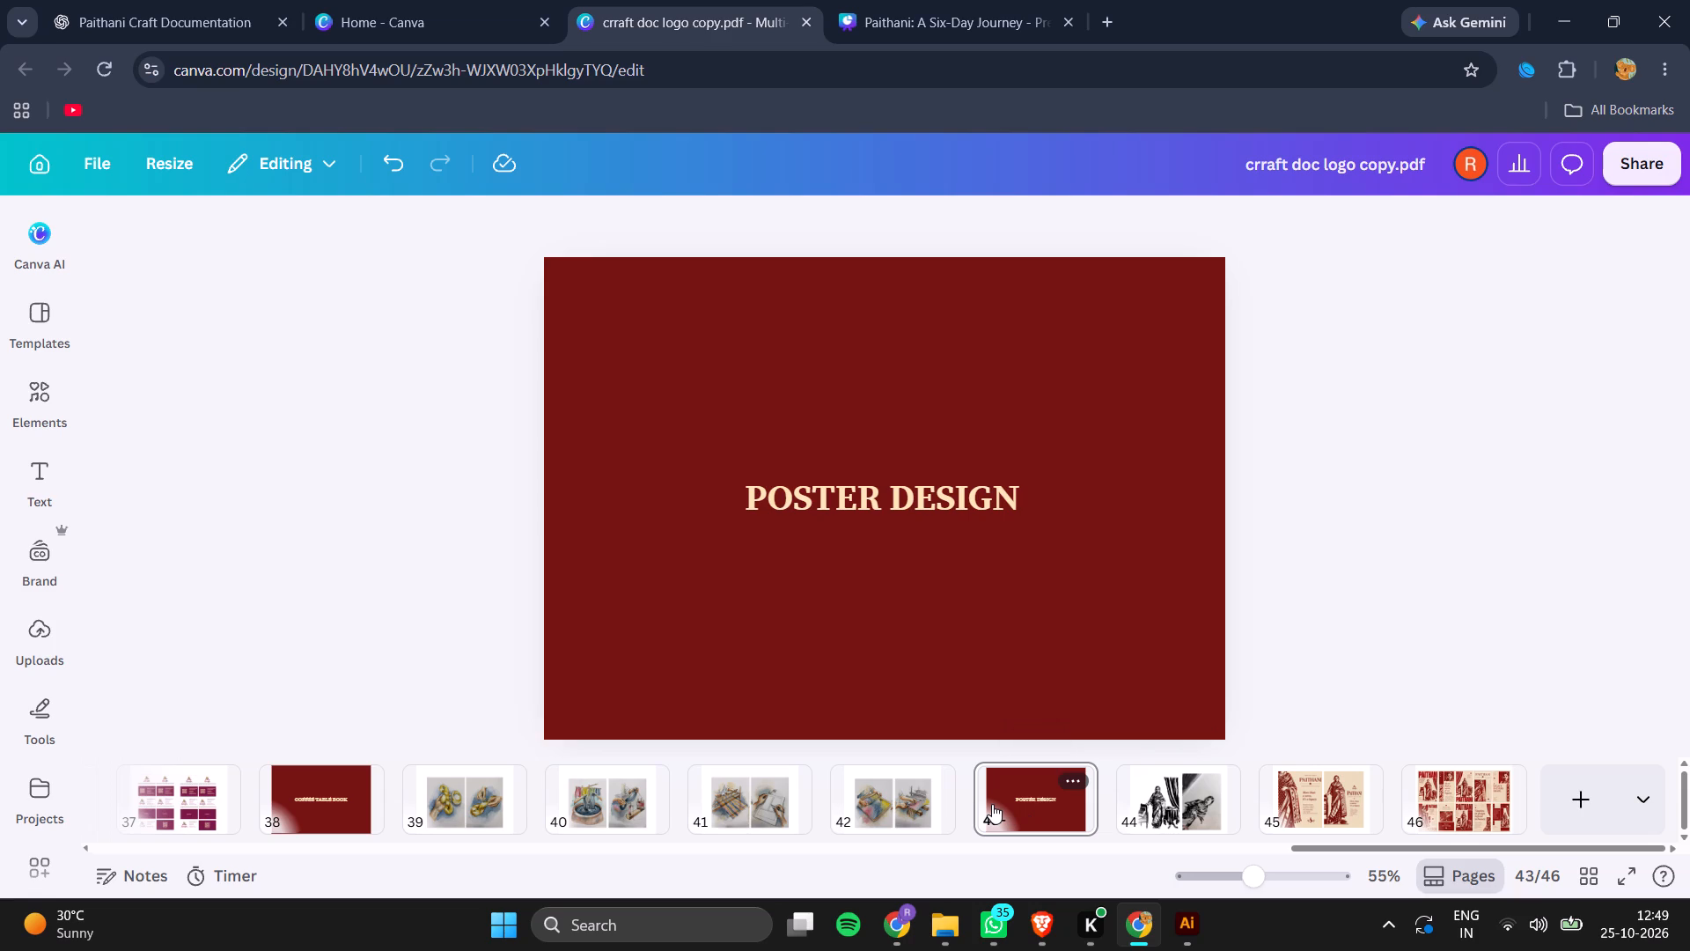
pyautogui.keyDown('alt'); pyautogui.moveTo(992, 804); pyautogui.dragTo(1330, 815); pyautogui.keyUp('alt')
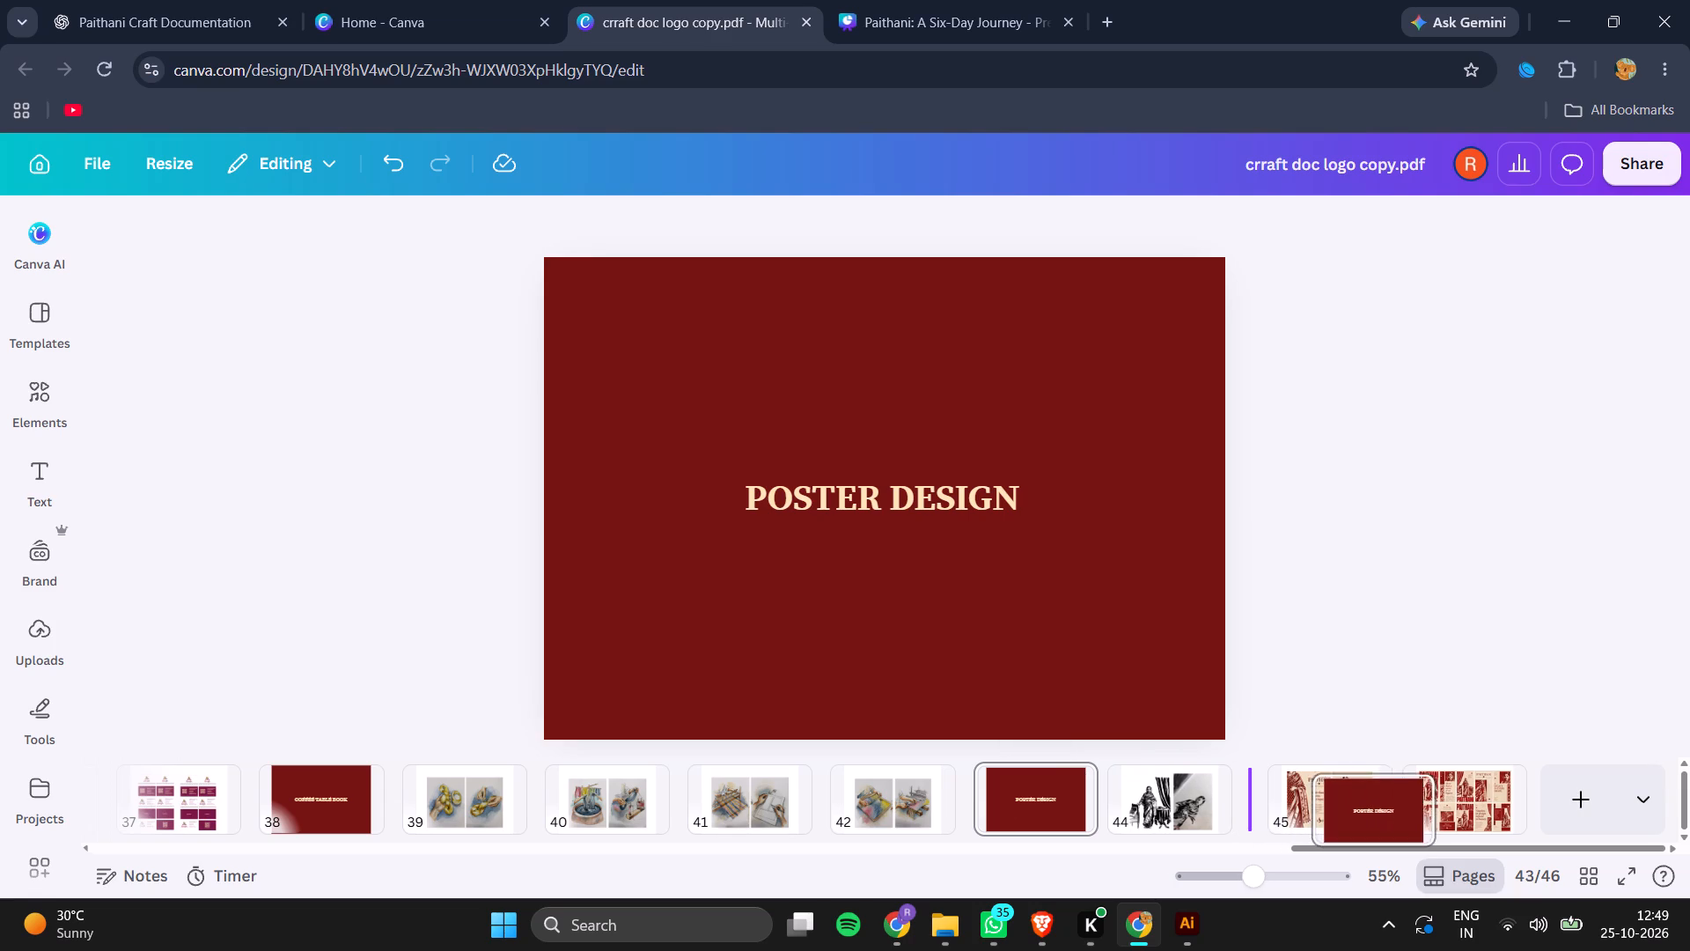
pyautogui.keyDown('alt'); pyautogui.moveTo(1330, 815); pyautogui.dragTo(1383, 807); pyautogui.keyUp('alt')
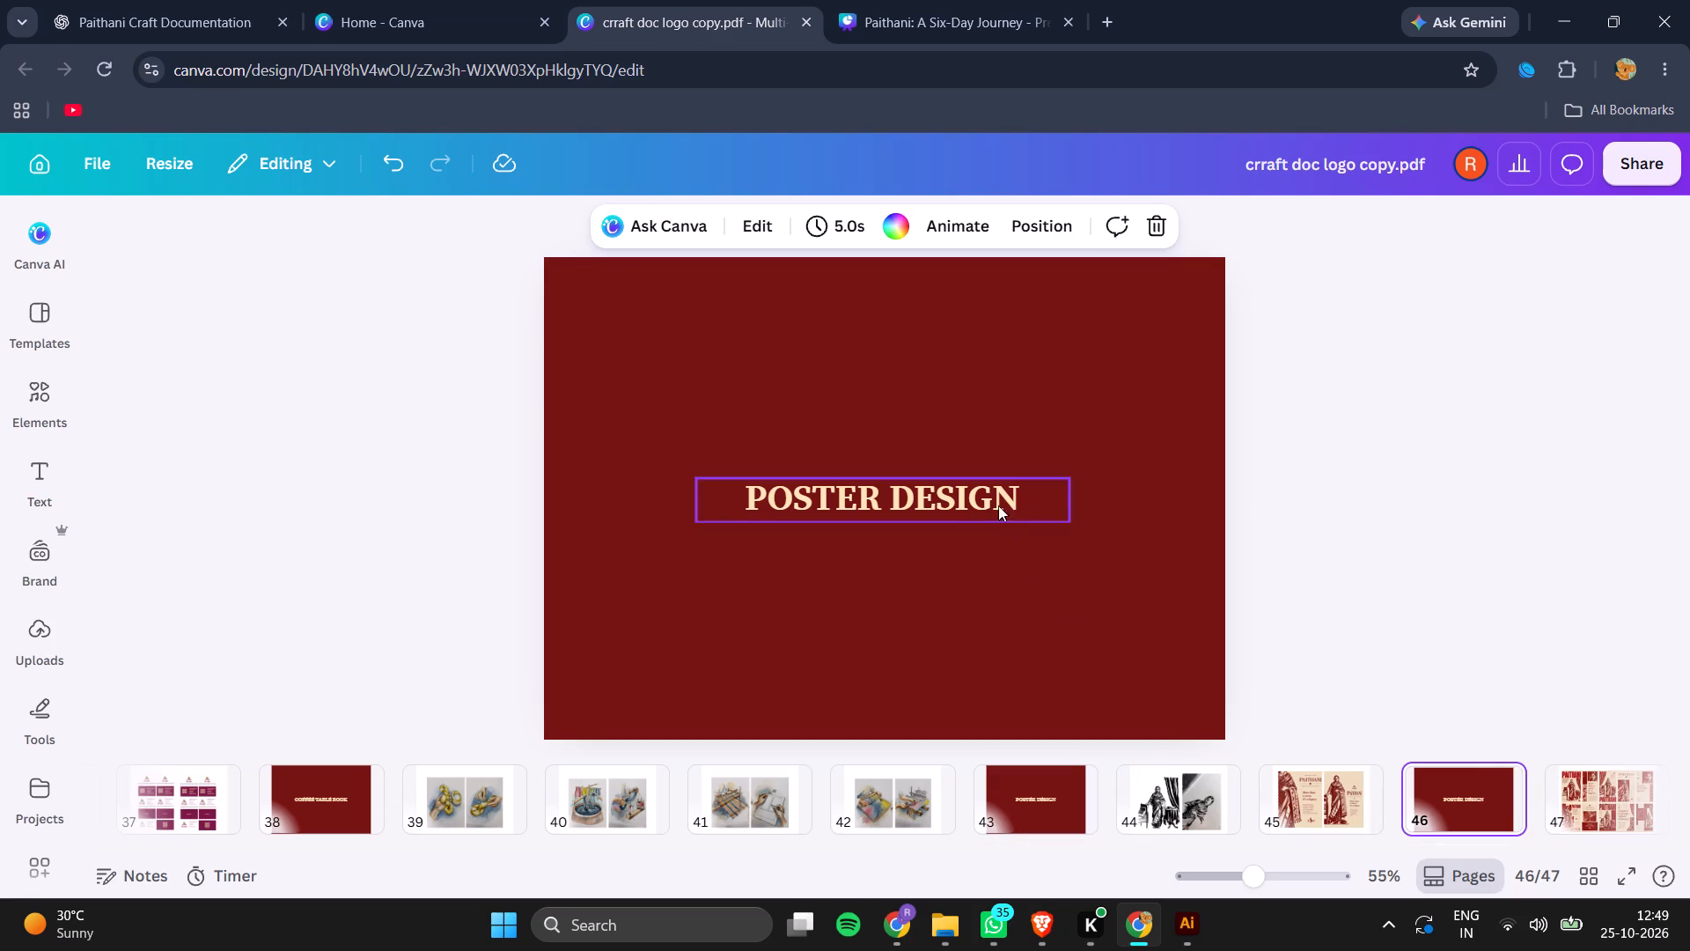
# Replace the title text on page 46 with "Social Media".
pyautogui.click(983, 487)
pyautogui.click(986, 504)
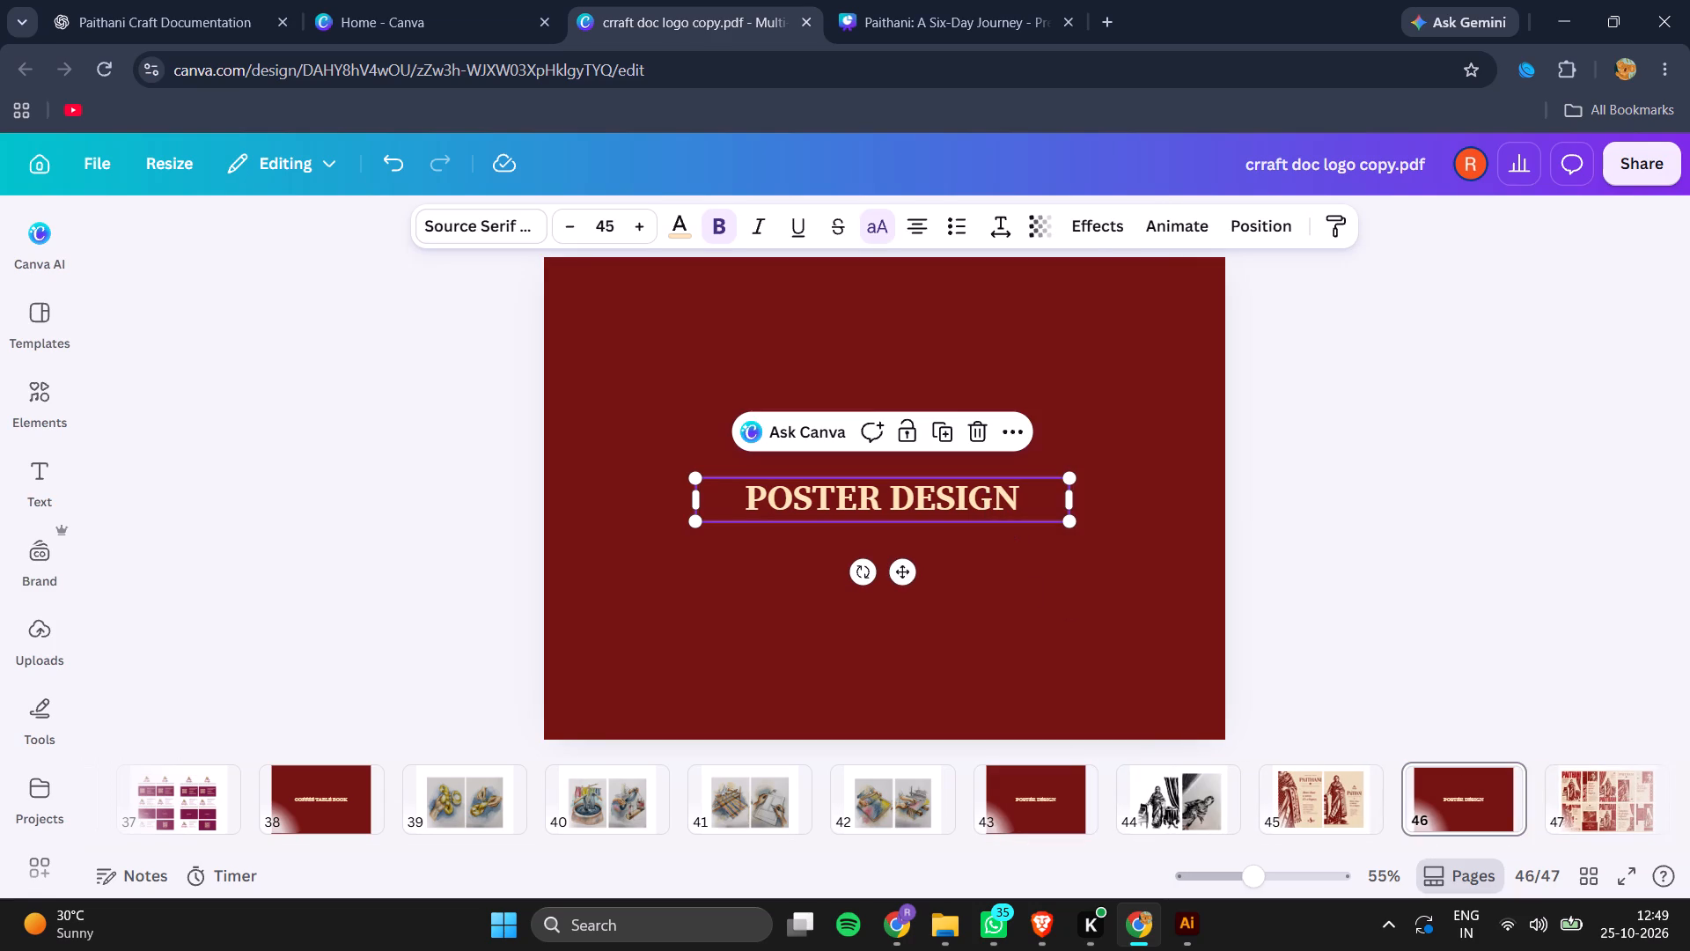
pyautogui.write('social media')
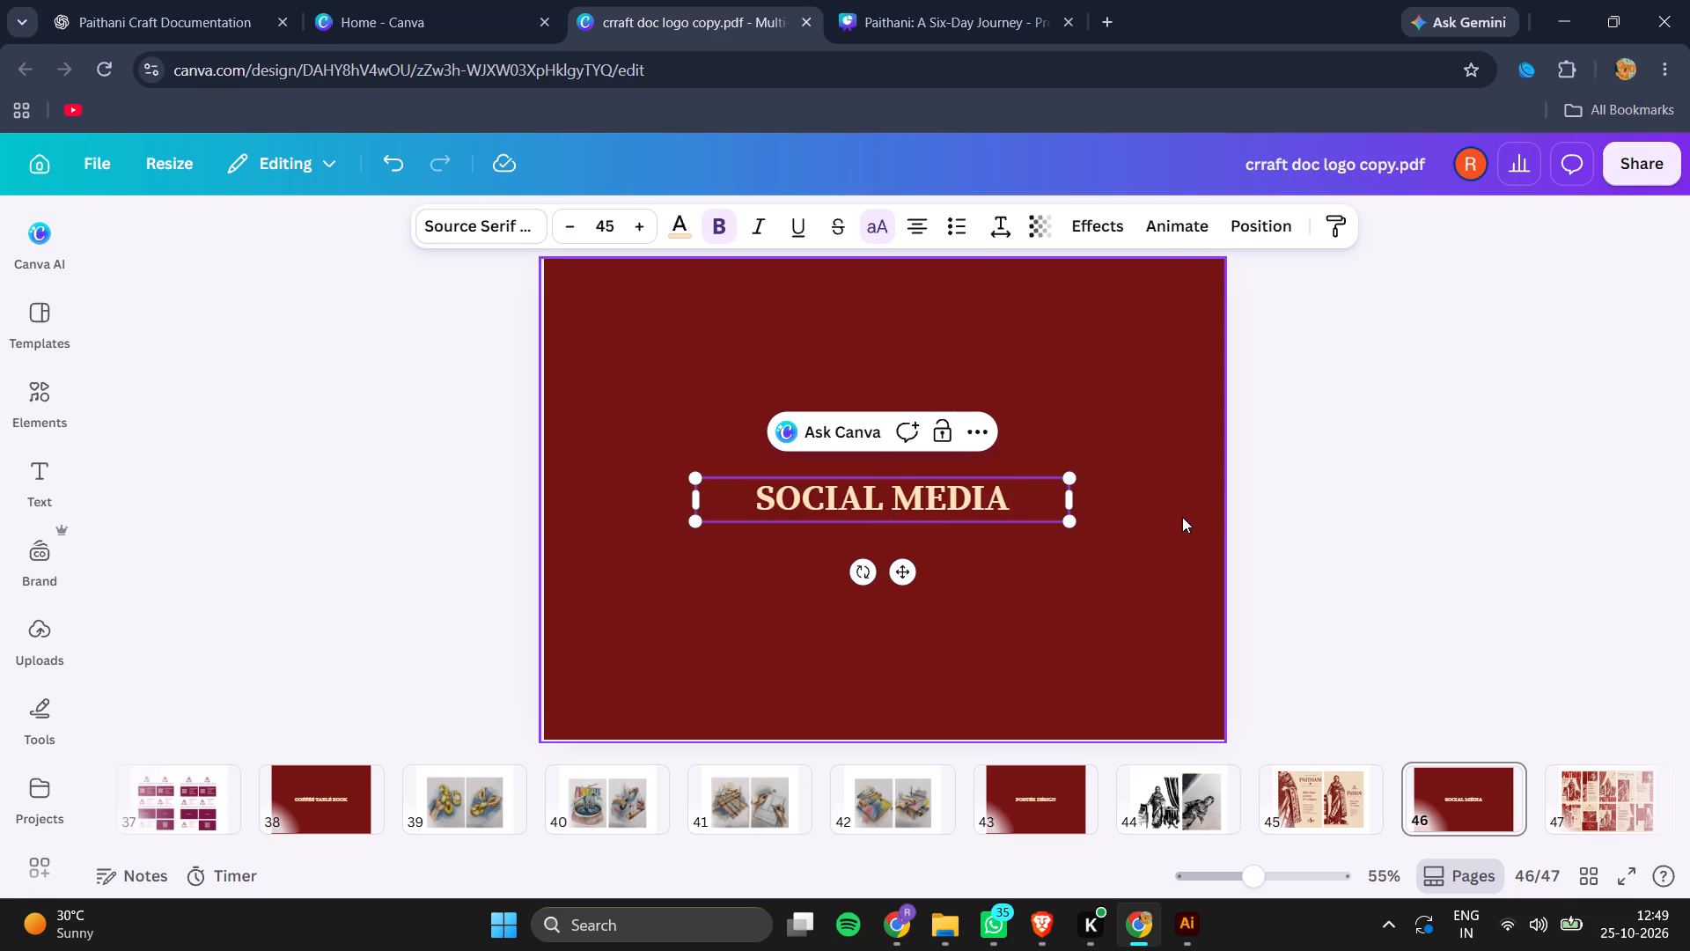
pyautogui.click(1364, 504)
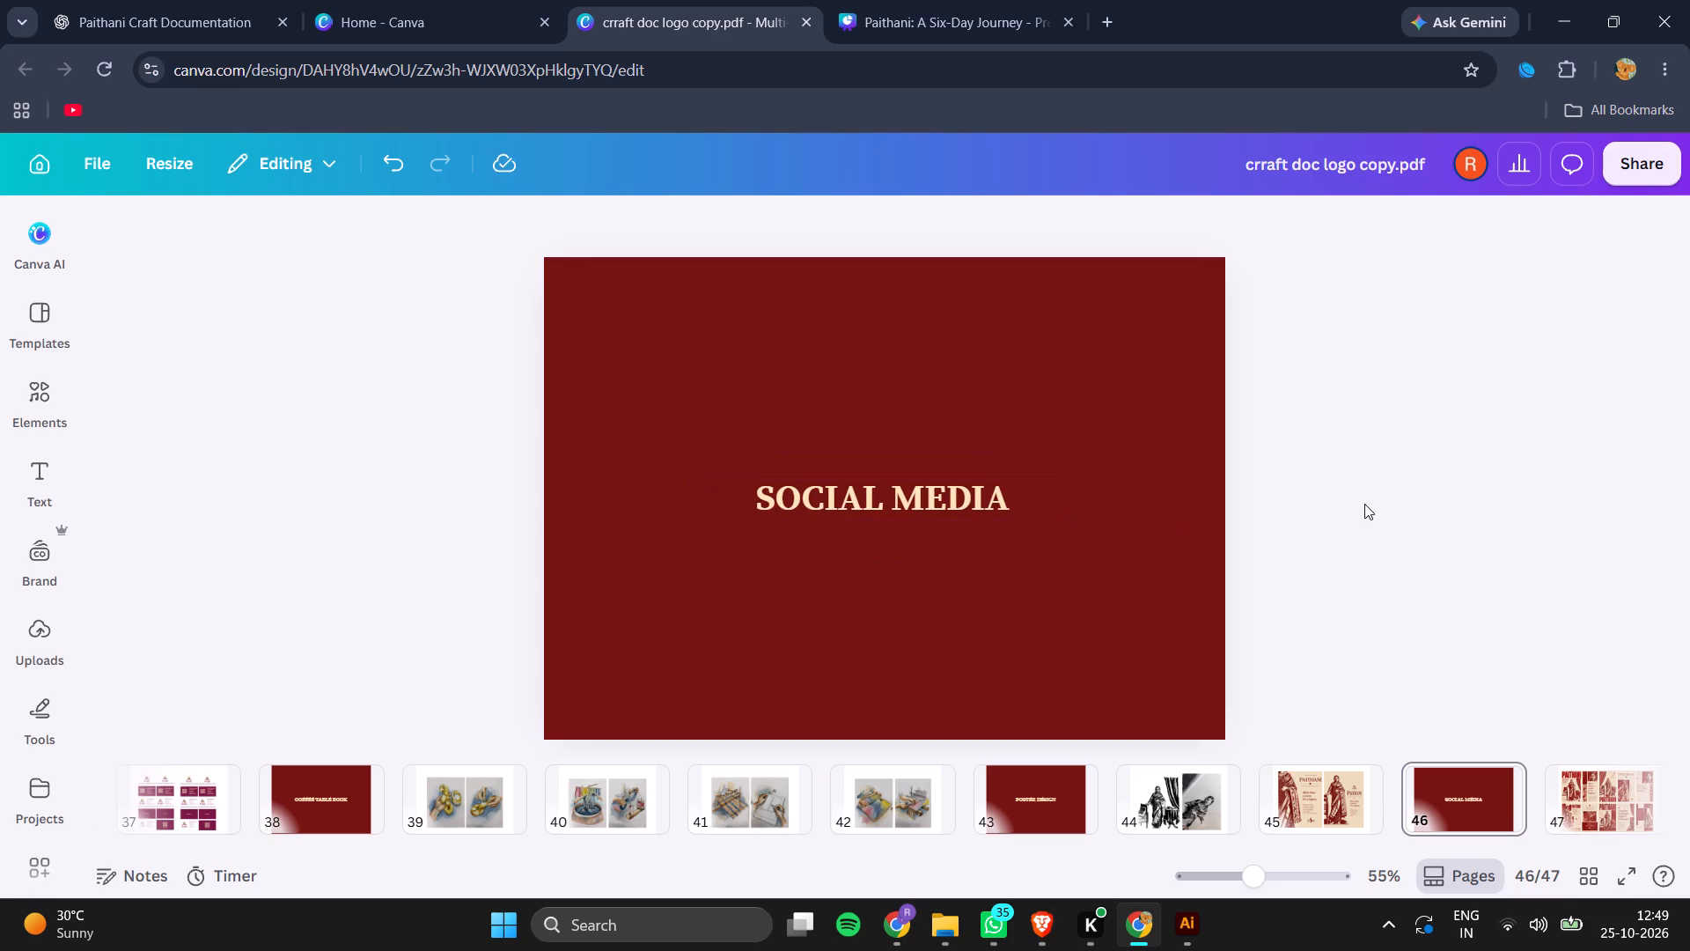
# Place a copy of the "Social Media" title page at position 43, directly before the "Poster Design" title page.
pyautogui.hscroll(4, 1075, 772)
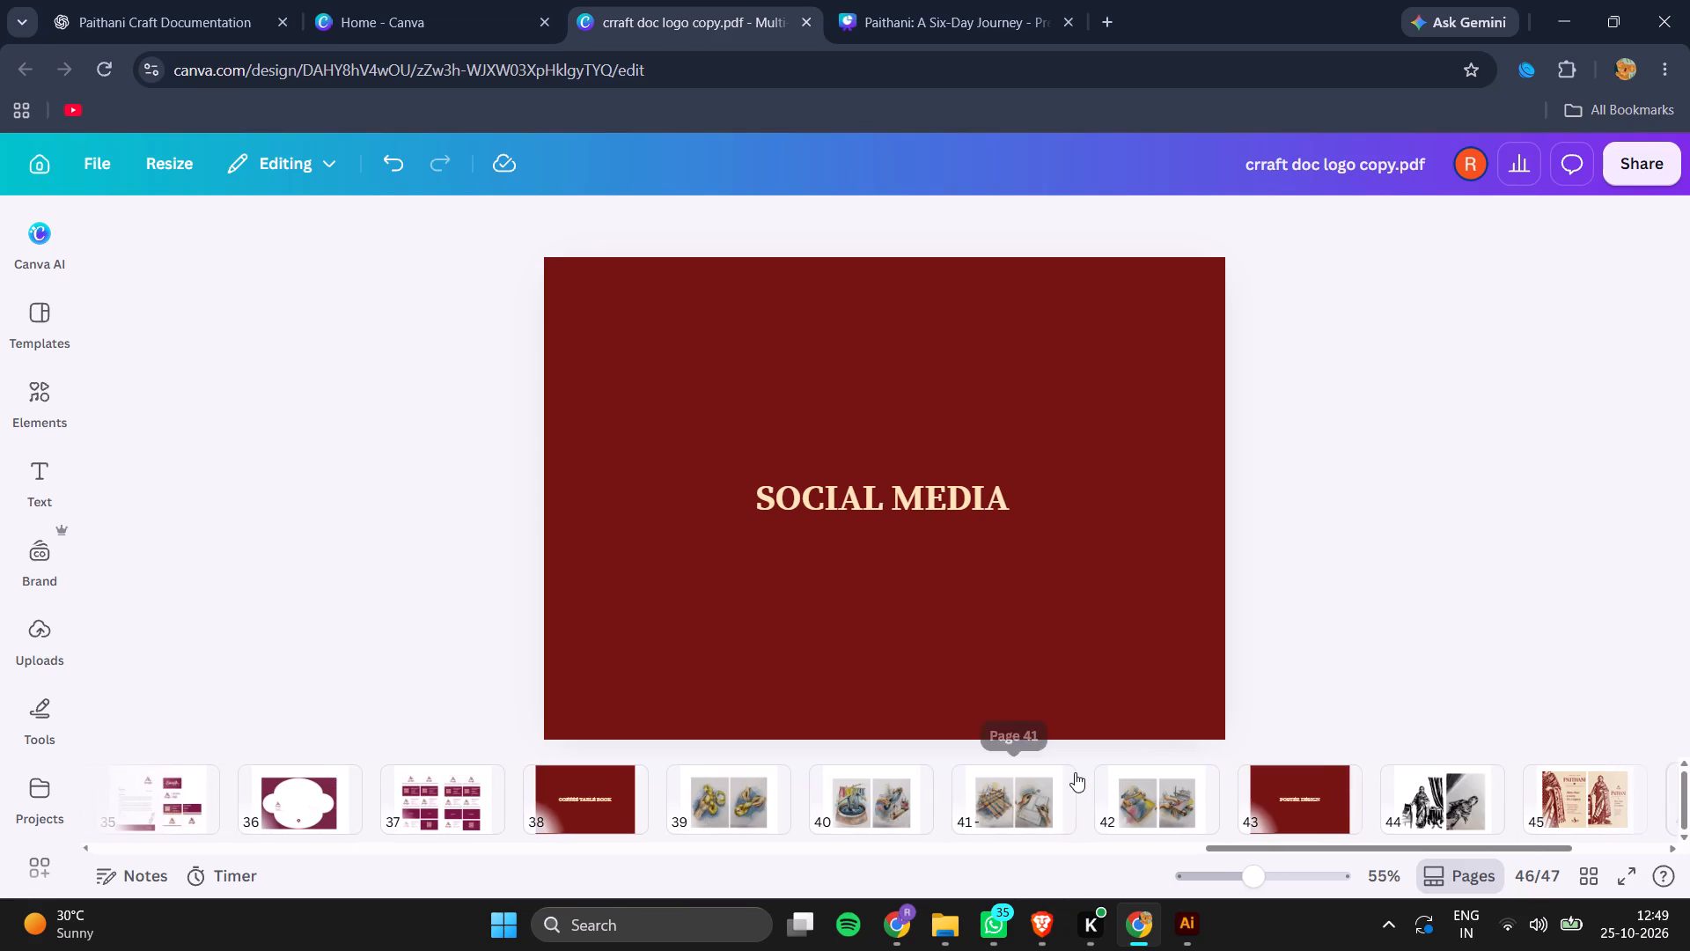
pyautogui.hscroll(11, 1075, 772)
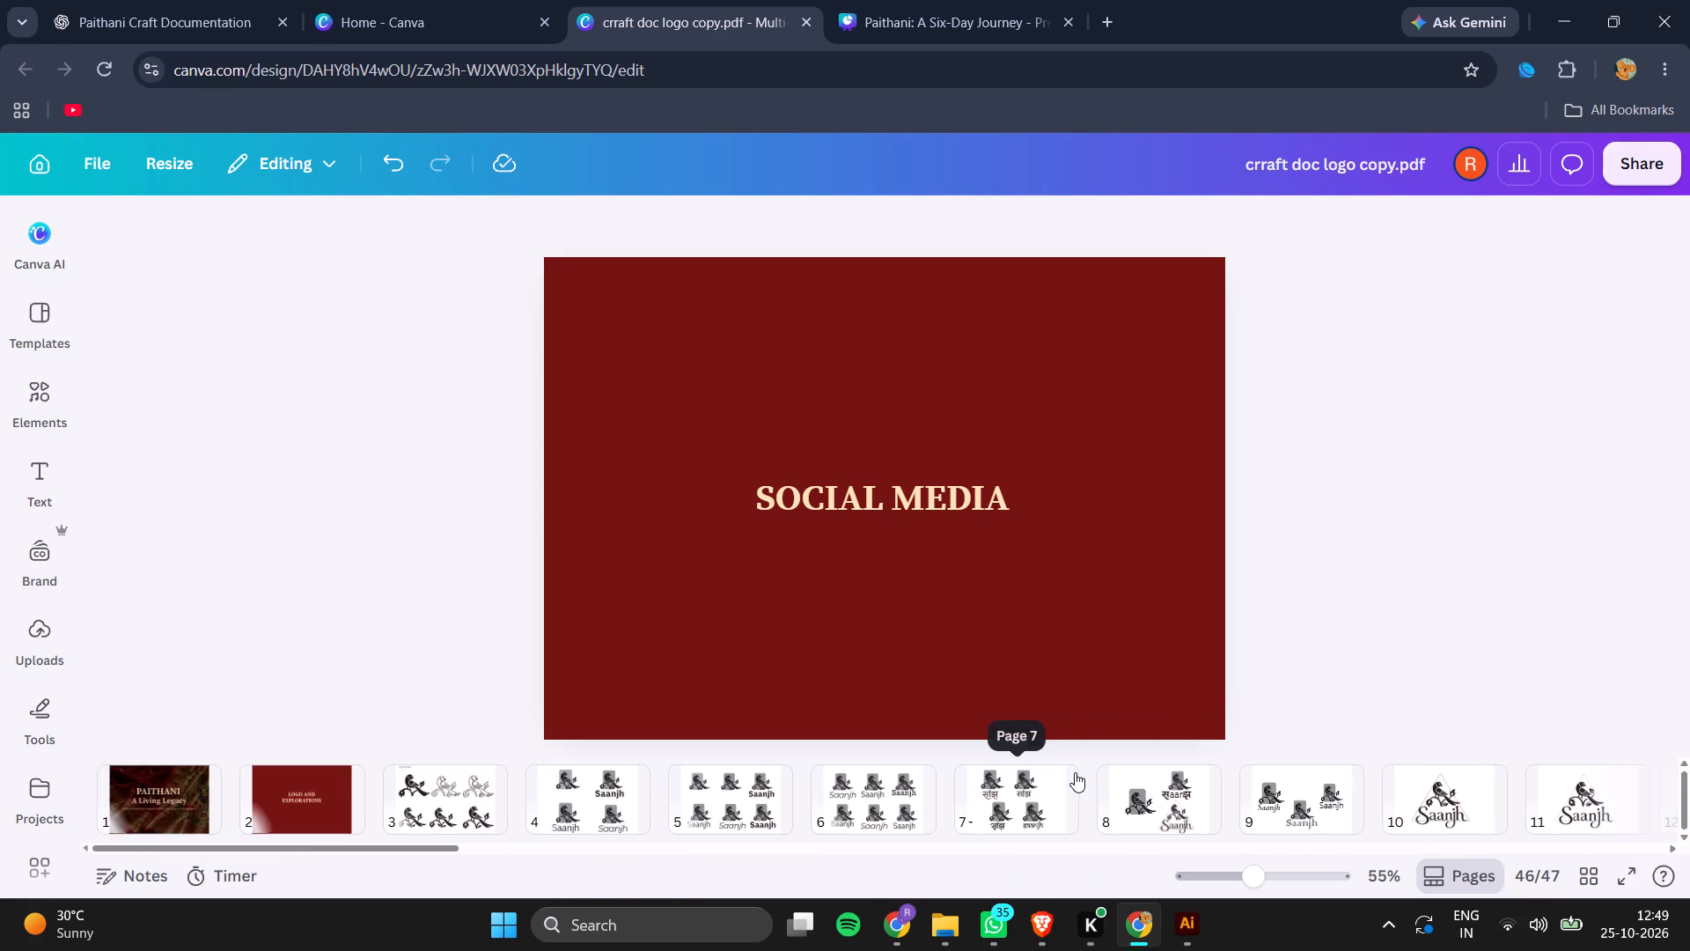
pyautogui.hscroll(1, 1075, 772)
pyautogui.hscroll(-12, 863, 807)
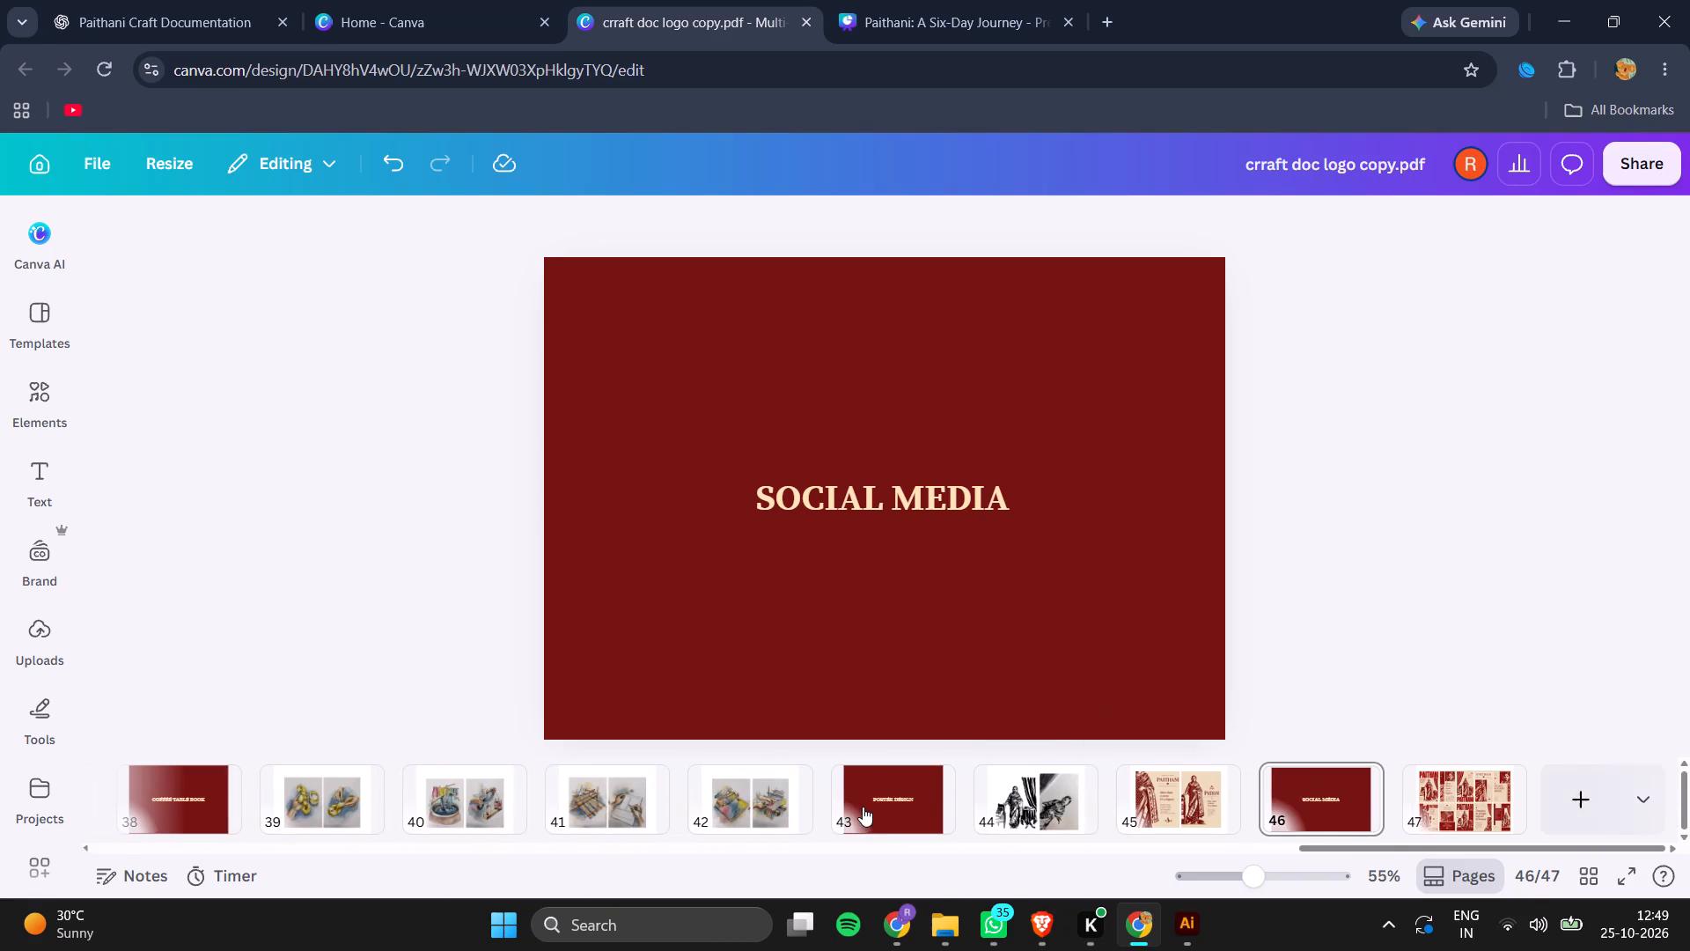
pyautogui.hscroll(-6, 863, 807)
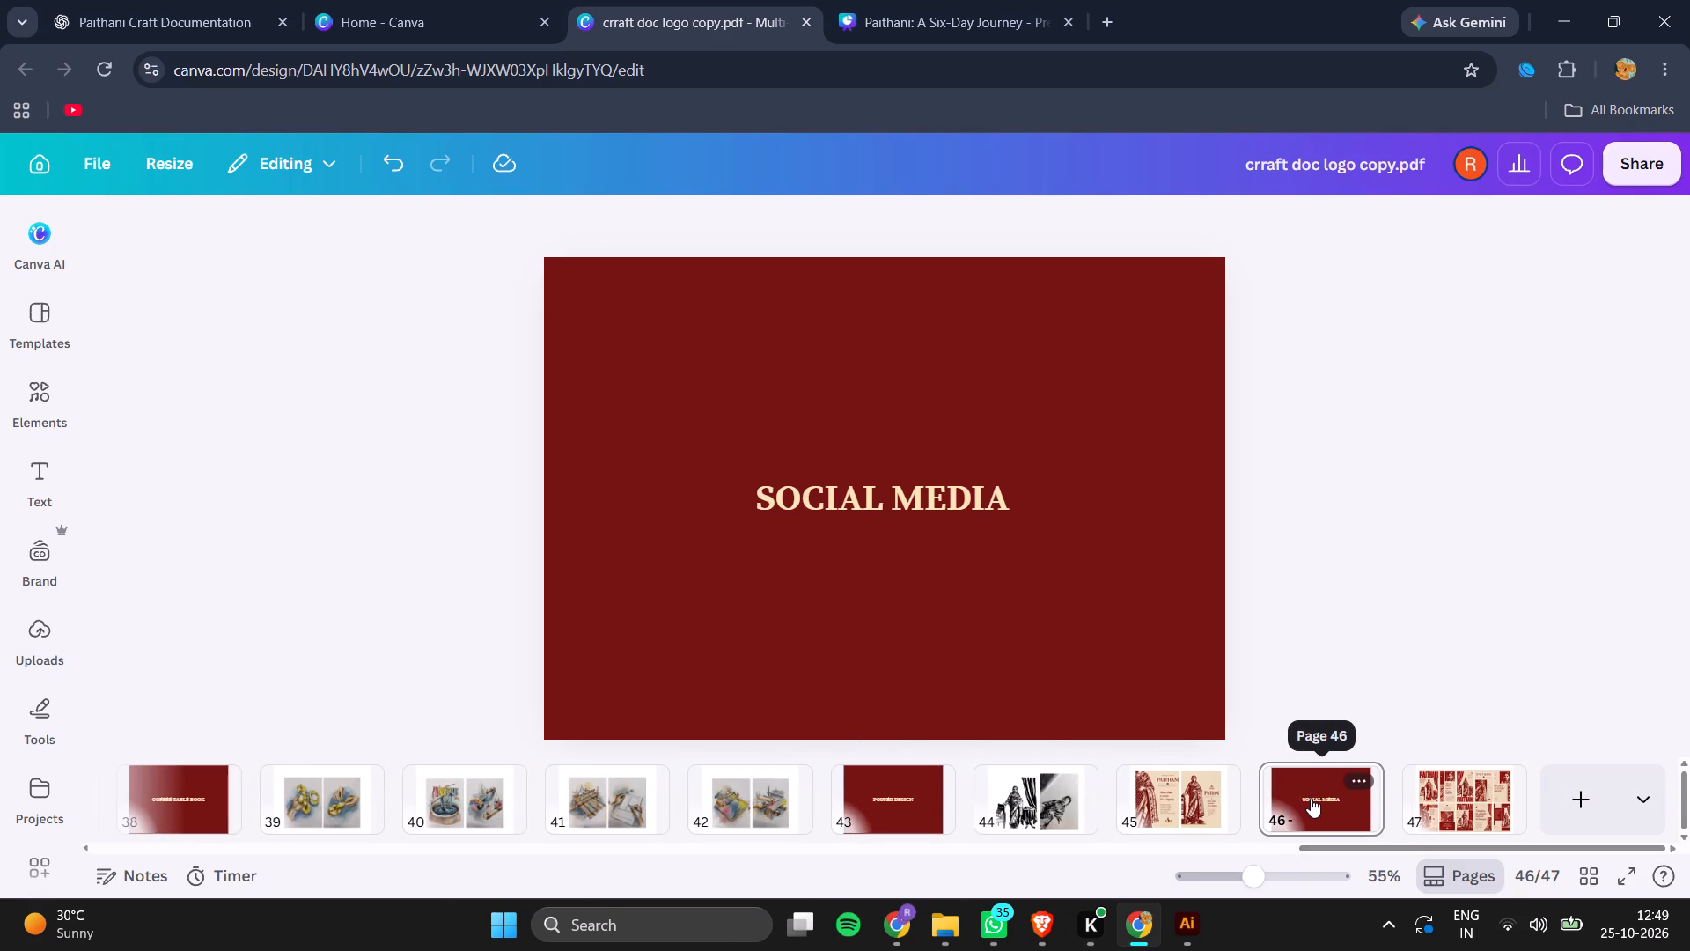
pyautogui.keyDown('alt'); pyautogui.moveTo(1320, 799); pyautogui.dragTo(1444, 793); pyautogui.keyUp('alt')
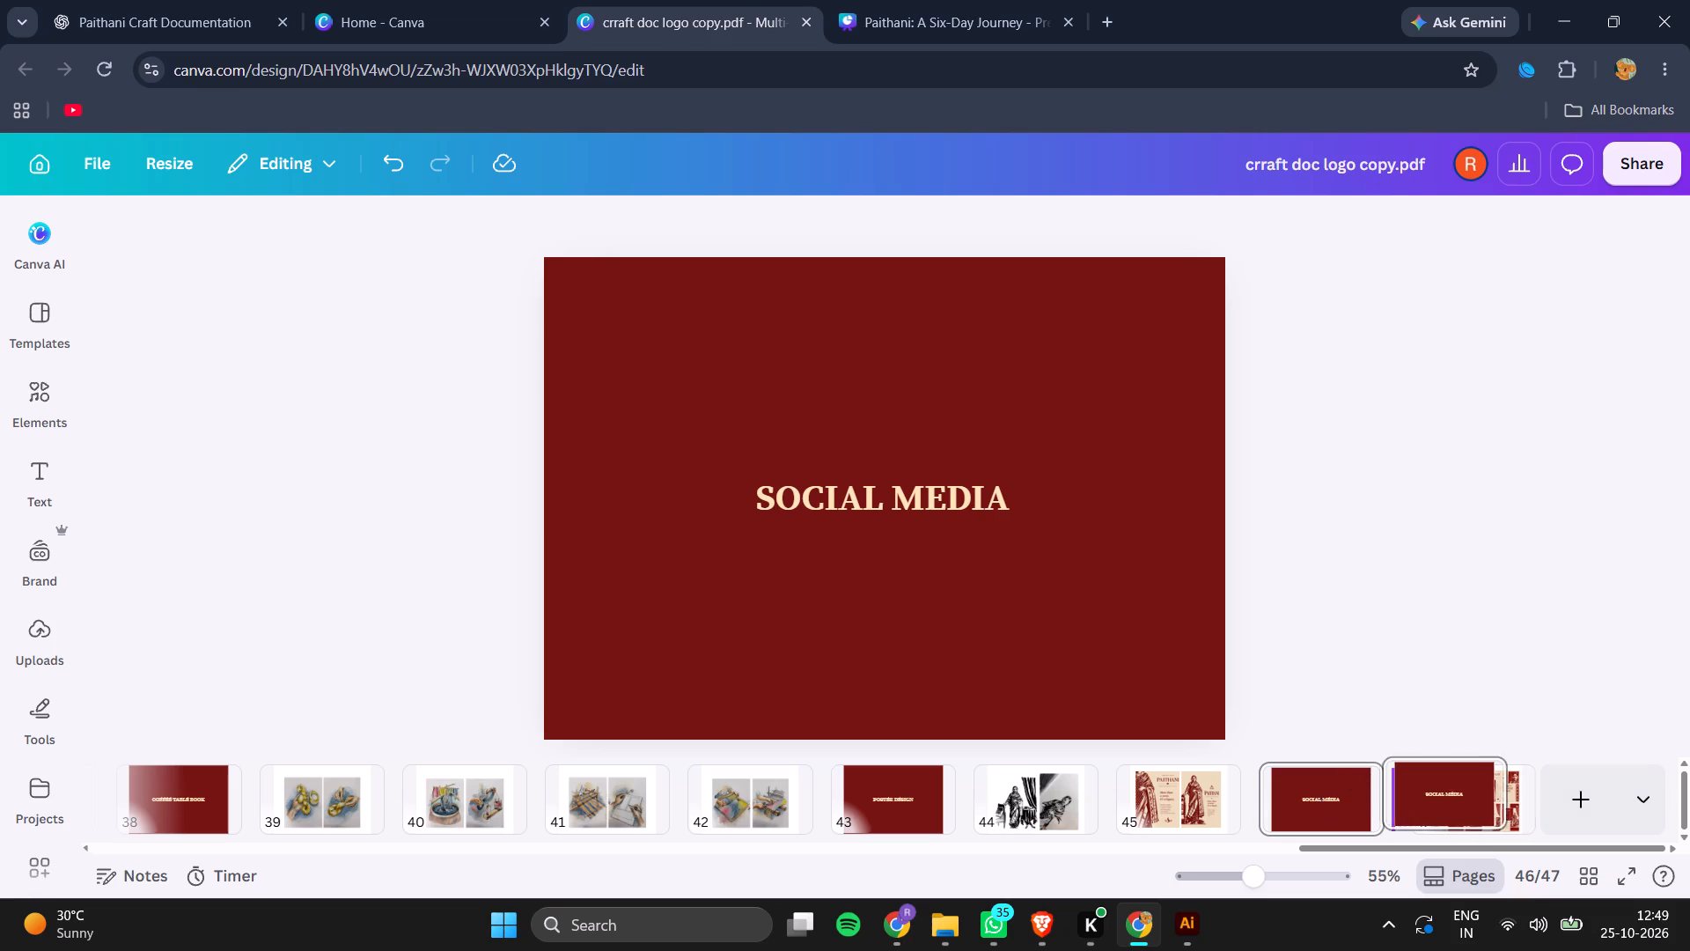
pyautogui.keyDown('alt'); pyautogui.moveTo(1444, 793); pyautogui.dragTo(797, 805); pyautogui.keyUp('alt')
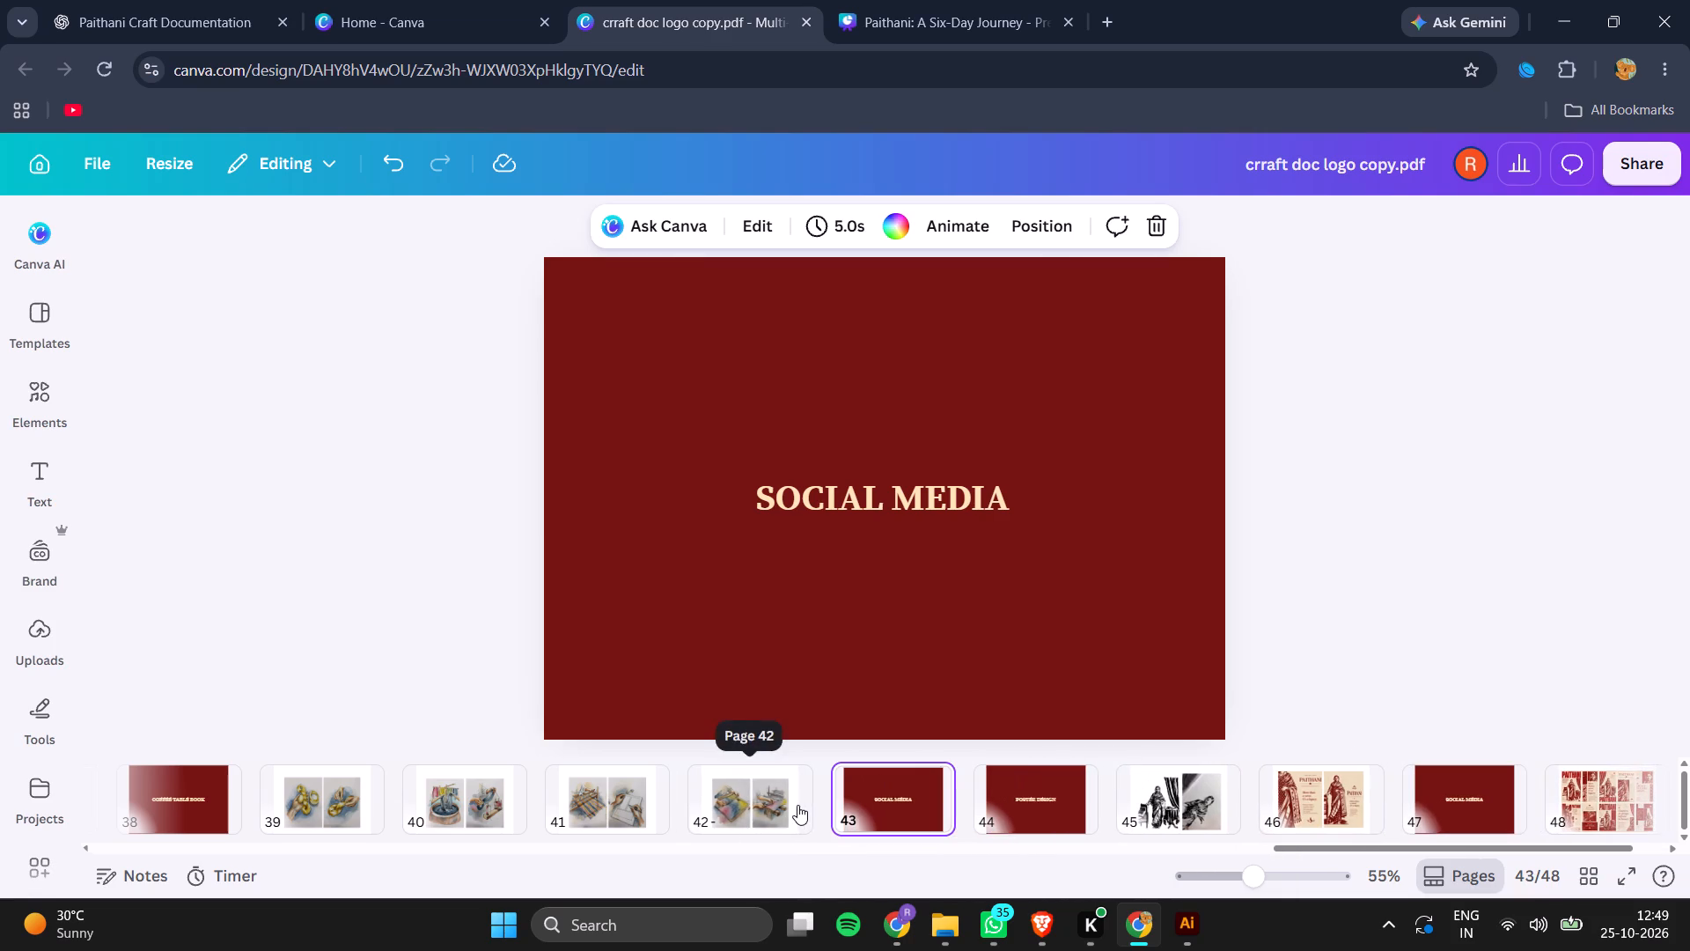
# Replace the whole title text on page 43 with "Calender Design".
pyautogui.doubleClick(885, 487)
pyautogui.click(885, 487)
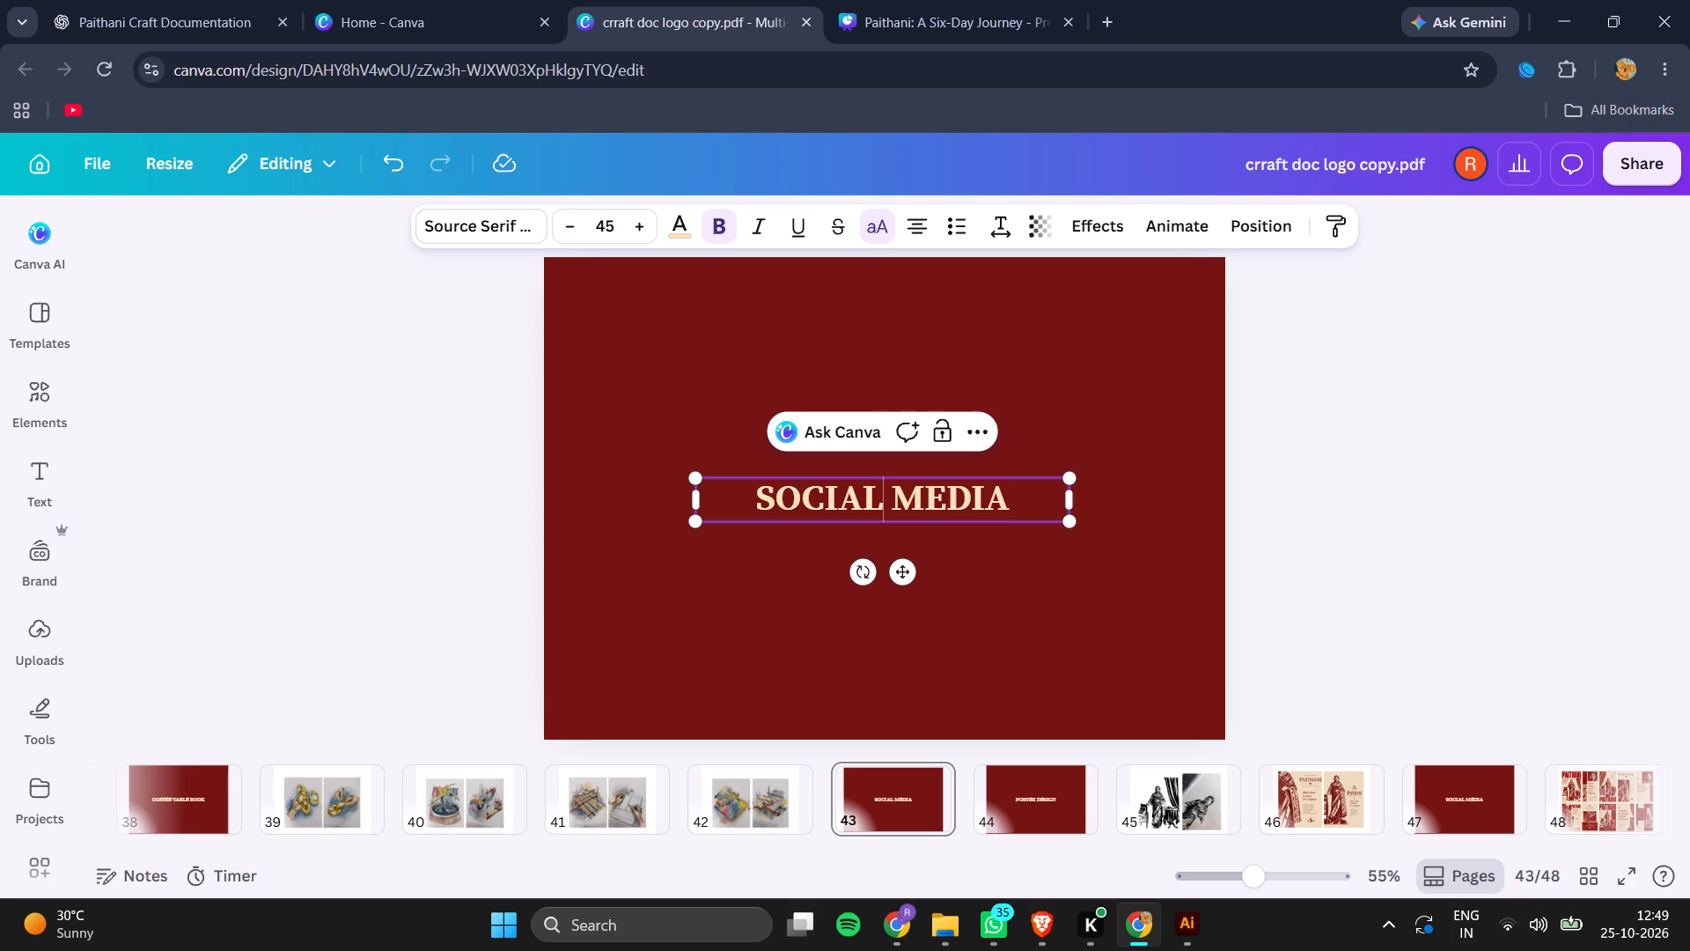
pyautogui.write('calender design')
pyautogui.tripleClick(981, 499)
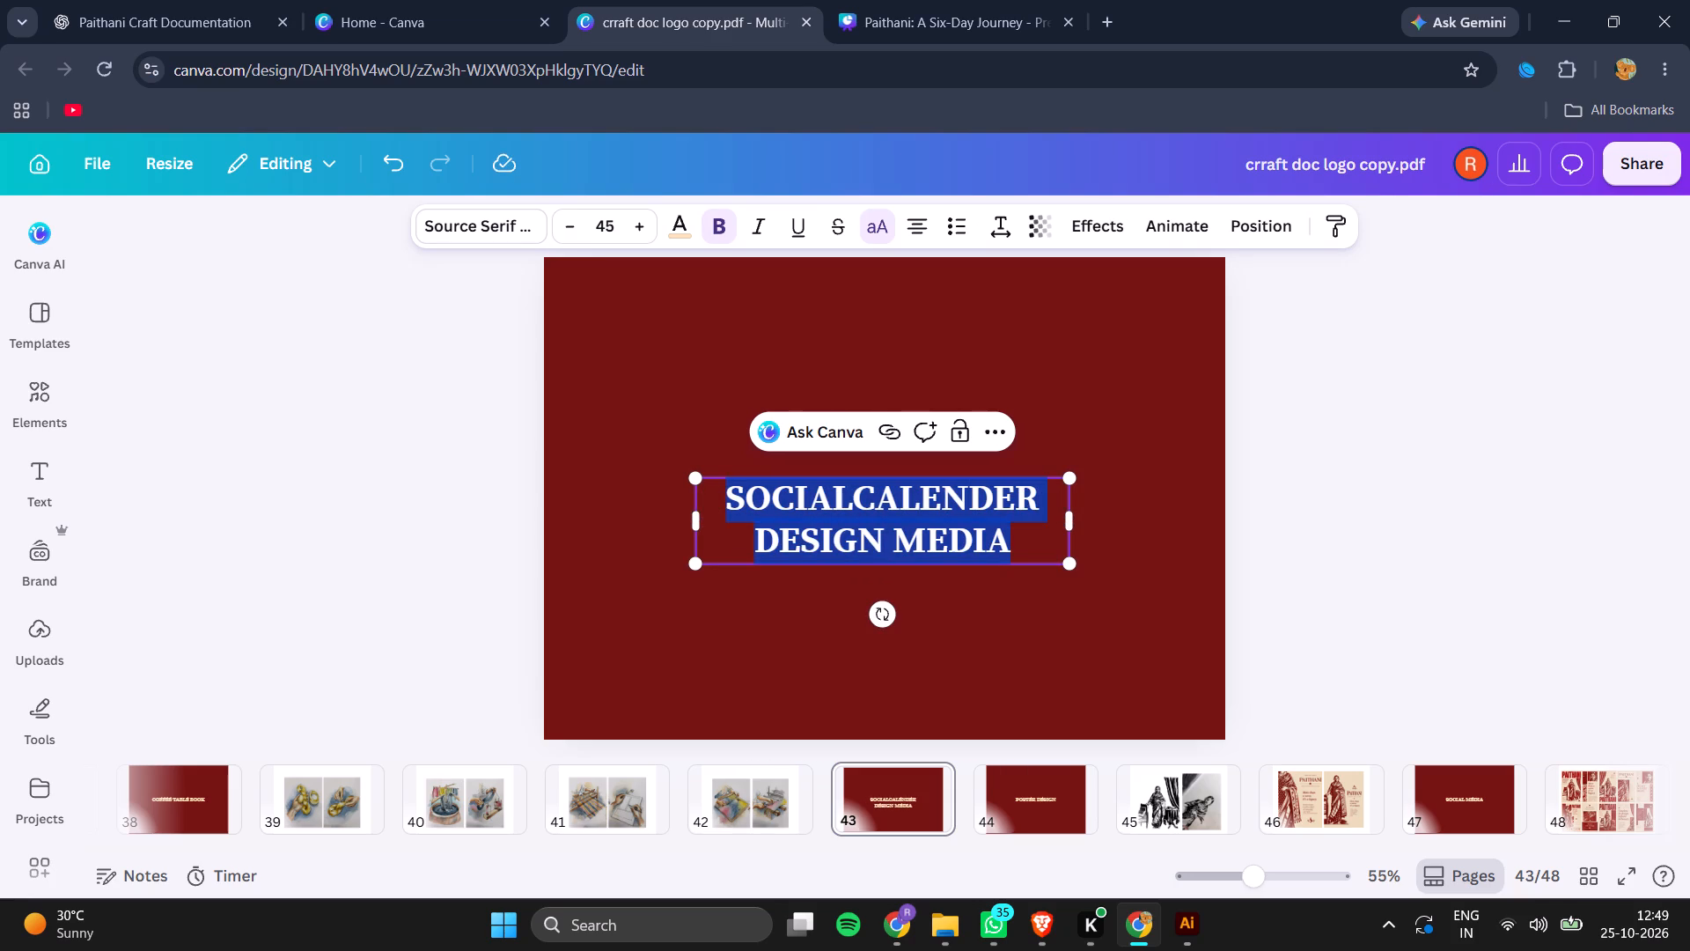
pyautogui.write('calender s')
pyautogui.press('BackSpace')
pyautogui.write('design')
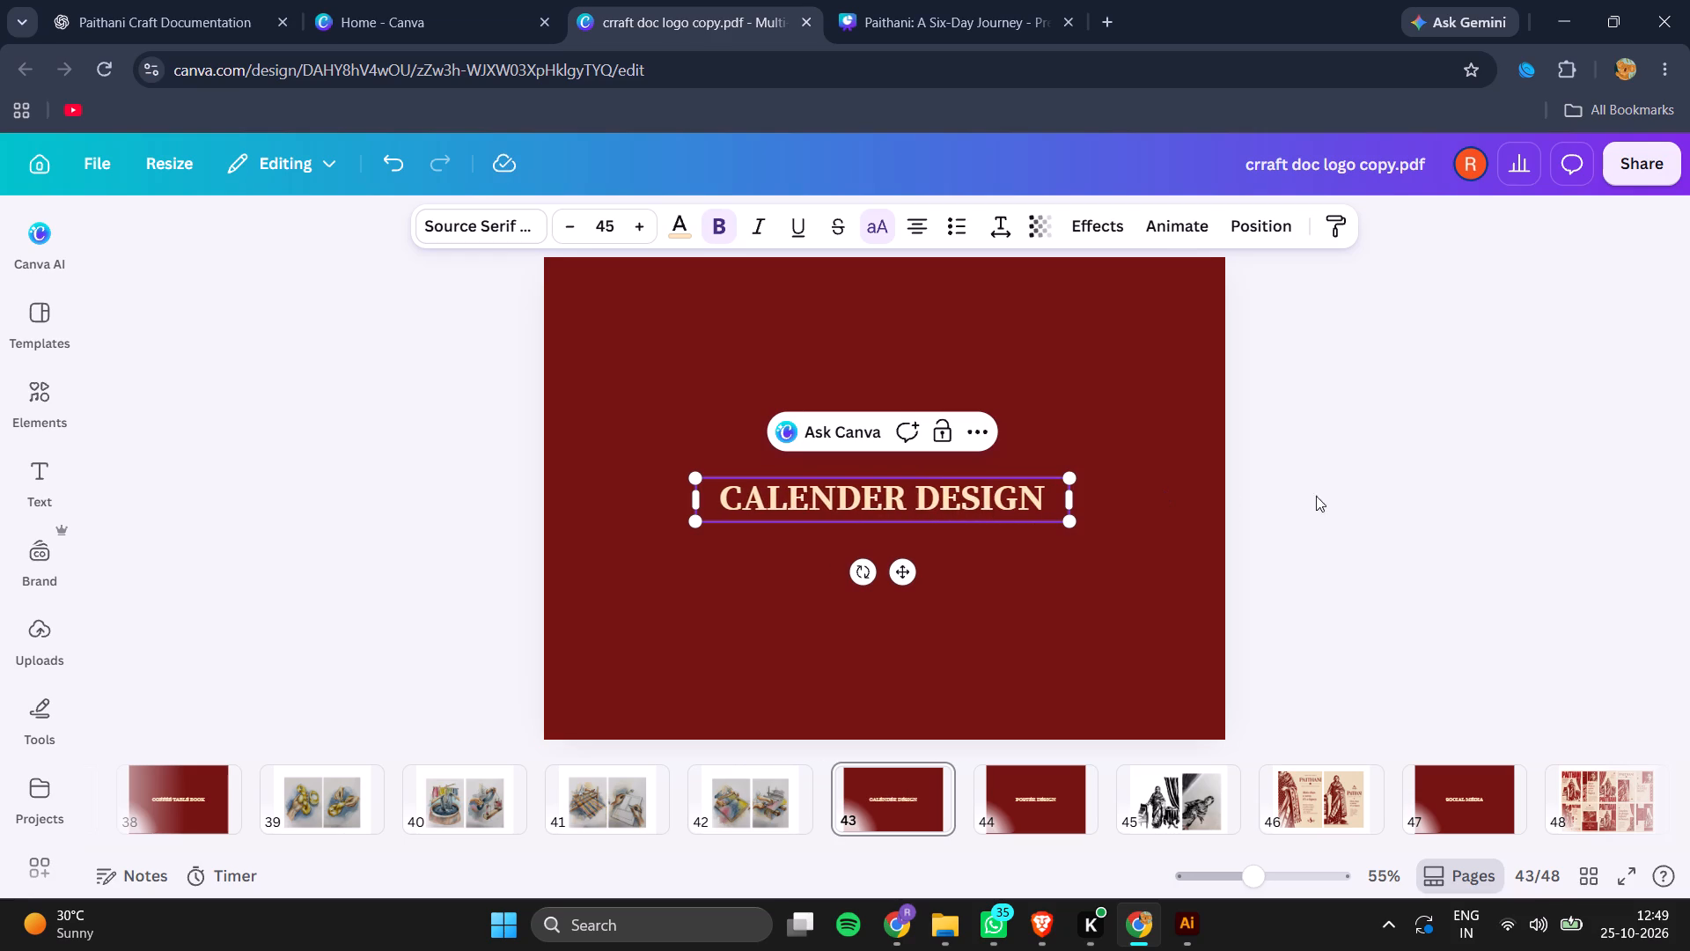
pyautogui.click(1342, 489)
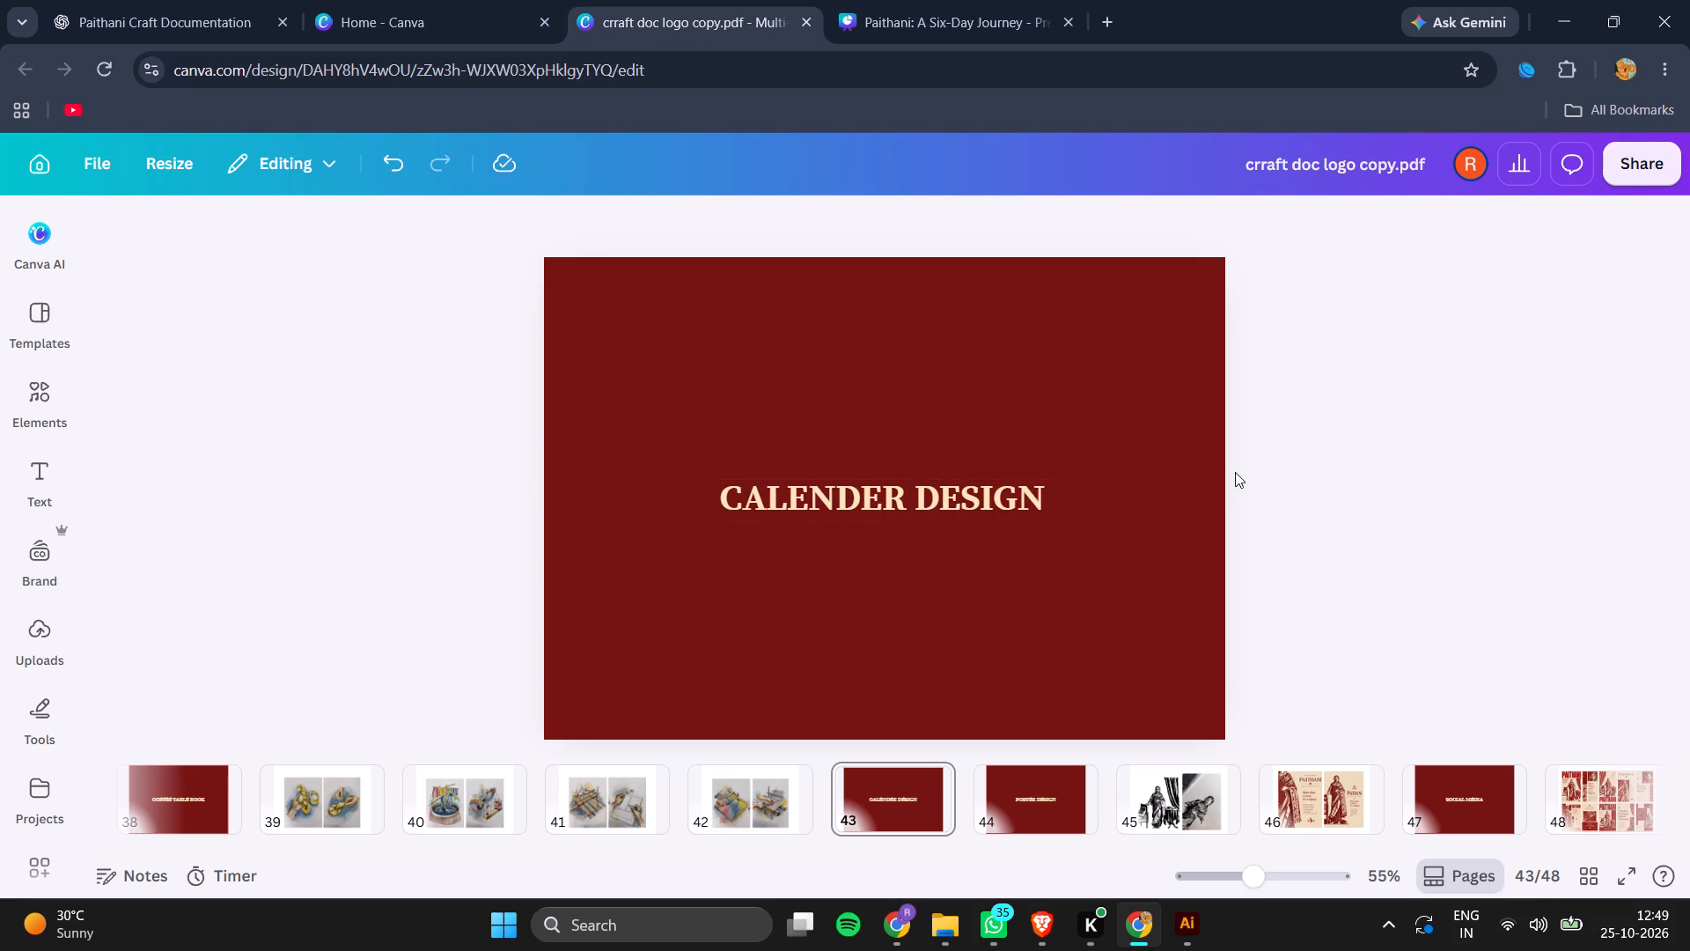